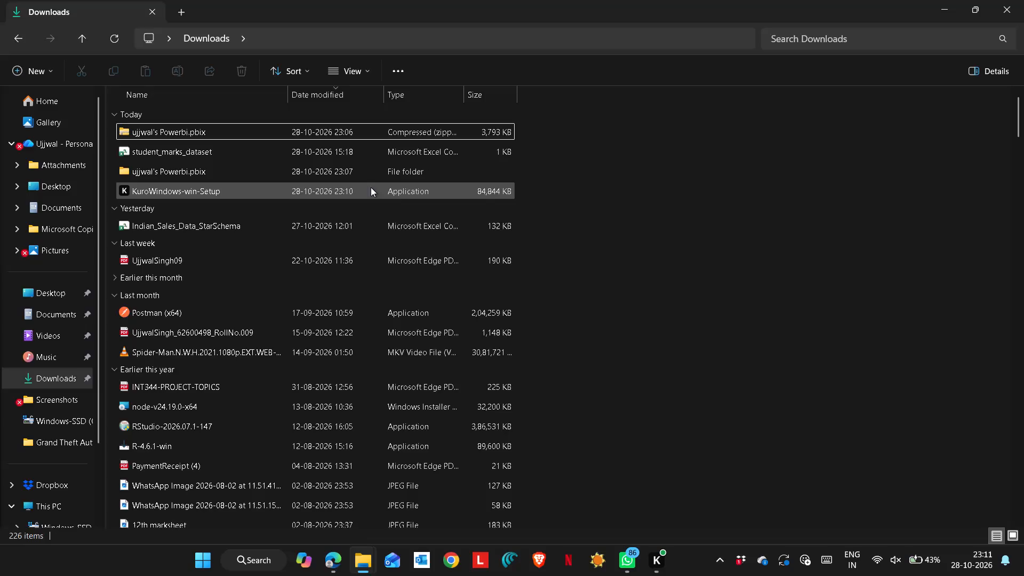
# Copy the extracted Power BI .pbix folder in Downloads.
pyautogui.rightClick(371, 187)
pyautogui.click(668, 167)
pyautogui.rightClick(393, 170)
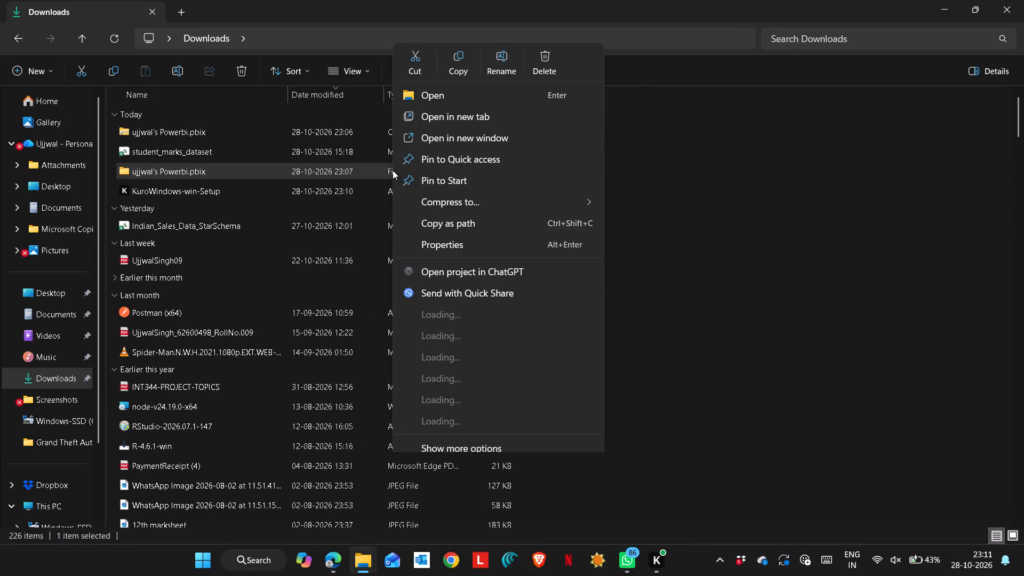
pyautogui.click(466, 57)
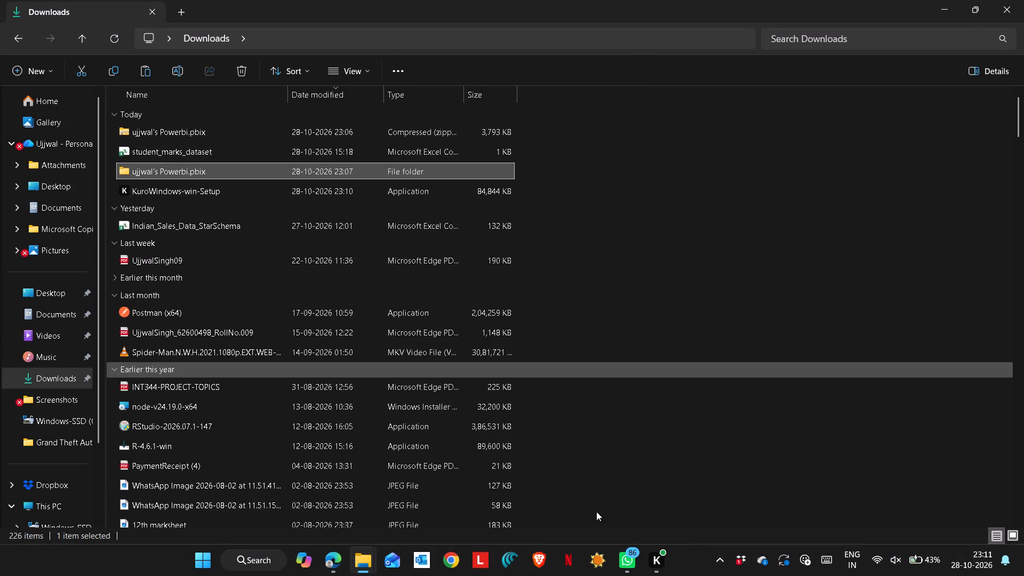
pyautogui.click(244, 558)
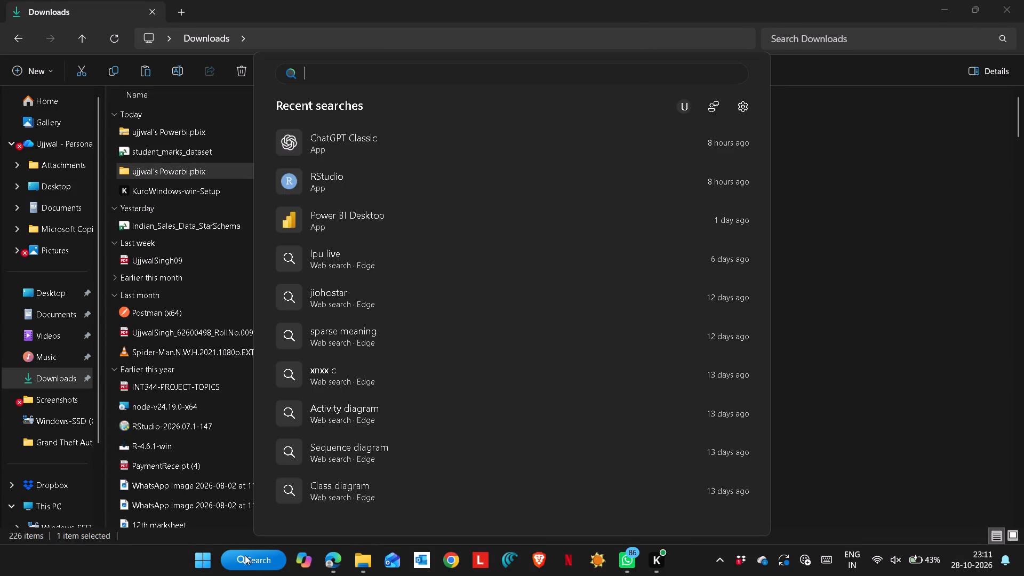
pyautogui.write('chat')
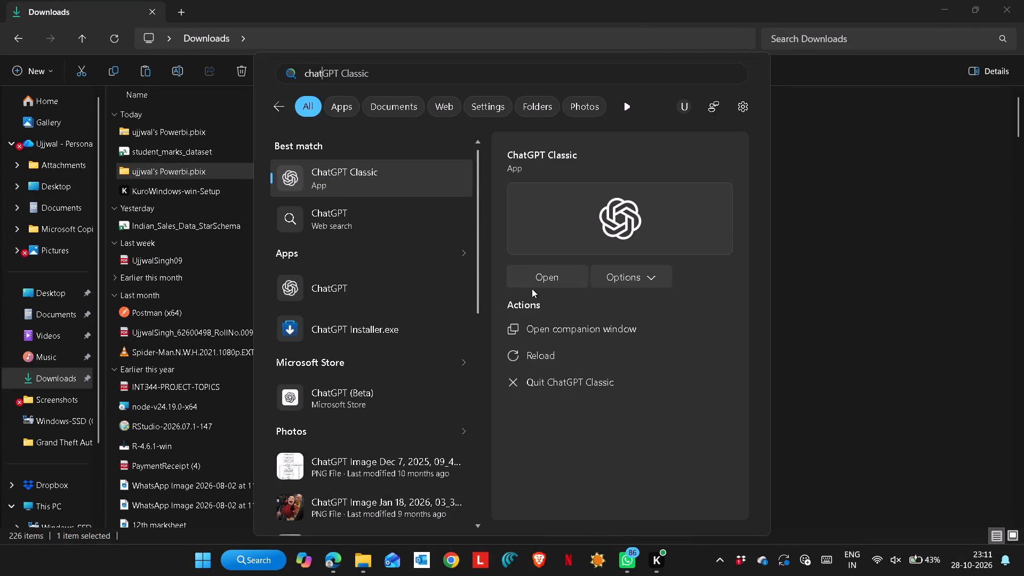
pyautogui.click(536, 283)
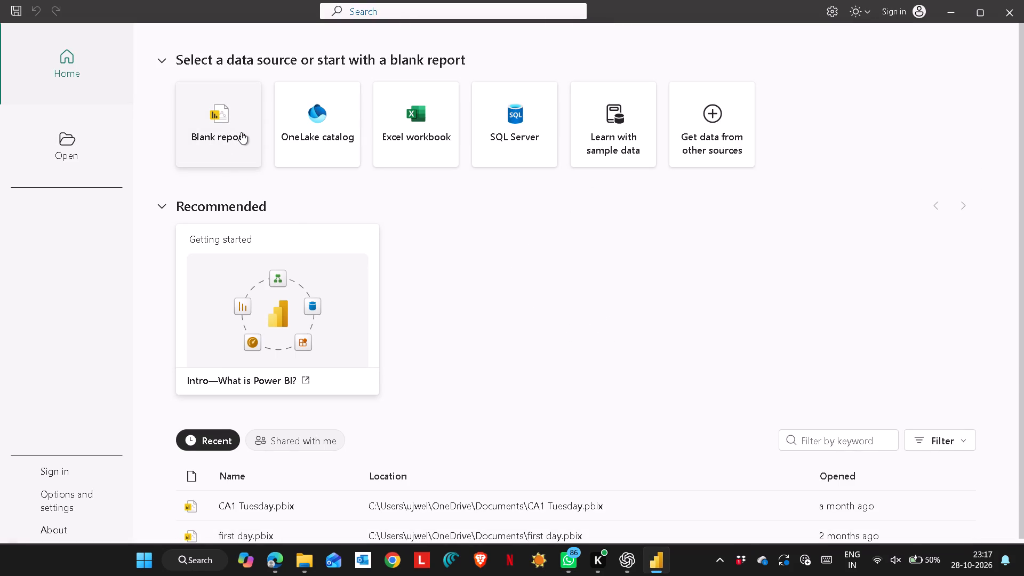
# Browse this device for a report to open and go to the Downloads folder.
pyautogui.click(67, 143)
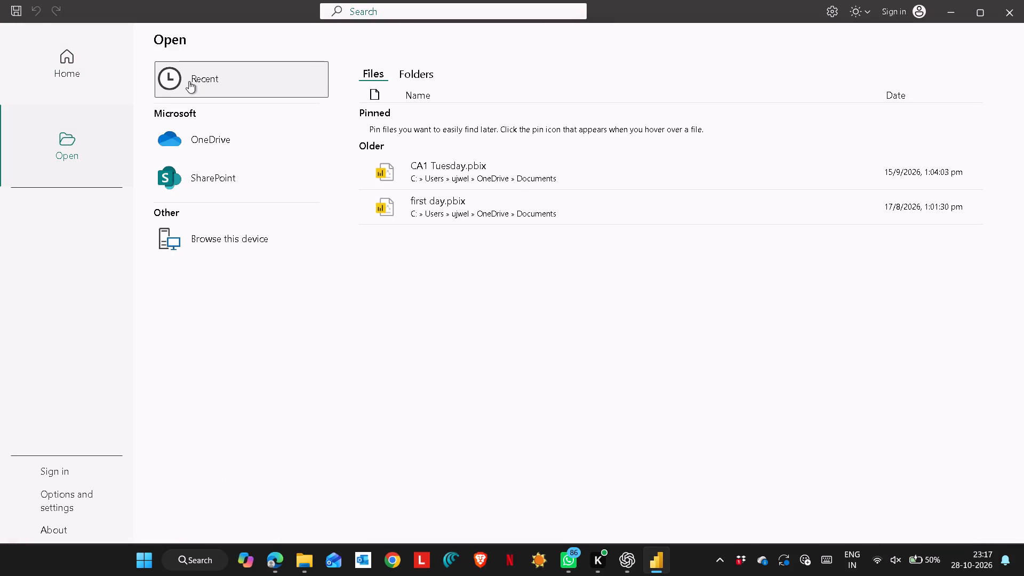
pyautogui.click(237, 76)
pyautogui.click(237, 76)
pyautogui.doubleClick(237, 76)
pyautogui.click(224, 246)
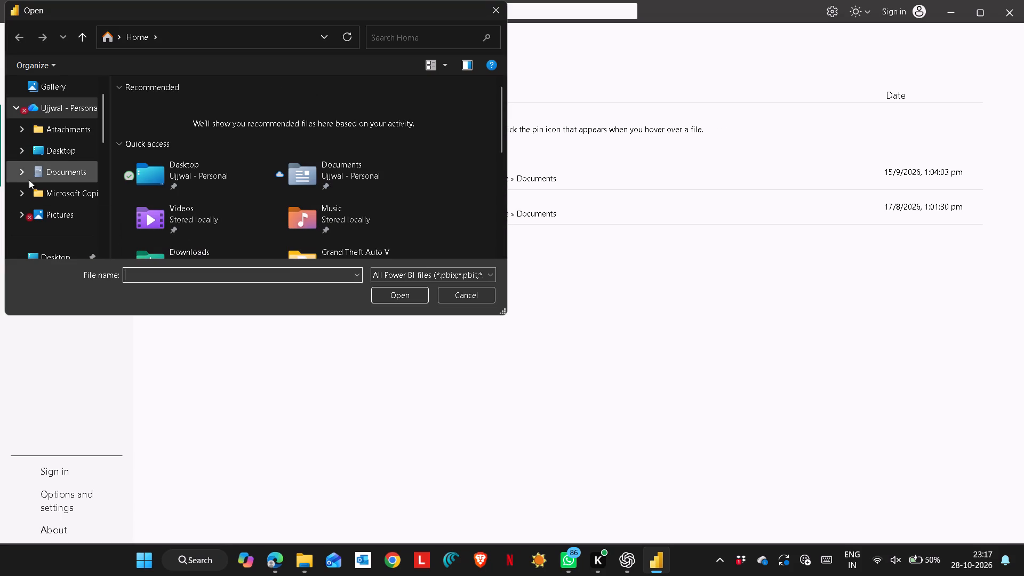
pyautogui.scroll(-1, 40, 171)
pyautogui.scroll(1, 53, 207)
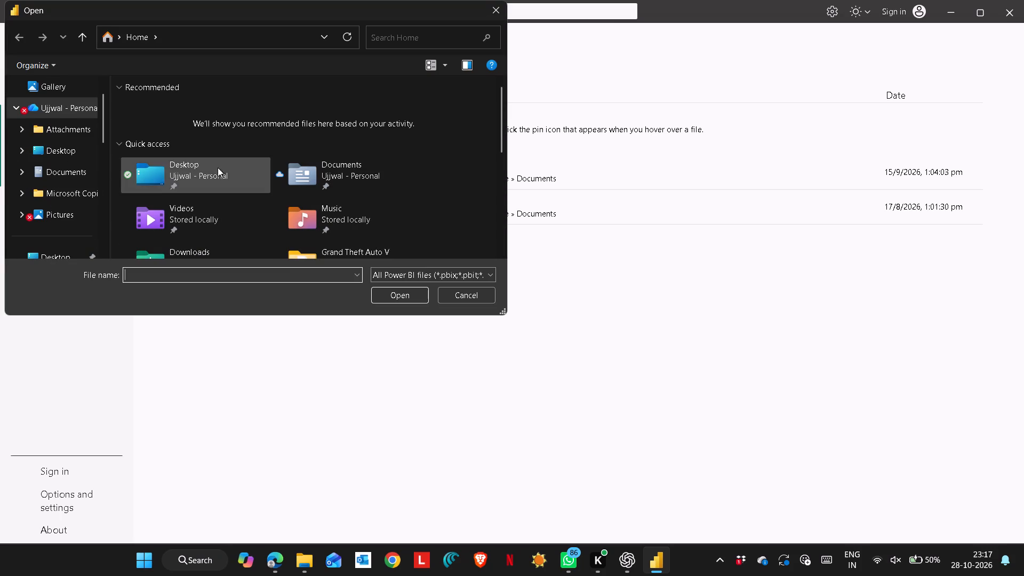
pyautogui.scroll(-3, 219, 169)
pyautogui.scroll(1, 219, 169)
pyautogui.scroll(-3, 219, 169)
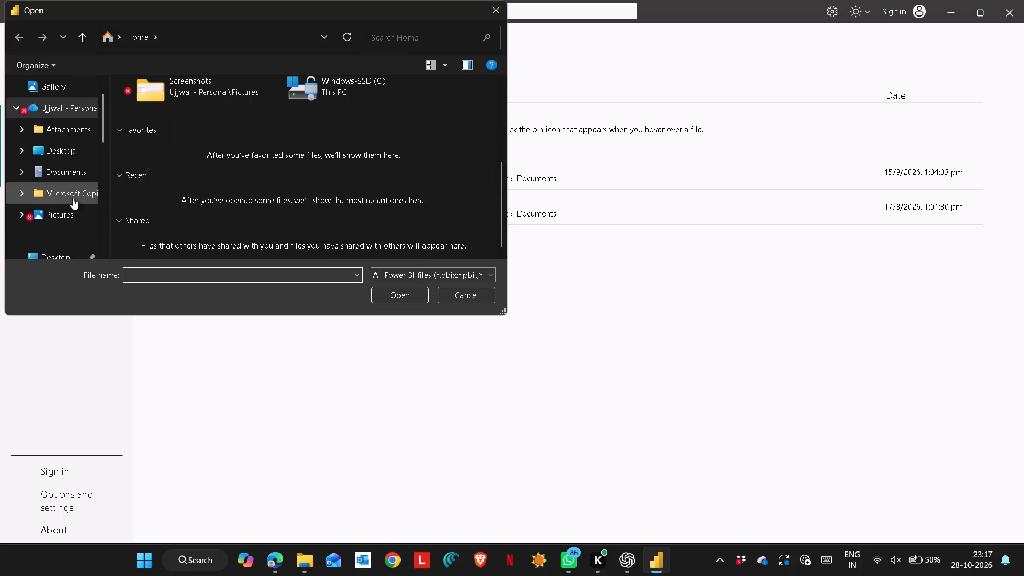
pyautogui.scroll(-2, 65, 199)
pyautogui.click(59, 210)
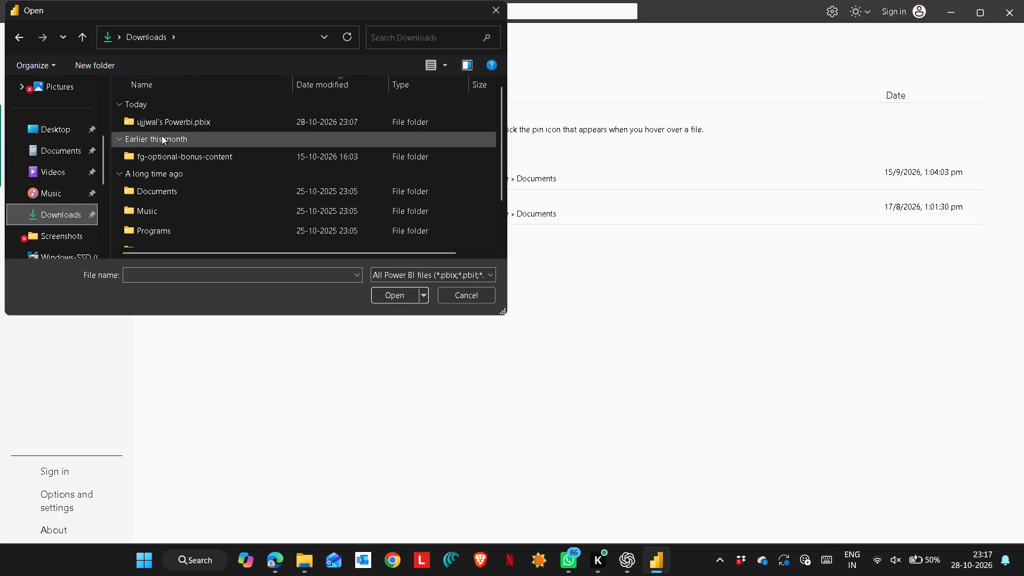
# Look inside the "ujjwal's Powerbi.pbix" folder and its Report subfolder for a report file, returning to Downloads and re-entering them.
pyautogui.click(170, 122)
pyautogui.click(389, 282)
pyautogui.click(390, 289)
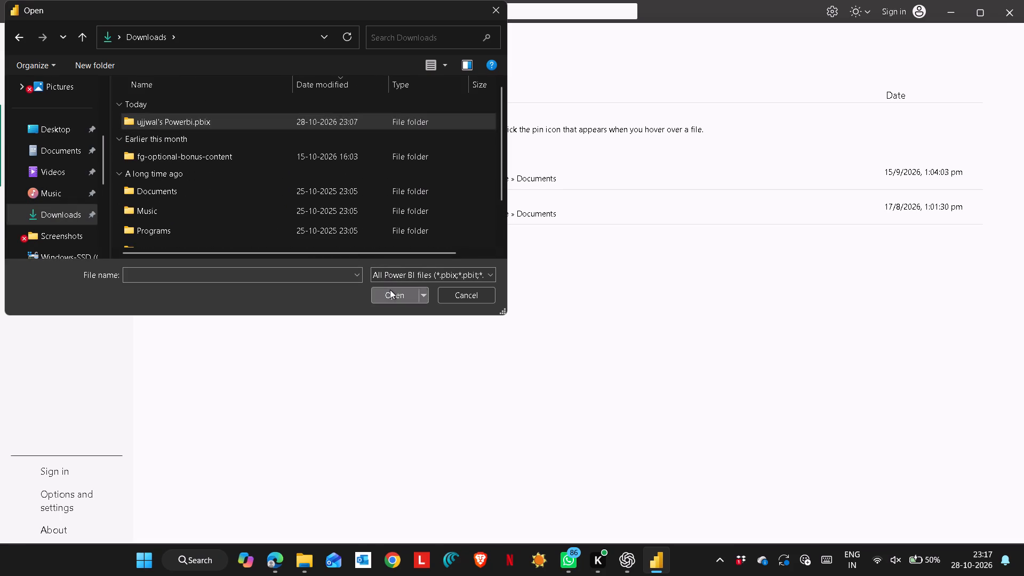
pyautogui.click(21, 36)
pyautogui.doubleClick(230, 128)
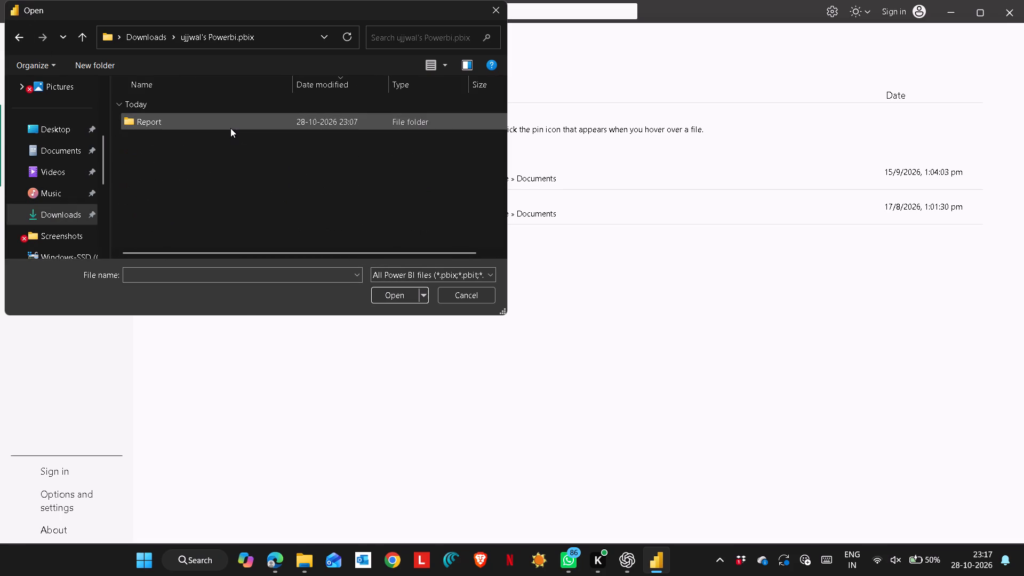
pyautogui.doubleClick(230, 128)
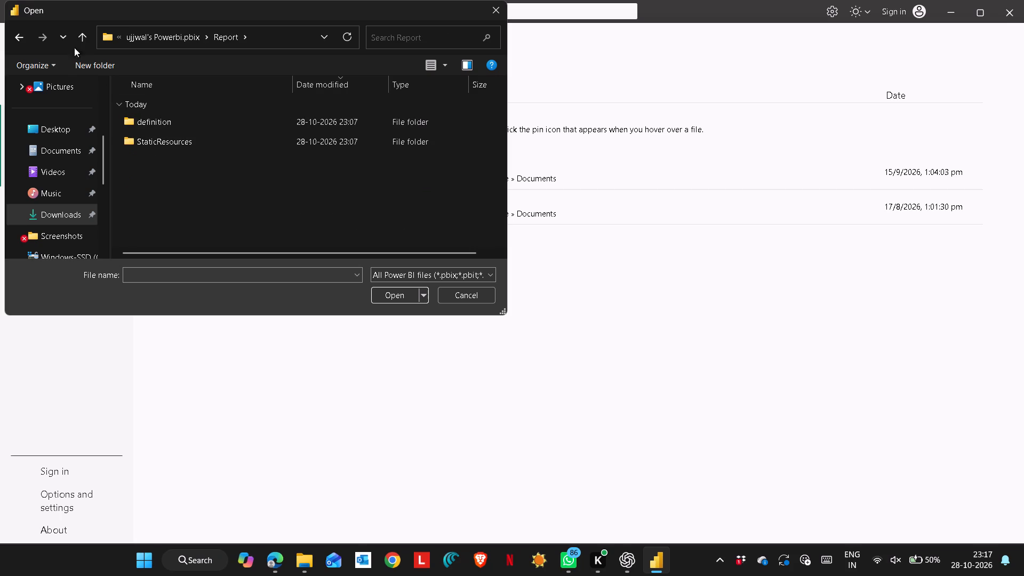
pyautogui.click(17, 42)
pyautogui.click(17, 42)
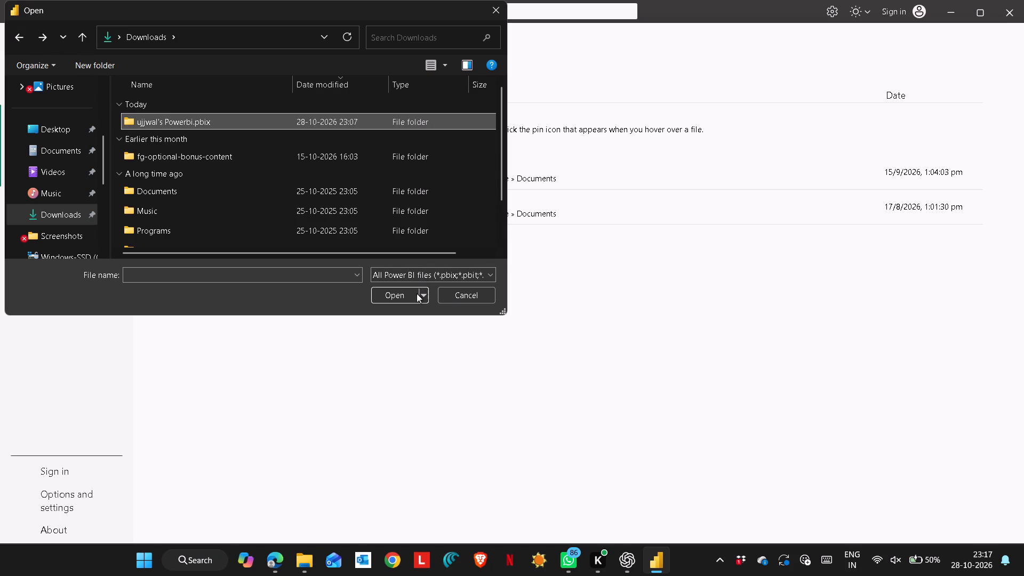
pyautogui.click(404, 294)
pyautogui.doubleClick(404, 294)
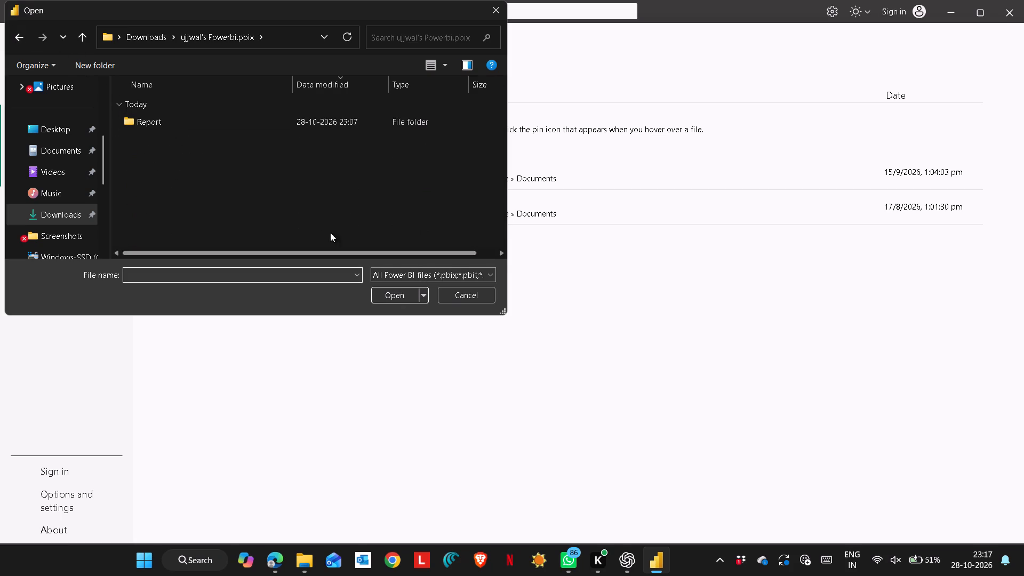
pyautogui.click(229, 119)
pyautogui.click(385, 291)
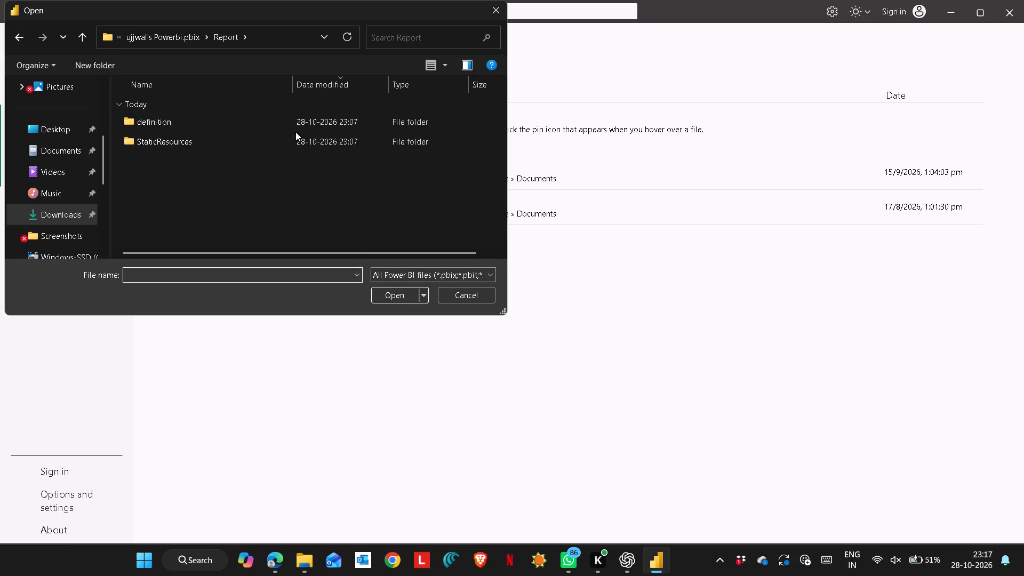
# Choose between the subfolders inside Report and open the definition folder to look for a report file.
pyautogui.click(271, 121)
pyautogui.click(269, 136)
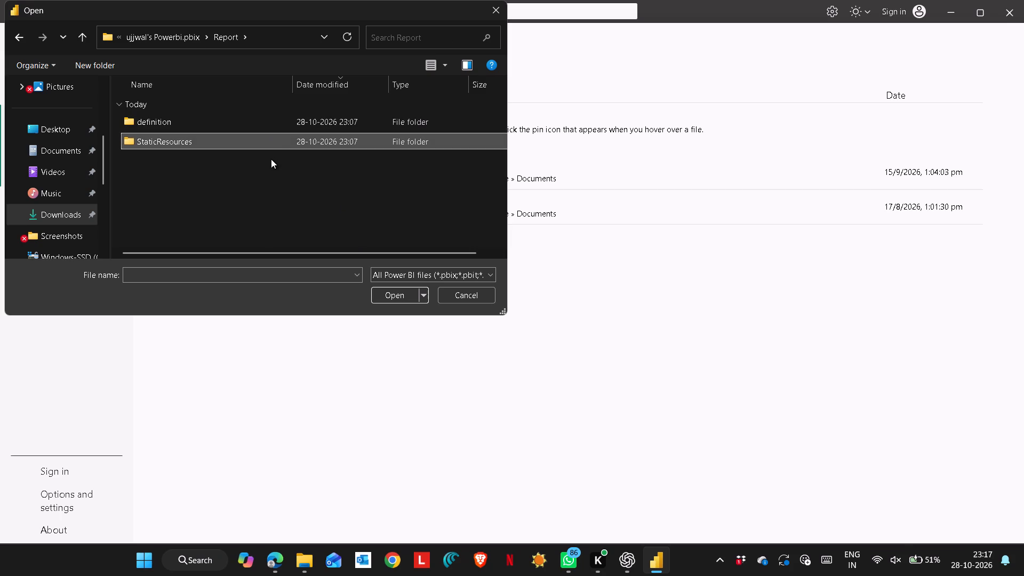
pyautogui.moveTo(271, 159); pyautogui.dragTo(245, 120)
pyautogui.click(278, 185)
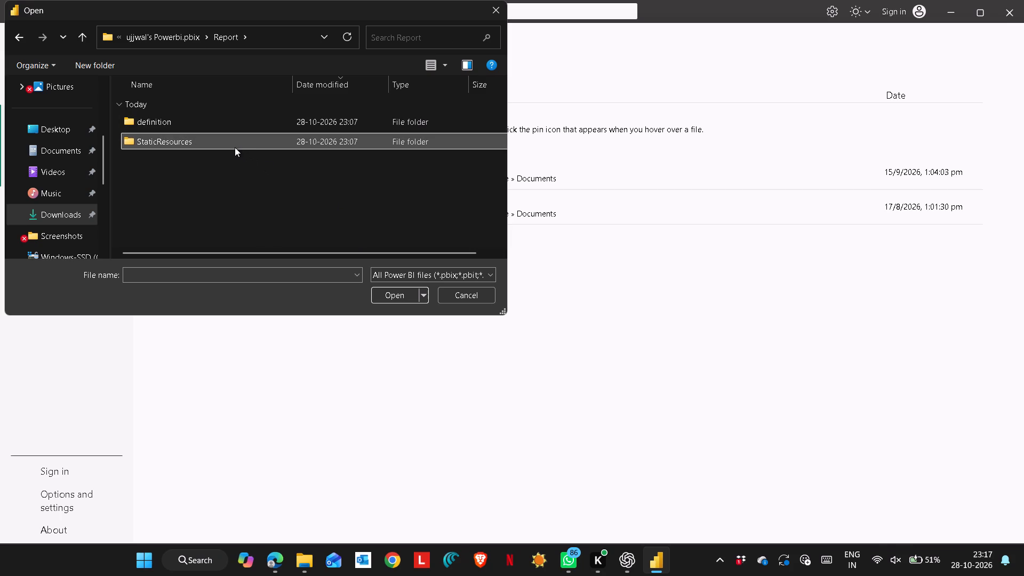
pyautogui.click(235, 147)
pyautogui.click(234, 130)
pyautogui.click(261, 131)
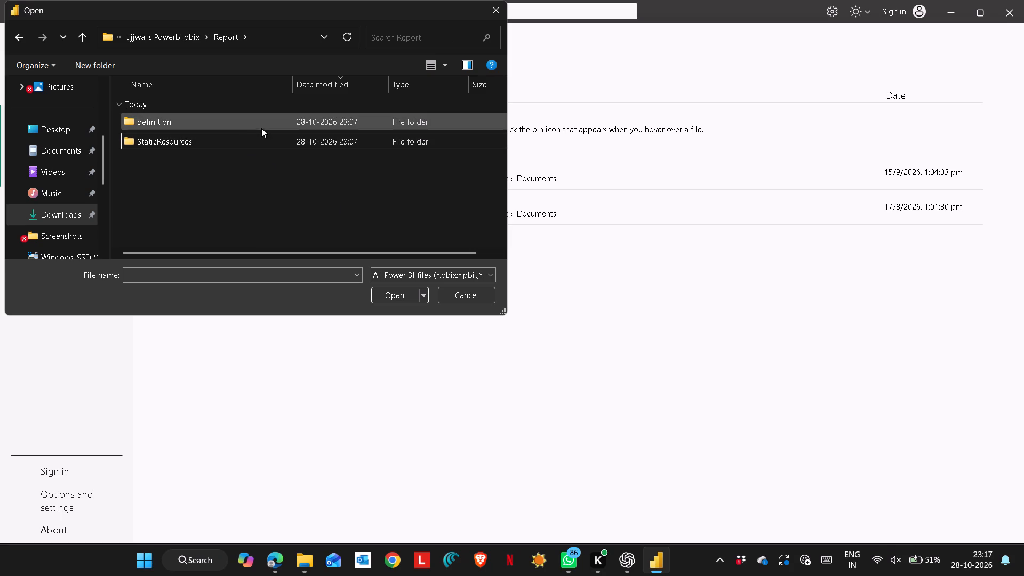
pyautogui.click(261, 128)
pyautogui.click(392, 294)
pyautogui.click(392, 294)
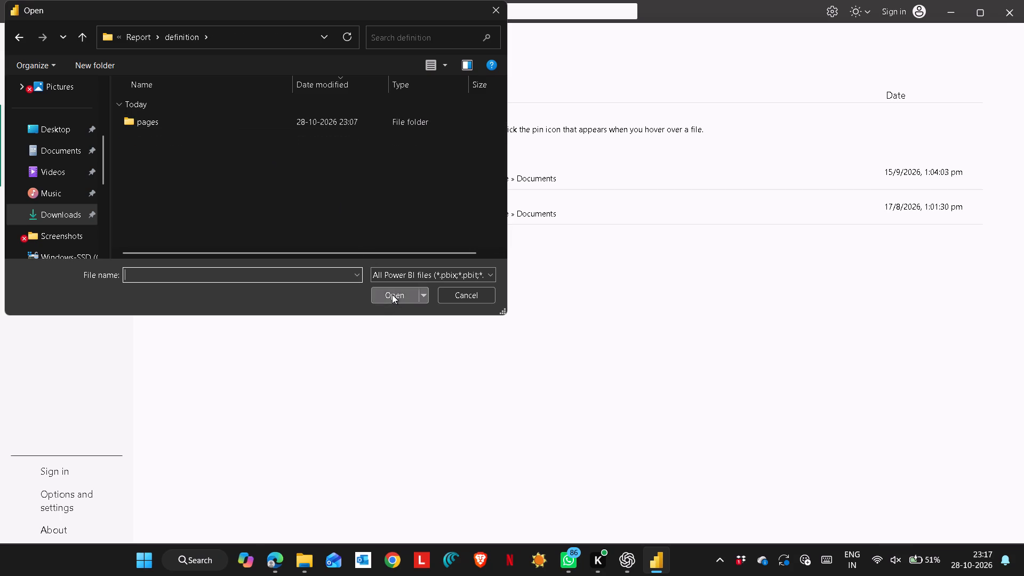
# Look for a report file through pages, 3d84f4f9b0c7d11ab3c1, visuals and 554be0a0e635726f274c, and close the file browser without opening anything.
pyautogui.click(242, 122)
pyautogui.click(391, 287)
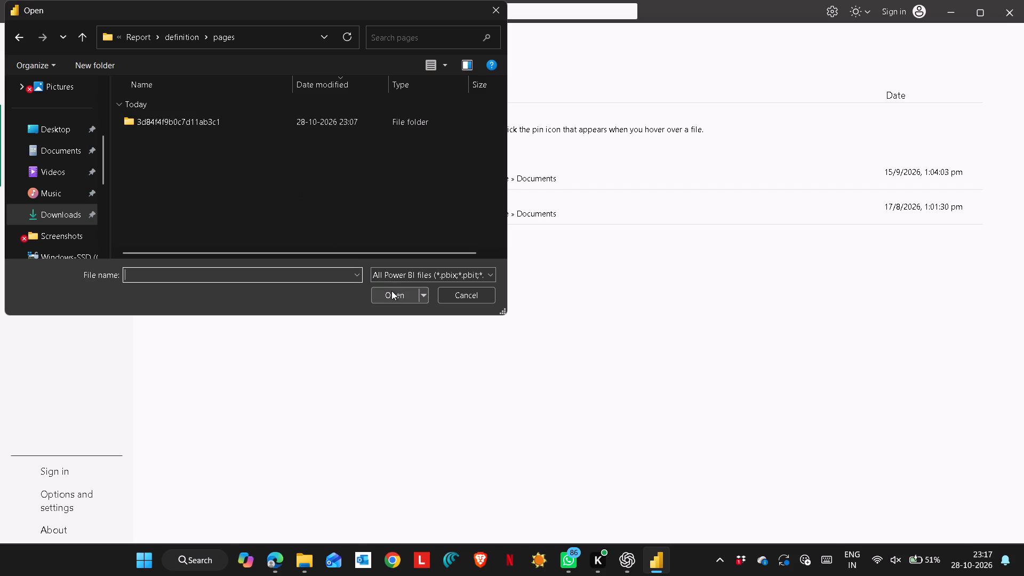
pyautogui.click(242, 114)
pyautogui.click(384, 294)
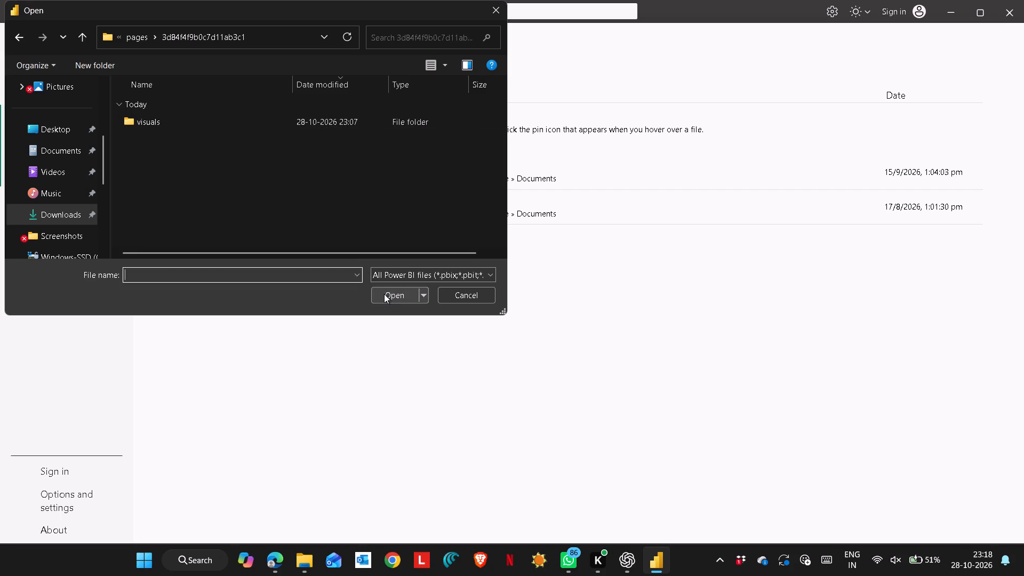
pyautogui.click(277, 122)
pyautogui.click(387, 290)
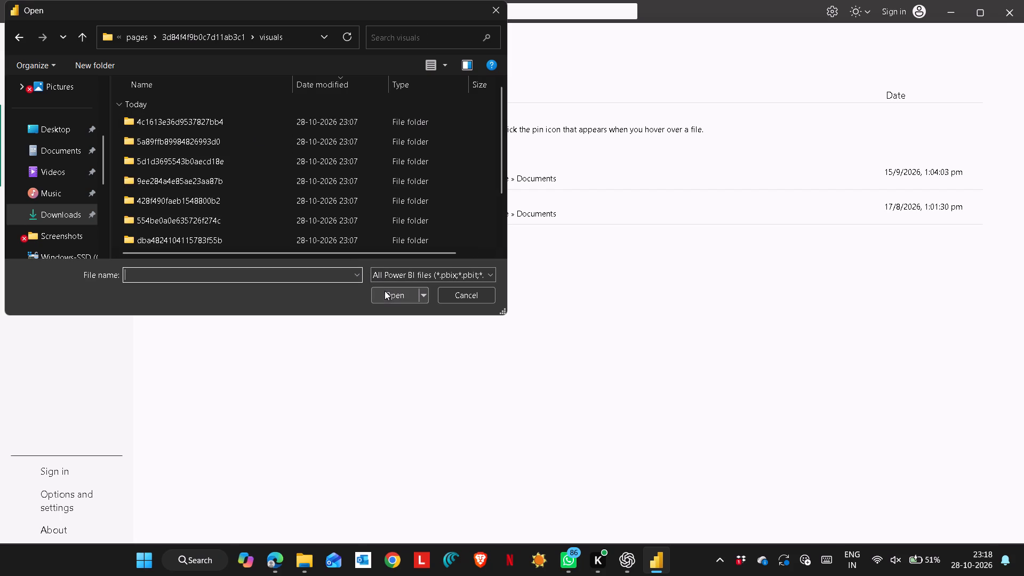
pyautogui.scroll(-5, 220, 170)
pyautogui.click(217, 157)
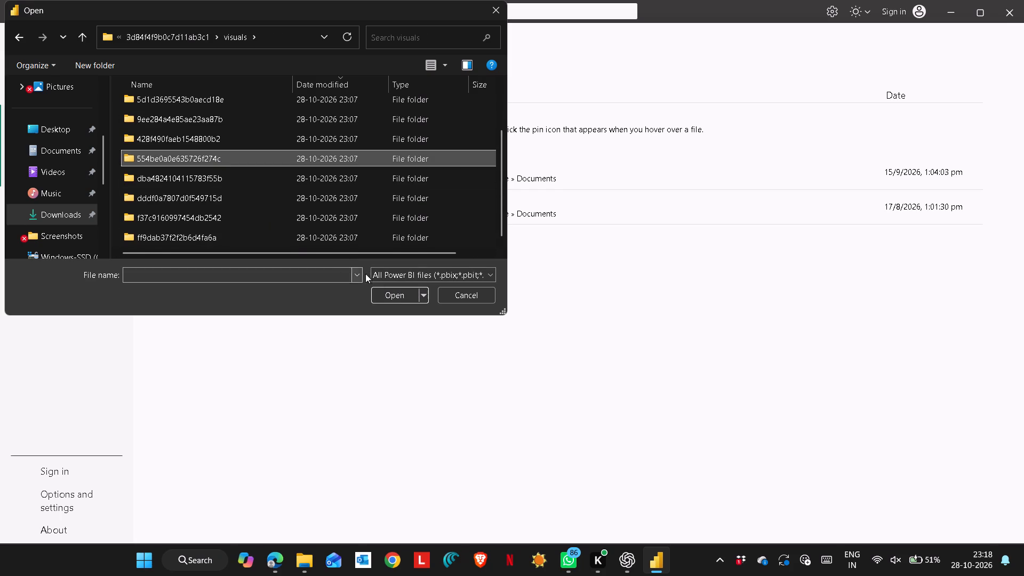
pyautogui.click(385, 292)
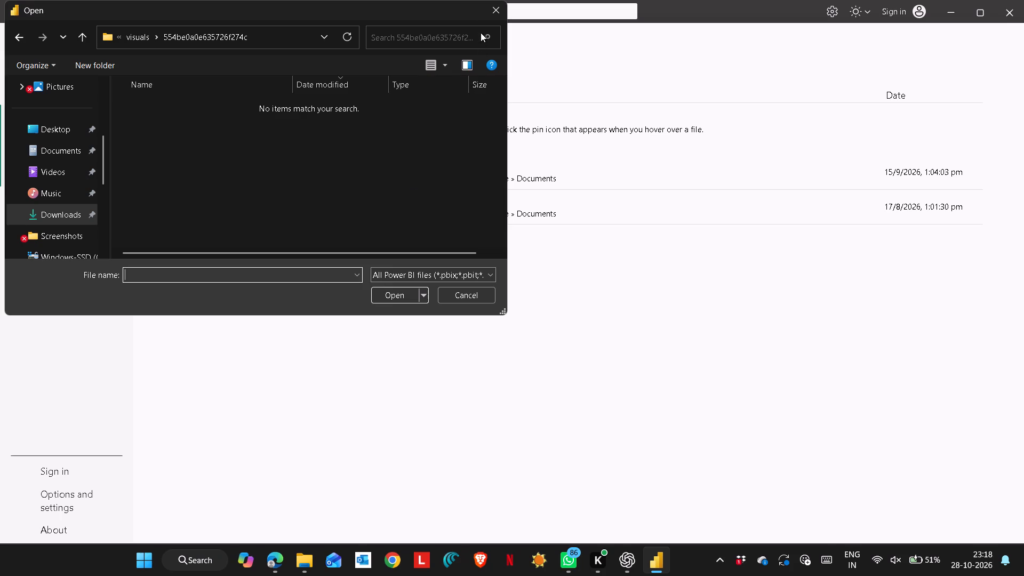
pyautogui.click(491, 10)
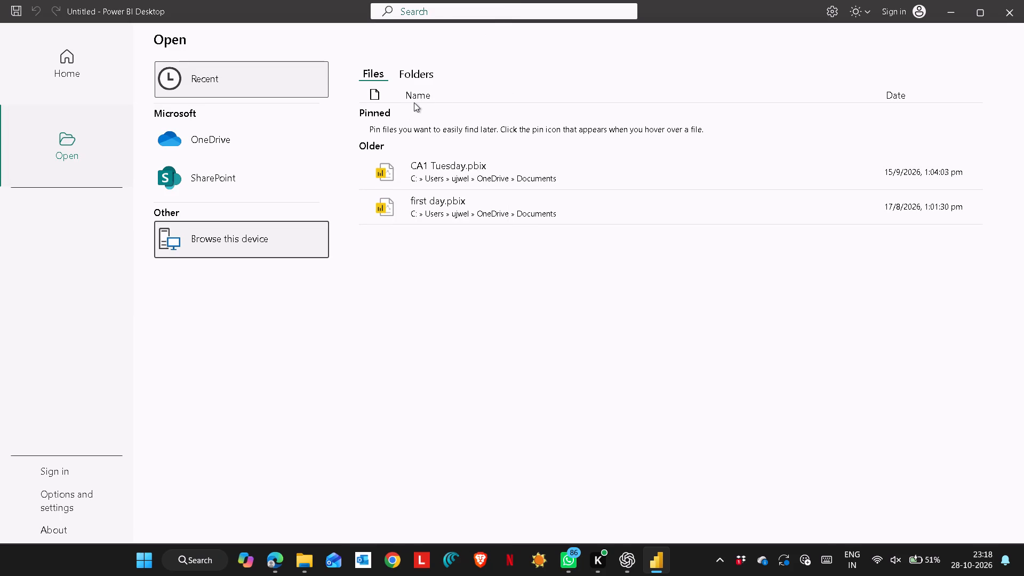
# Browse for a report again starting from the recent Documents folder and go to Downloads.
pyautogui.click(410, 79)
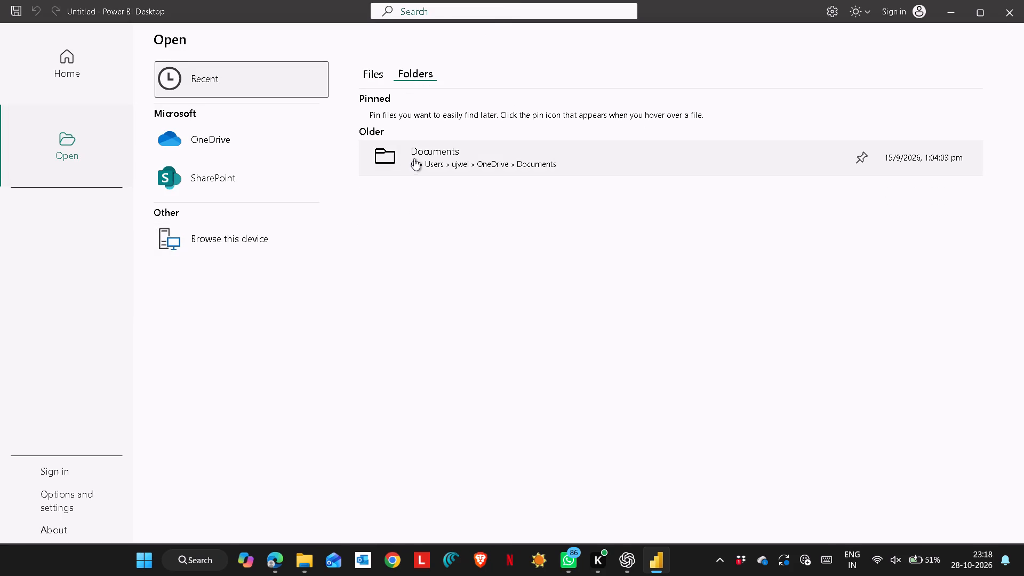
pyautogui.click(414, 159)
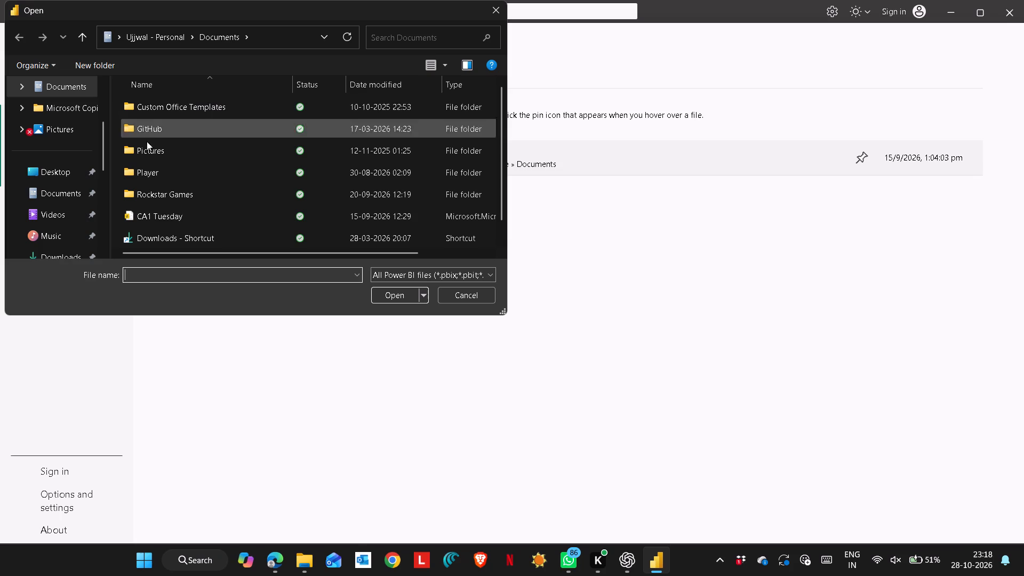
pyautogui.scroll(-3, 149, 165)
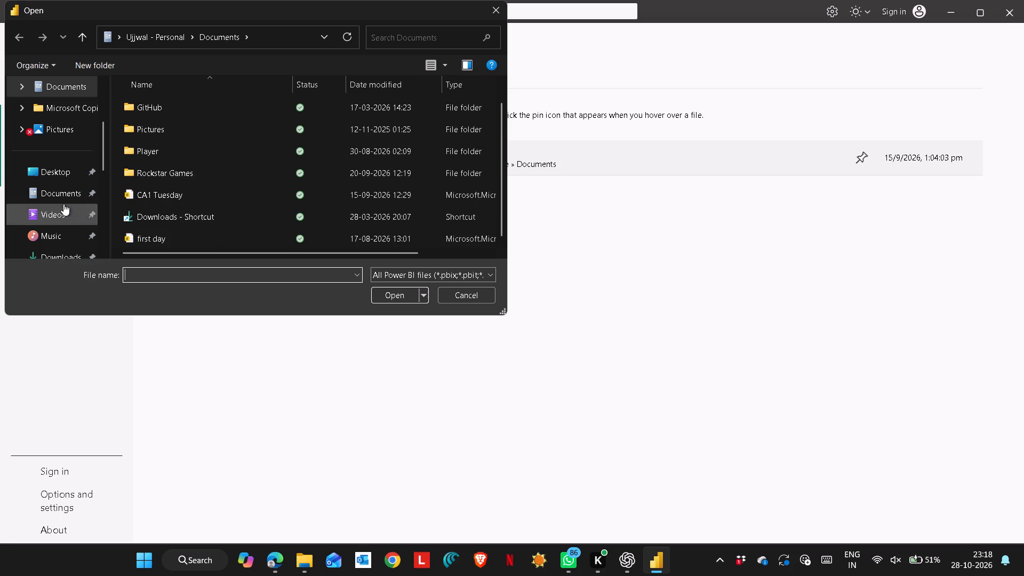
pyautogui.scroll(-1, 72, 197)
pyautogui.click(69, 192)
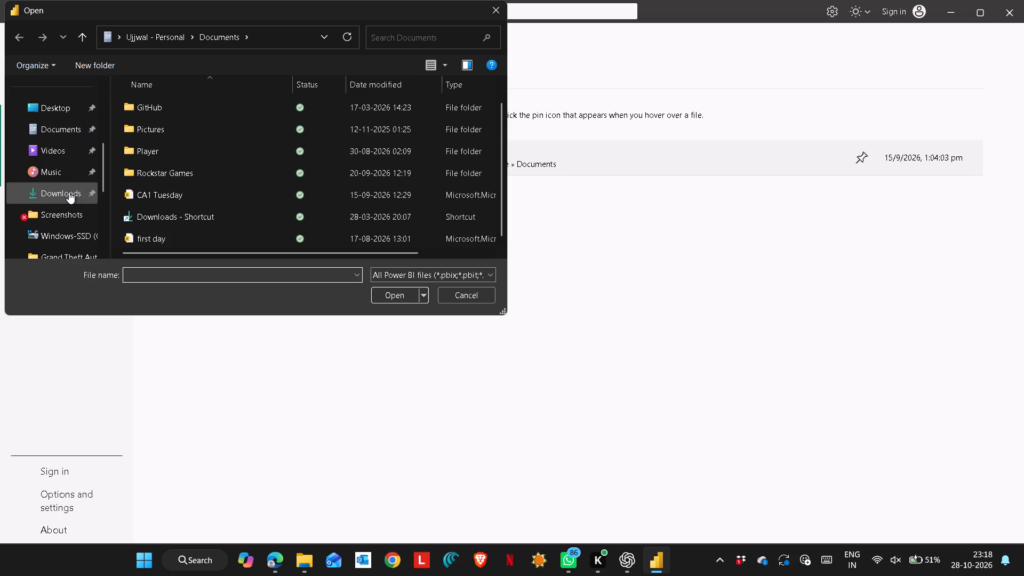
# Limit the file type to Power BI files (*.pbix) and open the "ujjwal's Powerbi.pbix" folder in Downloads.
pyautogui.click(173, 123)
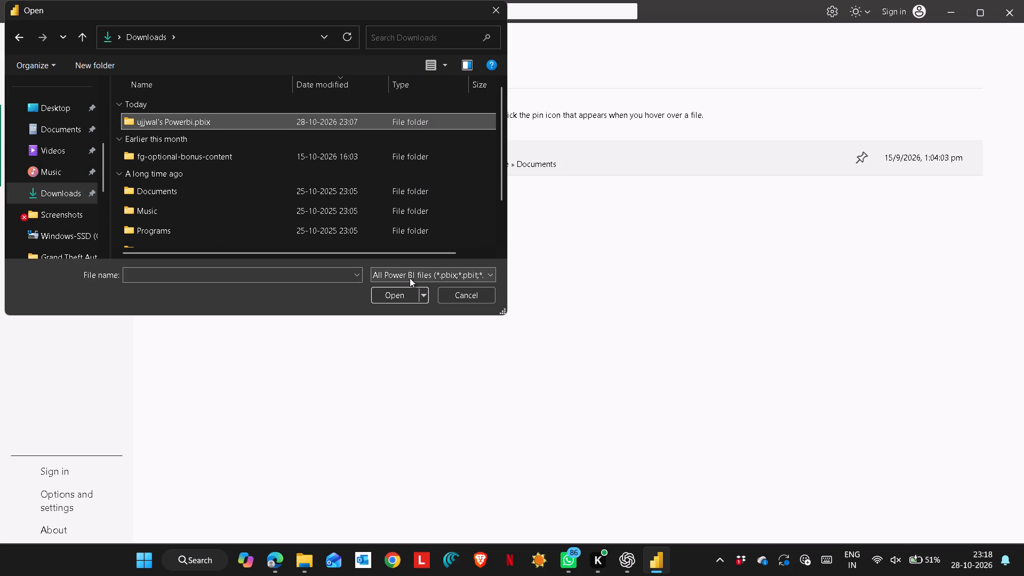
pyautogui.click(411, 276)
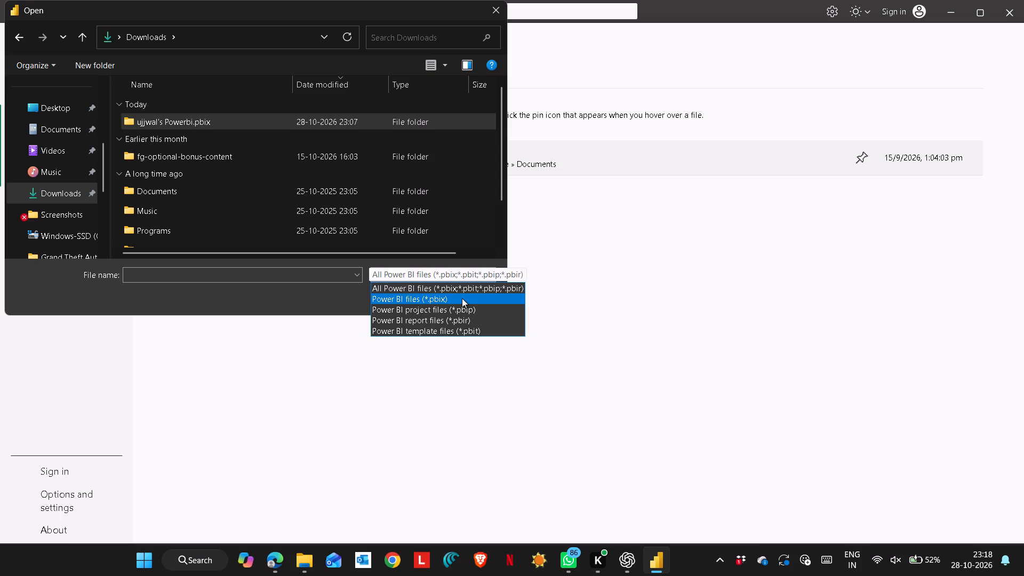
pyautogui.click(462, 298)
pyautogui.click(410, 298)
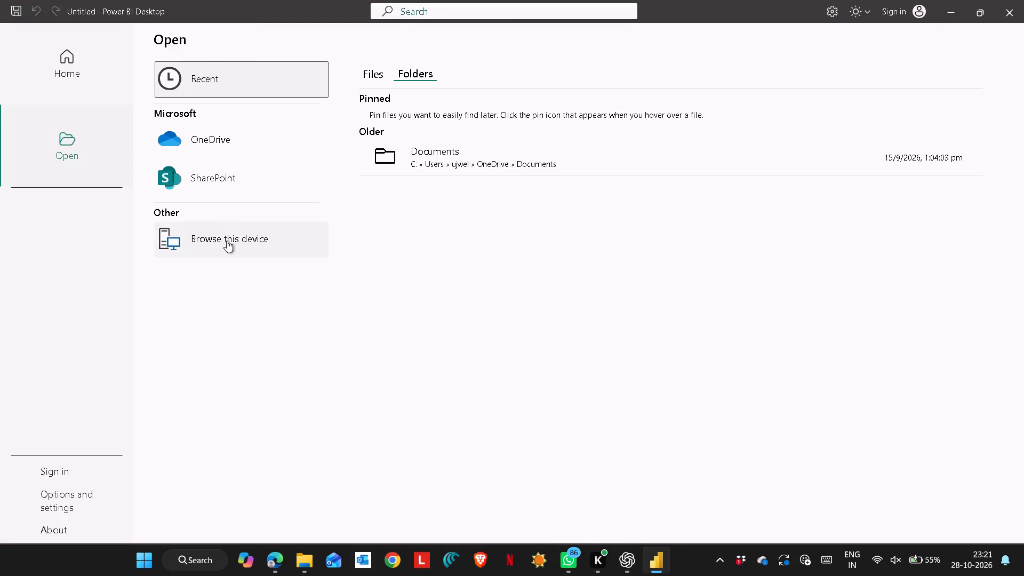
pyautogui.click(227, 241)
pyautogui.scroll(-1, 53, 191)
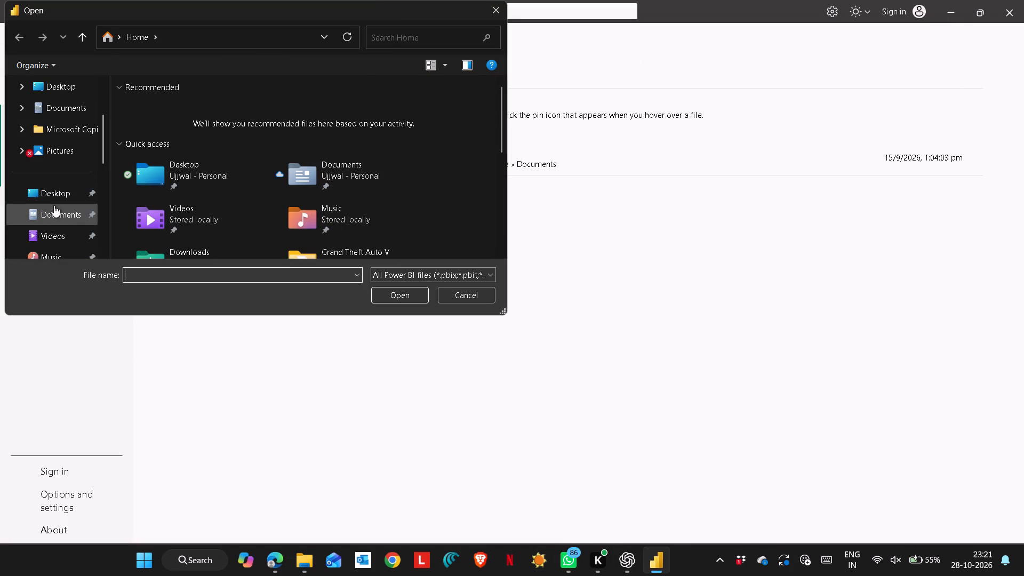
pyautogui.scroll(-2, 62, 218)
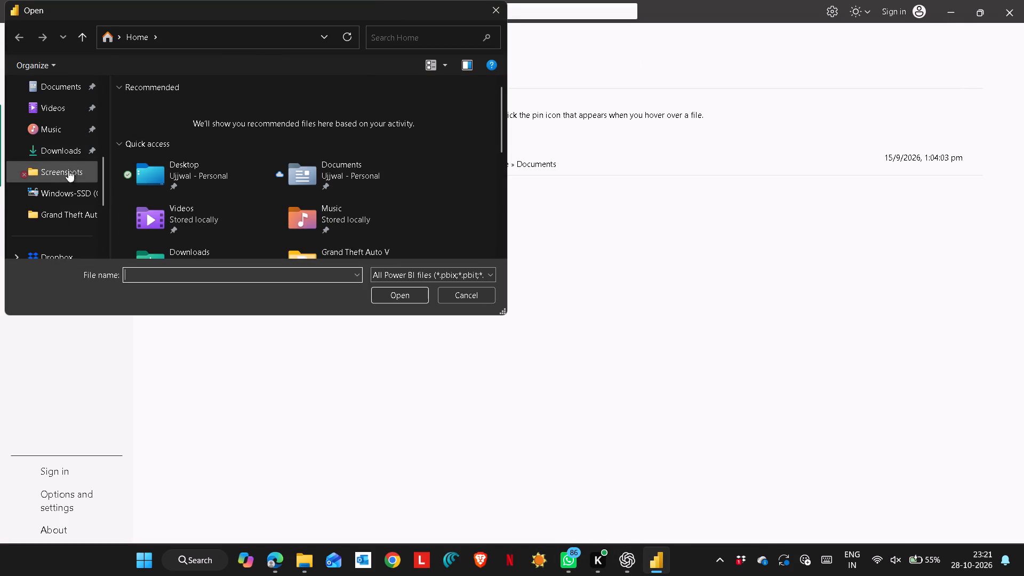
pyautogui.click(68, 161)
pyautogui.click(75, 151)
pyautogui.click(157, 123)
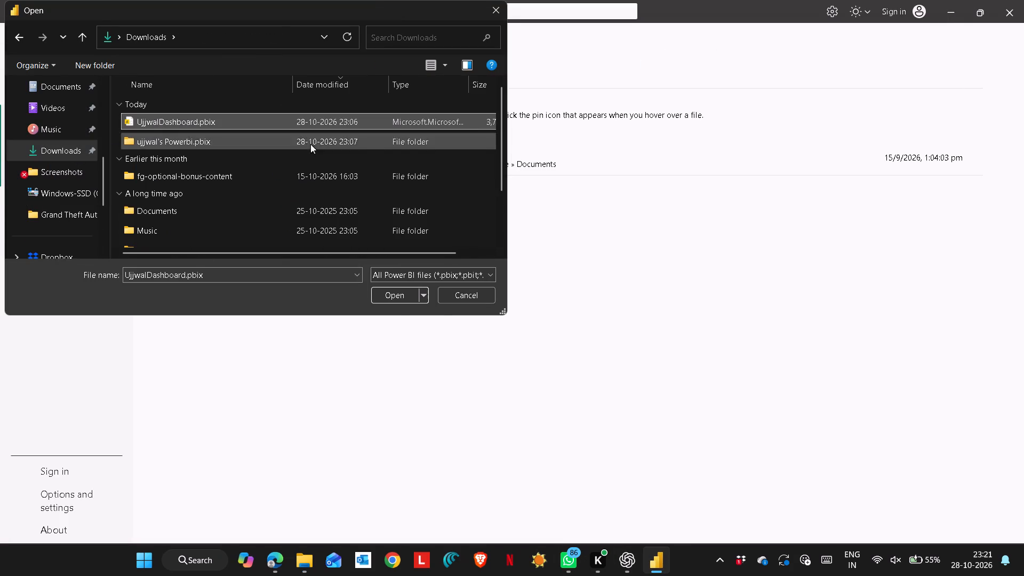
pyautogui.click(393, 298)
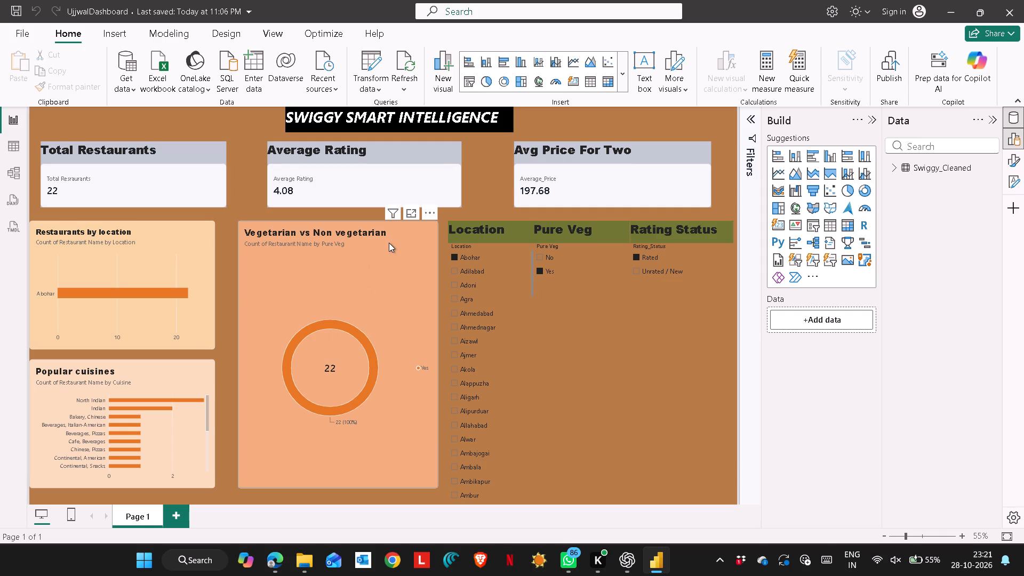
# Select the Avg Price For Two card on the Swiggy Smart Intelligence report page.
pyautogui.click(569, 172)
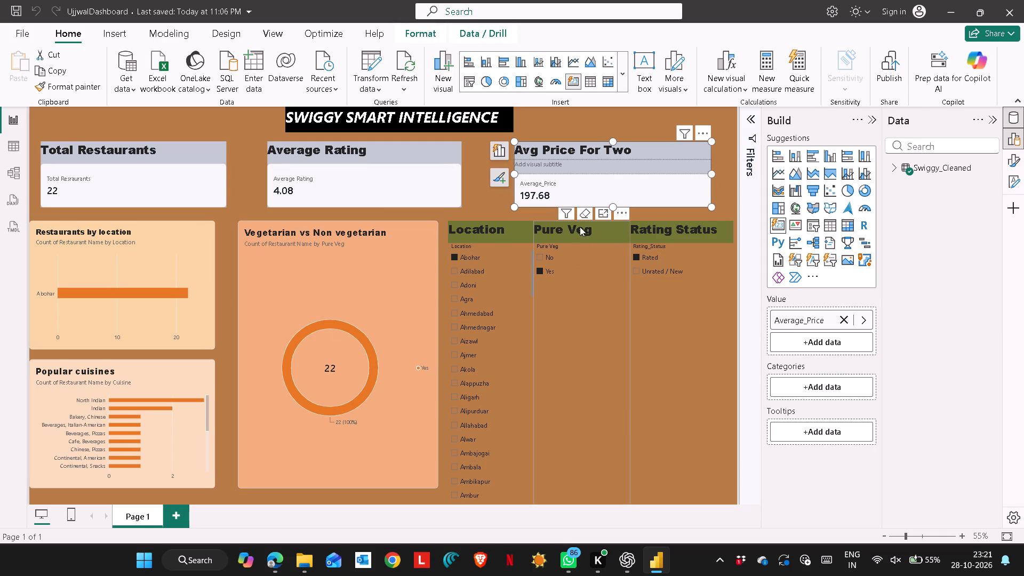
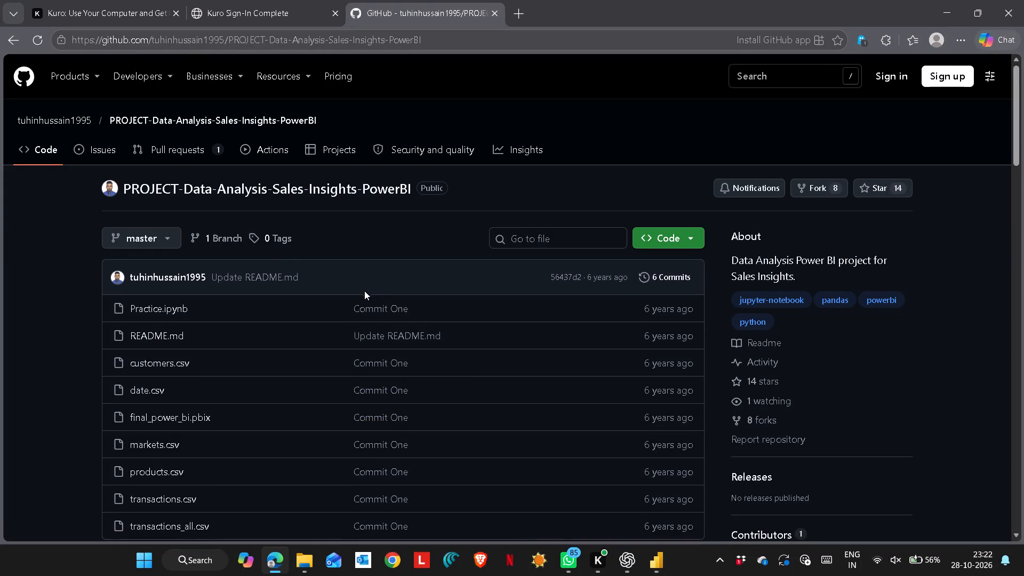
# Download the PROJECT-Data-Analysis-Sales-Insights-PowerBI repository from GitHub as a ZIP file.
pyautogui.scroll(-2, 234, 307)
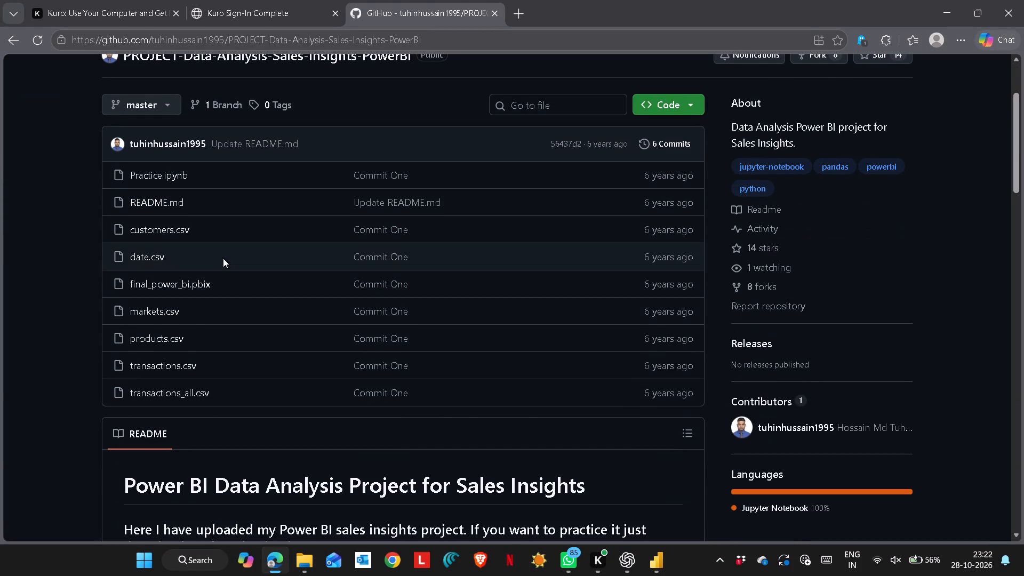
pyautogui.scroll(2, 246, 251)
pyautogui.scroll(-1, 247, 251)
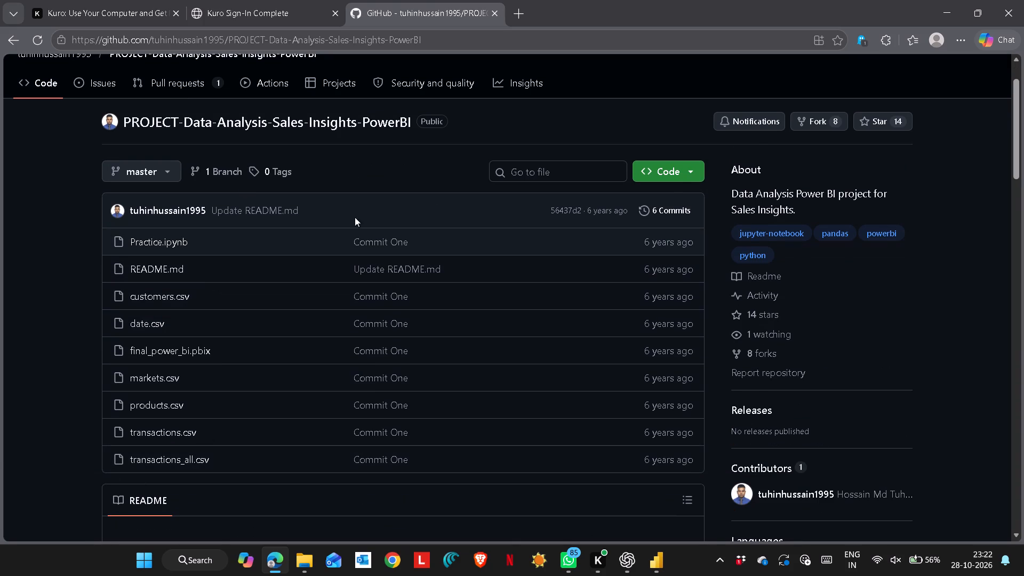
pyautogui.click(688, 171)
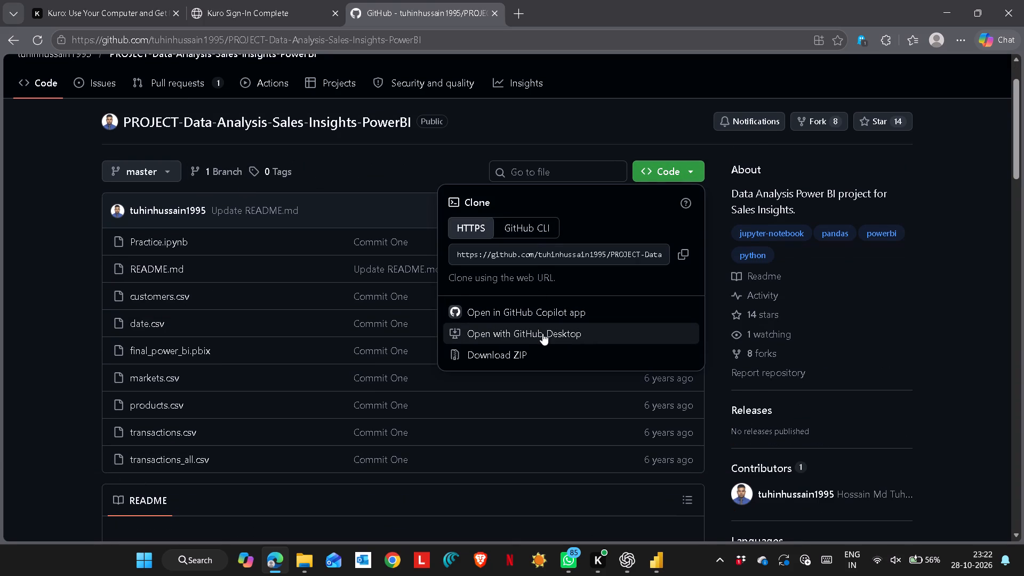
pyautogui.click(514, 348)
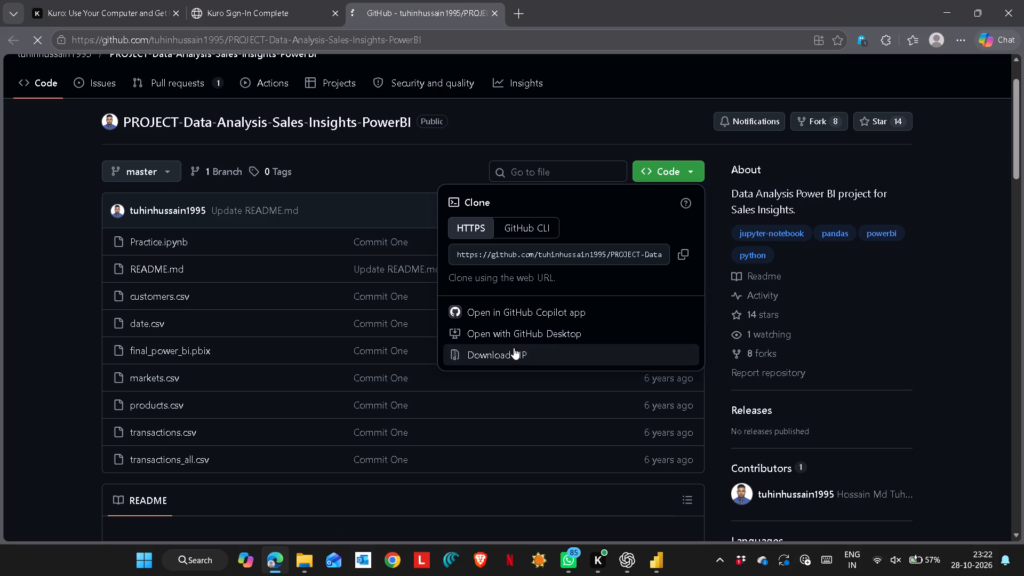
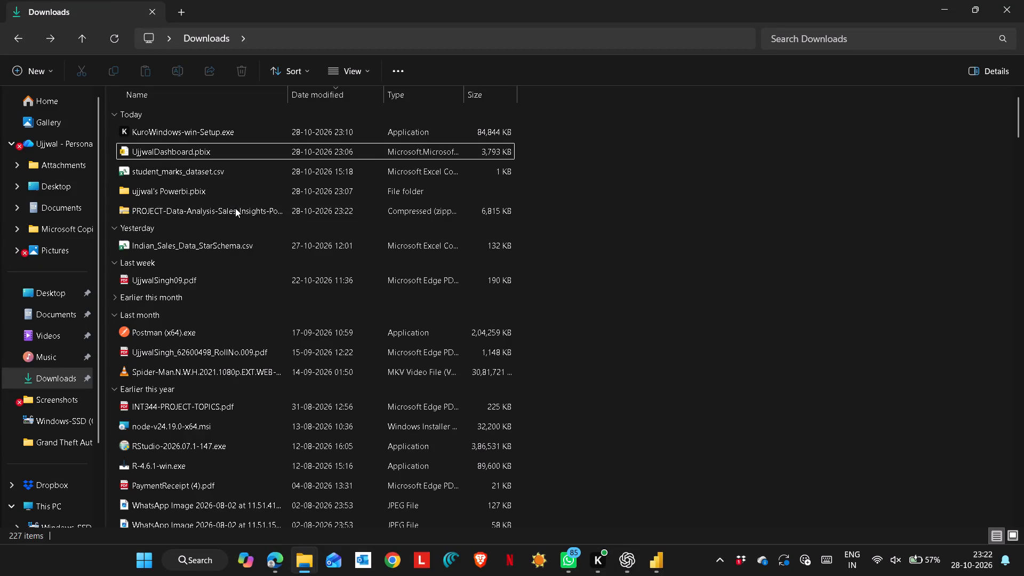
# Turn off the display of file name extensions in File Explorer.
pyautogui.click(330, 211)
pyautogui.rightClick(330, 211)
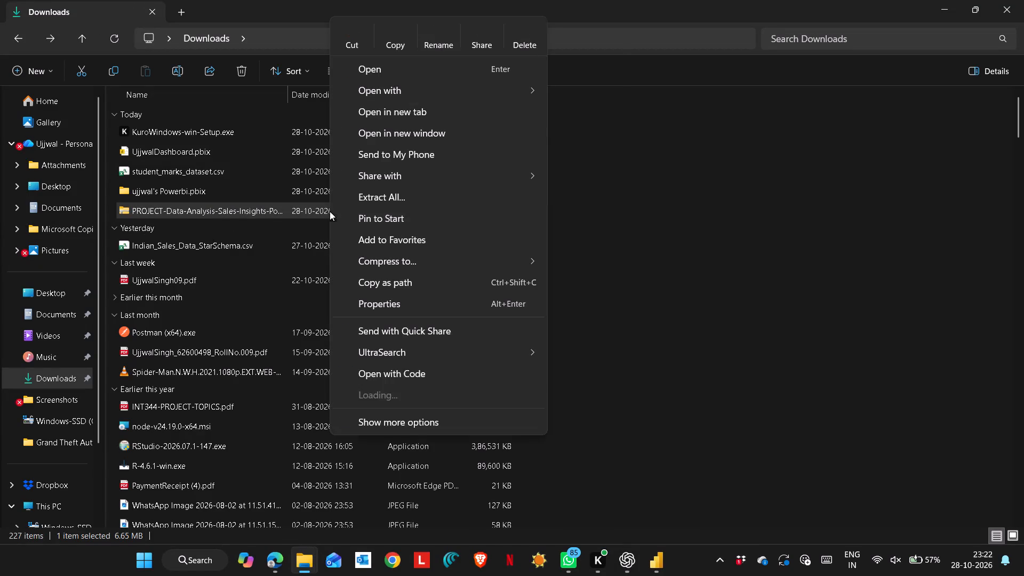
pyautogui.click(813, 124)
pyautogui.click(353, 75)
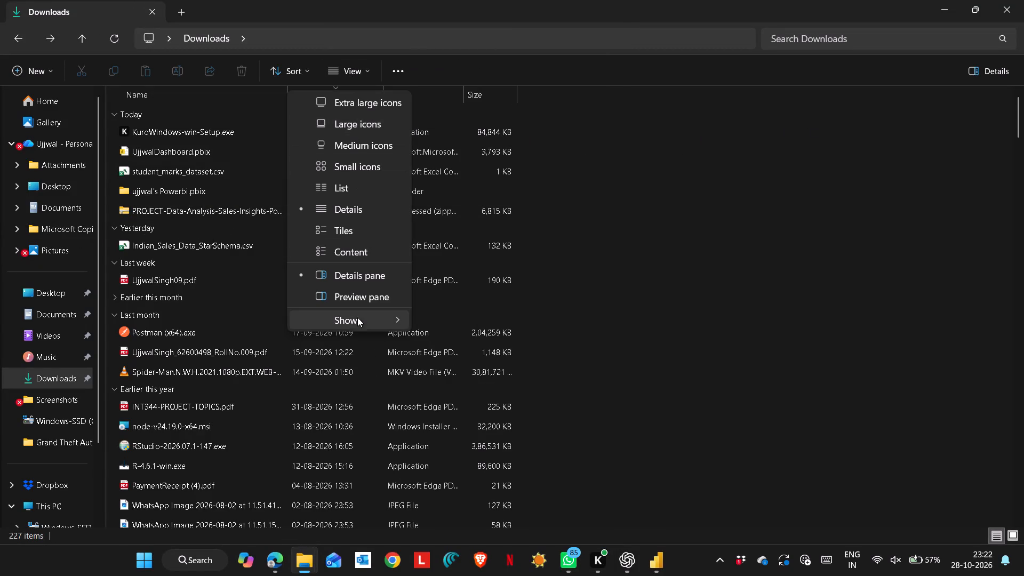
pyautogui.click(355, 323)
pyautogui.click(469, 386)
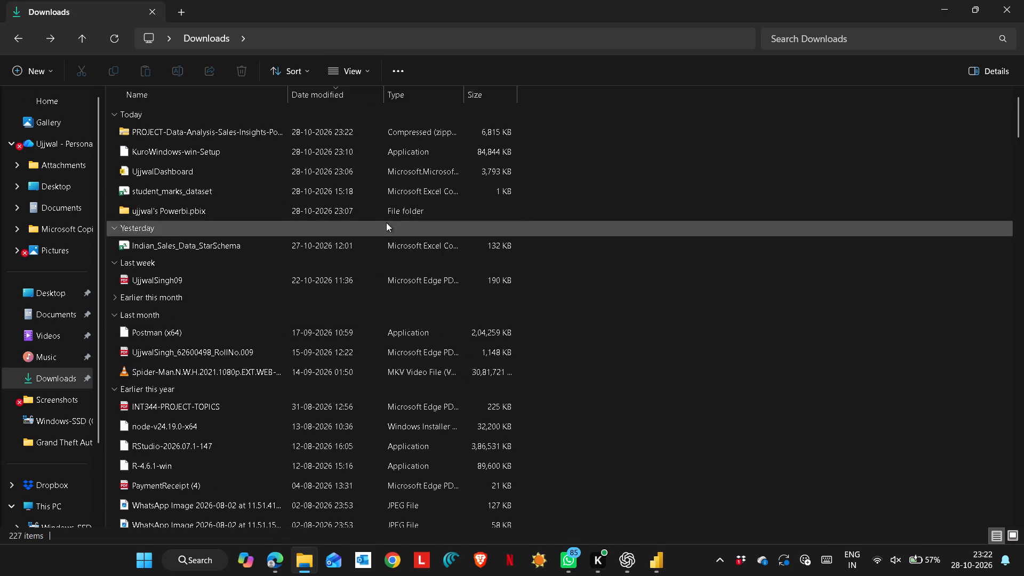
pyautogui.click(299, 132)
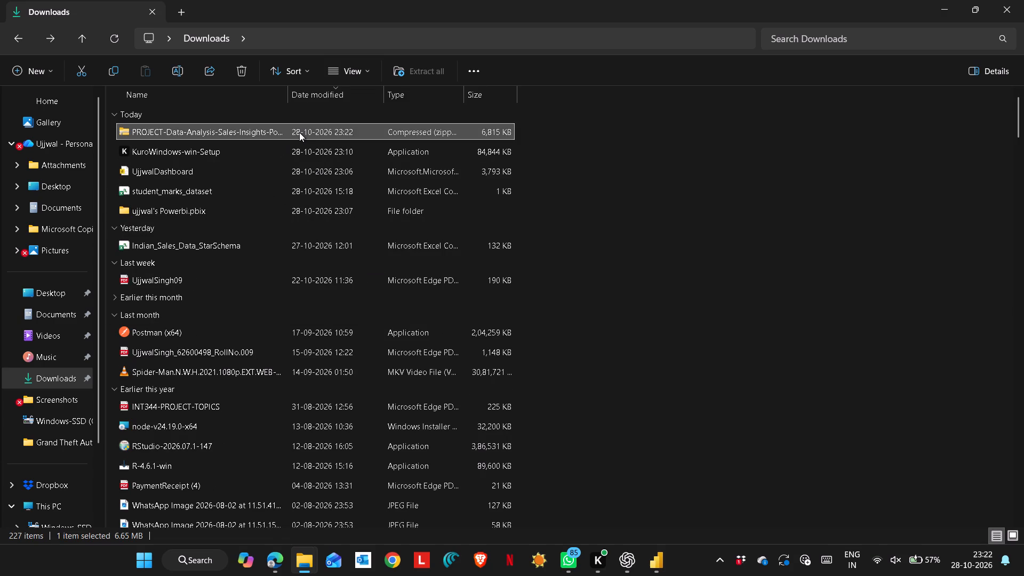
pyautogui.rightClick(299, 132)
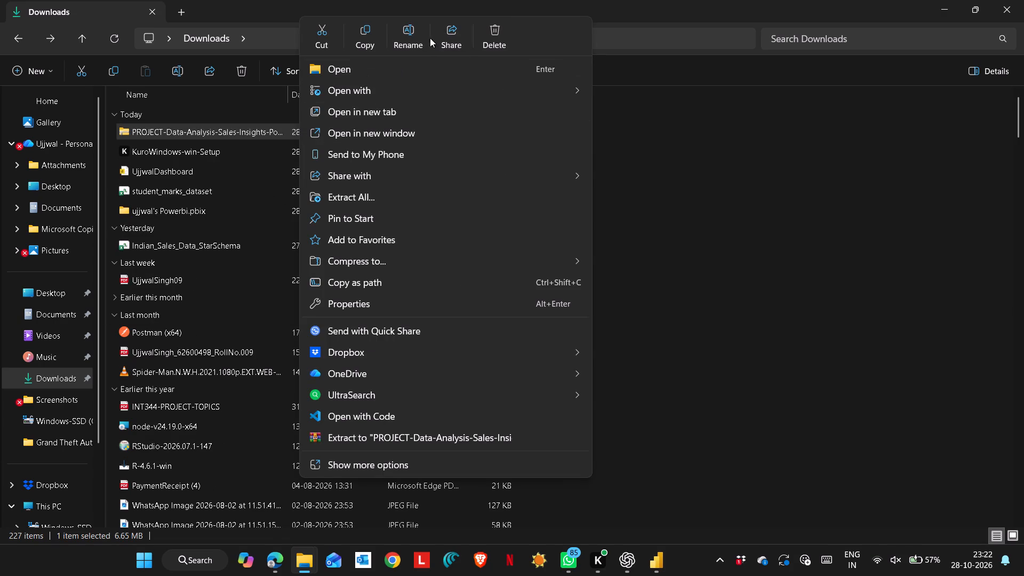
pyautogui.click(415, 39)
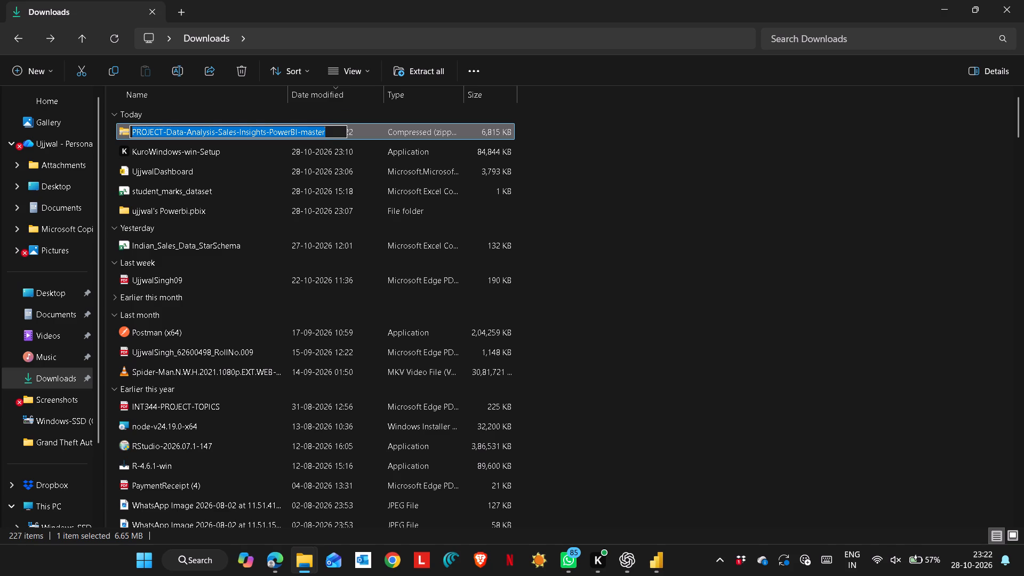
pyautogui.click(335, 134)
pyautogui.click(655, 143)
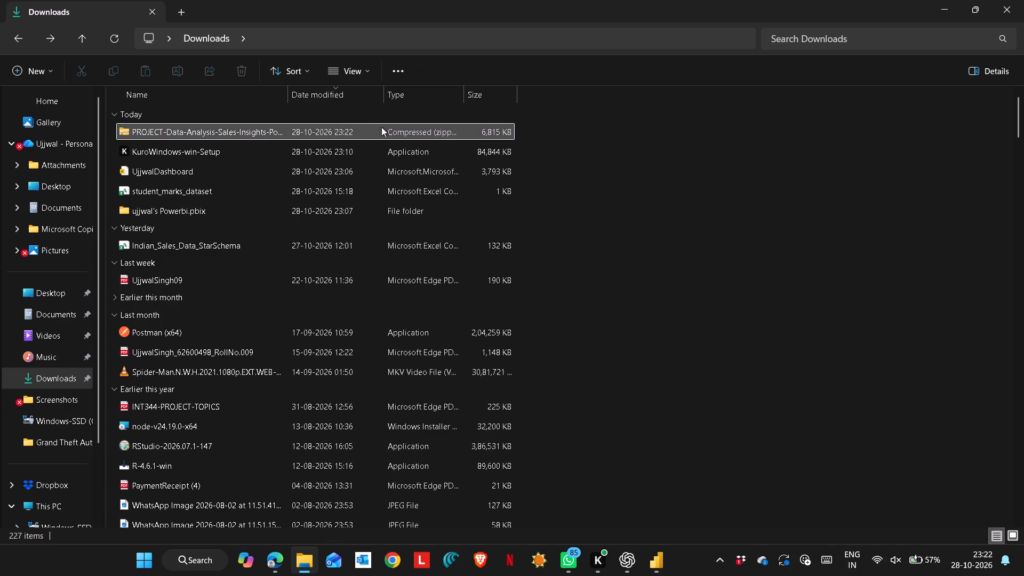
# Extract the PROJECT-Data-Analysis-Sales-Insights-PowerBI-master ZIP into its own folder in Downloads, showing the extracted files when complete.
pyautogui.click(350, 126)
pyautogui.rightClick(350, 126)
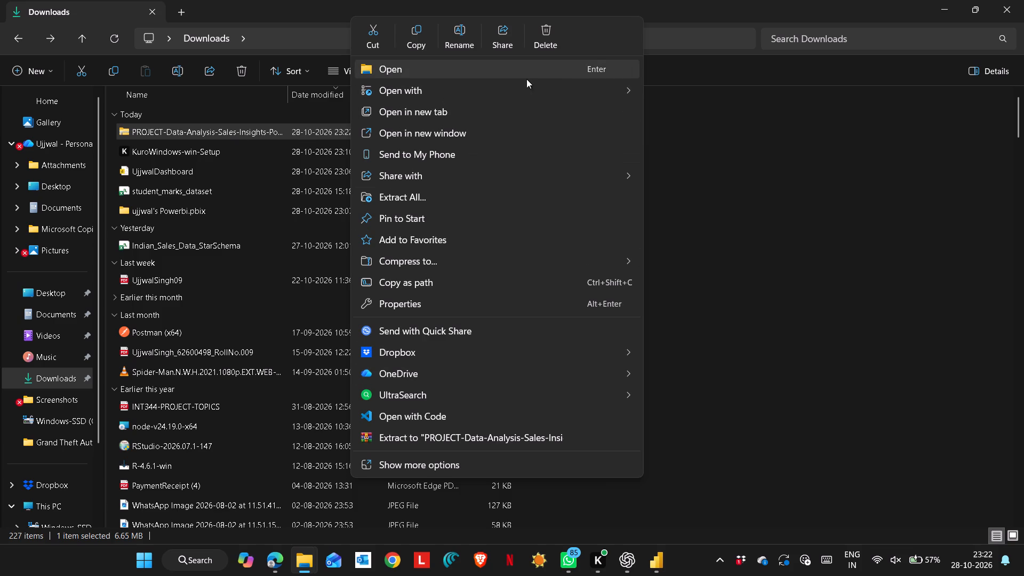
pyautogui.click(440, 207)
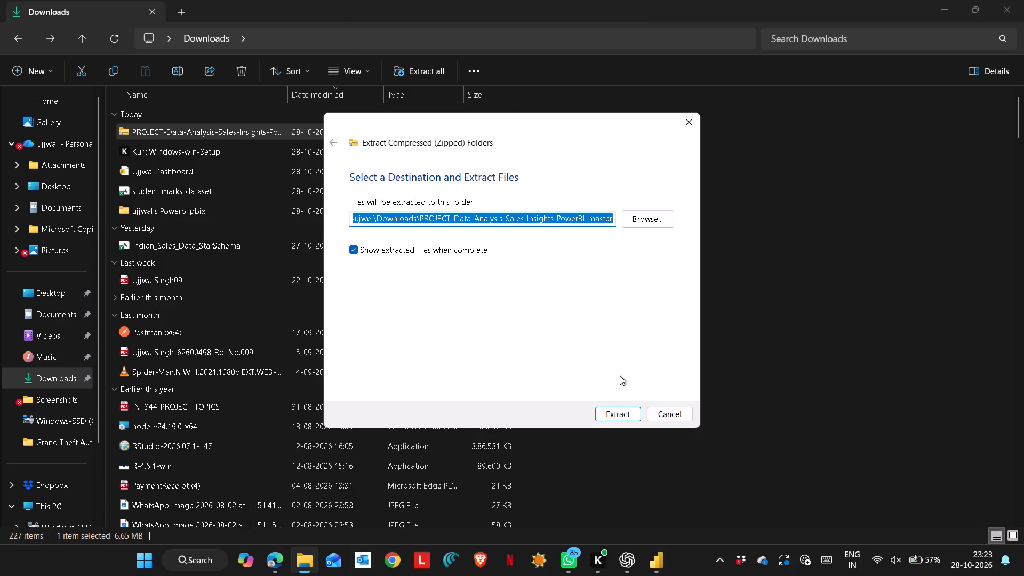
pyautogui.click(610, 412)
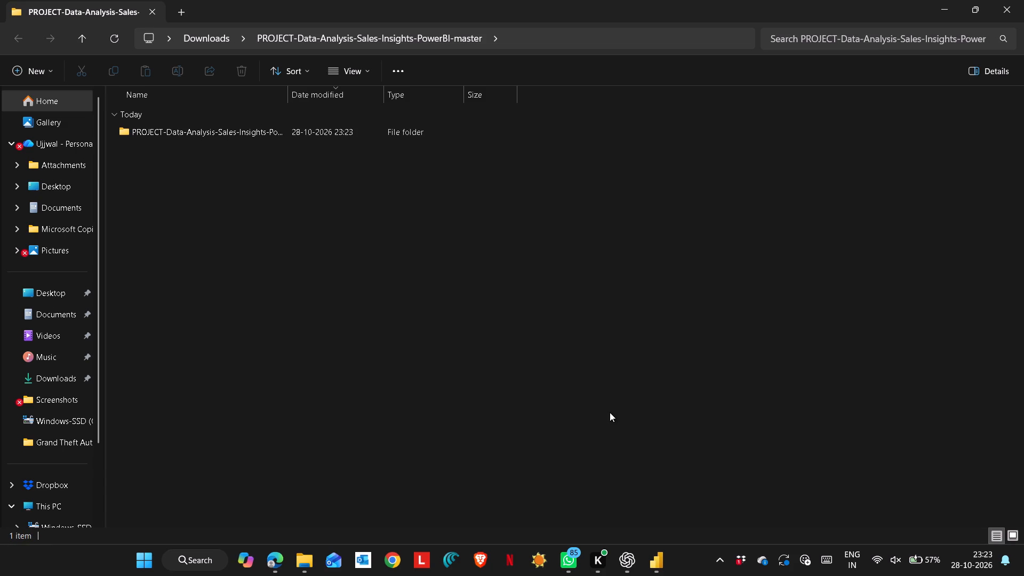
# Open the final_power_bi report from the inner folder of the extracted project.
pyautogui.doubleClick(285, 135)
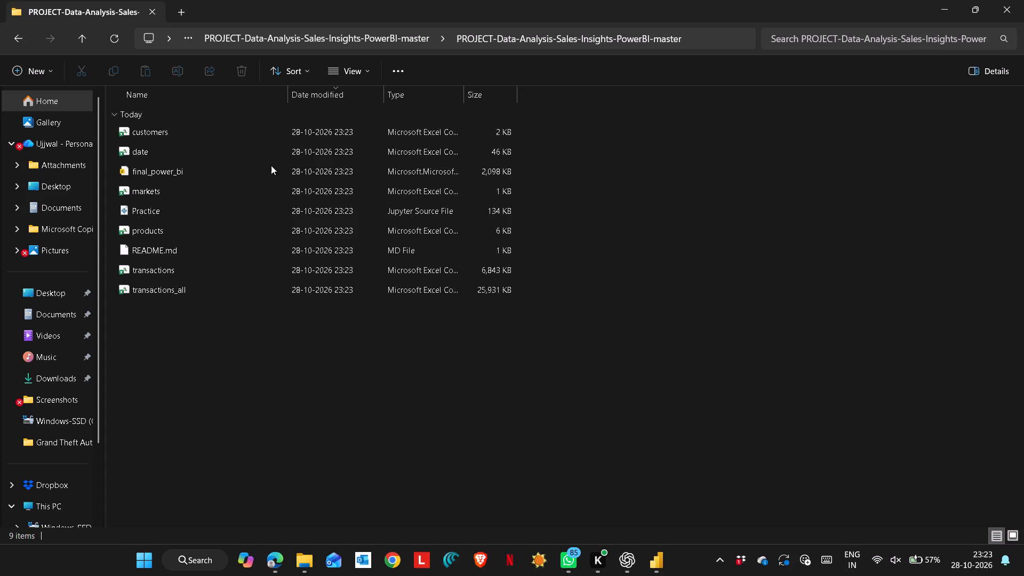
pyautogui.doubleClick(271, 165)
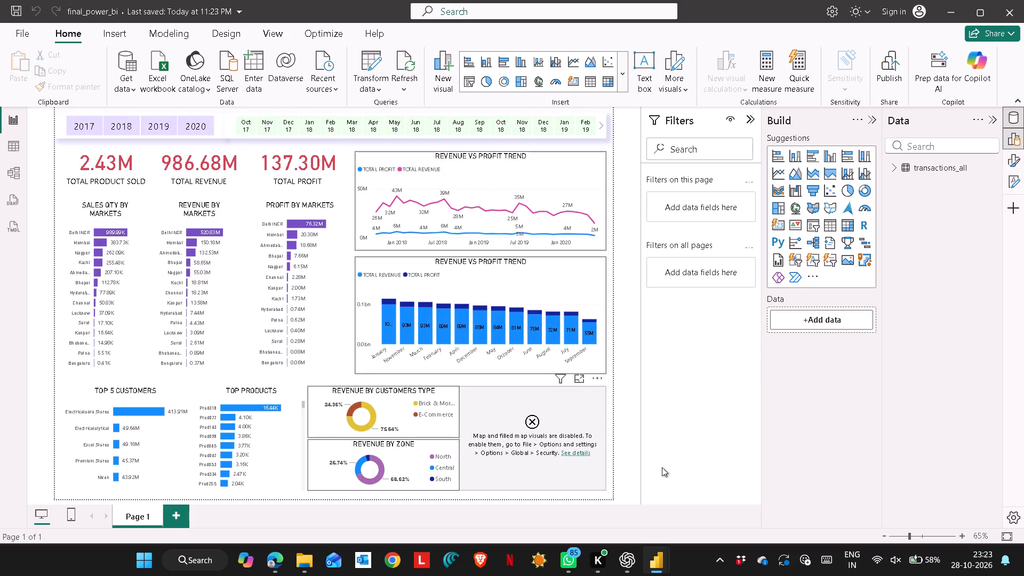
# Switch to the Swiggy dashboard and examine the Vegetarian vs Non vegetarian chart in focus mode.
pyautogui.click(604, 497)
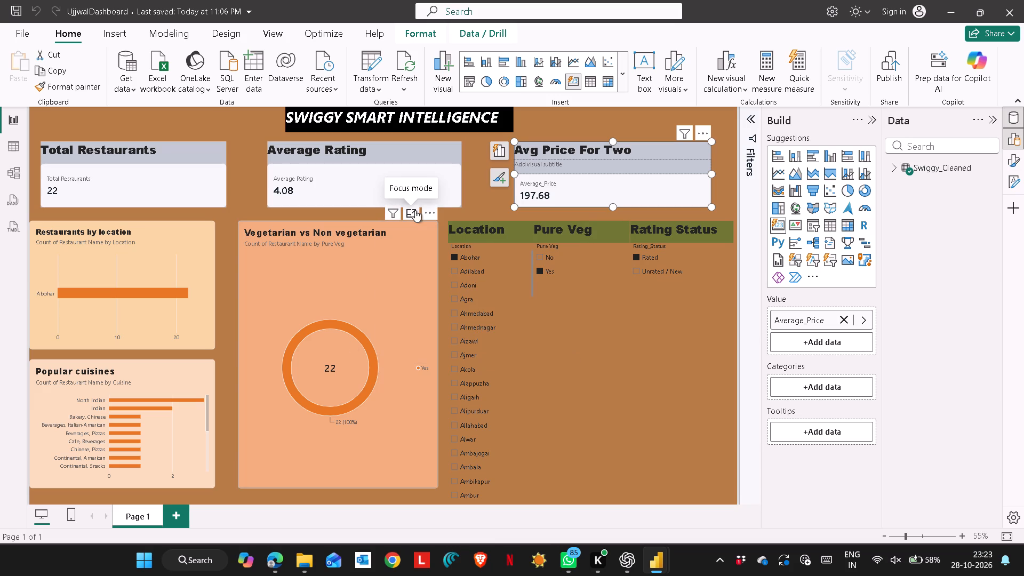
pyautogui.click(413, 210)
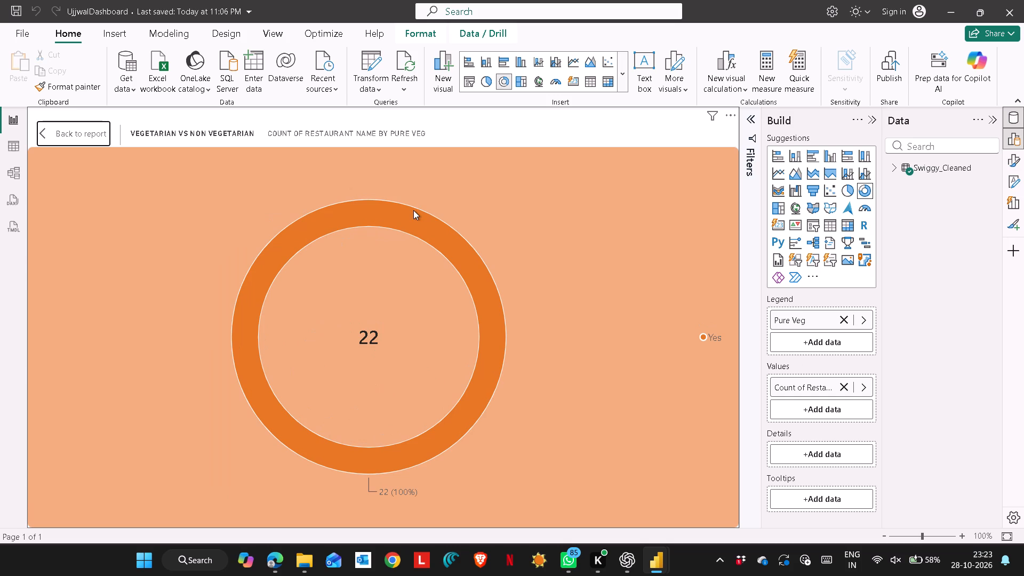
pyautogui.click(68, 129)
# Switch back to the final_power_bi report and examine the monthly Revenue vs Profit Trend column chart in focus mode.
pyautogui.click(677, 514)
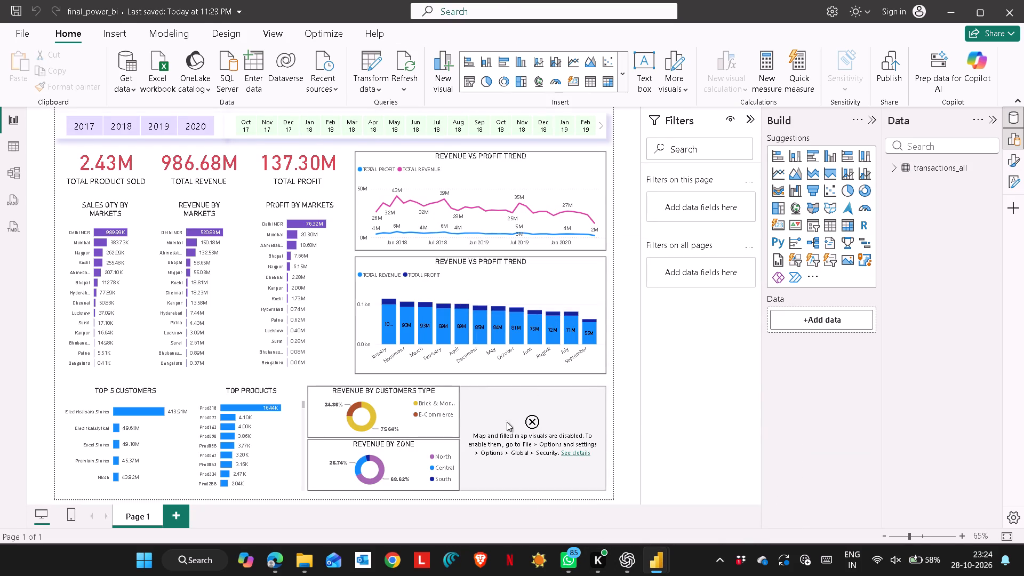
pyautogui.click(575, 247)
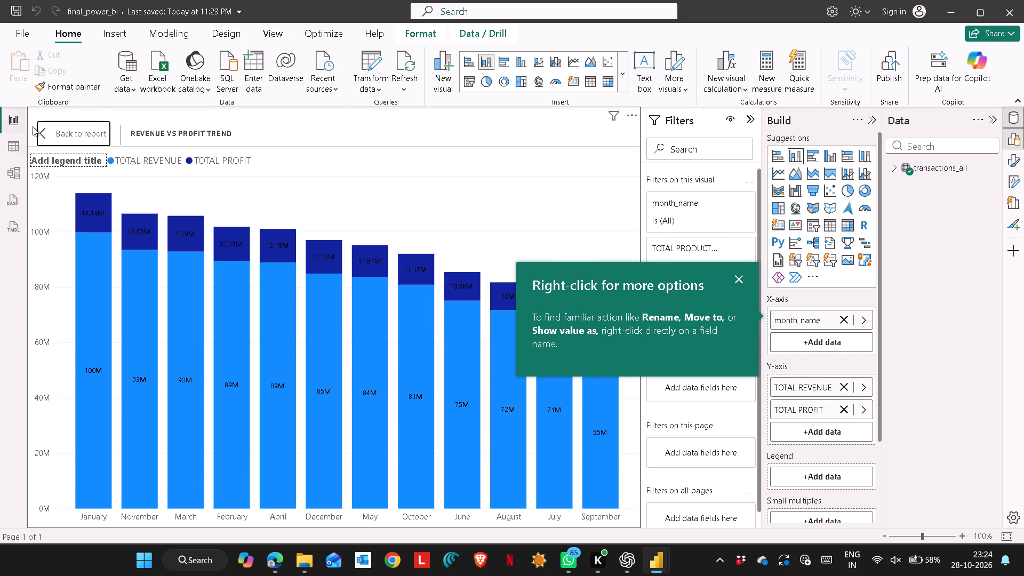
pyautogui.click(67, 132)
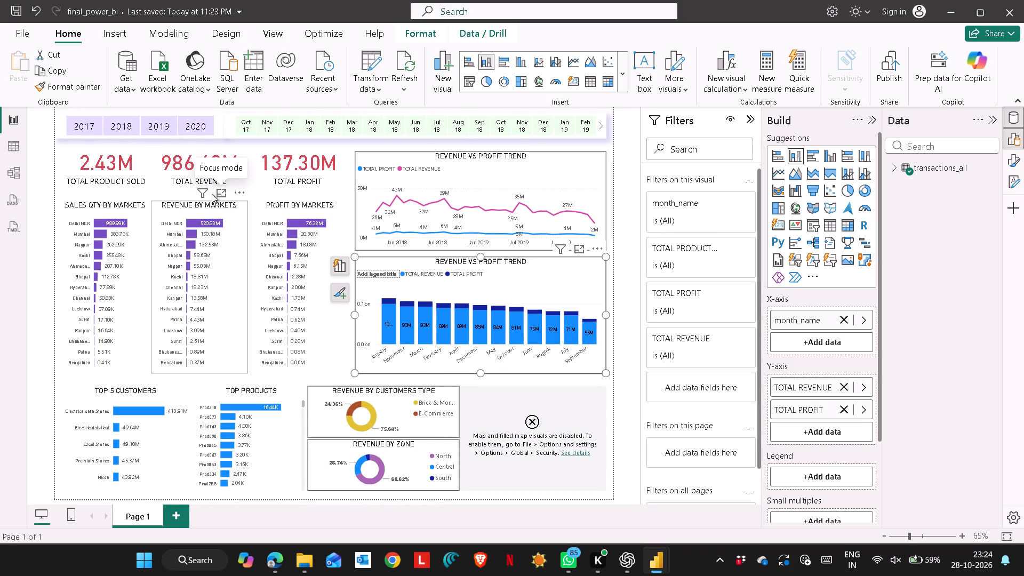
pyautogui.click(121, 166)
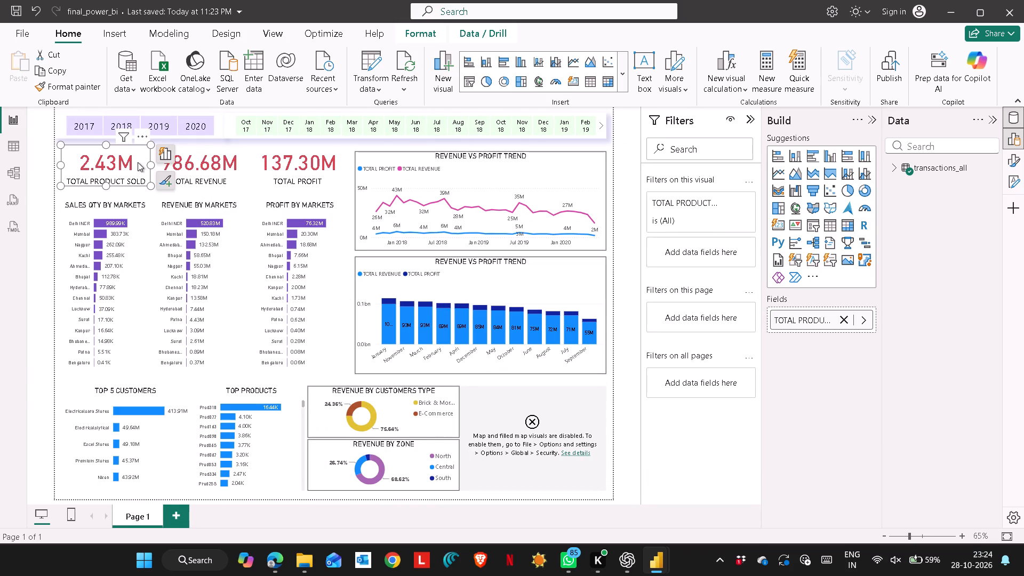
pyautogui.click(91, 129)
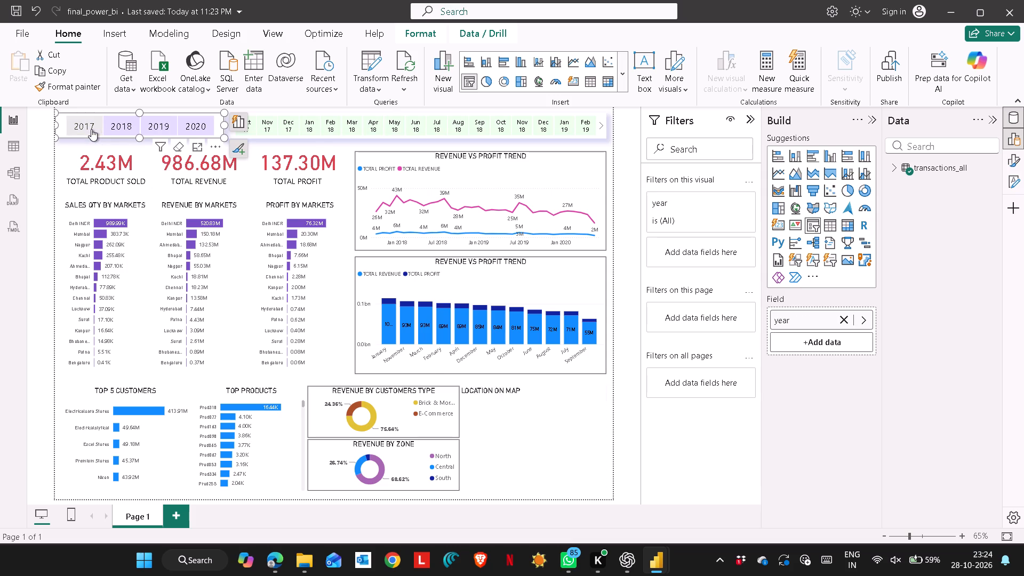
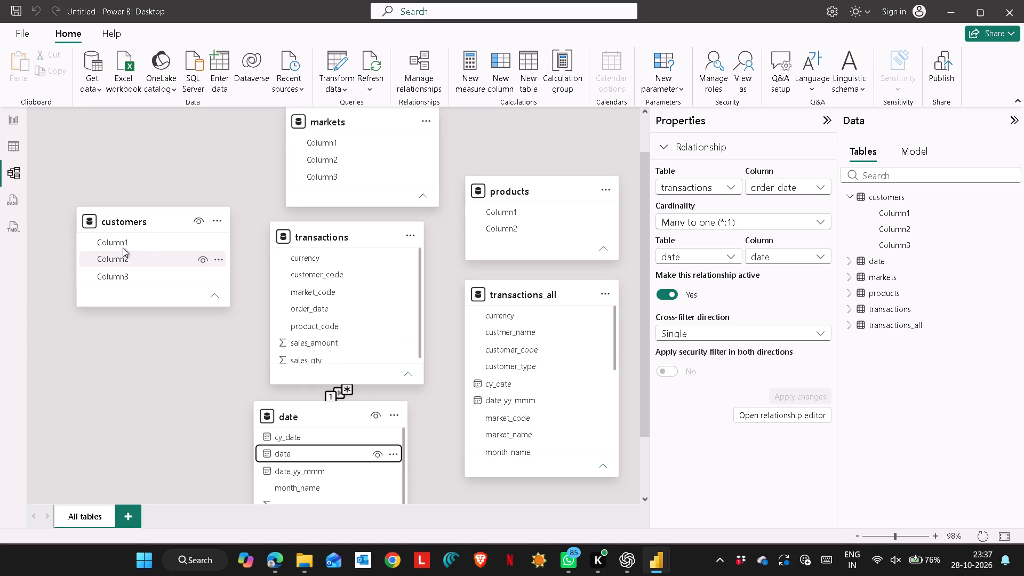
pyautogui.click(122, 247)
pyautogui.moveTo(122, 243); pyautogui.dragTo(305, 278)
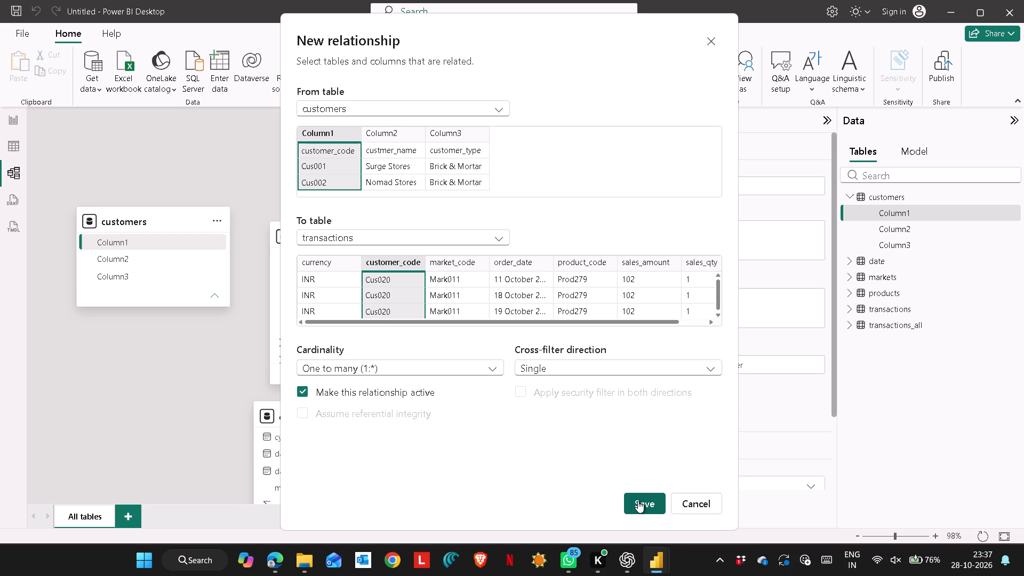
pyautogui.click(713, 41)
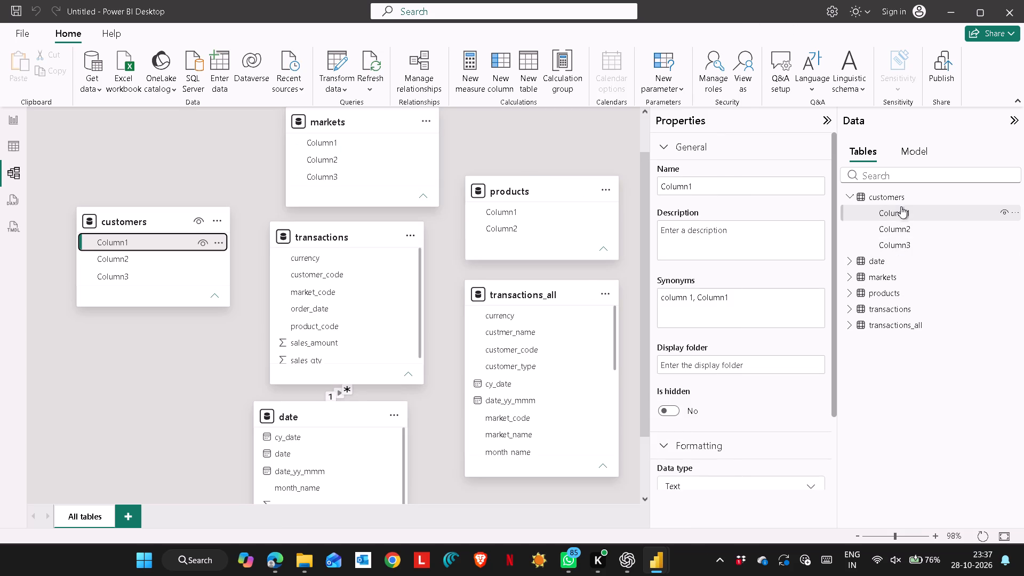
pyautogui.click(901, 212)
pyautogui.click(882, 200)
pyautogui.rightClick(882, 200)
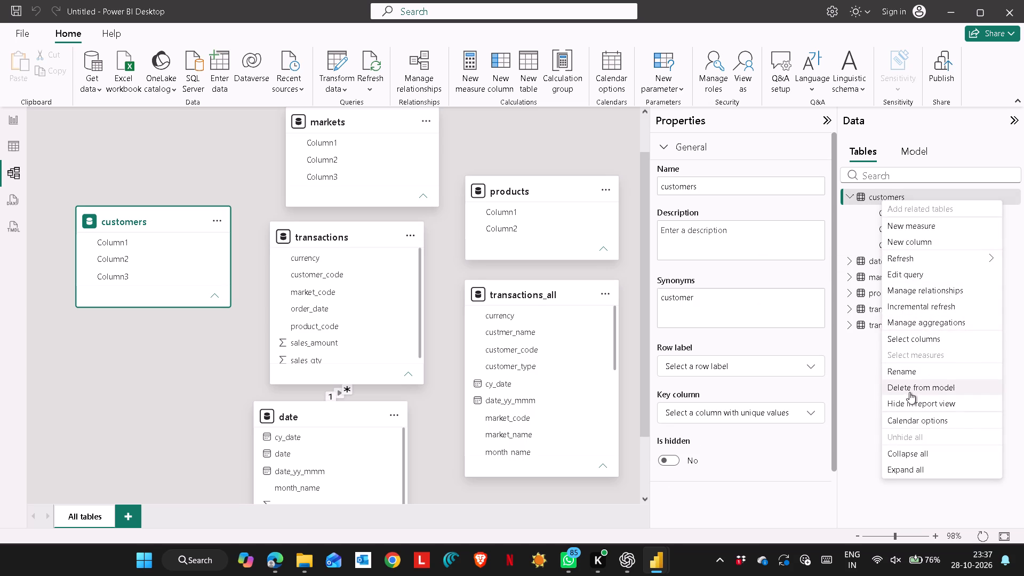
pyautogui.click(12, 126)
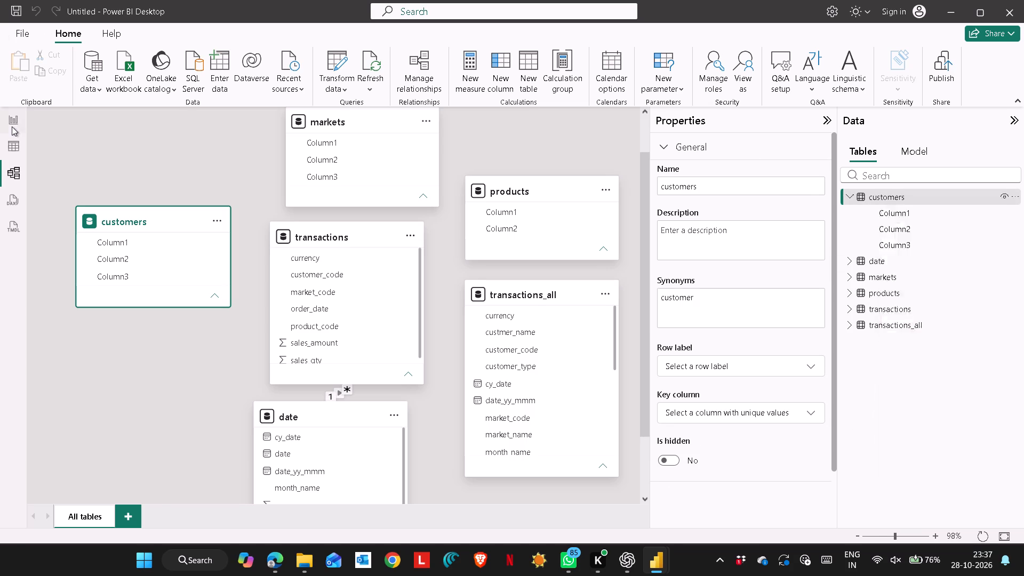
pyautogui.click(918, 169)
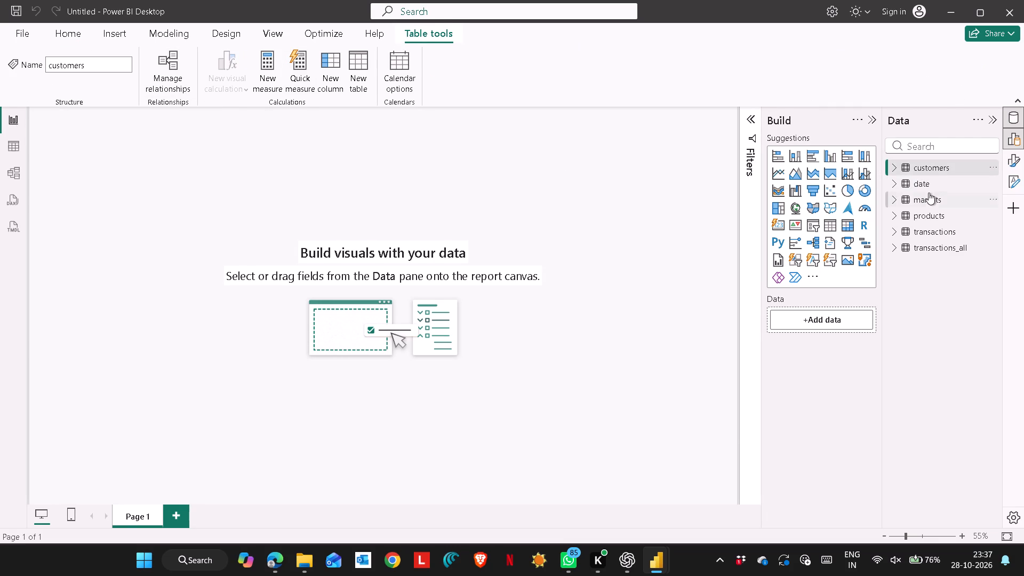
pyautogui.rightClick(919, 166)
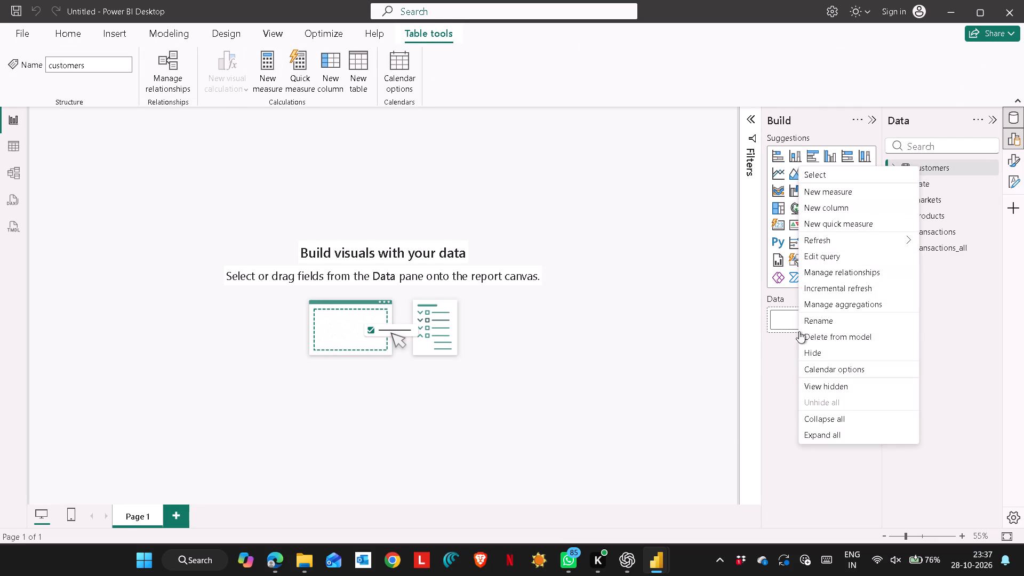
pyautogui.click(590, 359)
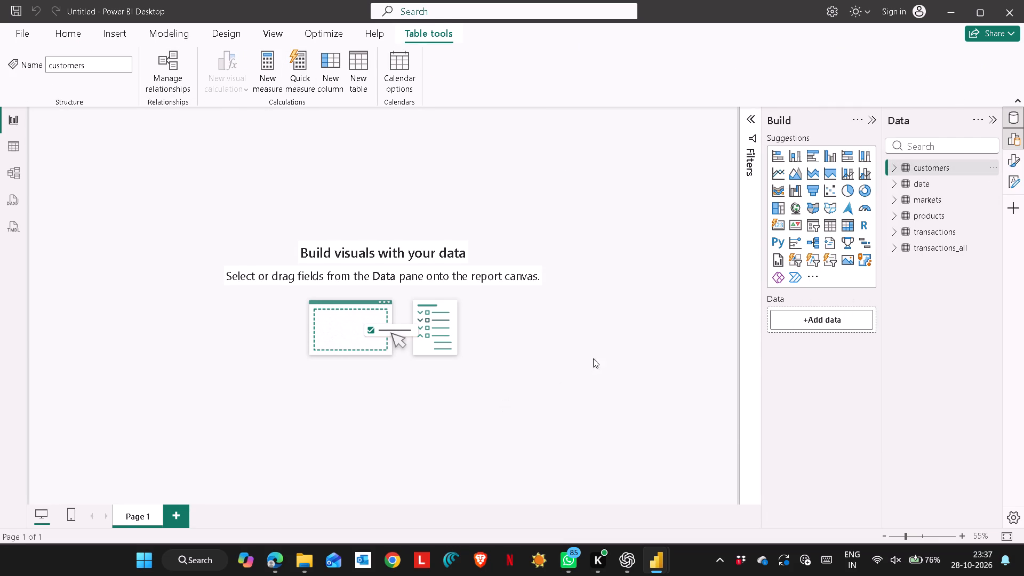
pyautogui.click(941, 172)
# Open the customers query in Power Query Editor and use its first row as the column headers.
pyautogui.click(60, 31)
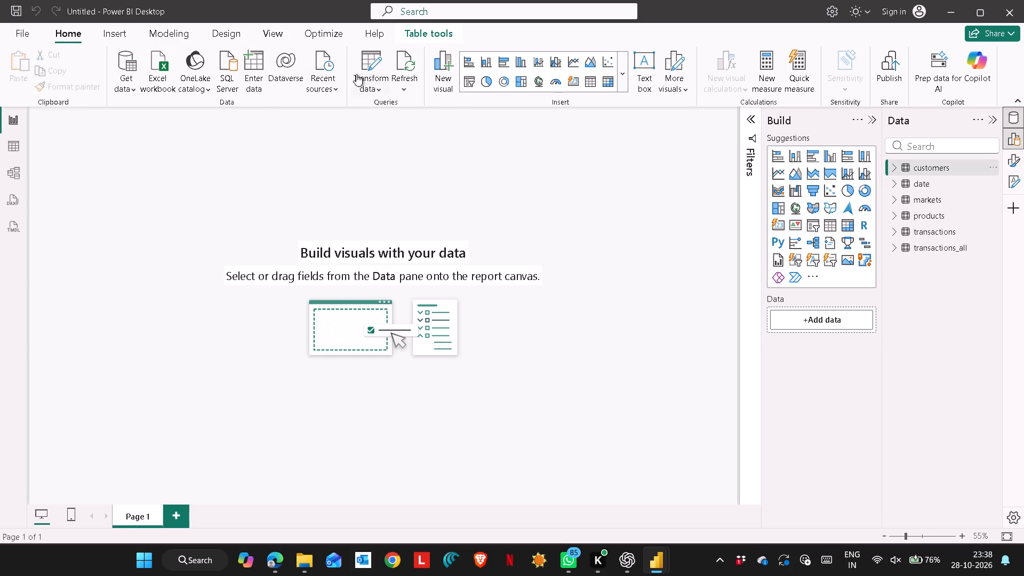
pyautogui.click(369, 72)
pyautogui.click(372, 118)
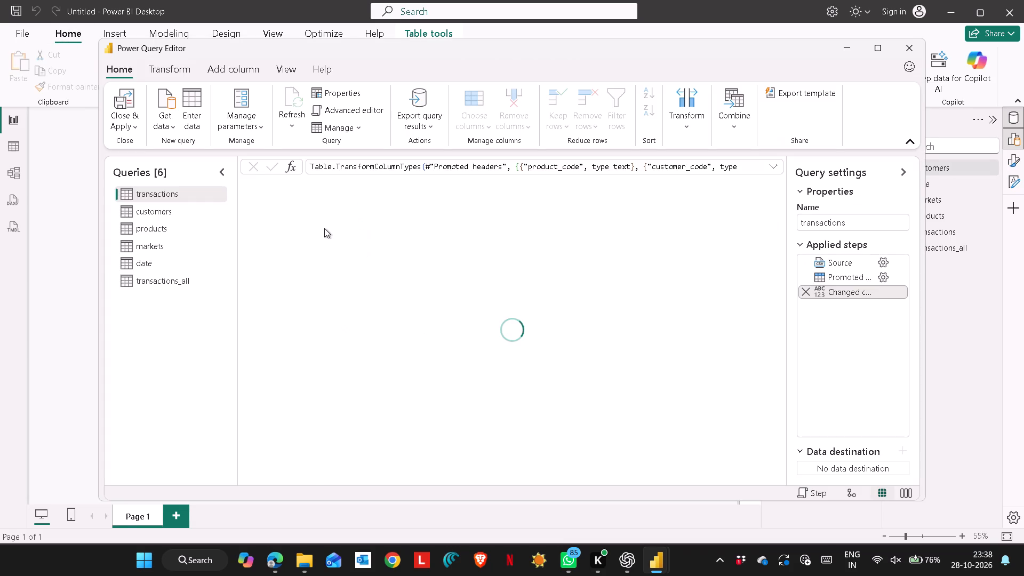
pyautogui.moveTo(182, 212); pyautogui.dragTo(185, 214)
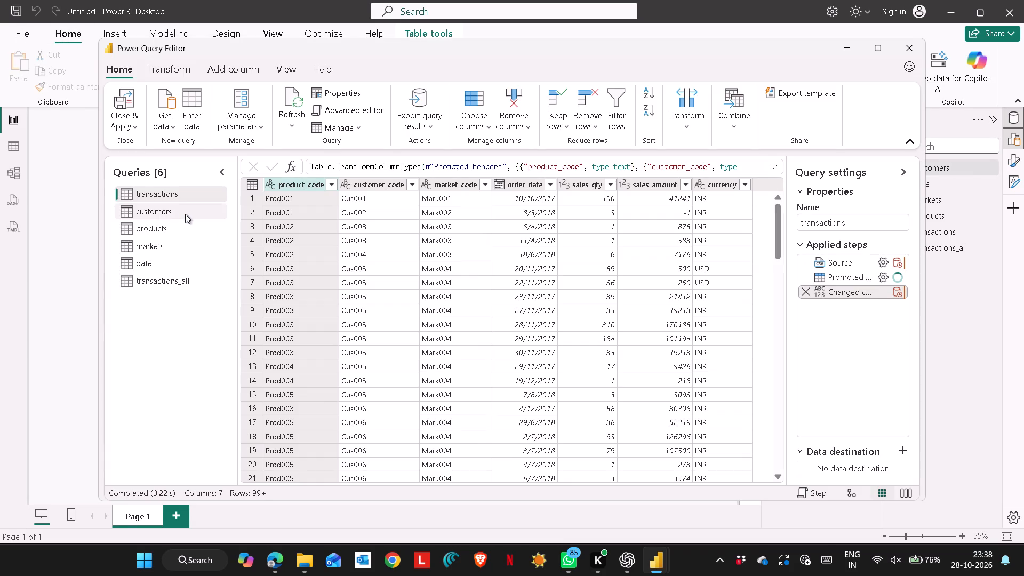
pyautogui.moveTo(185, 214); pyautogui.dragTo(187, 214)
pyautogui.click(179, 213)
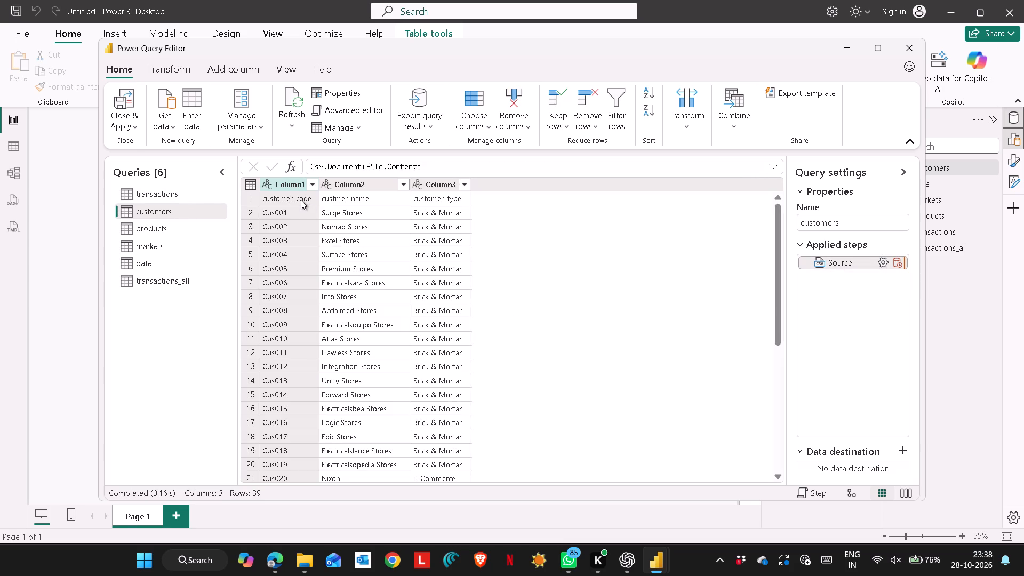
pyautogui.click(301, 200)
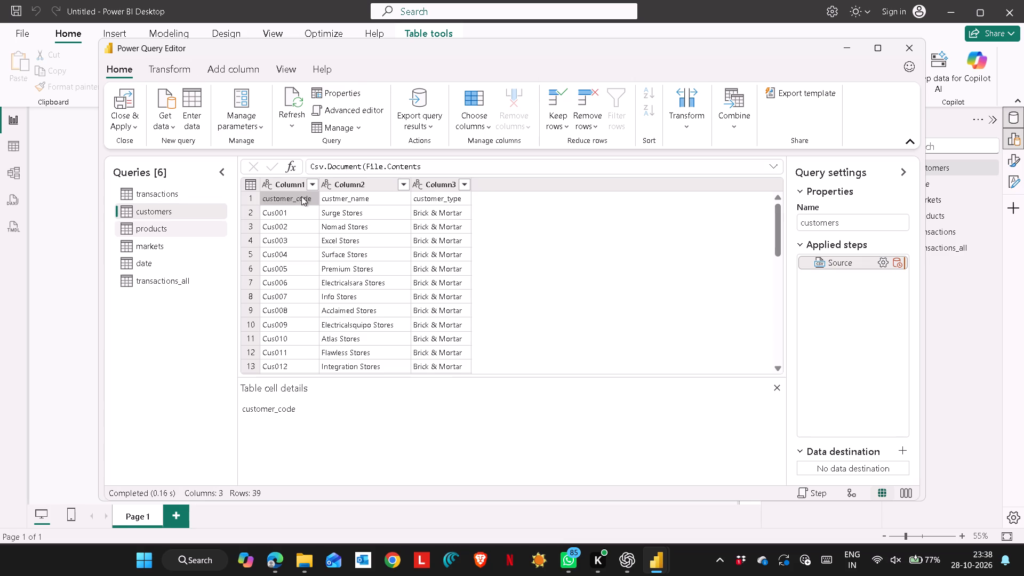
pyautogui.click(159, 70)
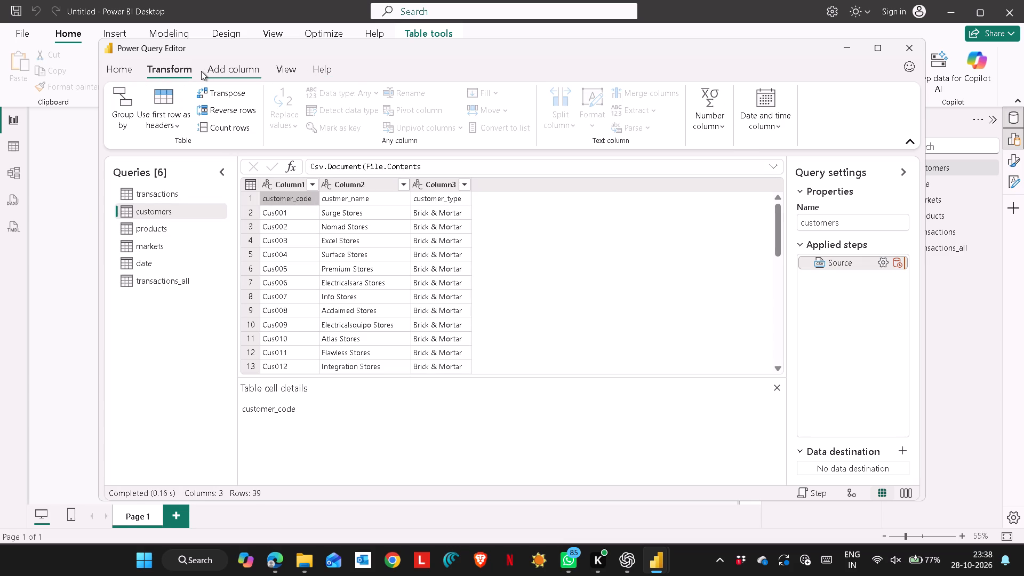
pyautogui.click(179, 118)
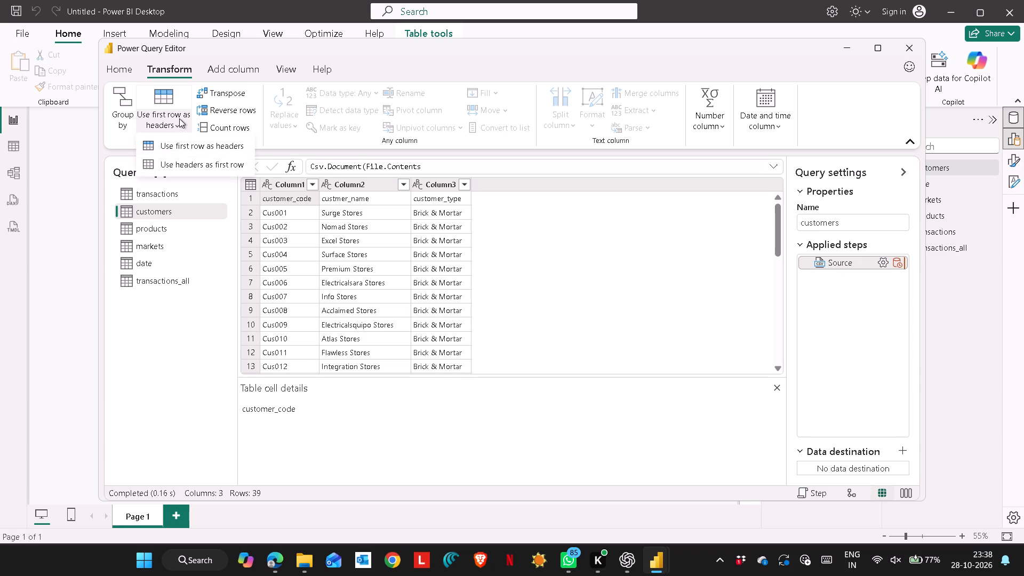
pyautogui.click(187, 148)
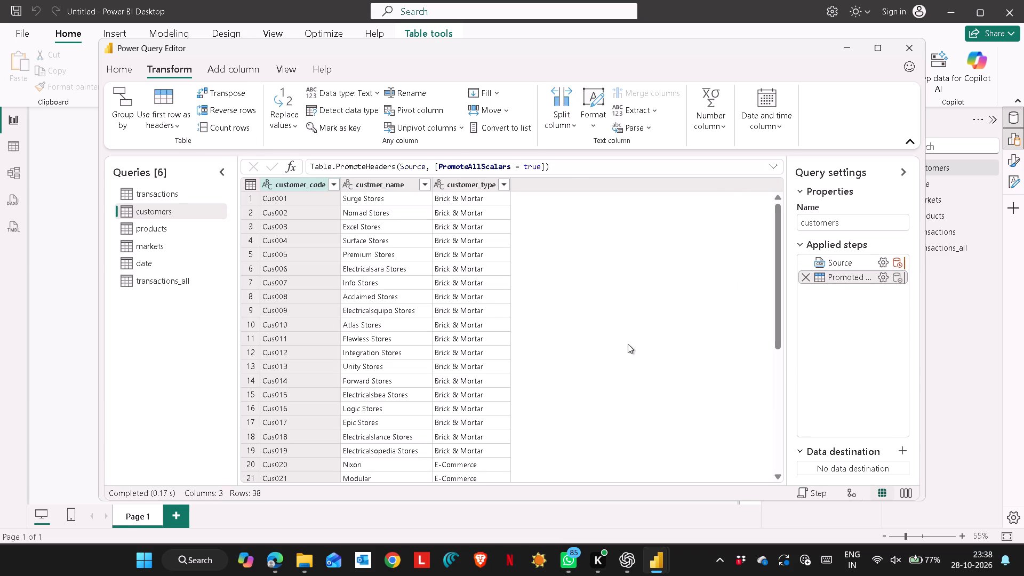
pyautogui.scroll(-4, 596, 282)
pyautogui.scroll(6, 532, 273)
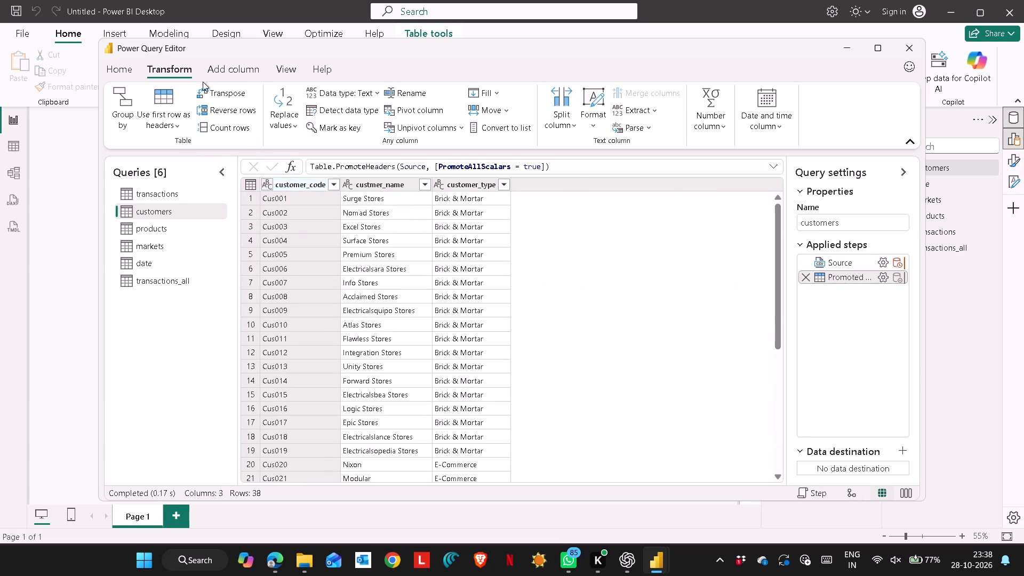
# Apply the customers query change to the model and close Power Query Editor.
pyautogui.click(120, 71)
pyautogui.click(127, 114)
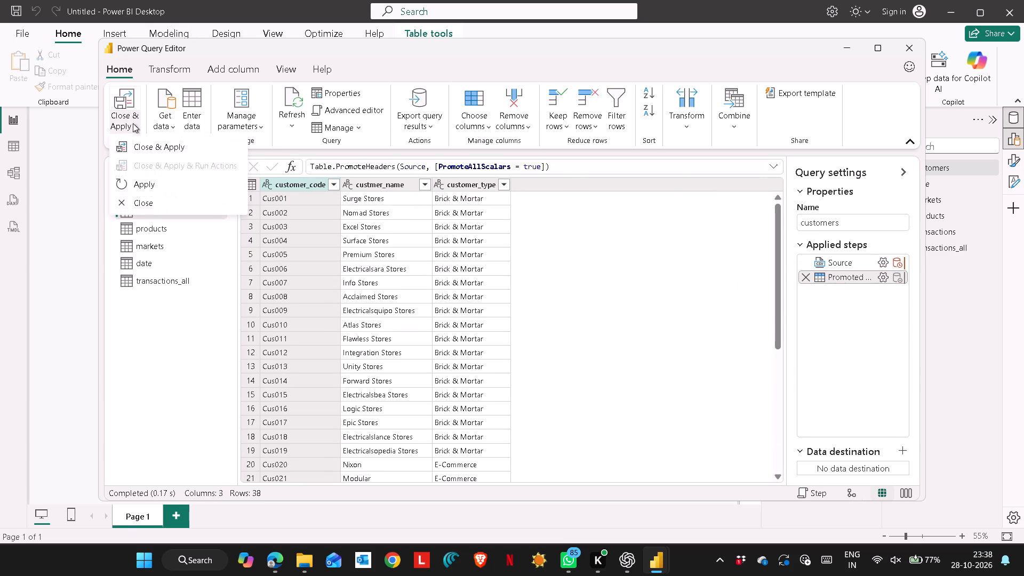
pyautogui.click(143, 150)
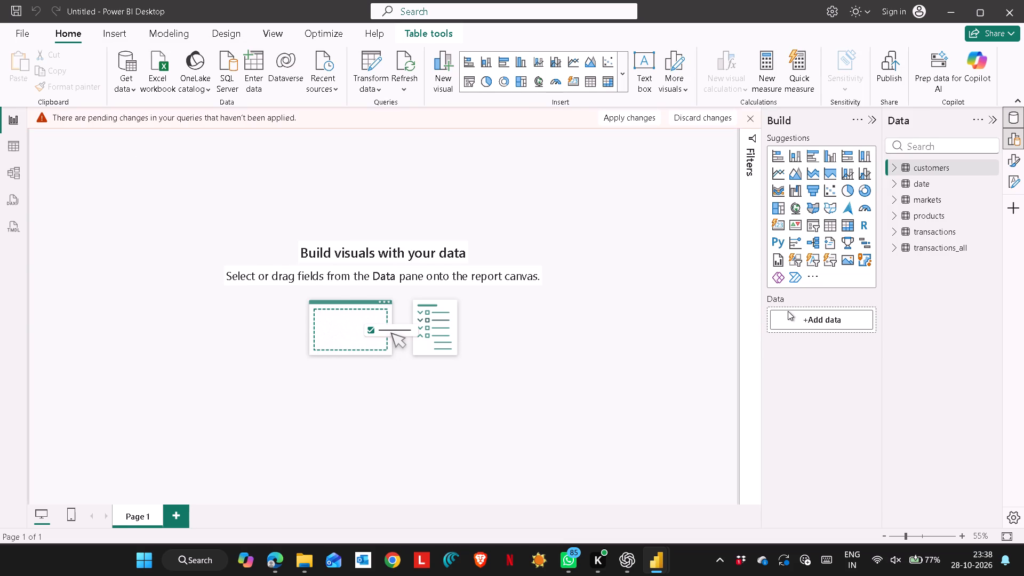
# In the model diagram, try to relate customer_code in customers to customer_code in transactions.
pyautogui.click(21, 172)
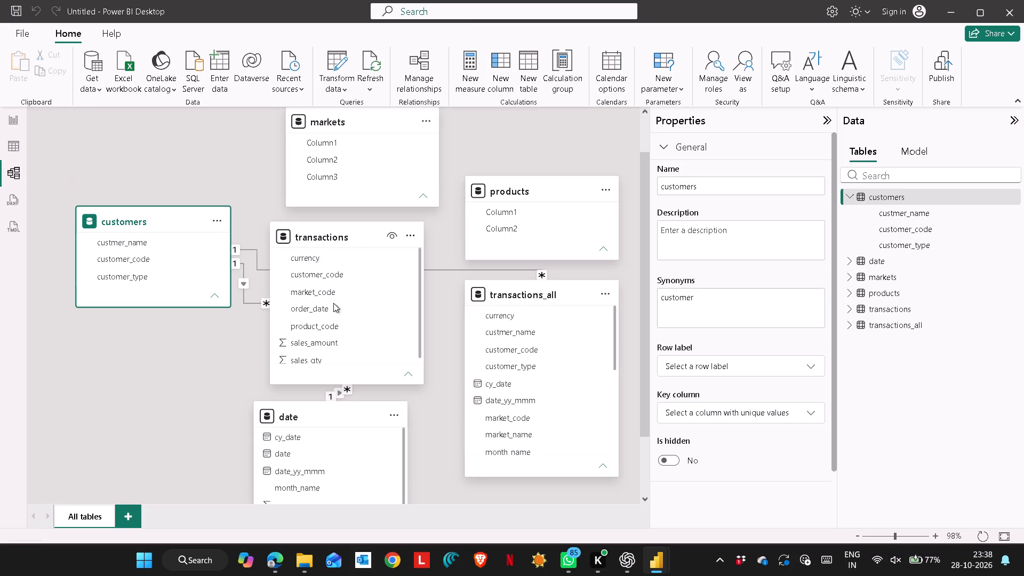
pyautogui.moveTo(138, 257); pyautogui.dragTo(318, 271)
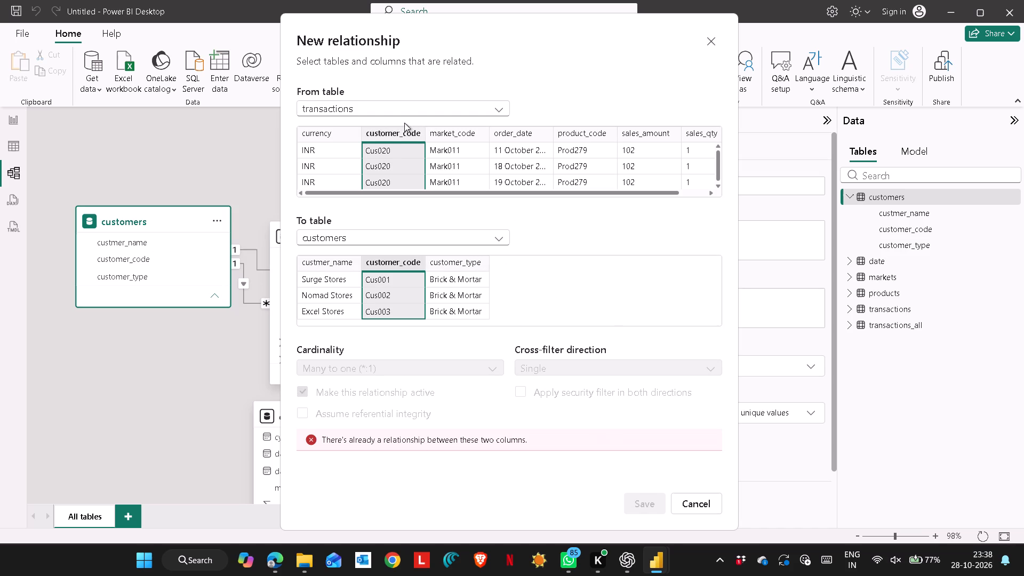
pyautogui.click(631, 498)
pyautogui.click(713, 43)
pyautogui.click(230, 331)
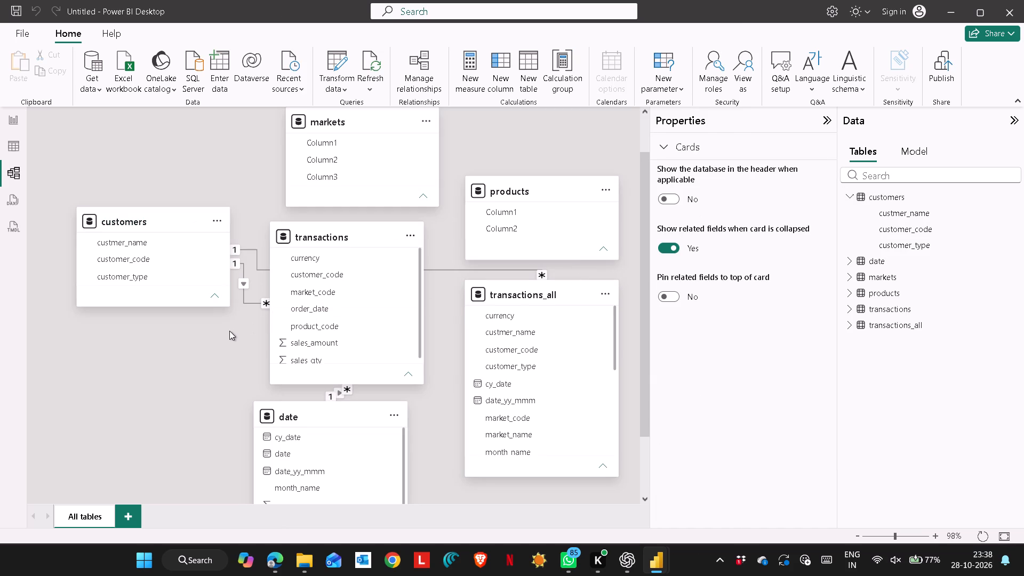
# Check the two relationship lines from customers and delete the one linking it to transactions_all.
pyautogui.click(235, 267)
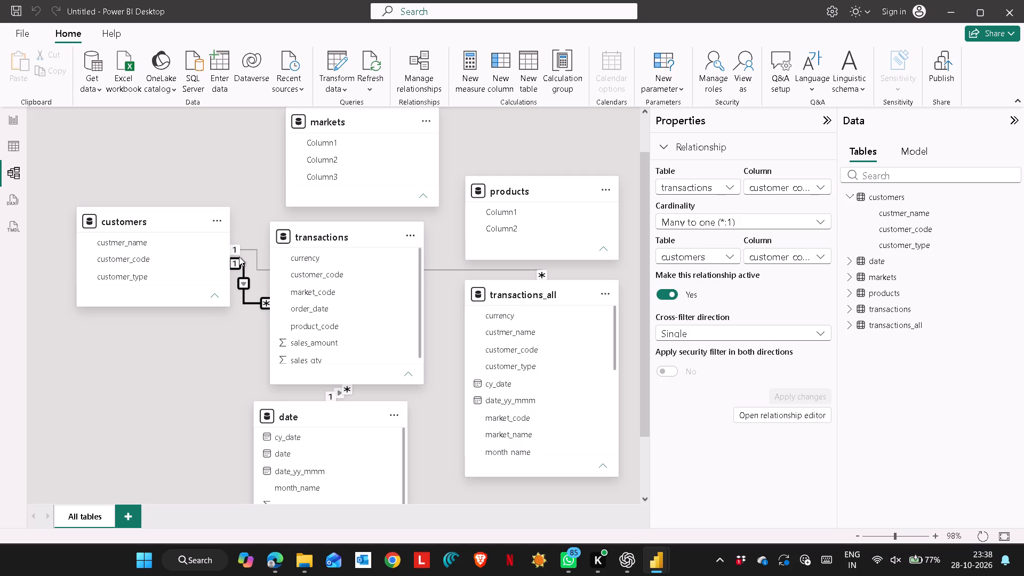
pyautogui.click(237, 251)
pyautogui.rightClick(236, 251)
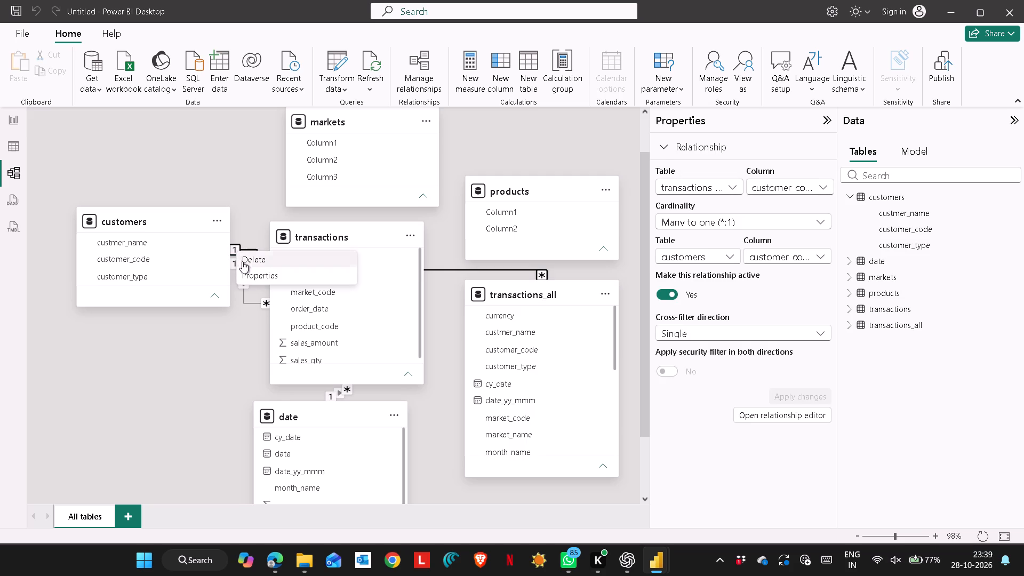
pyautogui.click(244, 258)
pyautogui.click(582, 323)
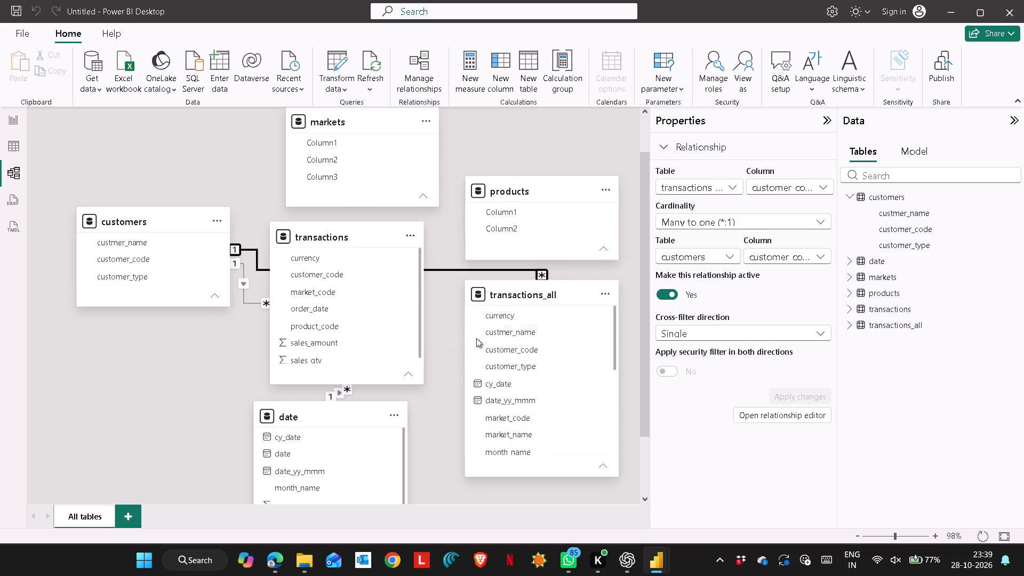
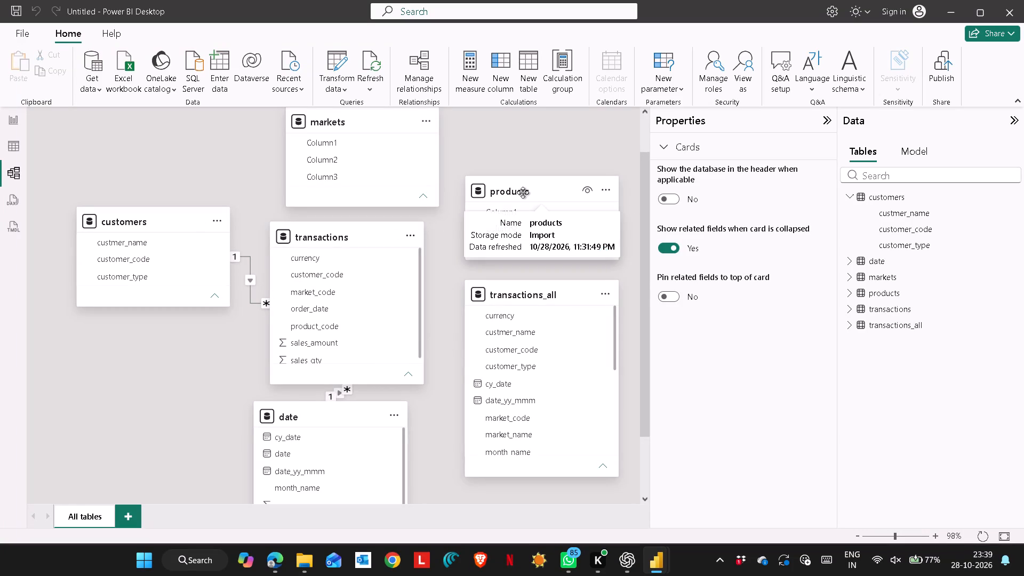
# Open the products query in Power Query Editor and use its first row as the column headers.
pyautogui.click(9, 122)
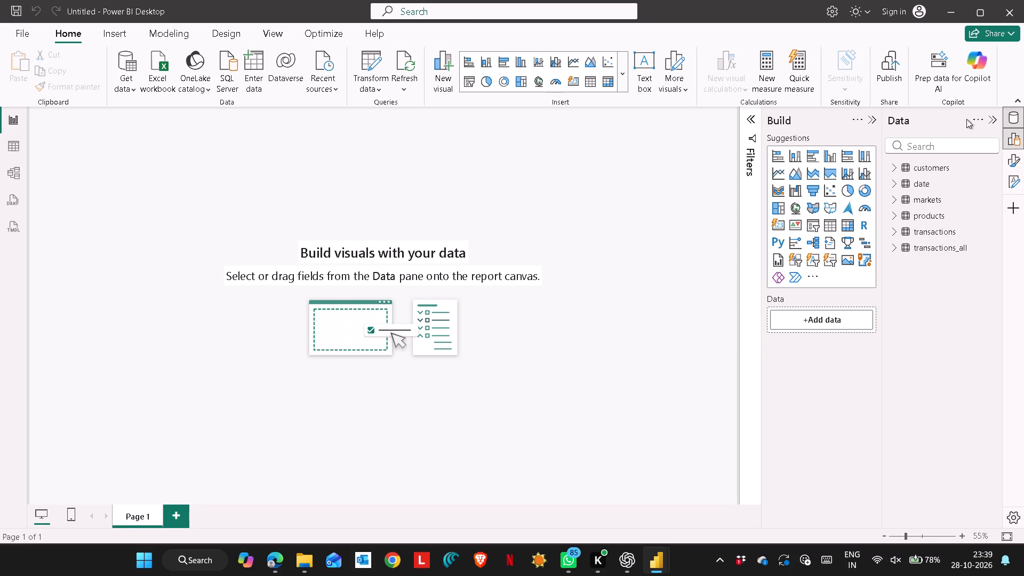
pyautogui.click(930, 207)
pyautogui.click(929, 214)
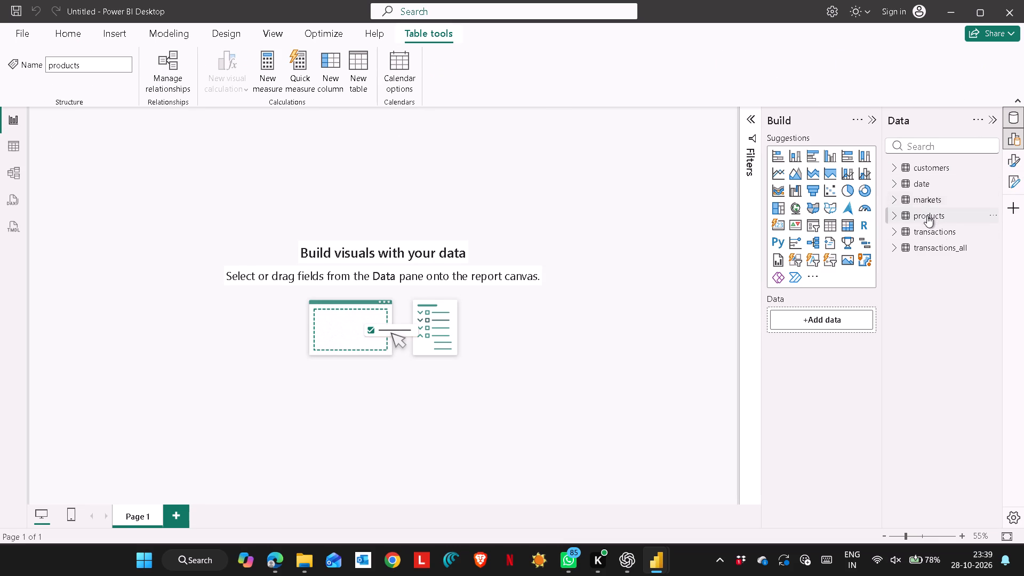
pyautogui.click(927, 216)
pyautogui.click(46, 39)
pyautogui.click(370, 70)
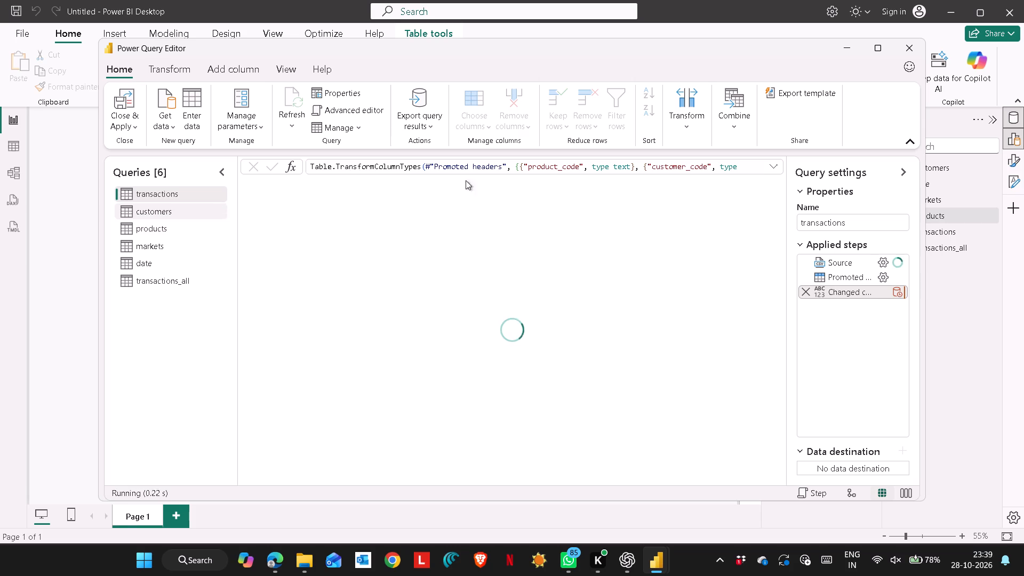
pyautogui.click(178, 216)
pyautogui.click(179, 230)
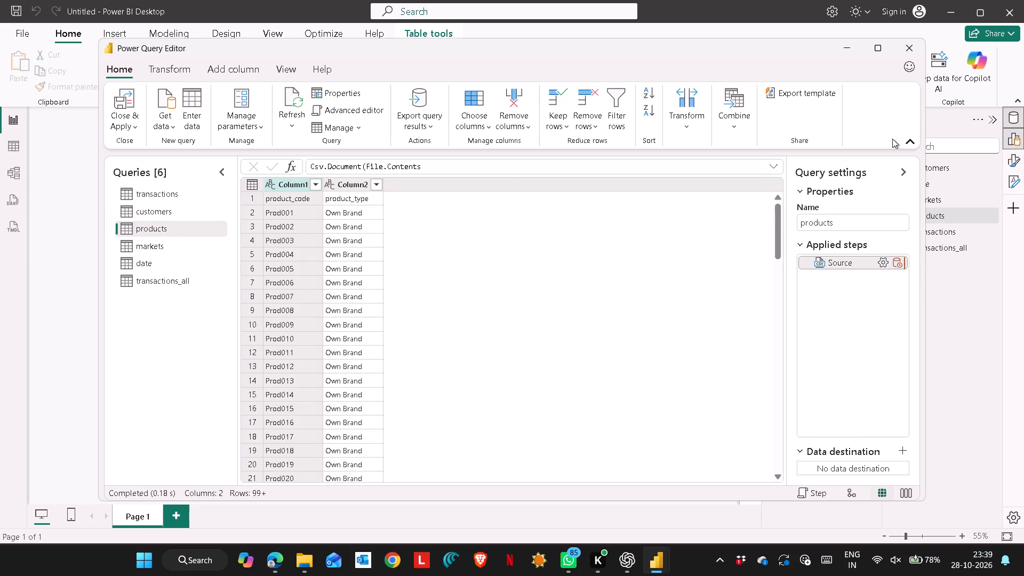
pyautogui.click(195, 74)
pyautogui.click(175, 111)
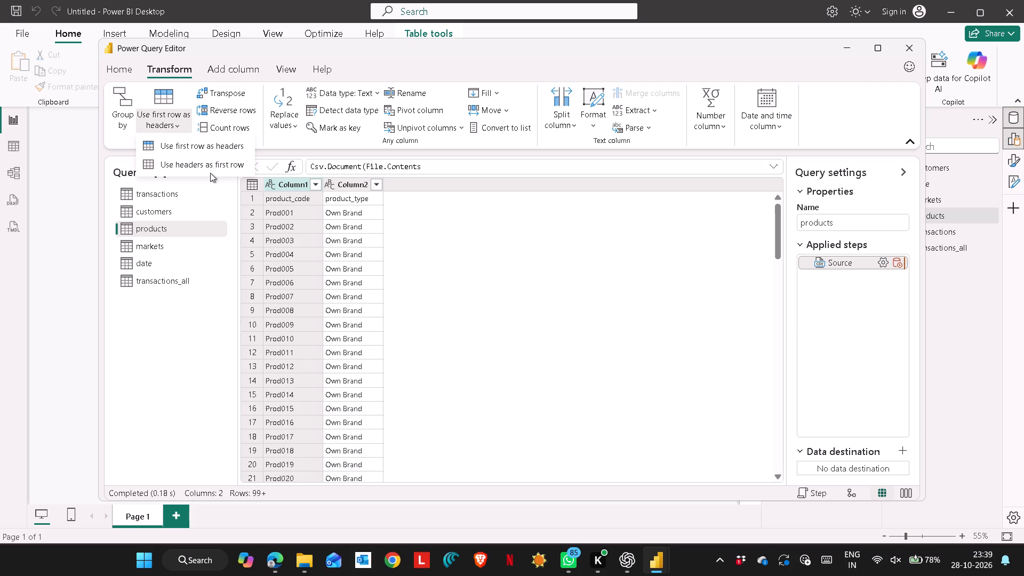
pyautogui.click(204, 152)
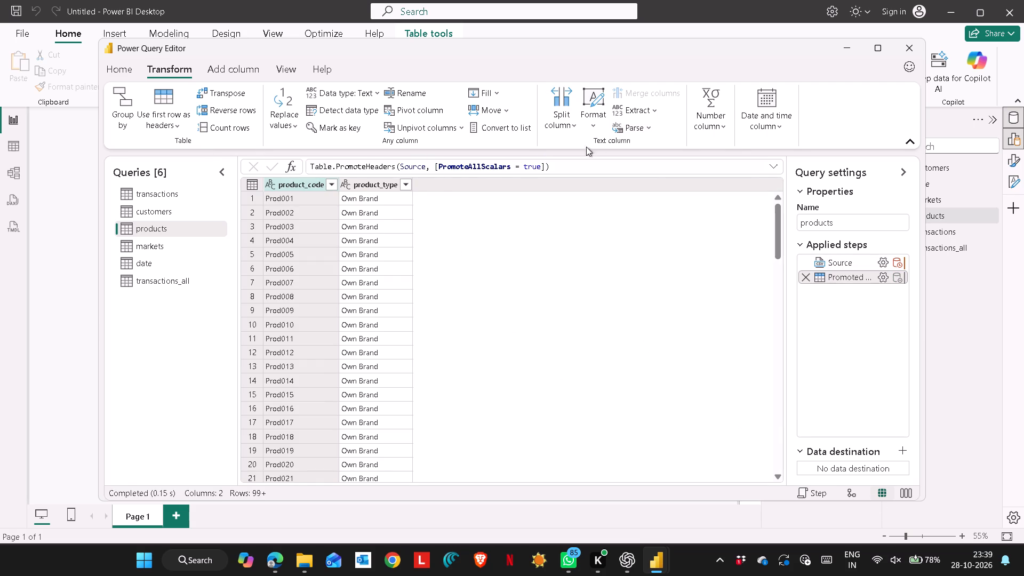
# Use the first row of the markets query as its column headers.
pyautogui.click(162, 249)
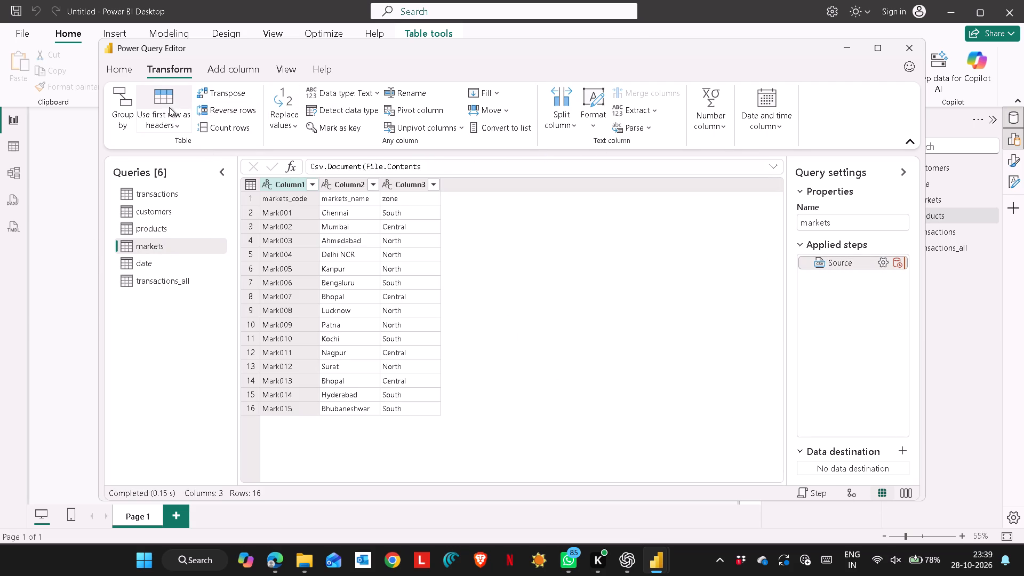
pyautogui.click(171, 127)
pyautogui.click(177, 140)
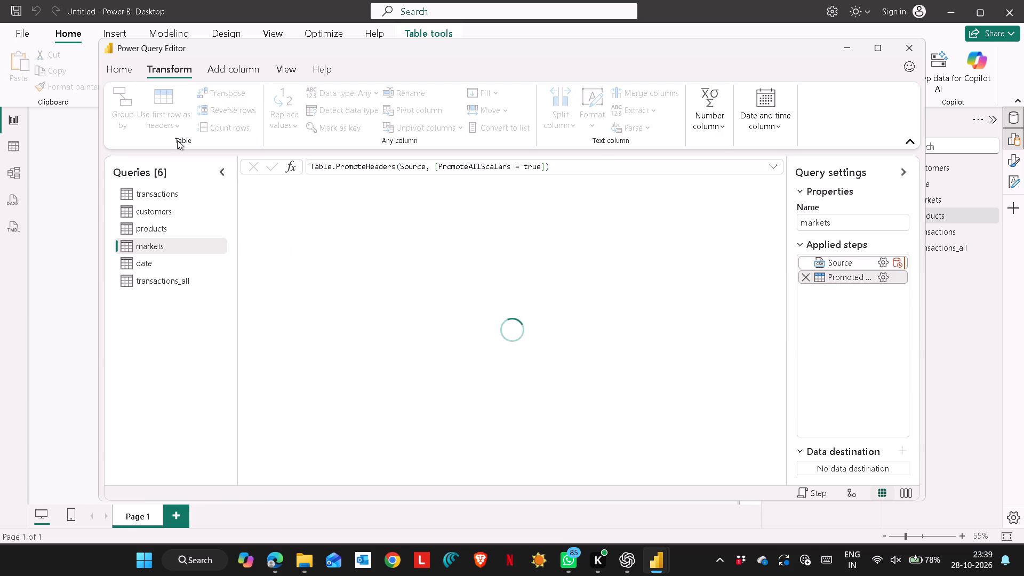
# Review the transactions_all, date, markets, products, customers and transactions queries for correct column headers.
pyautogui.click(156, 278)
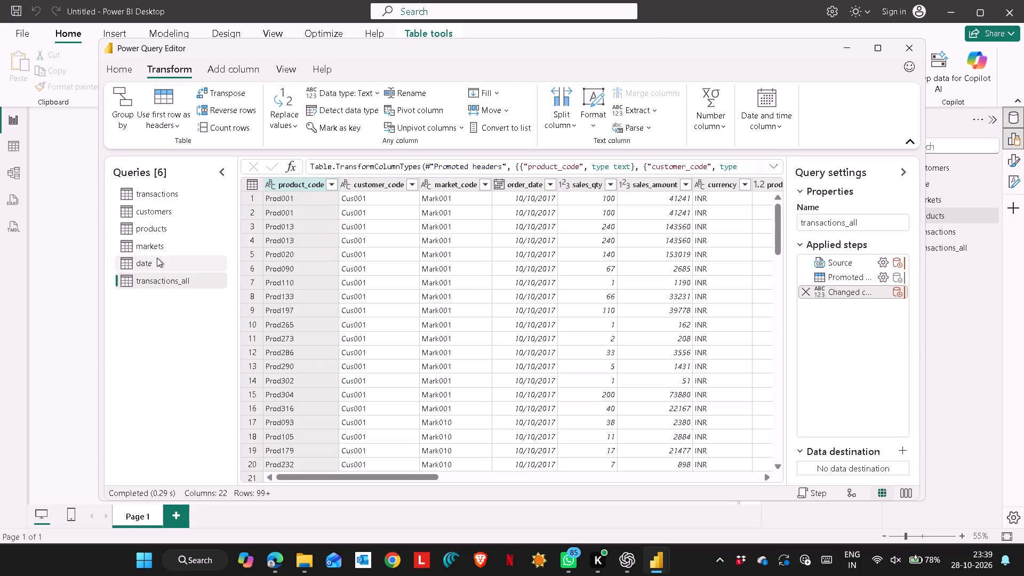
pyautogui.click(156, 258)
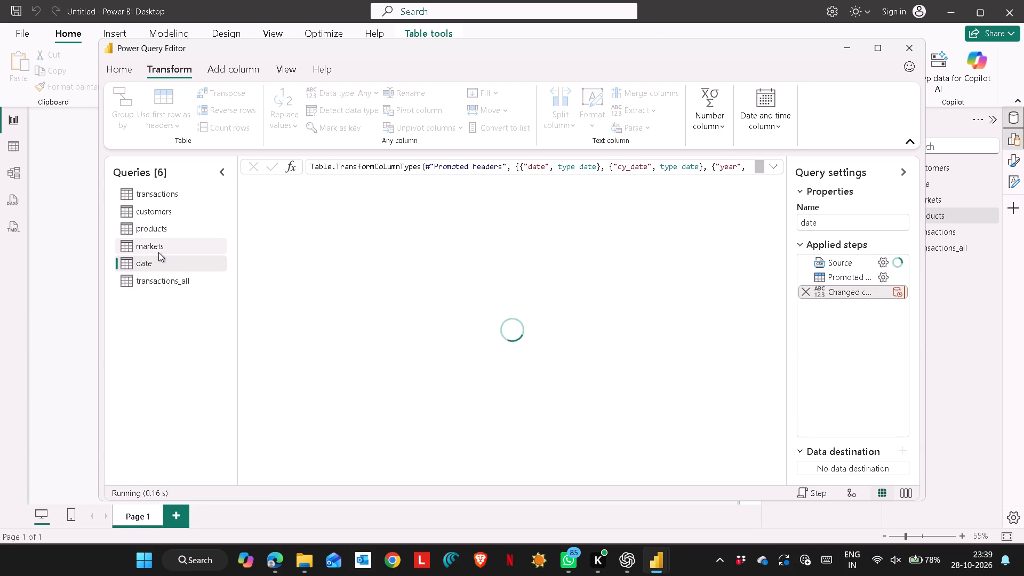
pyautogui.click(158, 252)
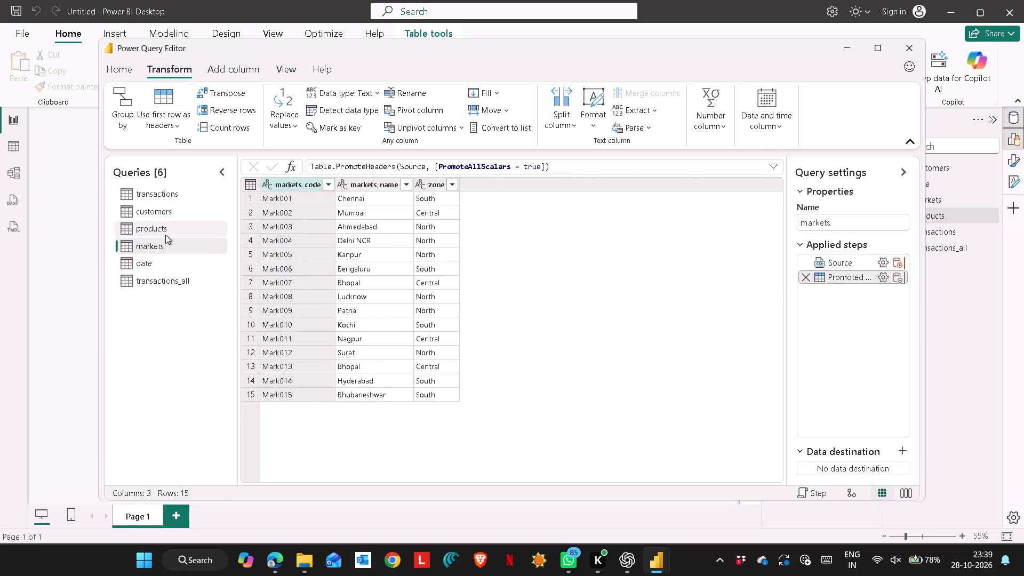
pyautogui.click(165, 235)
pyautogui.click(165, 220)
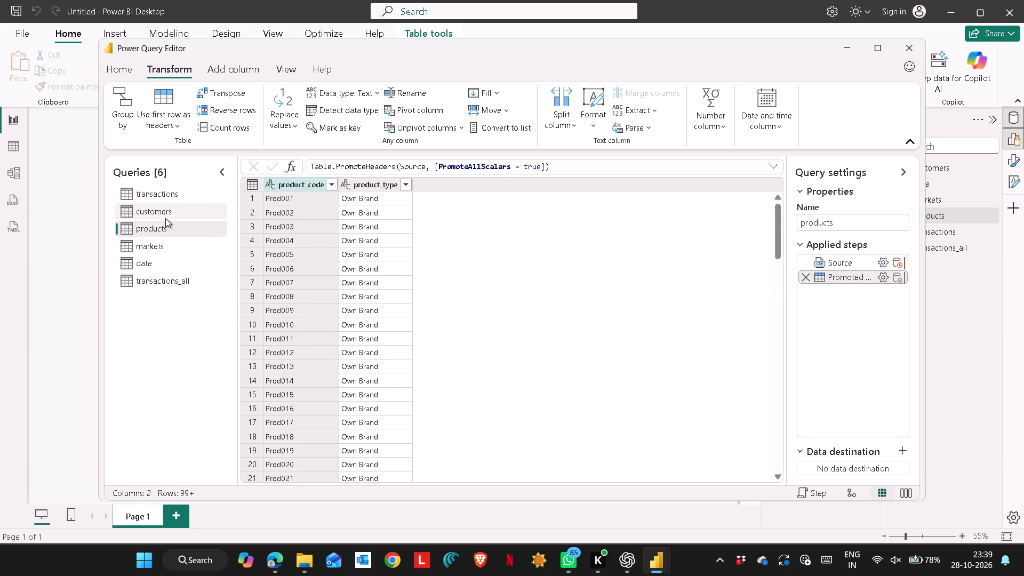
pyautogui.click(165, 218)
pyautogui.click(171, 199)
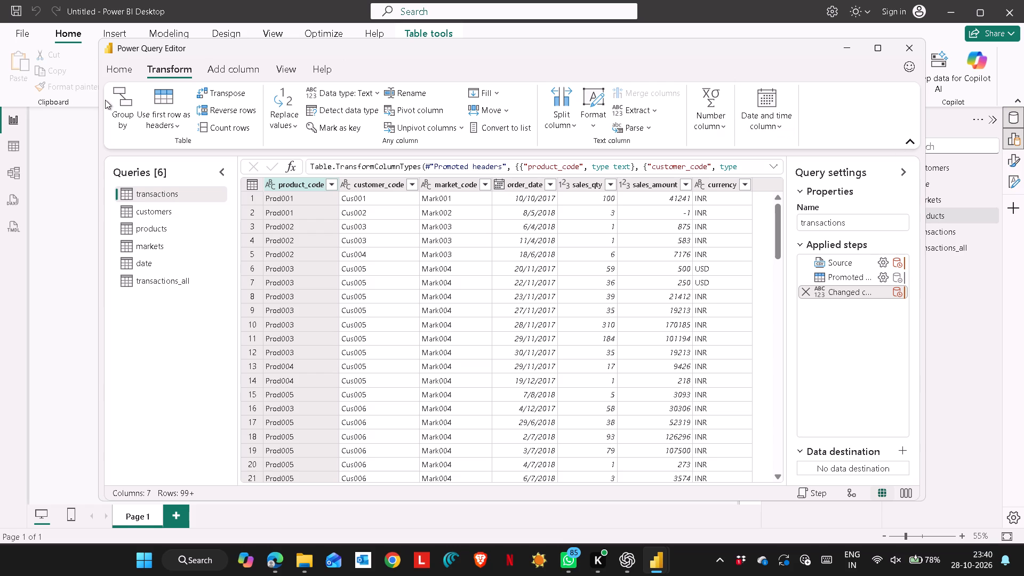
# Apply the products and markets query changes to the model and close Power Query Editor.
pyautogui.click(117, 71)
pyautogui.click(125, 93)
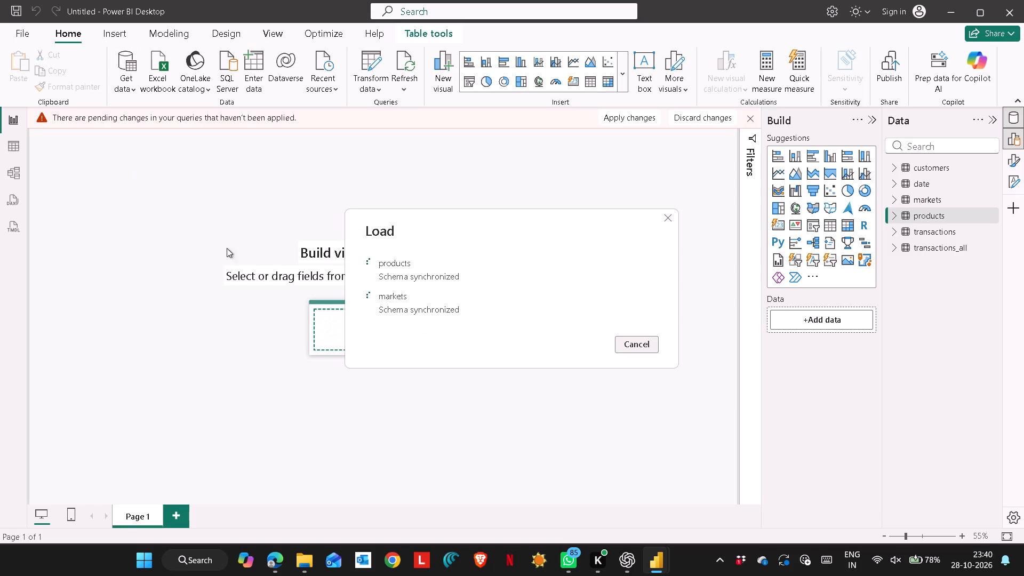
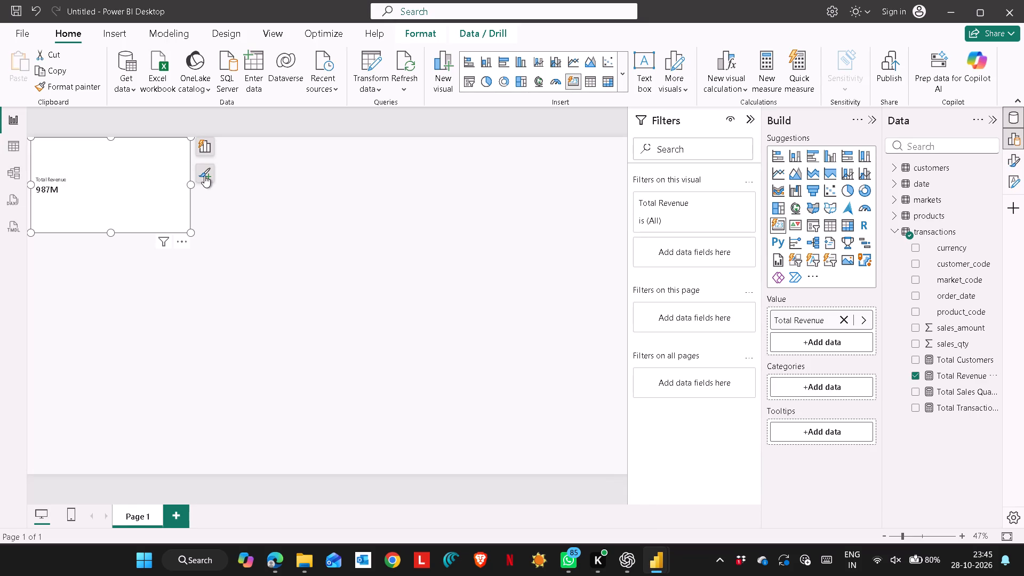
pyautogui.click(204, 175)
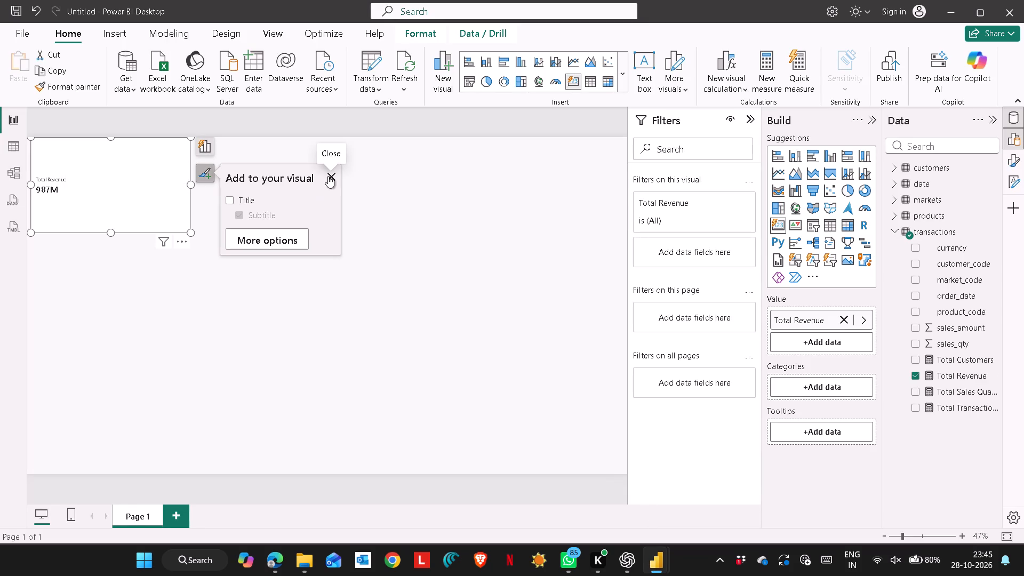
pyautogui.click(328, 176)
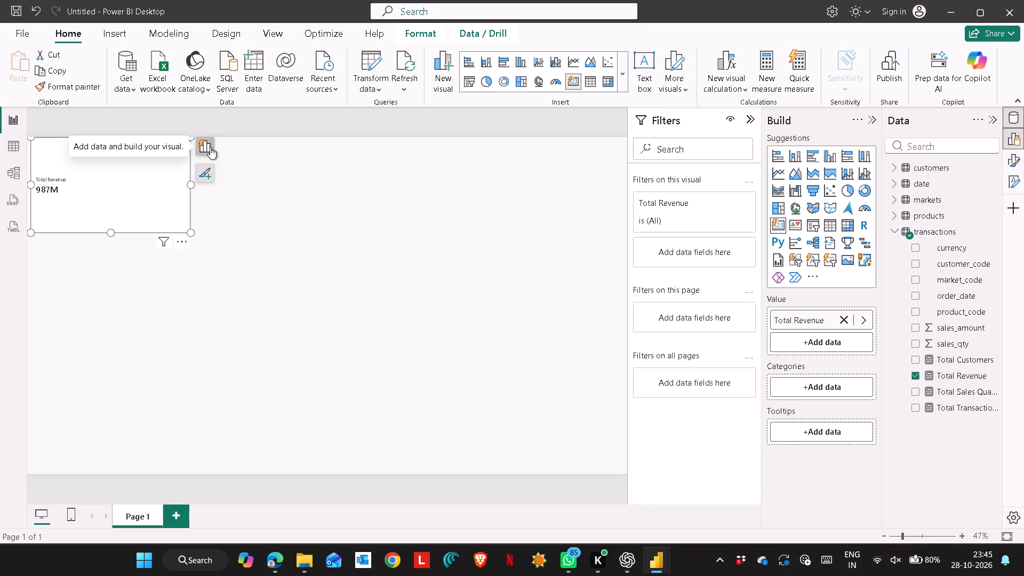
pyautogui.click(210, 147)
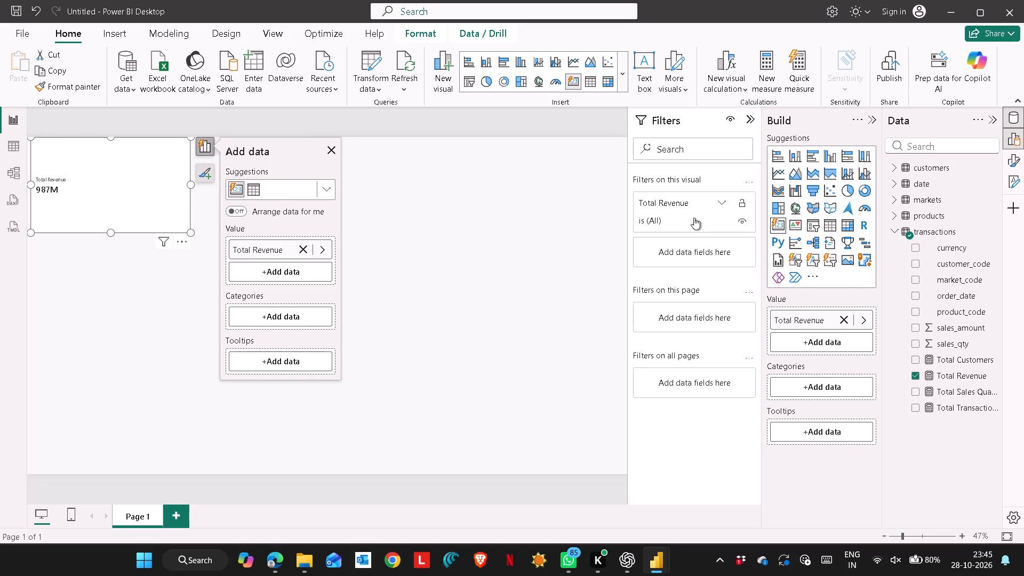
pyautogui.tripleClick(107, 156)
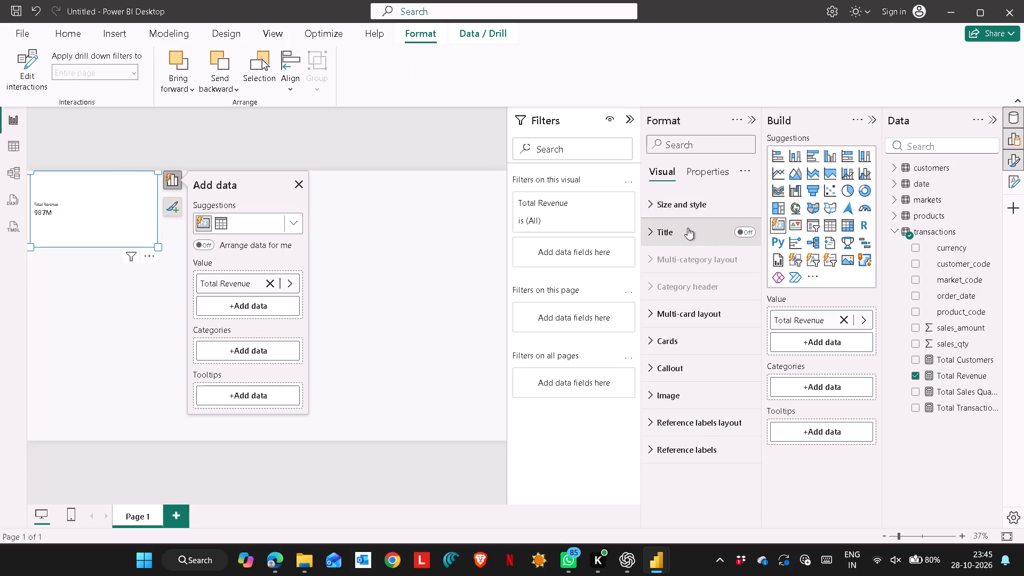
pyautogui.click(684, 214)
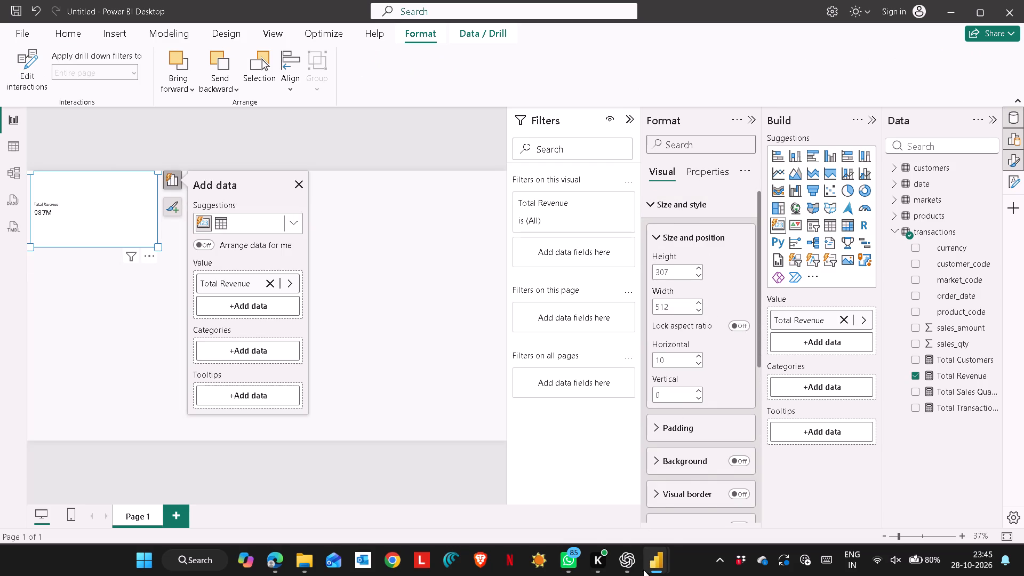
# Switch to the final_power_bi report and examine how its Total Revenue card is styled.
pyautogui.click(636, 568)
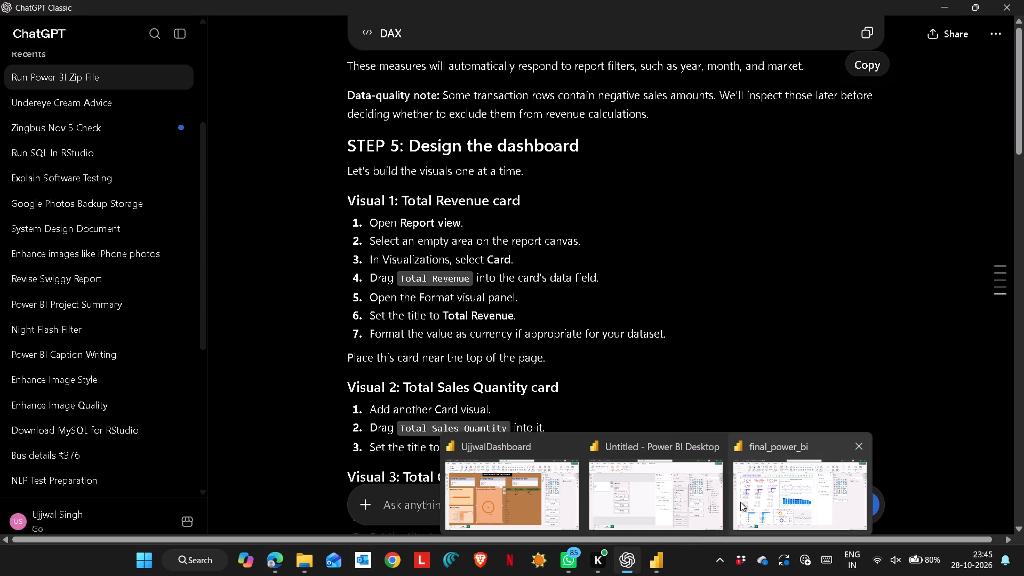
pyautogui.click(740, 502)
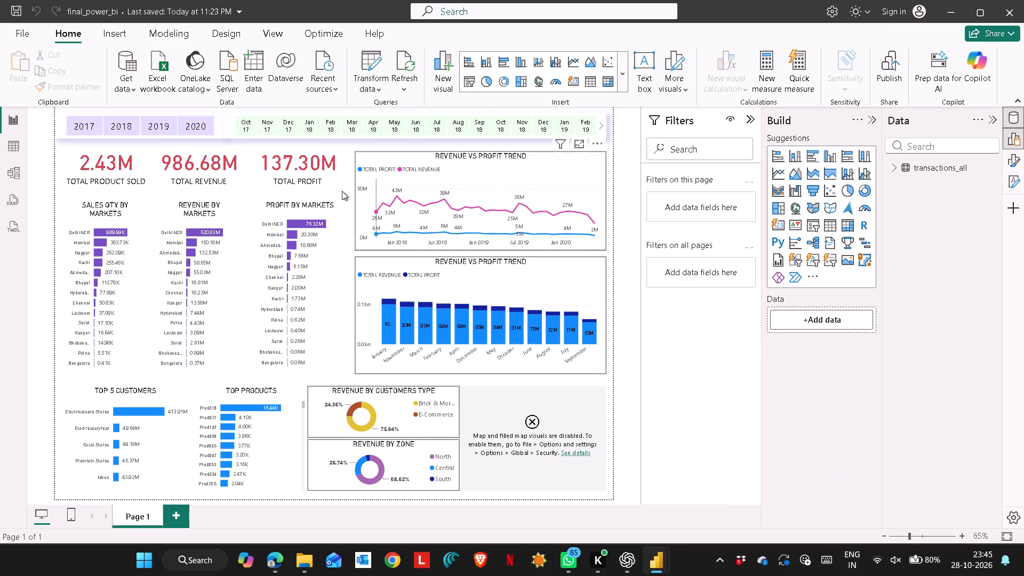
pyautogui.click(68, 162)
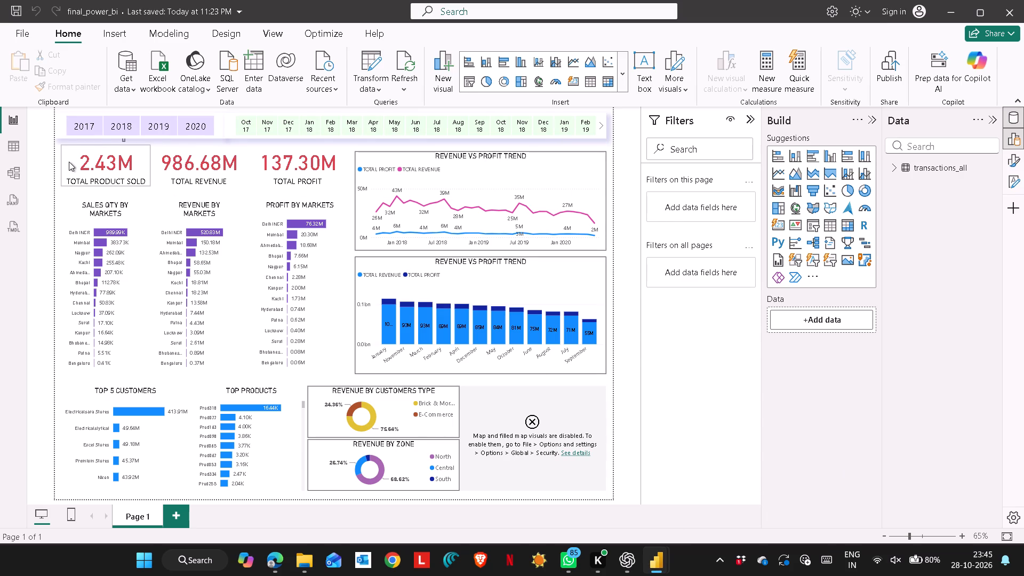
pyautogui.click(221, 149)
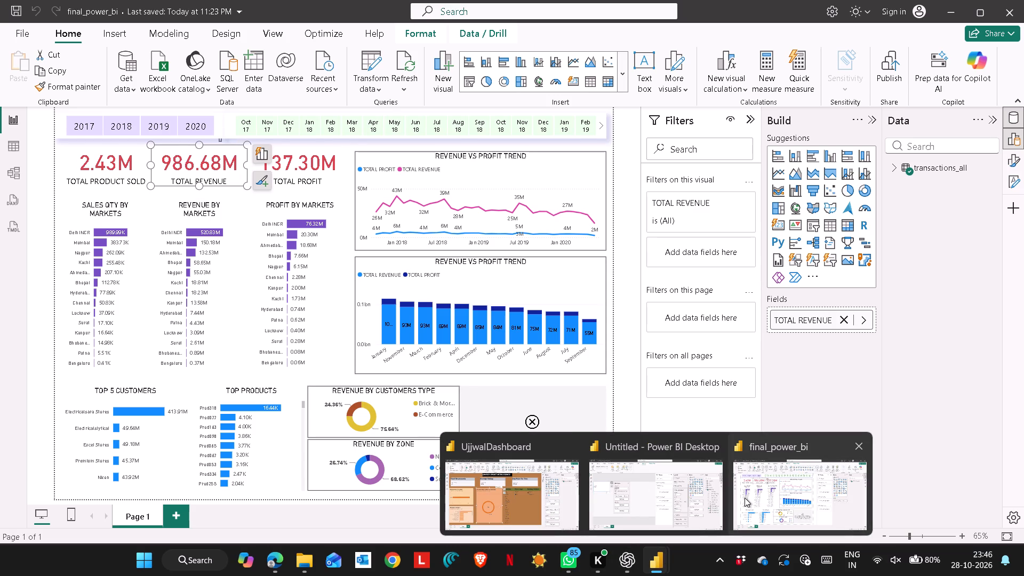
# Back in the untitled report, make the Total Revenue card's callout value red and bold.
pyautogui.click(652, 501)
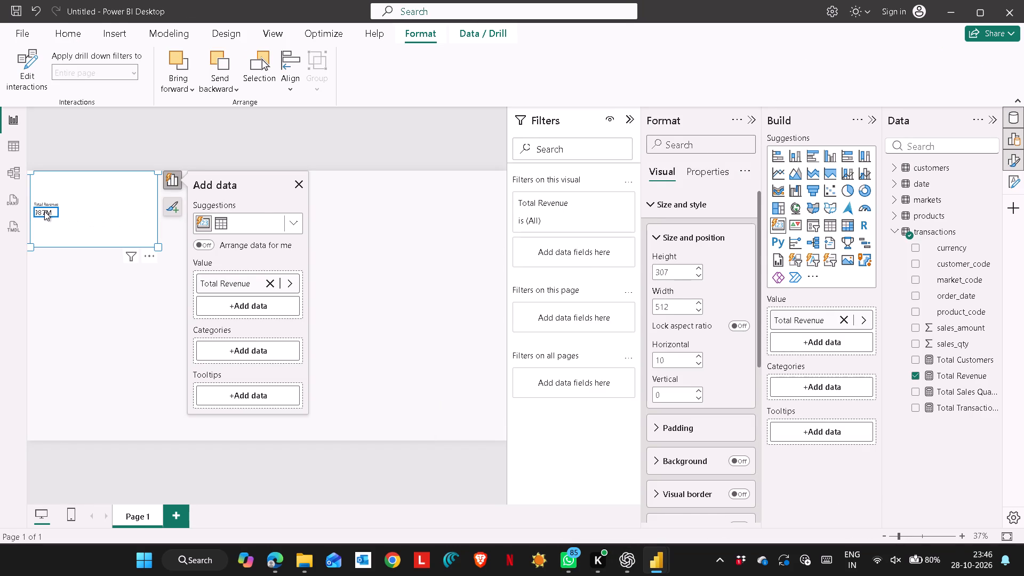
pyautogui.click(44, 211)
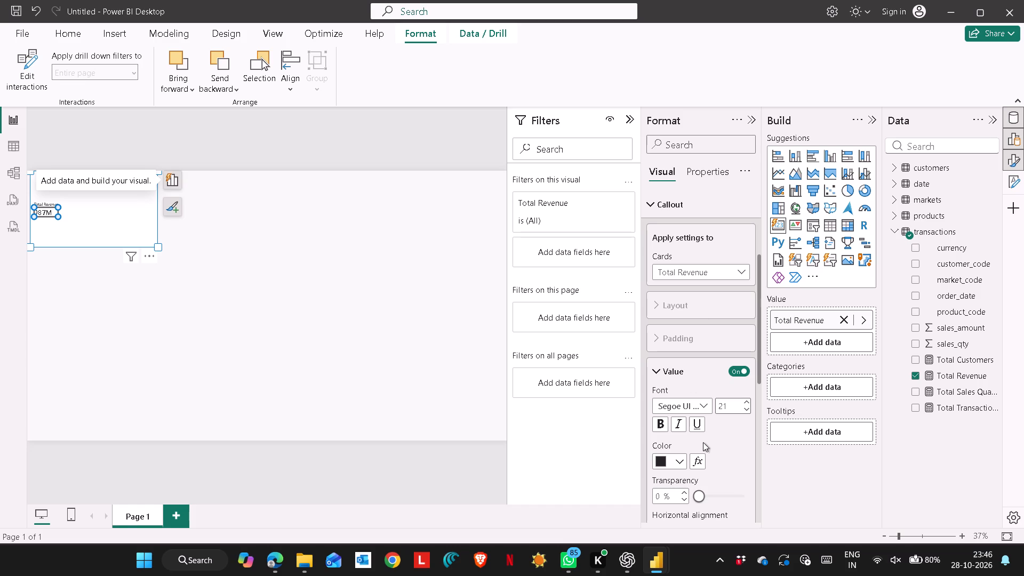
pyautogui.click(667, 465)
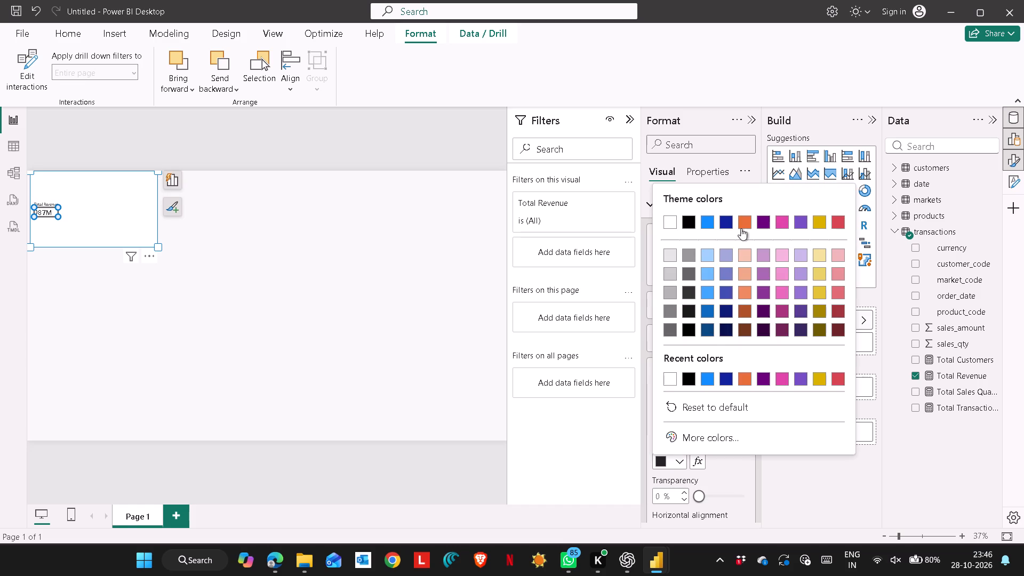
pyautogui.click(839, 217)
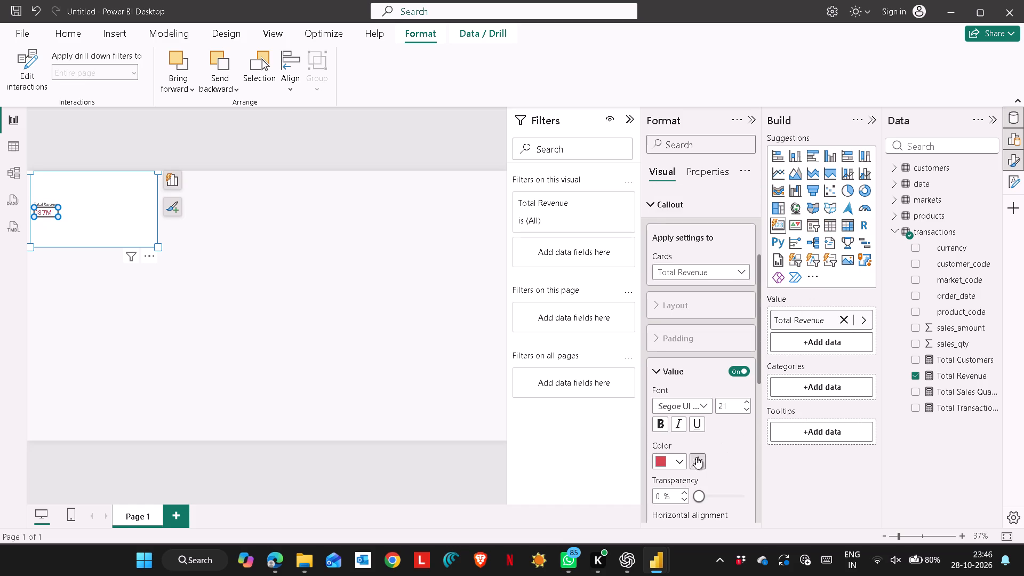
pyautogui.click(663, 423)
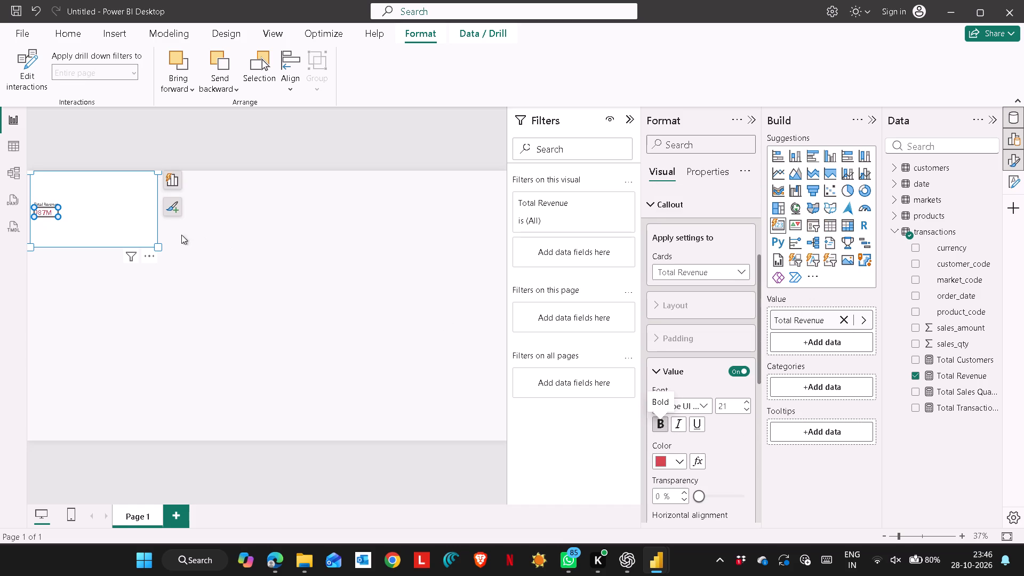
# Move the Total Revenue card slightly down and inward from the report page's upper-left corner.
pyautogui.click(62, 206)
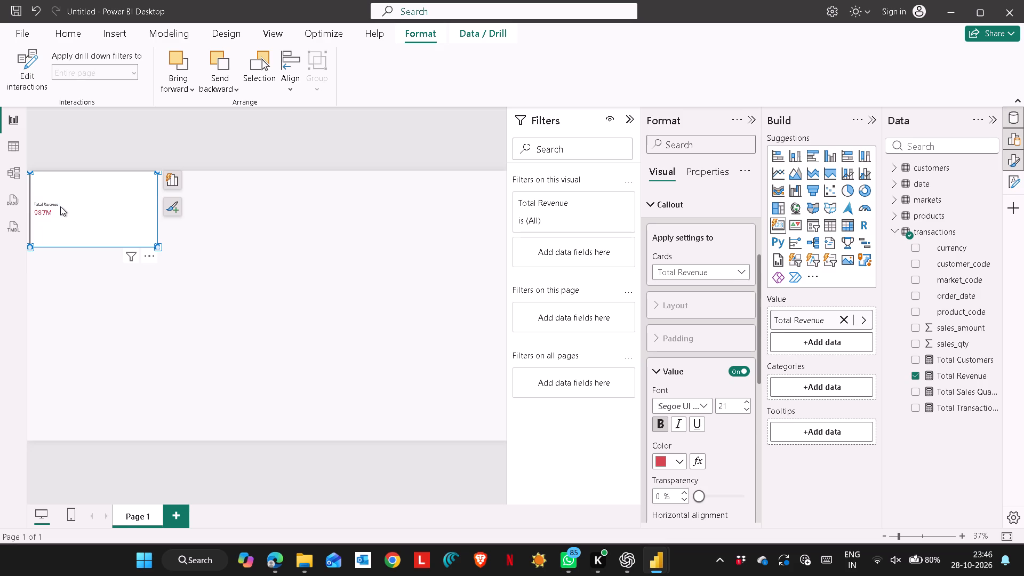
pyautogui.click(51, 211)
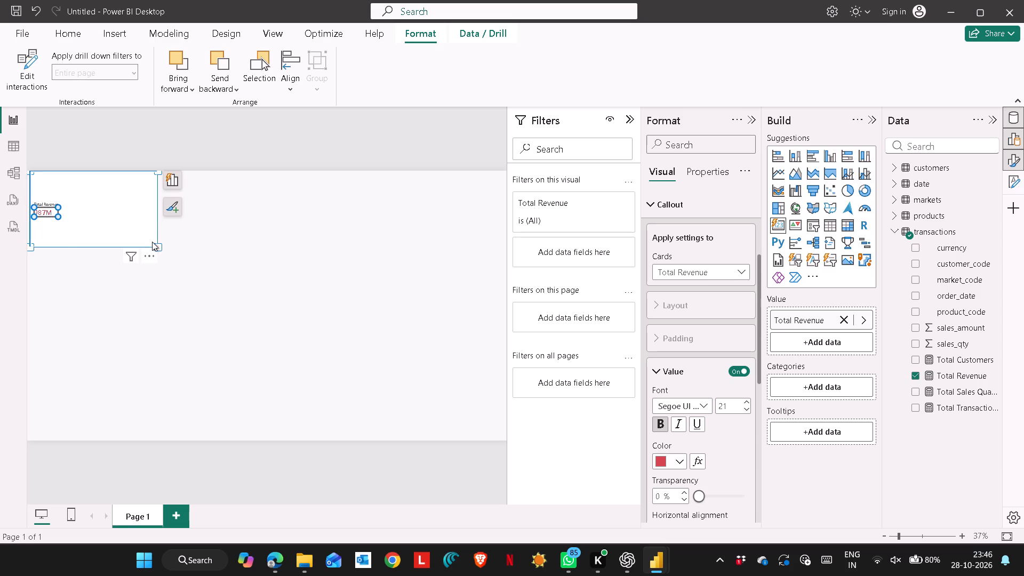
pyautogui.click(142, 256)
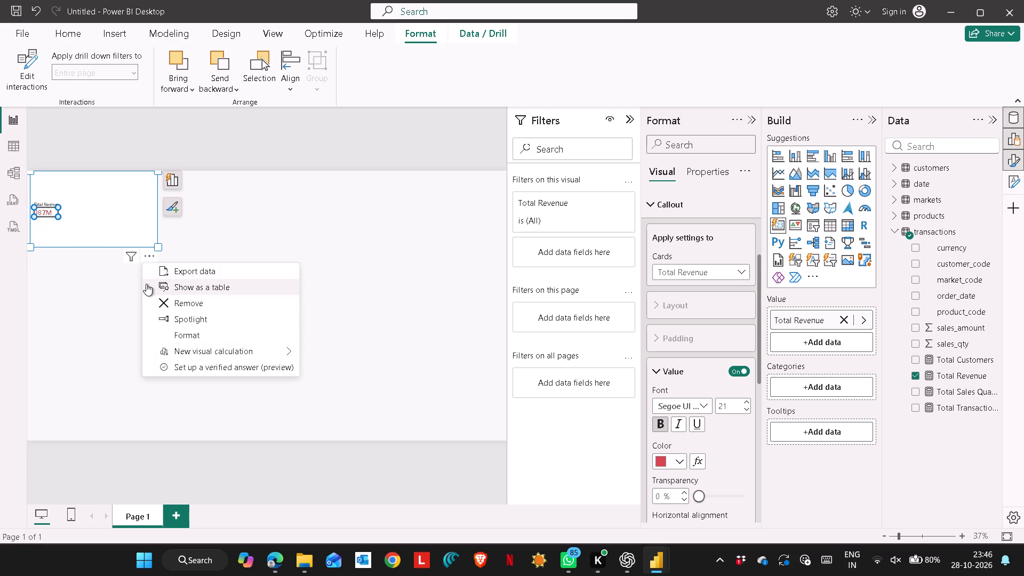
pyautogui.moveTo(106, 212); pyautogui.dragTo(131, 243)
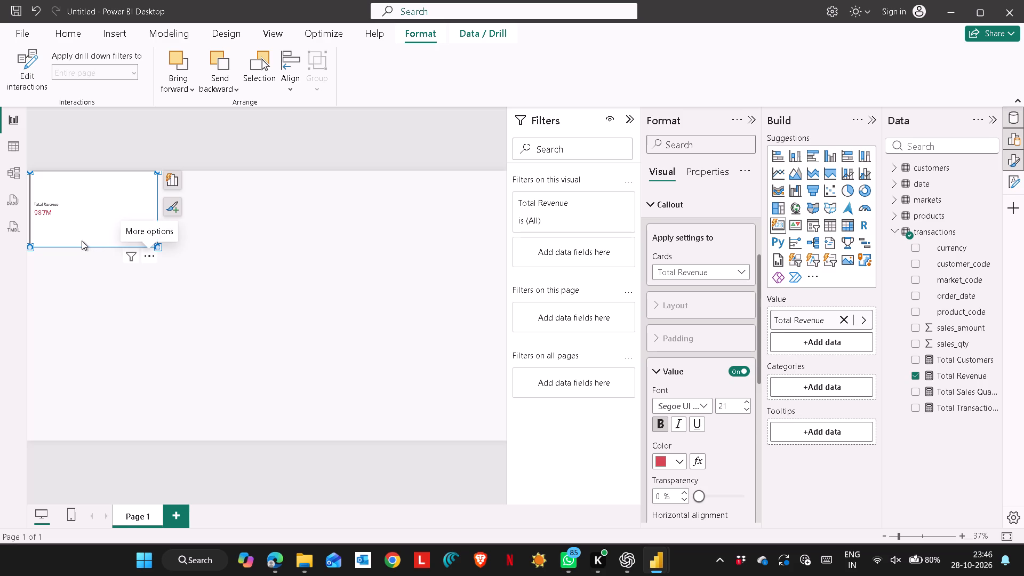
pyautogui.moveTo(92, 220); pyautogui.dragTo(101, 258)
pyautogui.click(113, 237)
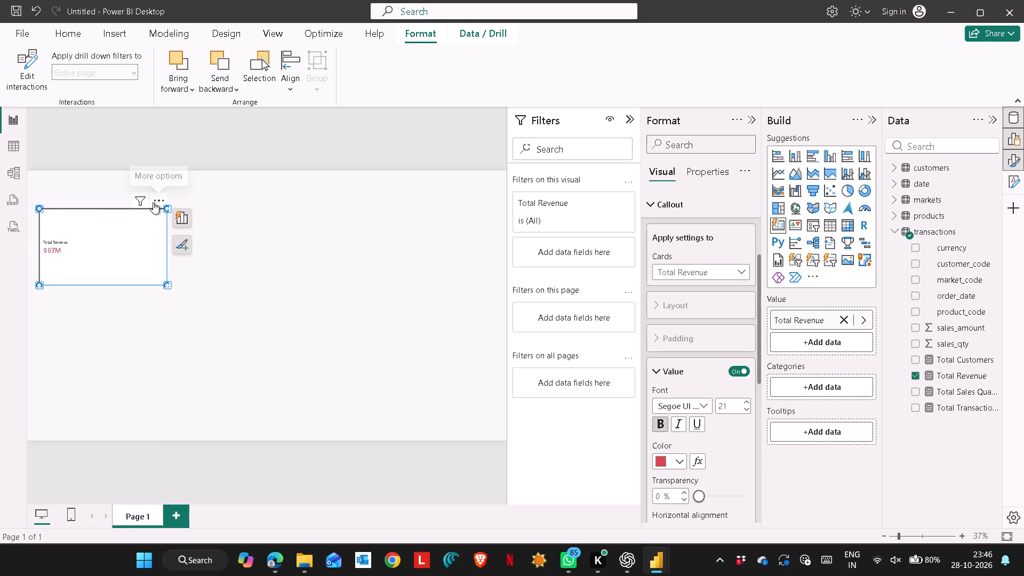
# Increase the font size of the Total Revenue card's callout value to 29.
pyautogui.click(59, 251)
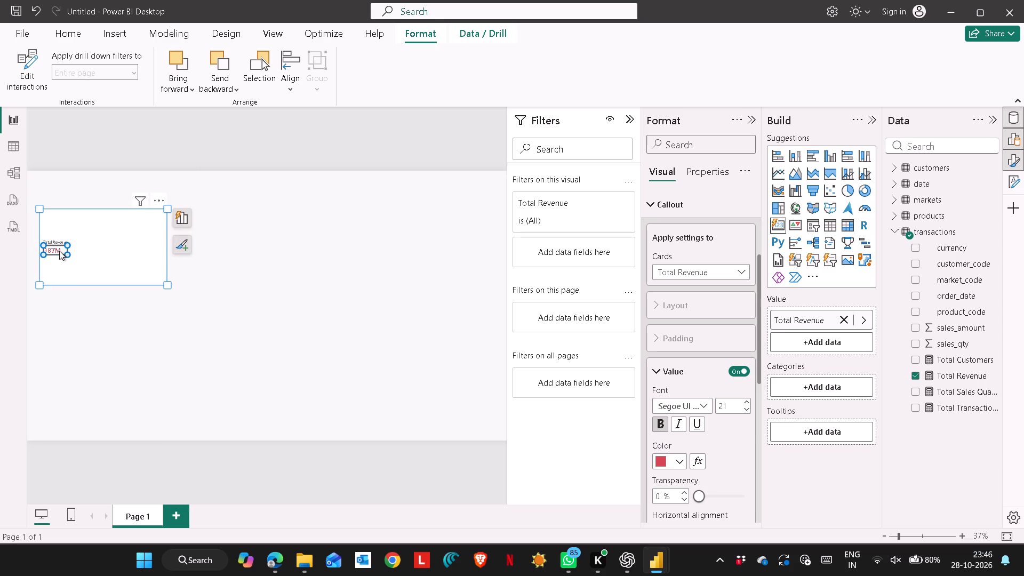
pyautogui.click(746, 402)
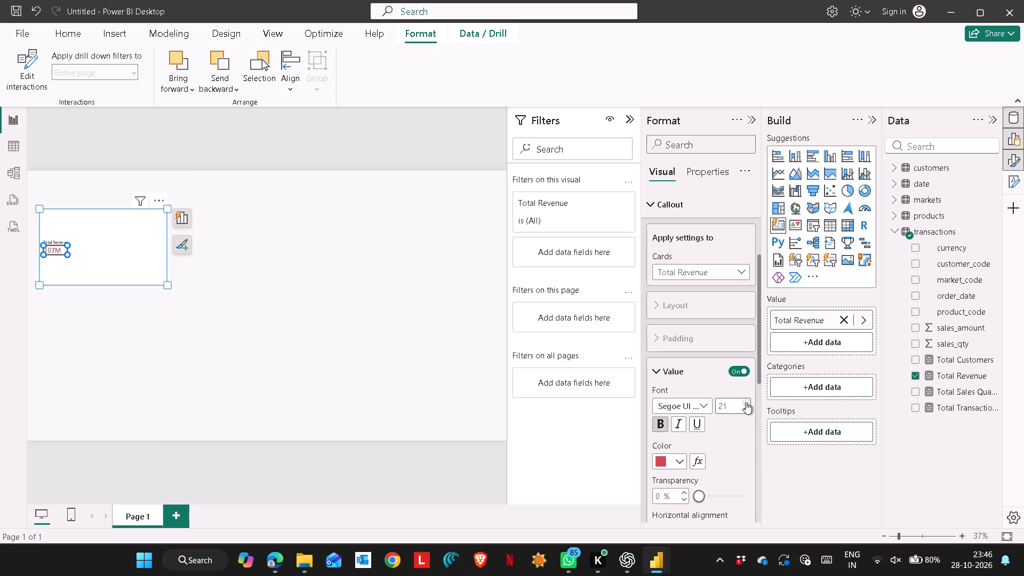
pyautogui.tripleClick(746, 402)
pyautogui.click(746, 402)
pyautogui.tripleClick(746, 402)
# Move the Total Revenue card further right and slightly down on the report page.
pyautogui.click(55, 239)
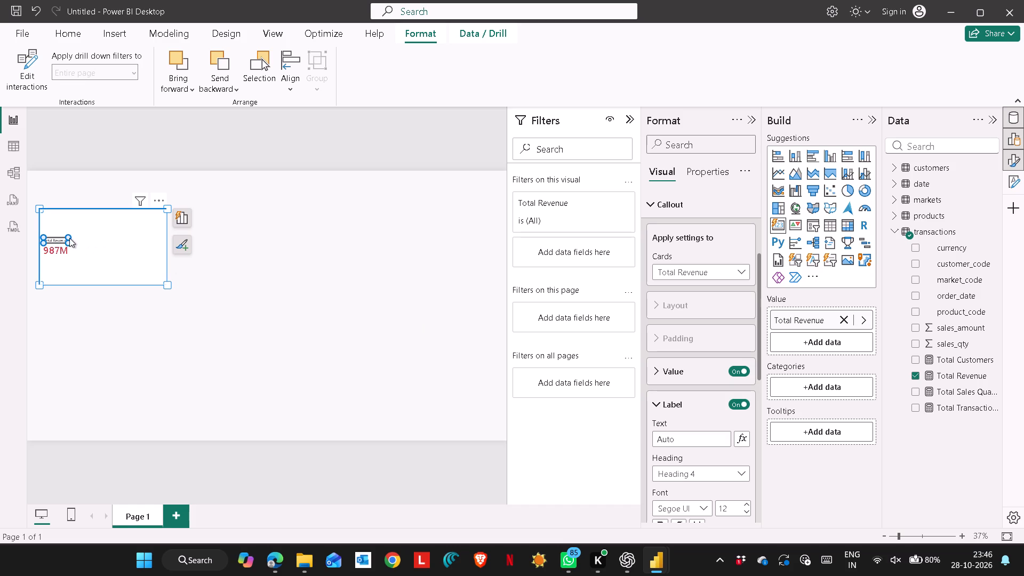
pyautogui.moveTo(67, 236); pyautogui.dragTo(89, 232)
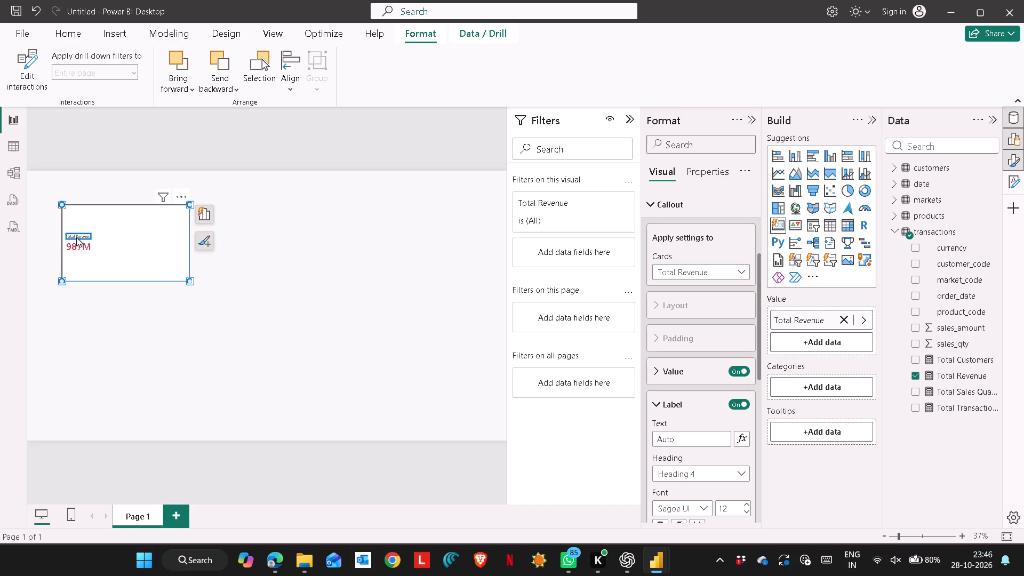
pyautogui.click(76, 237)
pyautogui.moveTo(77, 235); pyautogui.dragTo(104, 231)
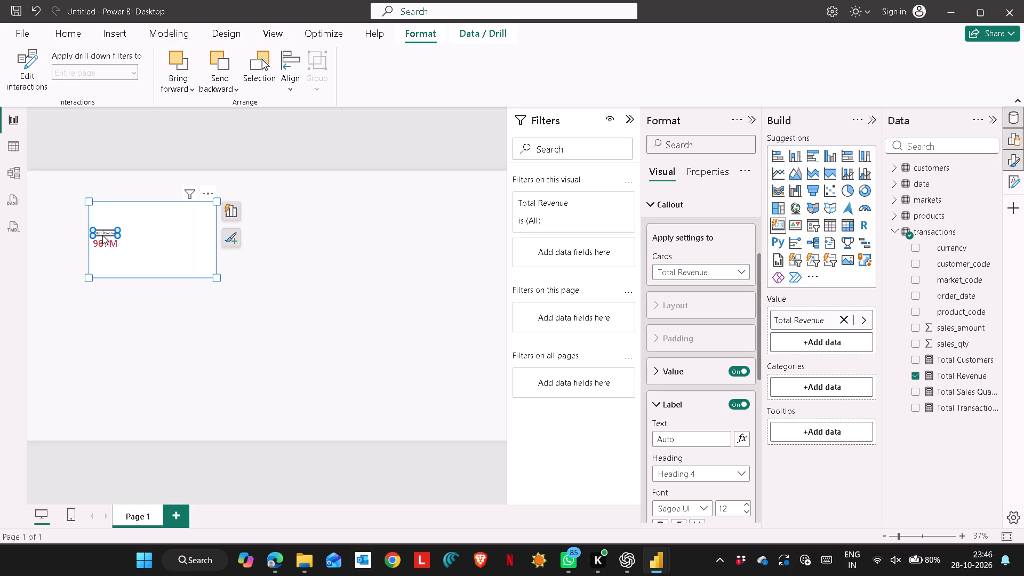
pyautogui.moveTo(117, 235); pyautogui.dragTo(128, 247)
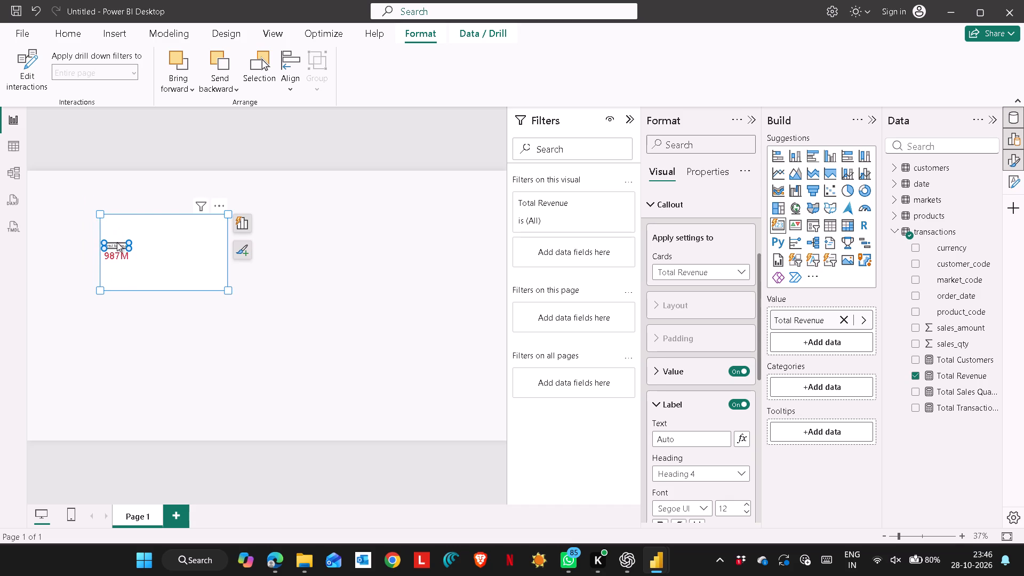
# Increase the font size of the Total Revenue card's label to 44.
pyautogui.scroll(-2, 693, 403)
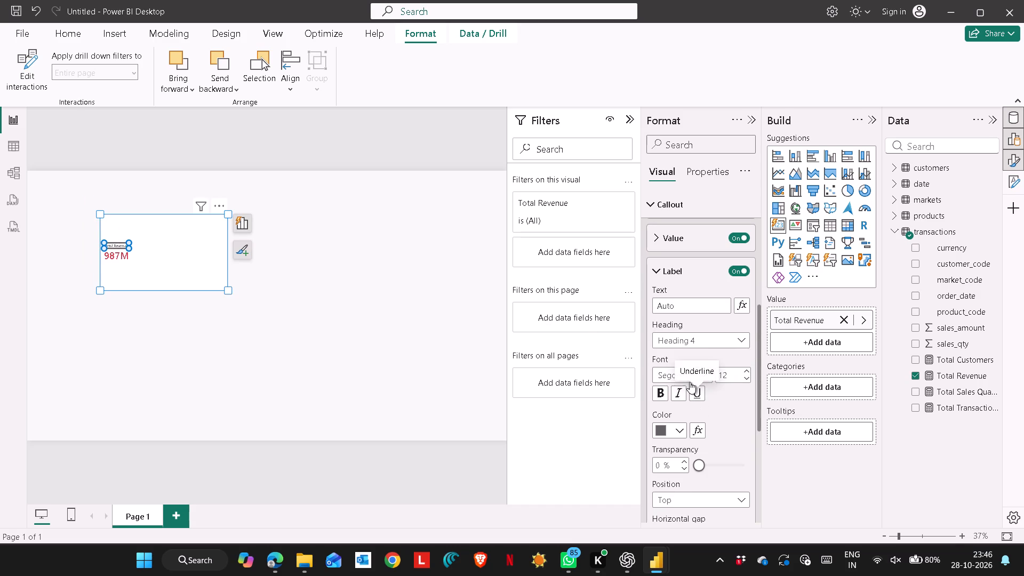
pyautogui.tripleClick(747, 367)
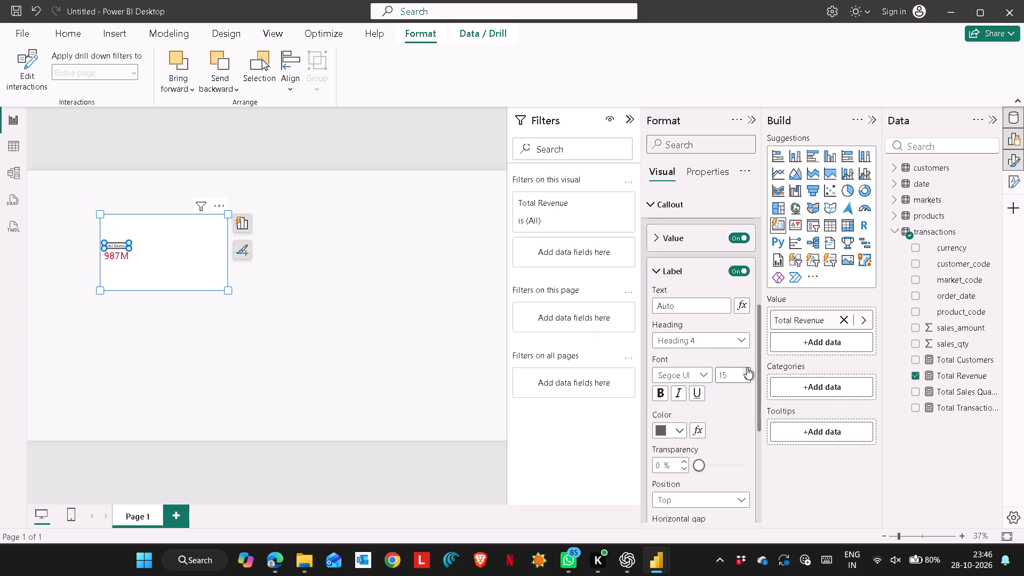
pyautogui.tripleClick(747, 367)
pyautogui.doubleClick(747, 367)
pyautogui.click(727, 375)
pyautogui.press('Up')
pyautogui.press('Up')
pyautogui.press('Up')
pyautogui.press('Up')
pyautogui.press('Up')
pyautogui.press('Up')
pyautogui.press('Up')
pyautogui.press('Up')
pyautogui.press('Up')
pyautogui.press('Up')
pyautogui.press('Up')
pyautogui.press('Up')
pyautogui.press('Up')
pyautogui.press('Up')
pyautogui.press('Up')
pyautogui.press('Up')
pyautogui.press('Up')
pyautogui.press('Up')
pyautogui.press('Up')
pyautogui.press('Up')
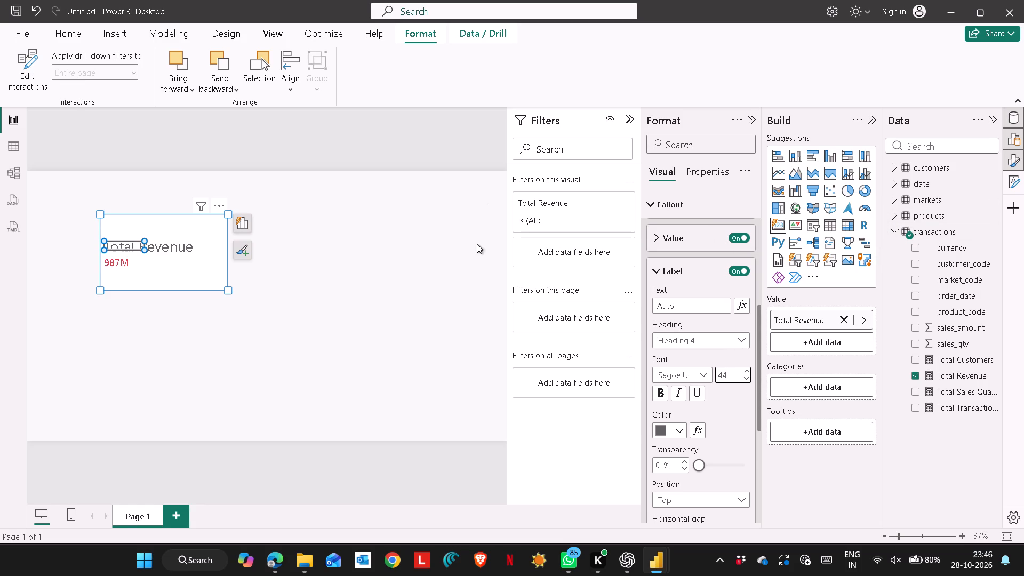
# Increase the font size of the Total Revenue card's callout value to 53.
pyautogui.click(111, 264)
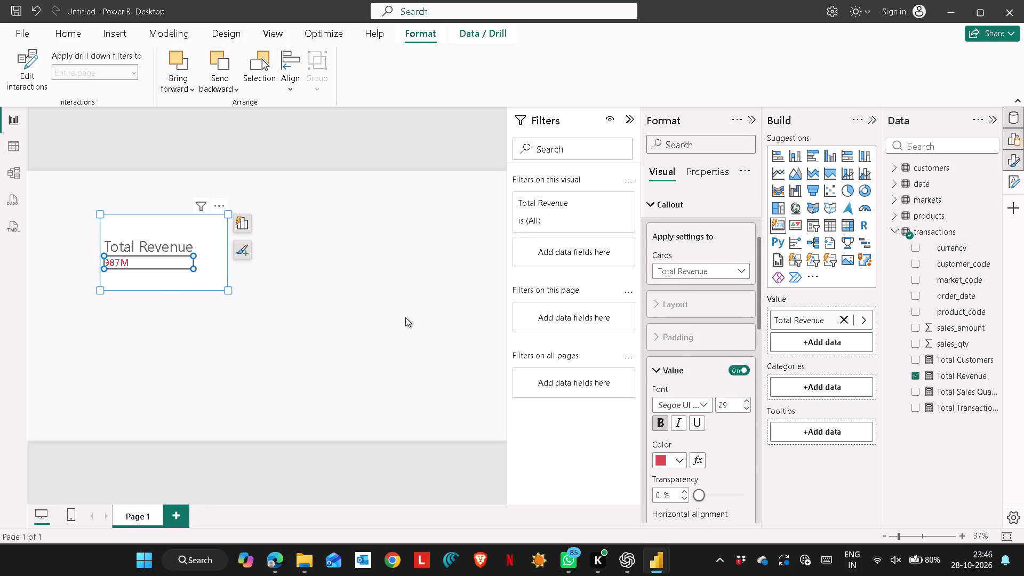
pyautogui.click(726, 403)
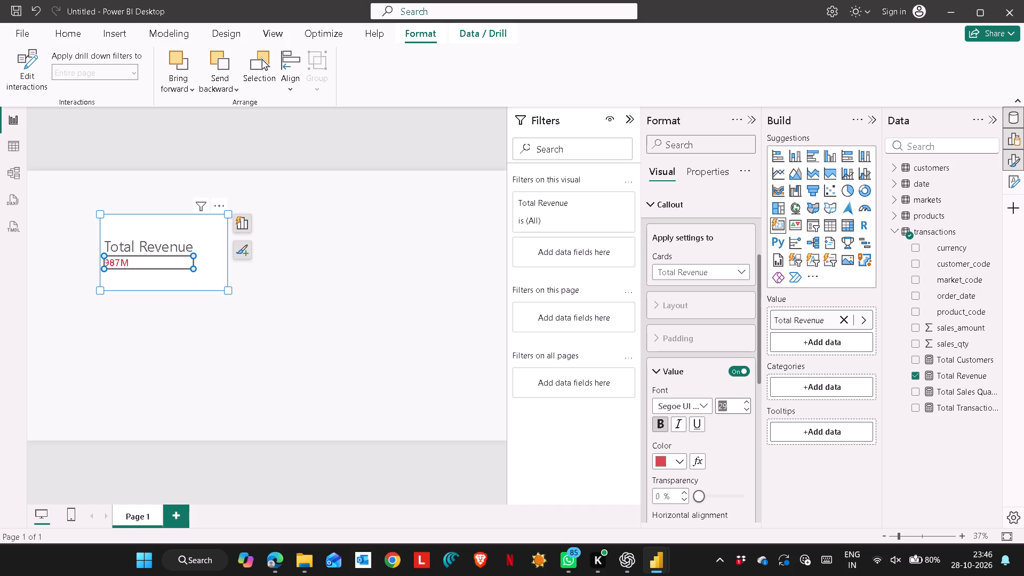
pyautogui.press('Up')
pyautogui.press('Up')
pyautogui.press('Up')
pyautogui.press('Up')
pyautogui.press('Up')
pyautogui.press('Up')
pyautogui.press('Up')
pyautogui.press('Up')
pyautogui.press('Up')
pyautogui.press('Up')
pyautogui.press('Up')
pyautogui.press('Up')
pyautogui.press('Up')
pyautogui.press('Up')
pyautogui.press('Up')
pyautogui.press('Up')
pyautogui.press('Up')
pyautogui.press('Up')
pyautogui.press('Up')
pyautogui.press('Up')
pyautogui.press('Up')
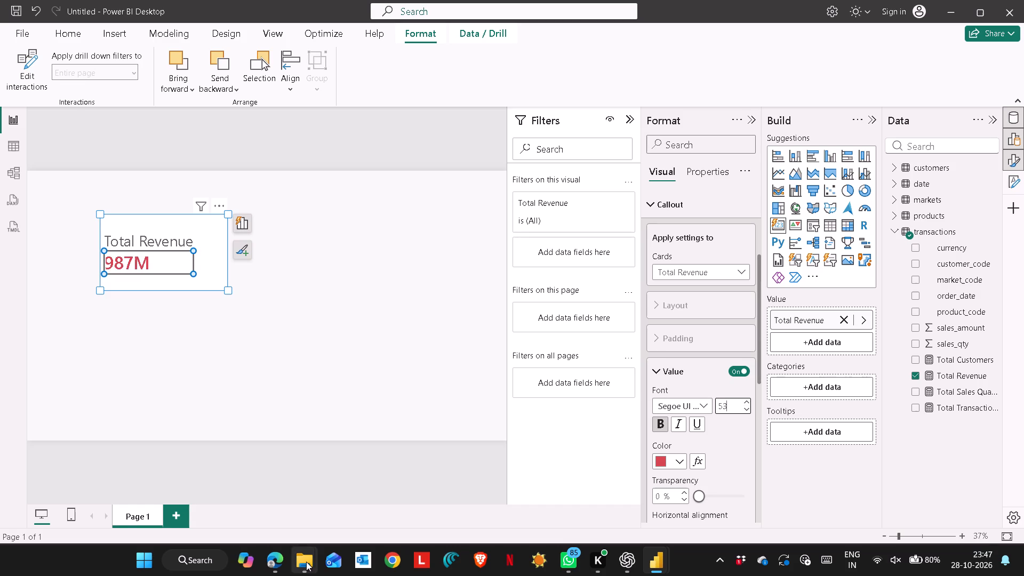
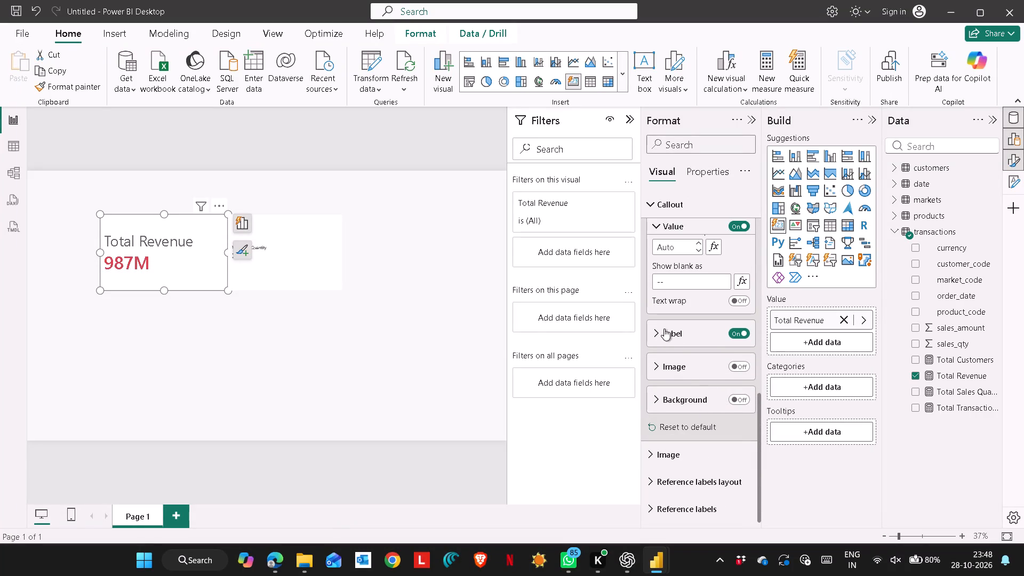
pyautogui.click(150, 242)
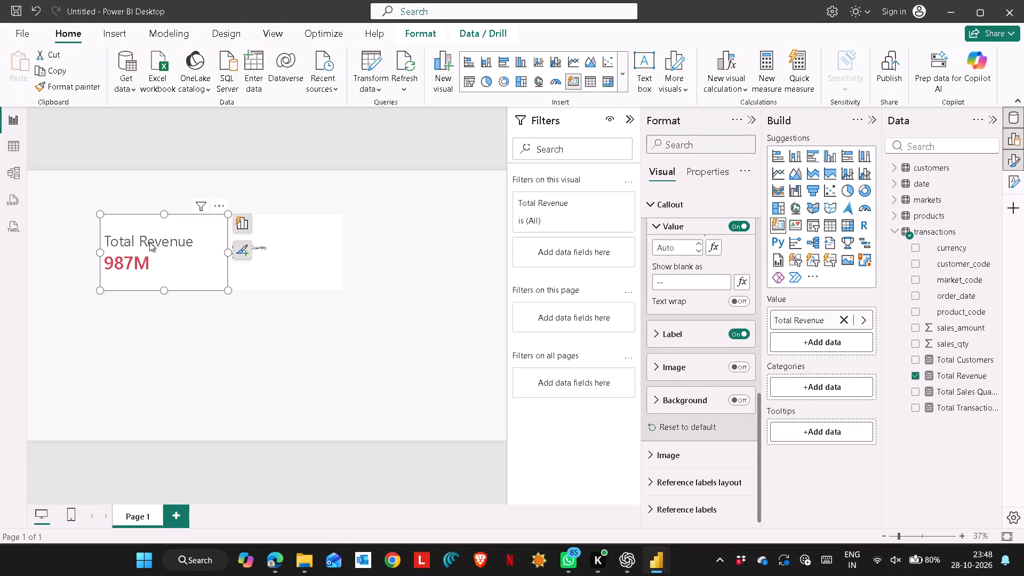
pyautogui.doubleClick(149, 242)
pyautogui.moveTo(149, 242); pyautogui.dragTo(156, 258)
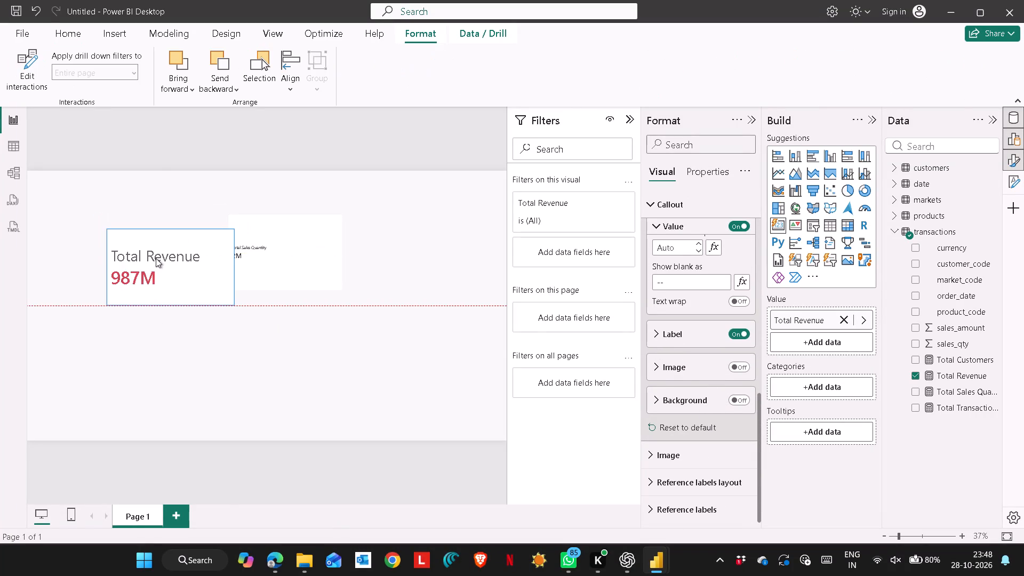
pyautogui.moveTo(156, 258); pyautogui.dragTo(113, 235)
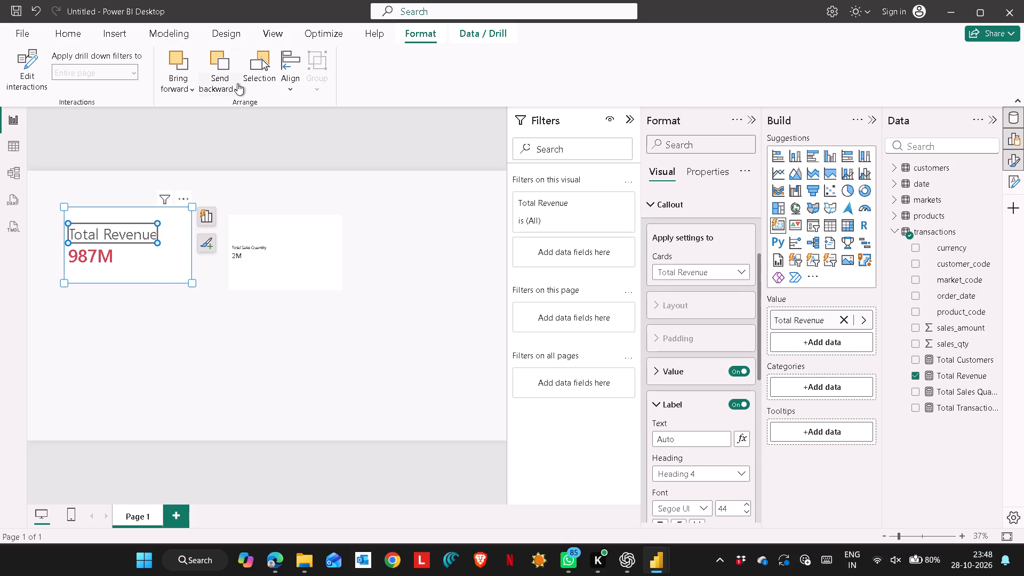
pyautogui.click(256, 70)
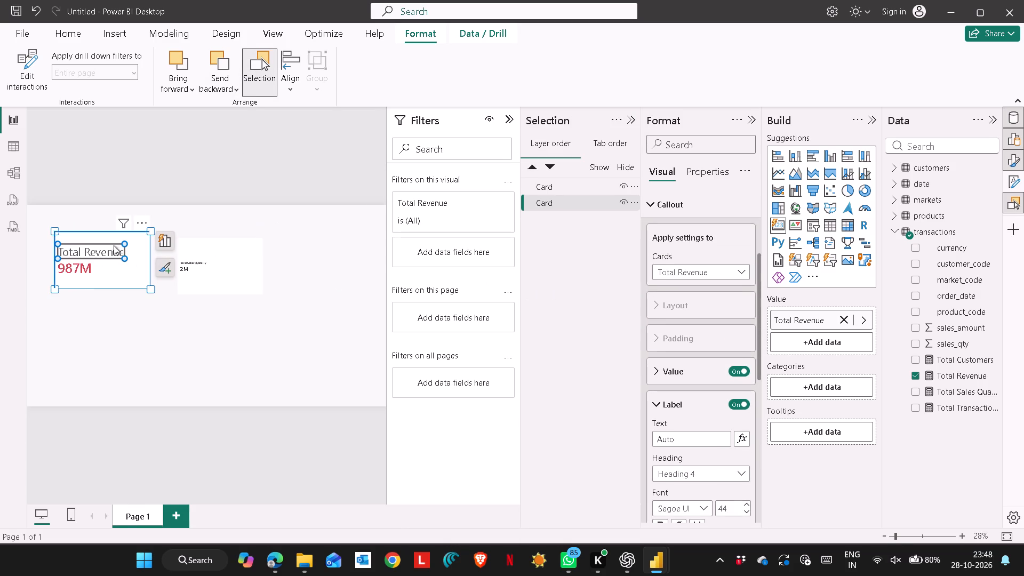
pyautogui.moveTo(108, 250); pyautogui.dragTo(112, 260)
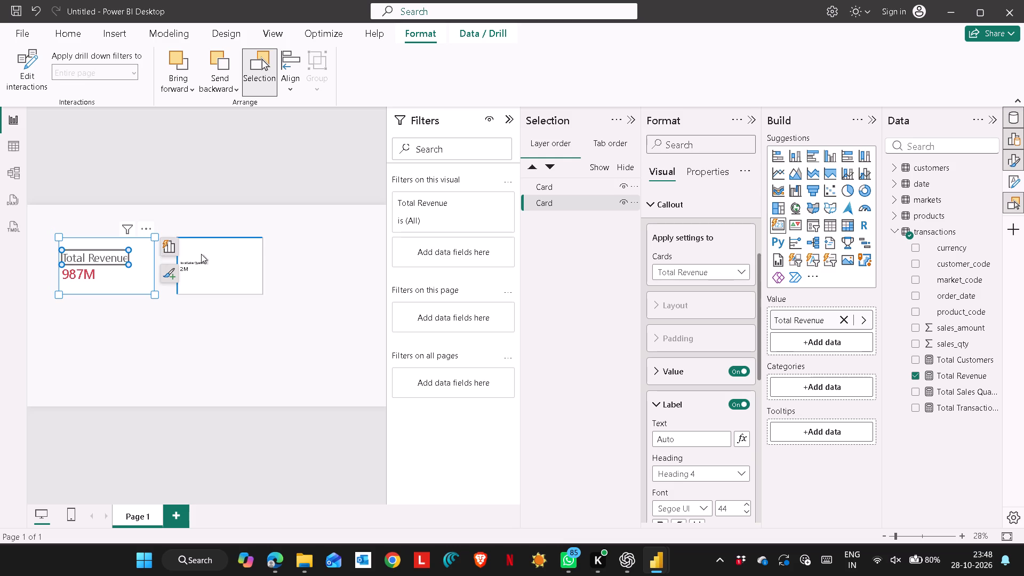
pyautogui.moveTo(208, 259); pyautogui.dragTo(188, 257)
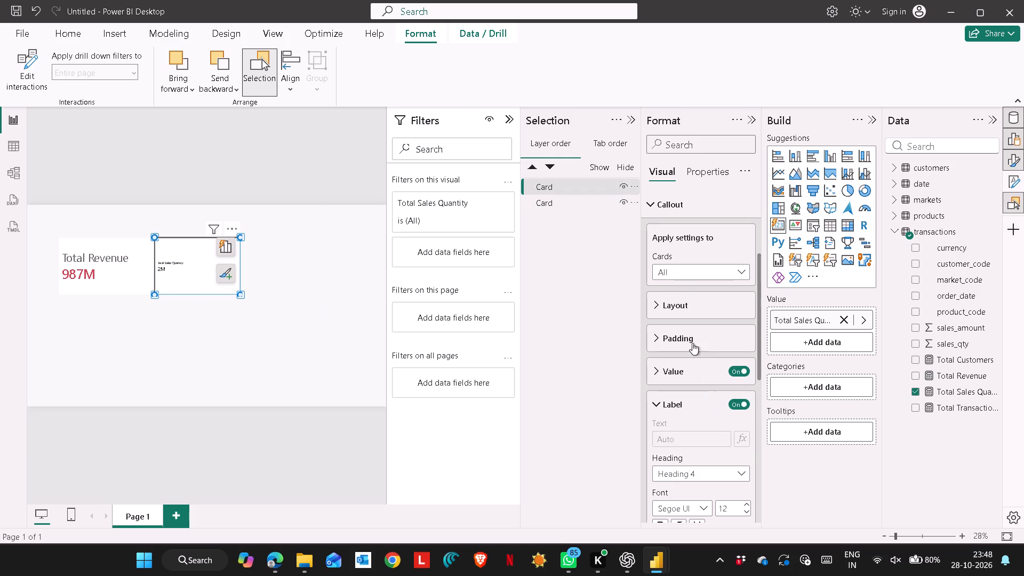
# Increase the font size of the Total Sales Quantity card's callout value to 40.
pyautogui.scroll(-5, 685, 371)
pyautogui.scroll(2, 685, 339)
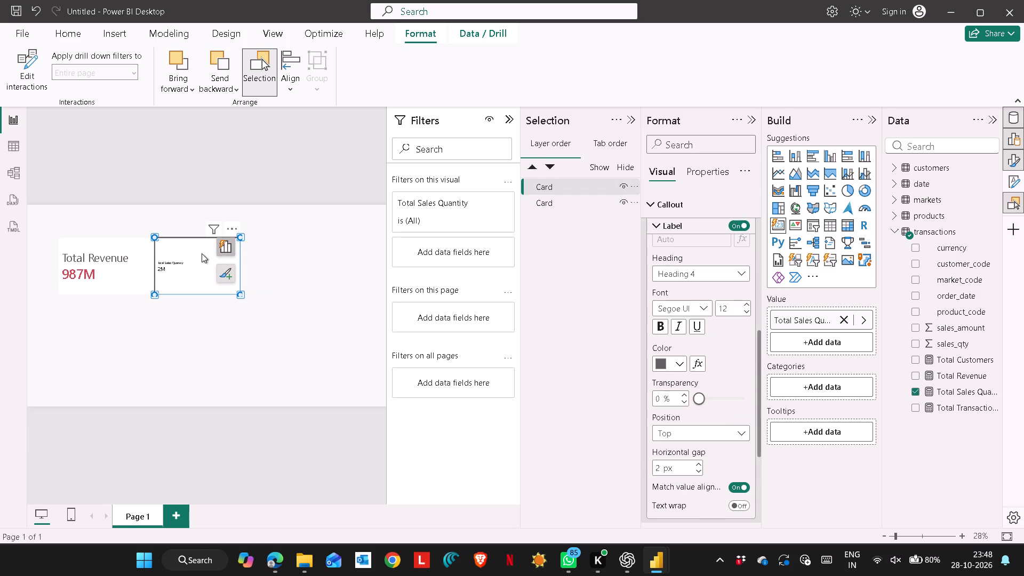
pyautogui.click(161, 265)
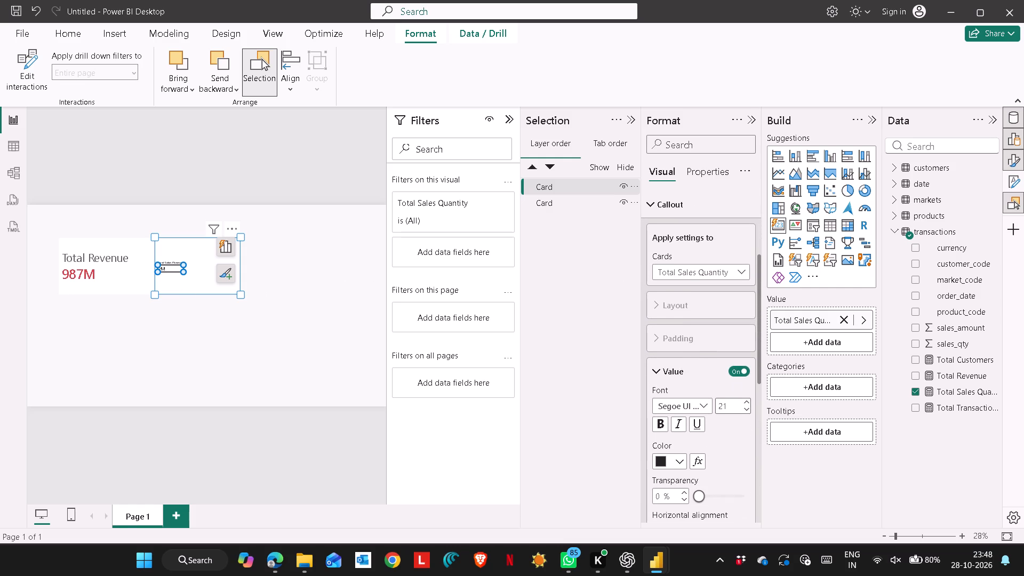
pyautogui.click(737, 401)
pyautogui.press('Up')
pyautogui.press('Up')
pyautogui.press('Up')
pyautogui.press('Up')
pyautogui.press('Up')
pyautogui.press('Up')
pyautogui.press('Up')
pyautogui.press('Up')
pyautogui.press('Up')
pyautogui.press('Up')
pyautogui.press('Up')
pyautogui.press('Up')
pyautogui.press('Up')
pyautogui.press('Up')
pyautogui.press('Up')
pyautogui.press('Up')
pyautogui.press('Up')
pyautogui.press('Up')
pyautogui.press('Up')
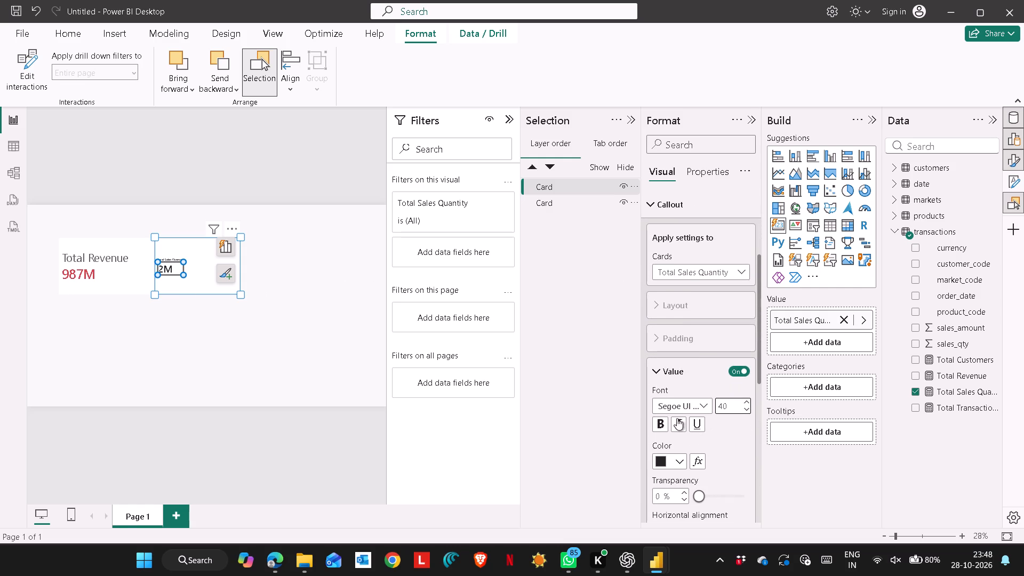
# Make the Total Sales Quantity card's callout value bold and colour it the same red as the Total Revenue value.
pyautogui.click(701, 404)
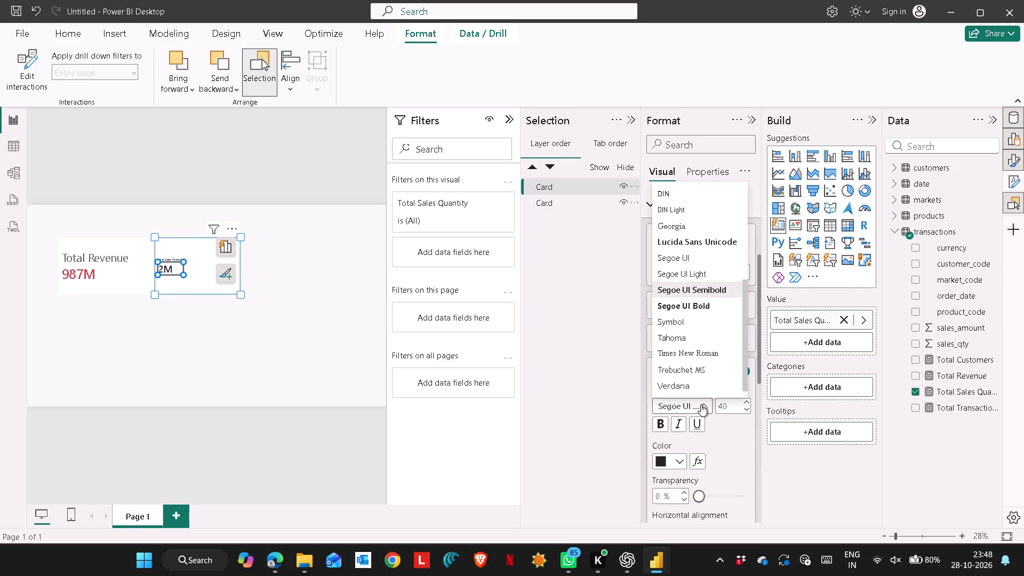
pyautogui.click(661, 423)
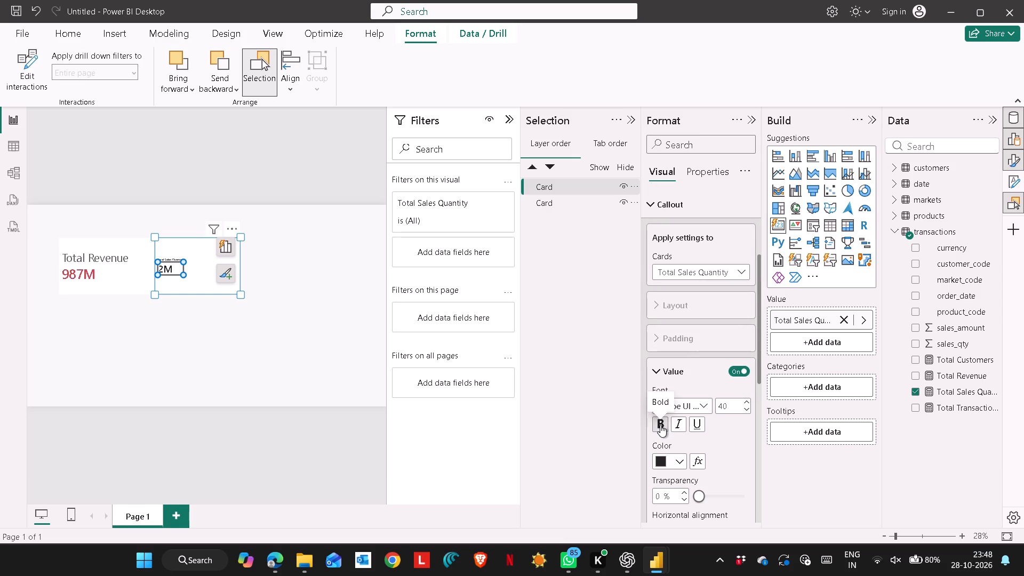
pyautogui.click(660, 425)
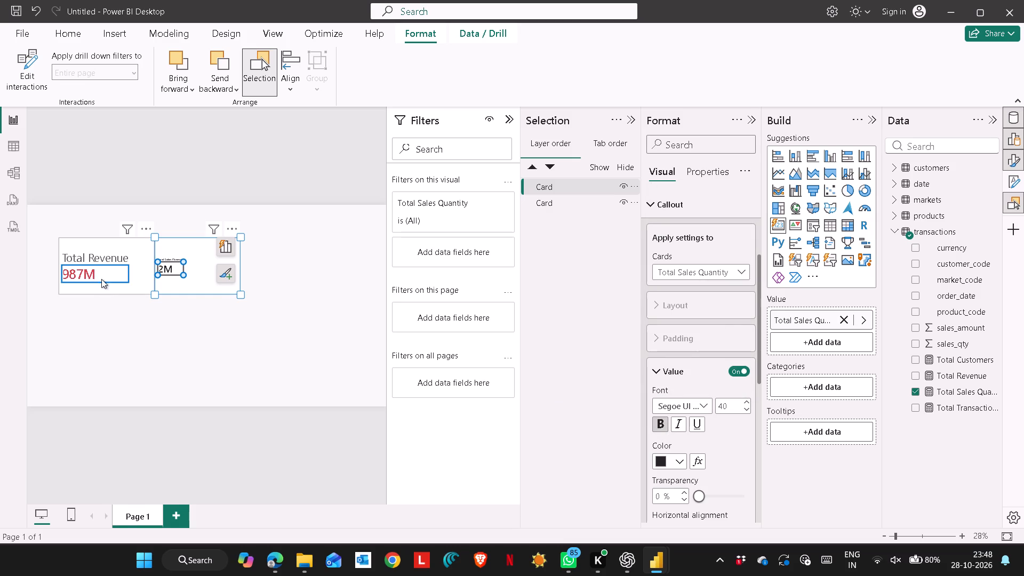
pyautogui.click(661, 455)
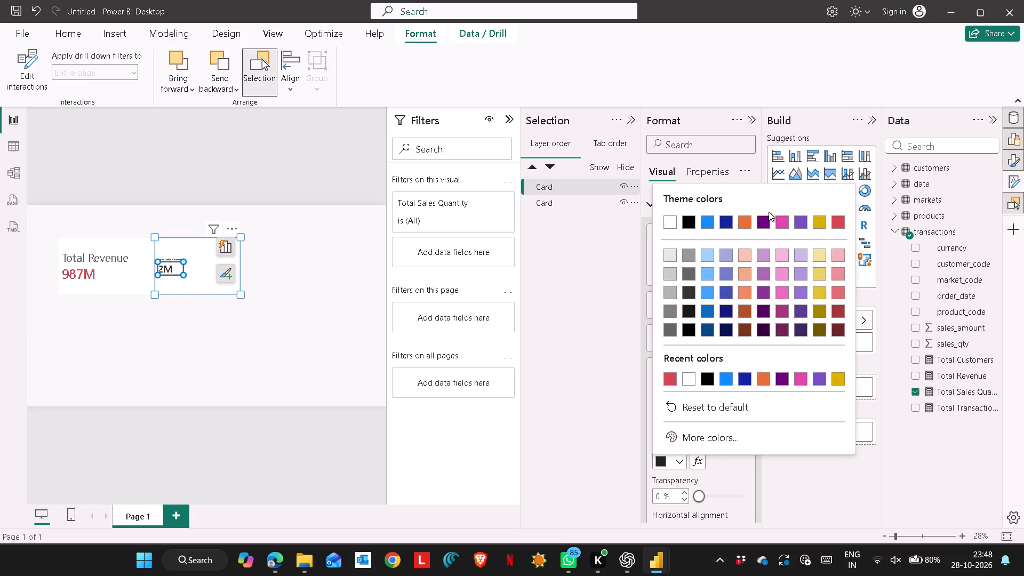
pyautogui.click(834, 225)
pyautogui.press('Up')
pyautogui.press('Up')
pyautogui.press('Up')
pyautogui.press('Up')
pyautogui.press('Up')
pyautogui.press('Up')
pyautogui.press('Up')
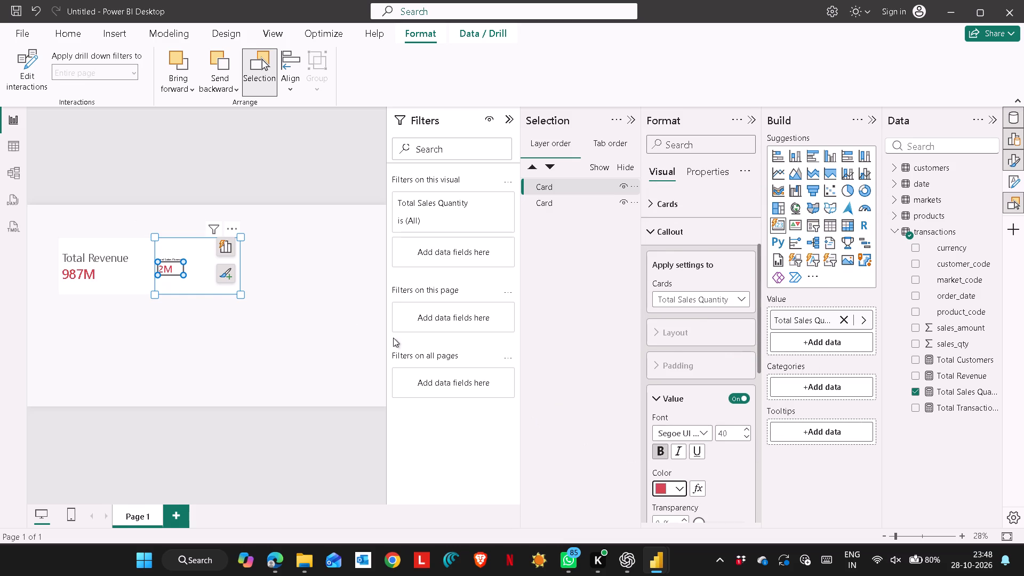
# Check the Total Revenue value's font size and increase the Total Sales Quantity callout value to 55.
pyautogui.click(86, 269)
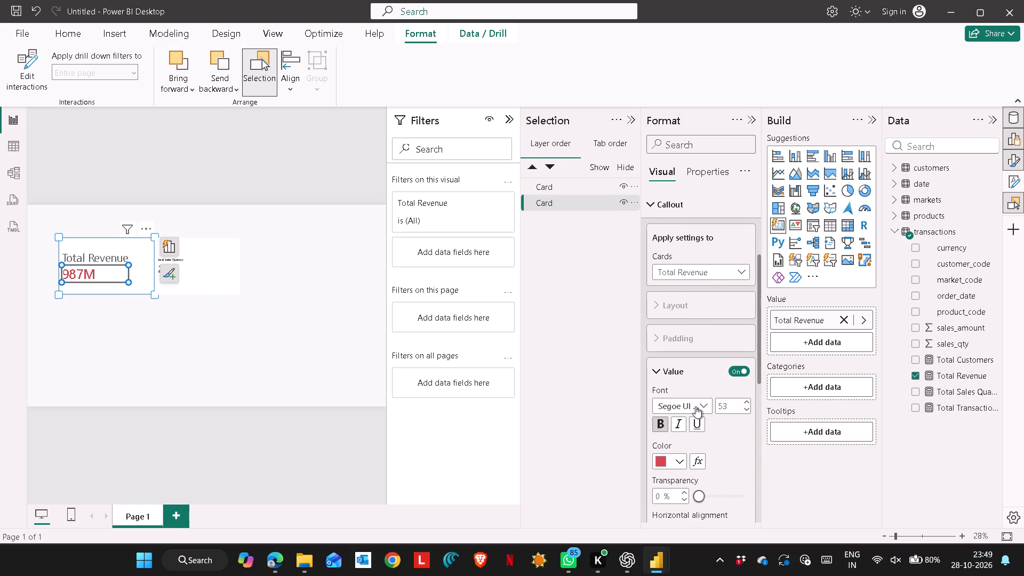
pyautogui.click(182, 263)
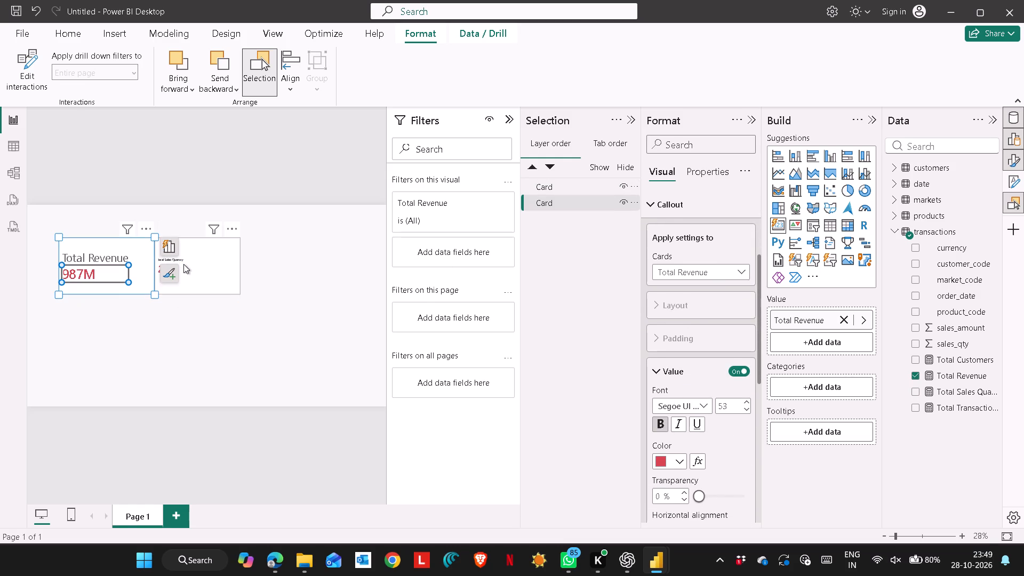
pyautogui.click(175, 268)
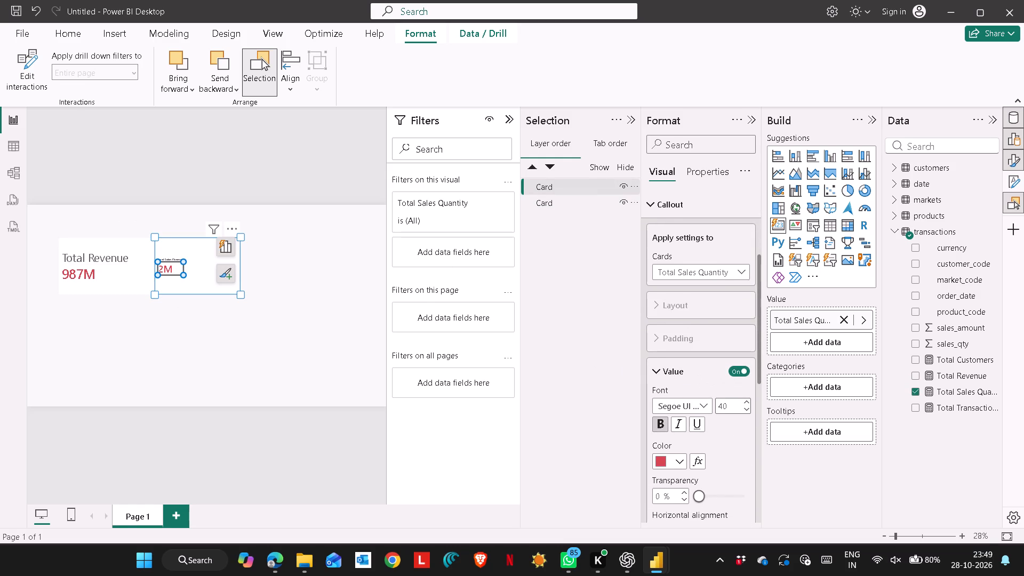
pyautogui.click(734, 406)
pyautogui.press('Up')
pyautogui.press('Up')
pyautogui.press('Up')
pyautogui.press('Up')
pyautogui.press('Up')
pyautogui.press('Up')
pyautogui.press('Up')
pyautogui.press('Up')
pyautogui.press('Up')
pyautogui.press('Up')
pyautogui.press('Up')
pyautogui.press('Up')
pyautogui.press('Up')
pyautogui.press('Up')
pyautogui.press('Up')
# Increase the font size of the Total Sales Quantity card's label to 32.
pyautogui.click(158, 256)
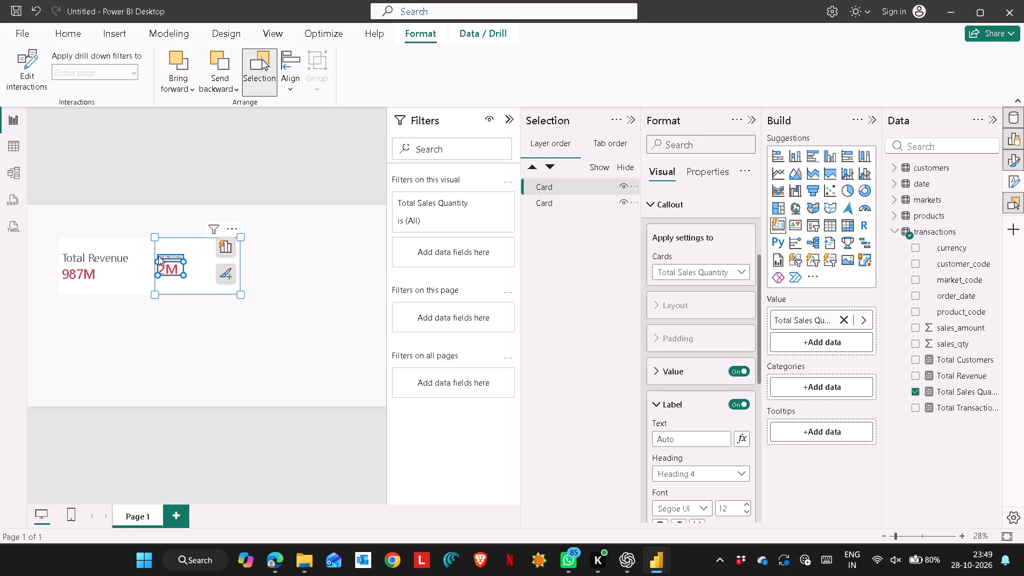
pyautogui.scroll(-4, 701, 374)
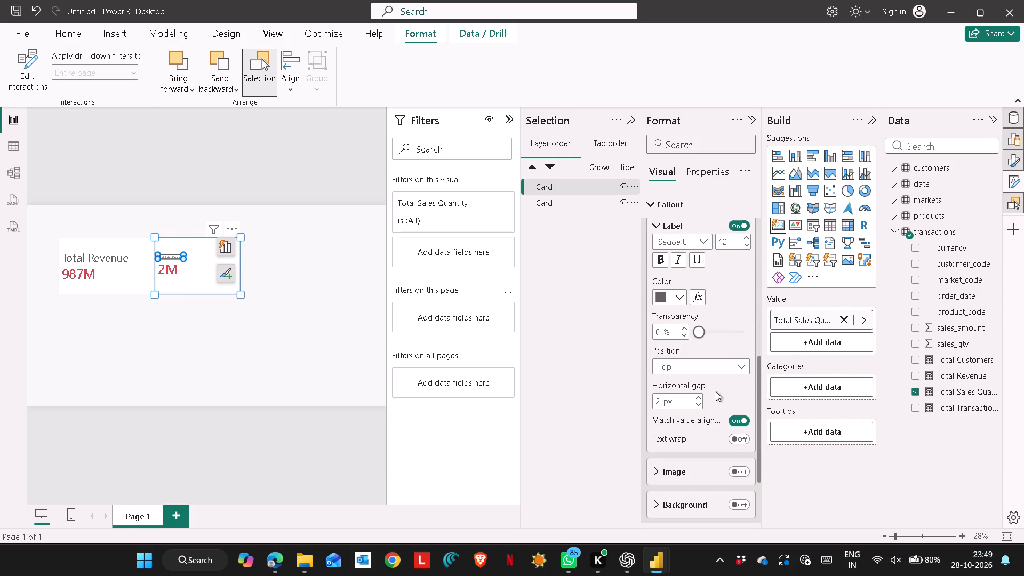
pyautogui.scroll(1, 691, 307)
pyautogui.click(726, 310)
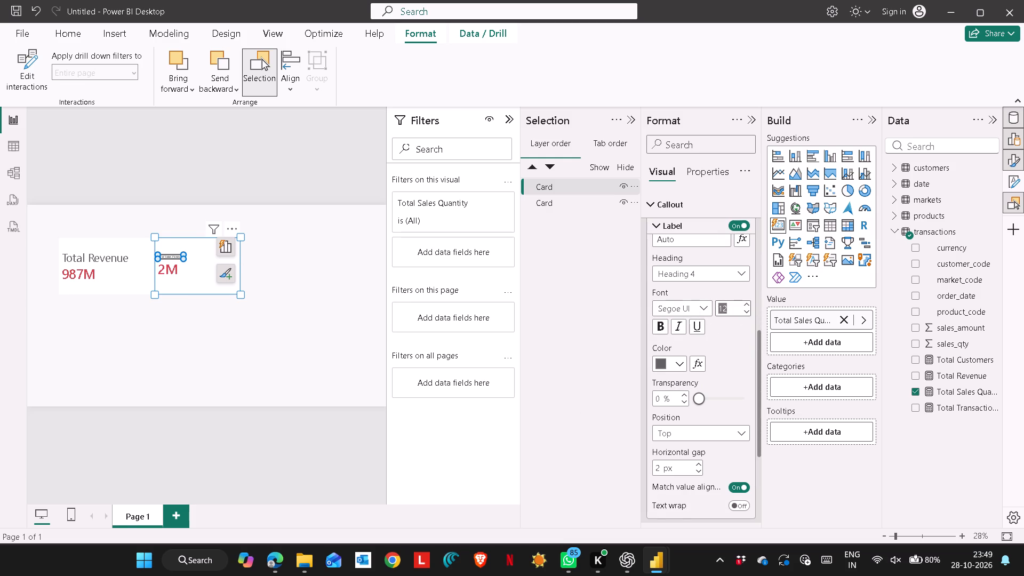
pyautogui.press('Up')
pyautogui.press('Up')
pyautogui.press('Up')
pyautogui.press('Up')
pyautogui.press('Up')
pyautogui.press('Up')
pyautogui.press('Up')
pyautogui.press('Up')
pyautogui.press('Up')
pyautogui.press('Up')
pyautogui.press('Up')
pyautogui.press('Up')
pyautogui.press('Up')
pyautogui.press('Up')
pyautogui.press('Up')
pyautogui.press('Up')
pyautogui.press('Up')
pyautogui.press('Up')
pyautogui.press('Up')
pyautogui.press('Up')
pyautogui.press('Up')
pyautogui.press('Up')
pyautogui.press('Up')
pyautogui.press('Up')
pyautogui.press('Up')
pyautogui.press('Up')
pyautogui.press('Up')
pyautogui.press('Up')
pyautogui.press('Up')
pyautogui.press('Up')
pyautogui.press('Up')
pyautogui.press('Up')
pyautogui.press('Up')
# Check the Total Revenue label's font size and set the Total Sales Quantity card's label to the same size, 44.
pyautogui.click(93, 273)
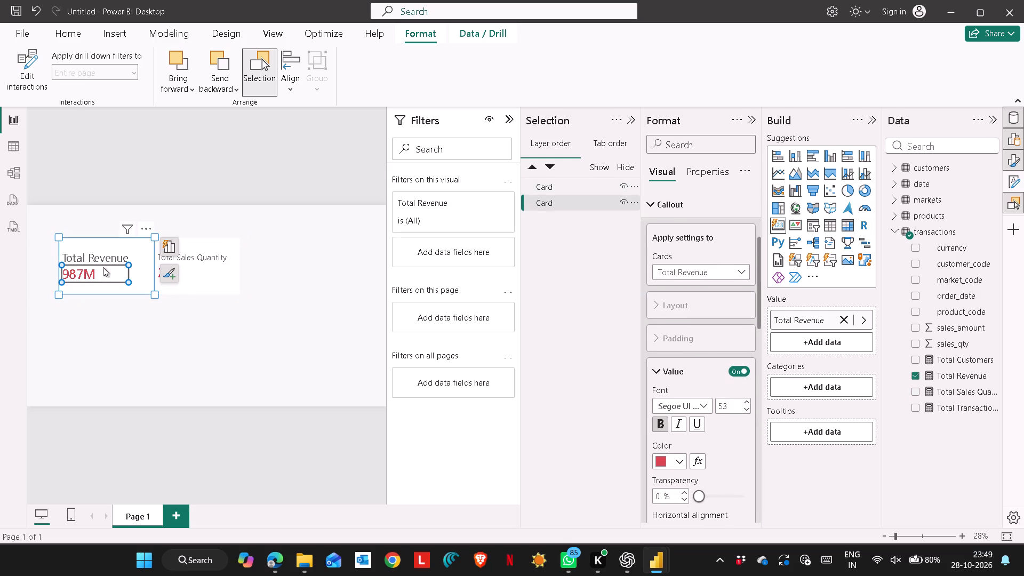
pyautogui.click(106, 255)
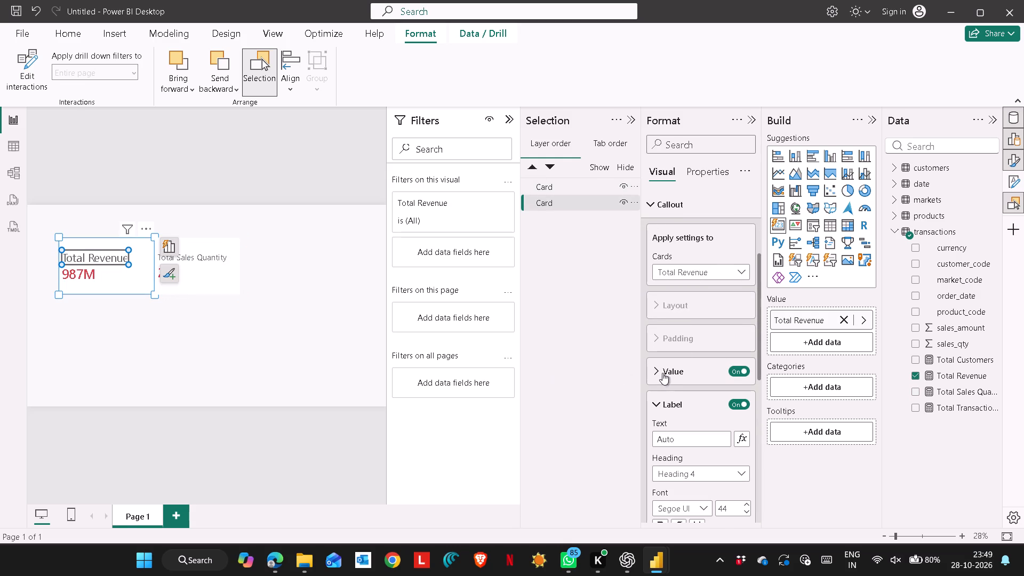
pyautogui.scroll(-4, 705, 334)
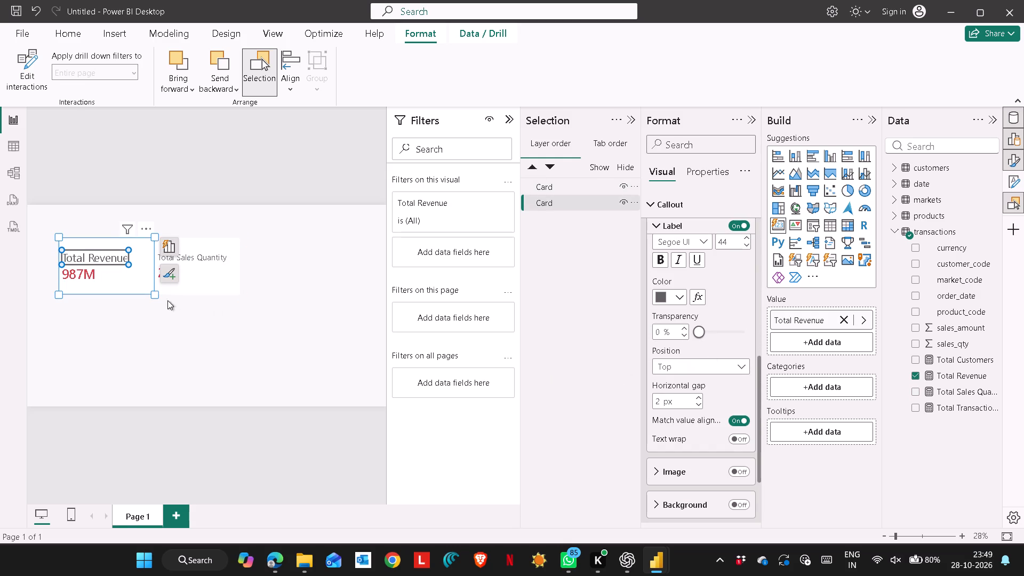
pyautogui.click(199, 258)
pyautogui.scroll(6, 707, 333)
pyautogui.scroll(-5, 713, 308)
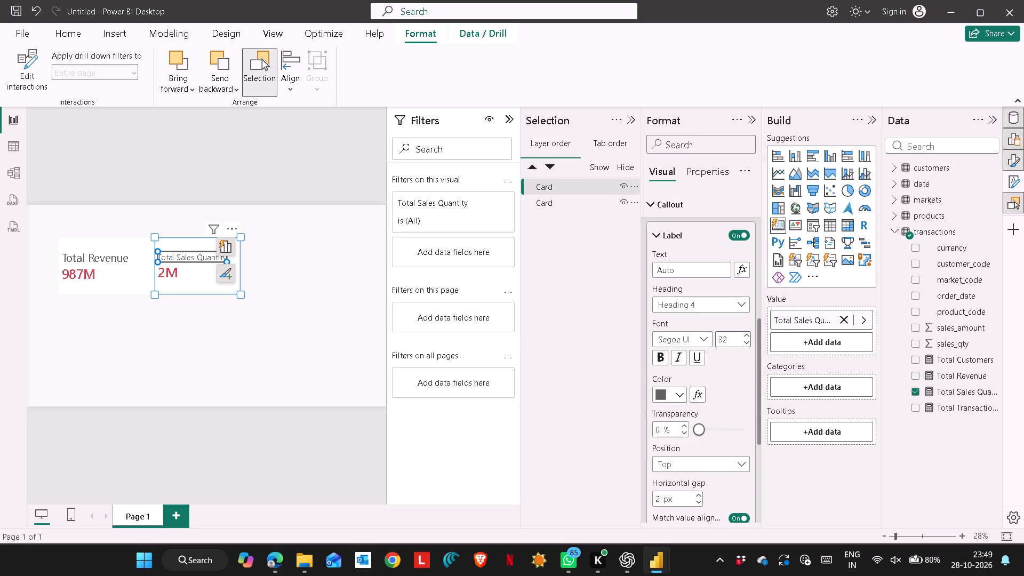
pyautogui.click(730, 342)
pyautogui.press('Up')
pyautogui.press('Up')
pyautogui.press('Up')
pyautogui.press('Up')
pyautogui.press('Up')
pyautogui.press('Up')
pyautogui.press('Up')
pyautogui.press('Up')
pyautogui.press('Up')
pyautogui.press('Up')
pyautogui.press('Up')
pyautogui.press('Up')
pyautogui.press('Up')
pyautogui.press('Up')
pyautogui.press('Up')
pyautogui.press('Down')
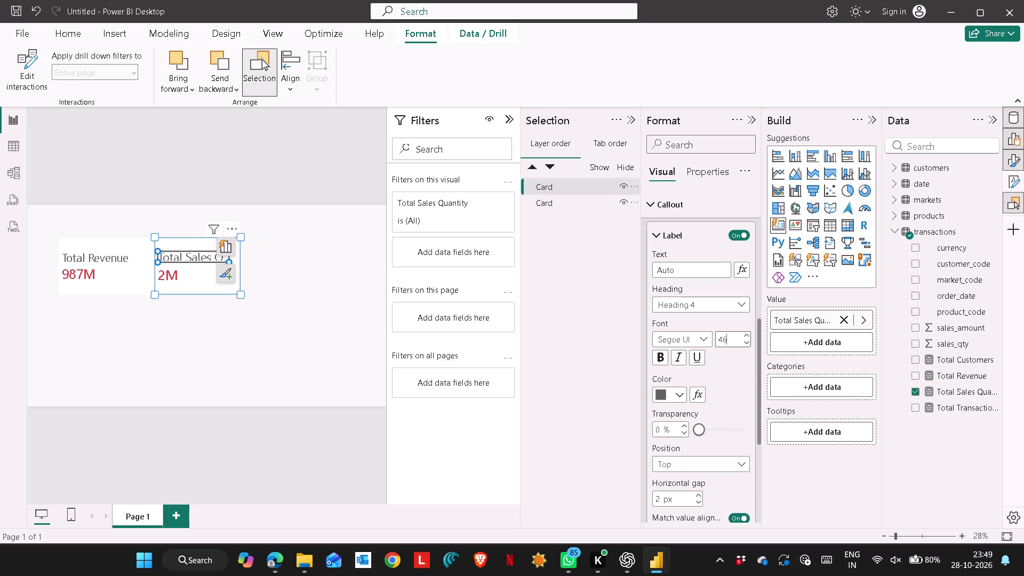
pyautogui.press('Down')
pyautogui.press('Down')
pyautogui.click(261, 342)
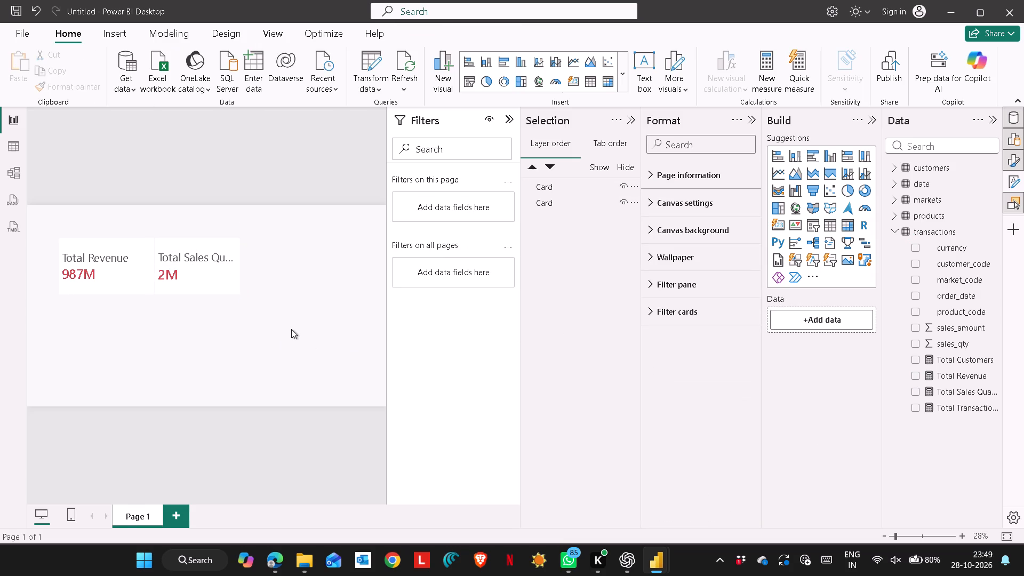
# Widen the Total Sales Quantity card just enough to fit its full label.
pyautogui.click(208, 248)
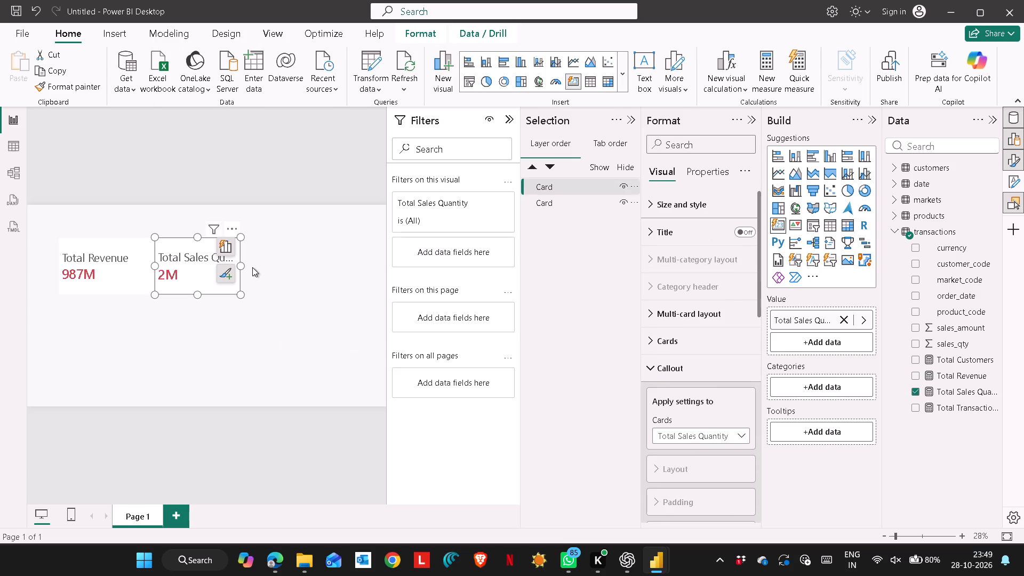
pyautogui.moveTo(242, 266); pyautogui.dragTo(282, 272)
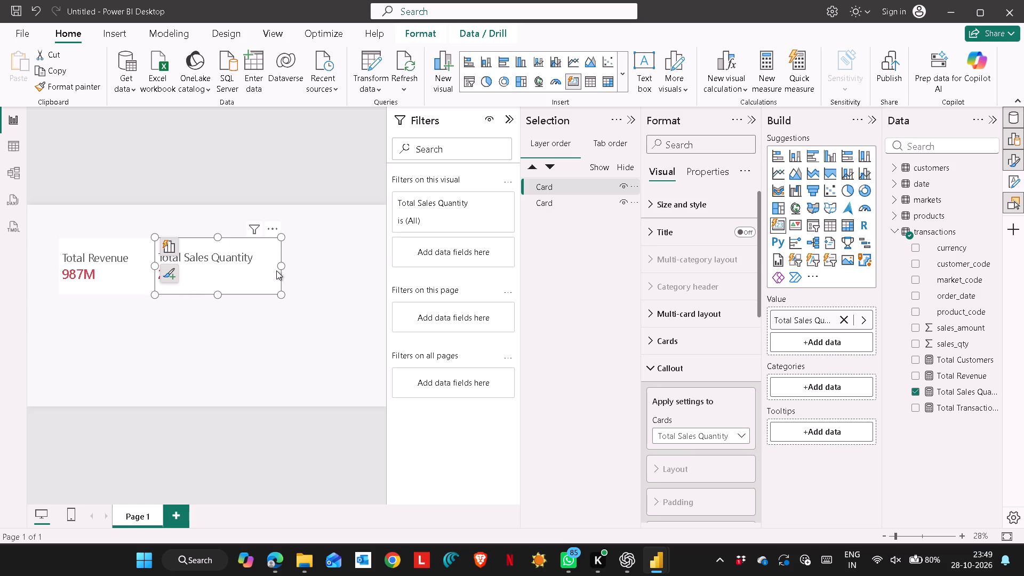
pyautogui.moveTo(281, 264); pyautogui.dragTo(269, 263)
pyautogui.click(220, 257)
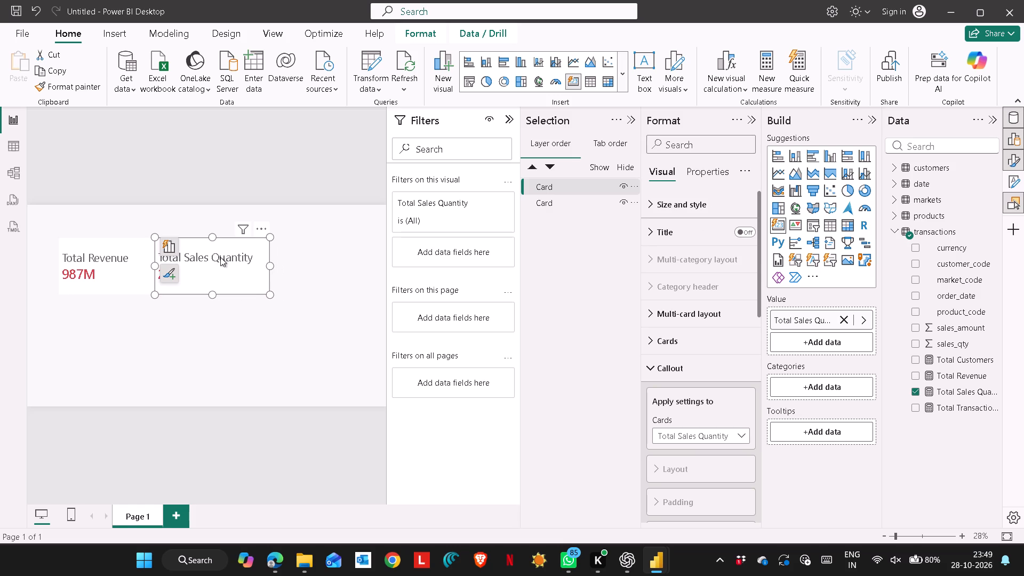
# Switch to the final_power_bi report to check its KPI cards as the reference.
pyautogui.click(643, 568)
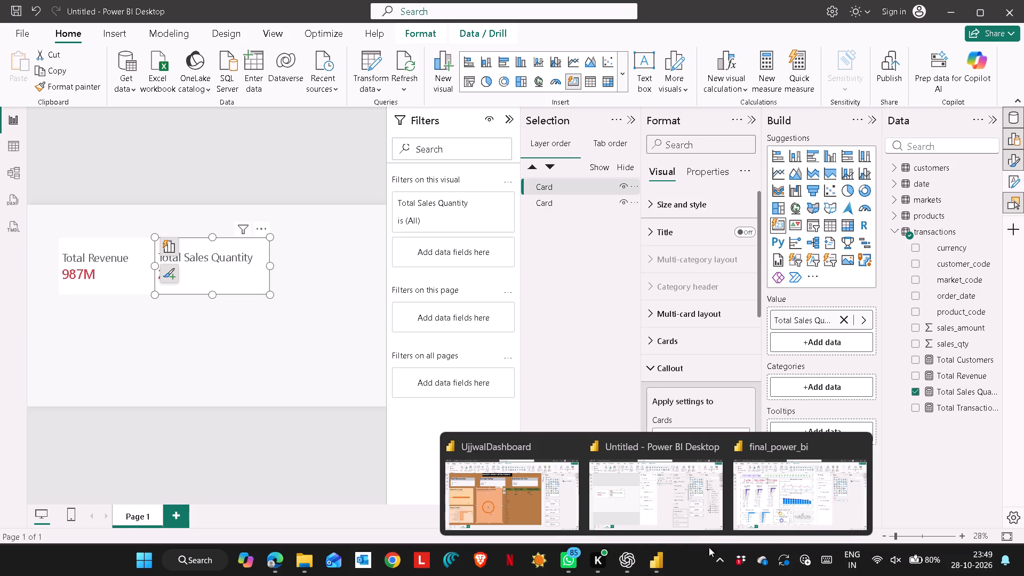
pyautogui.click(790, 505)
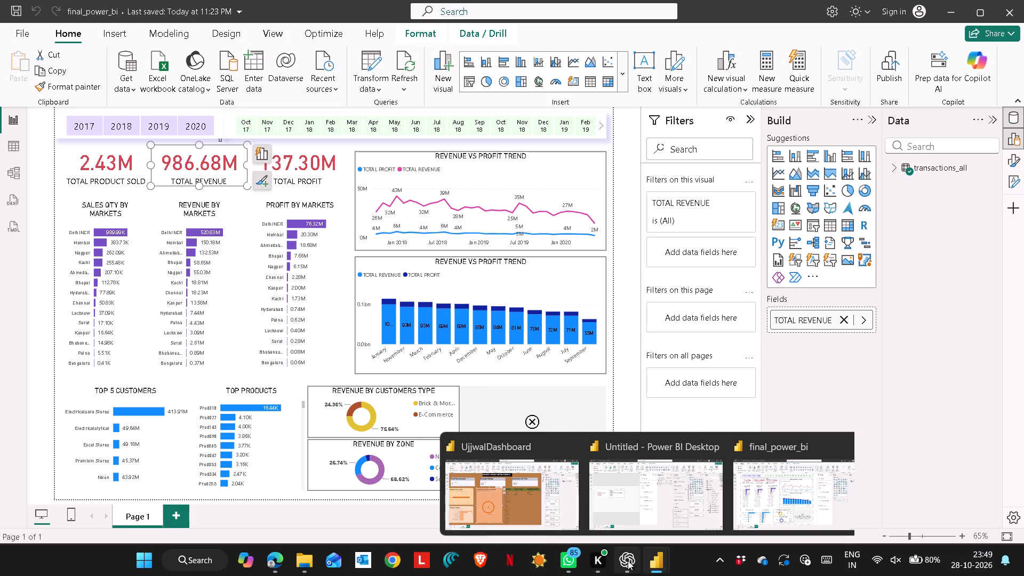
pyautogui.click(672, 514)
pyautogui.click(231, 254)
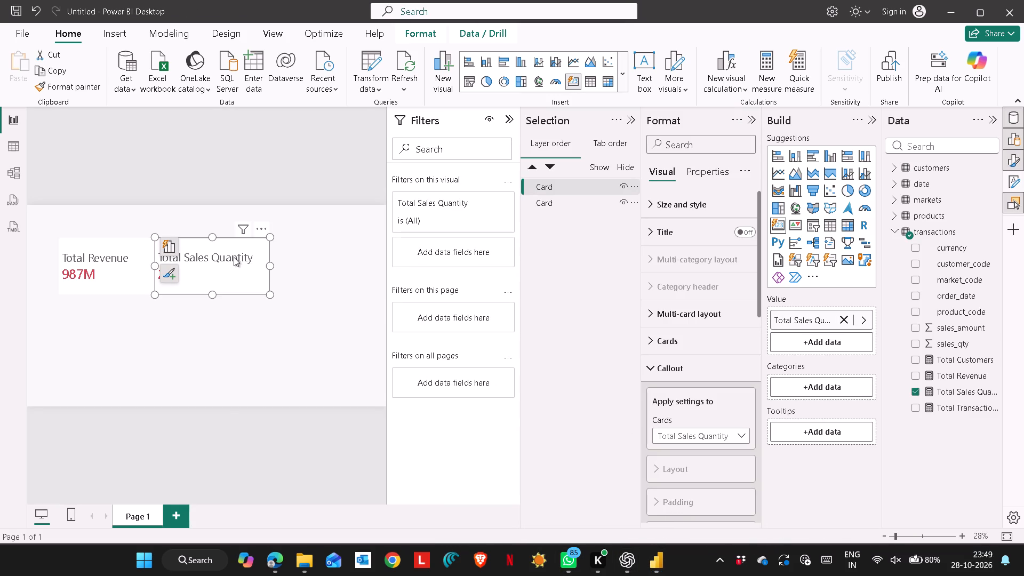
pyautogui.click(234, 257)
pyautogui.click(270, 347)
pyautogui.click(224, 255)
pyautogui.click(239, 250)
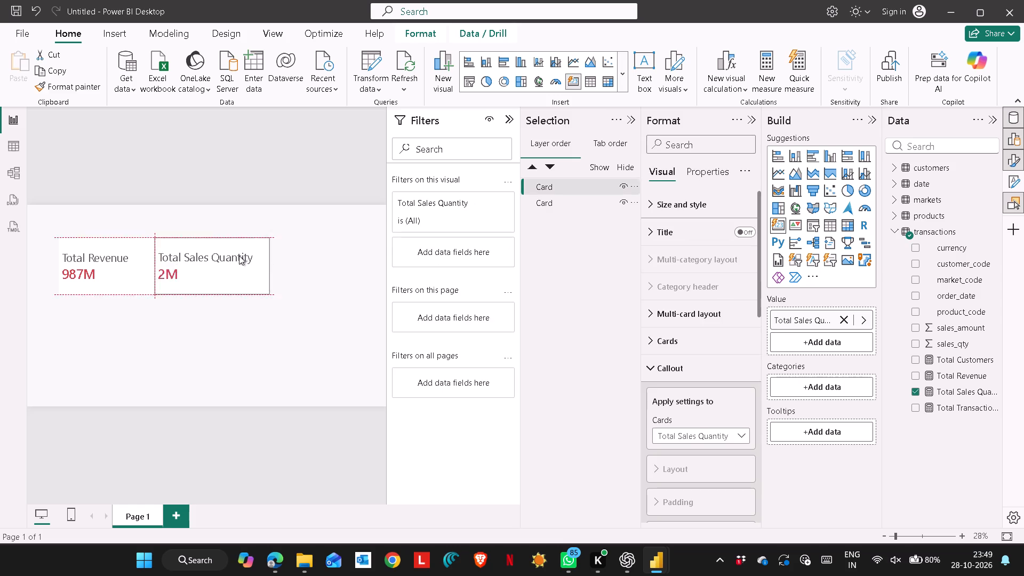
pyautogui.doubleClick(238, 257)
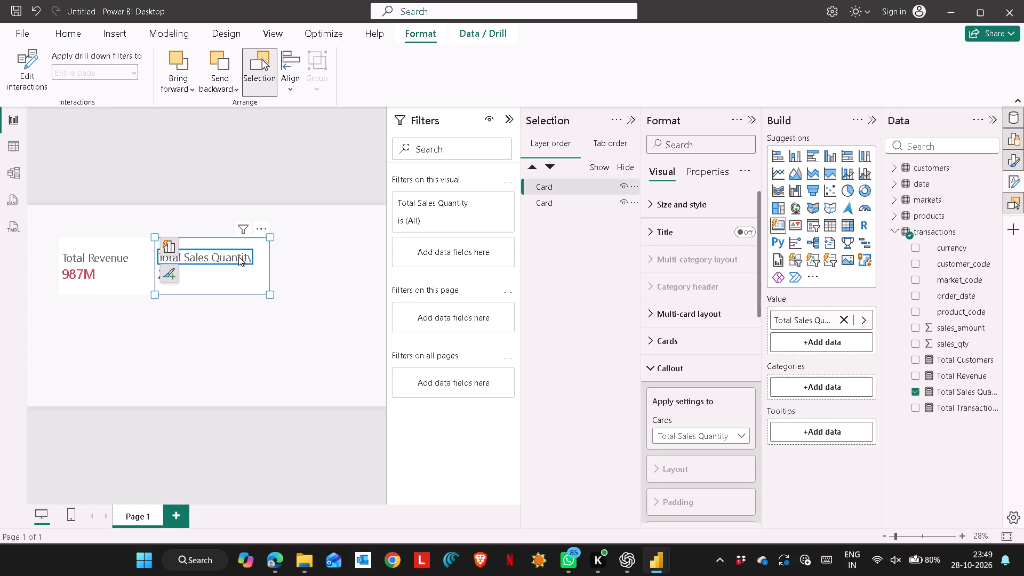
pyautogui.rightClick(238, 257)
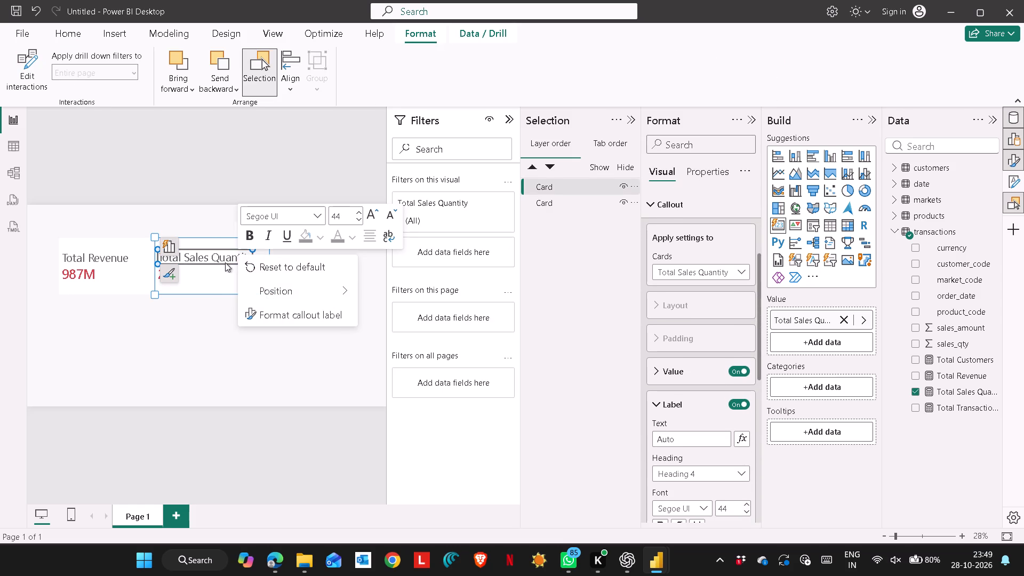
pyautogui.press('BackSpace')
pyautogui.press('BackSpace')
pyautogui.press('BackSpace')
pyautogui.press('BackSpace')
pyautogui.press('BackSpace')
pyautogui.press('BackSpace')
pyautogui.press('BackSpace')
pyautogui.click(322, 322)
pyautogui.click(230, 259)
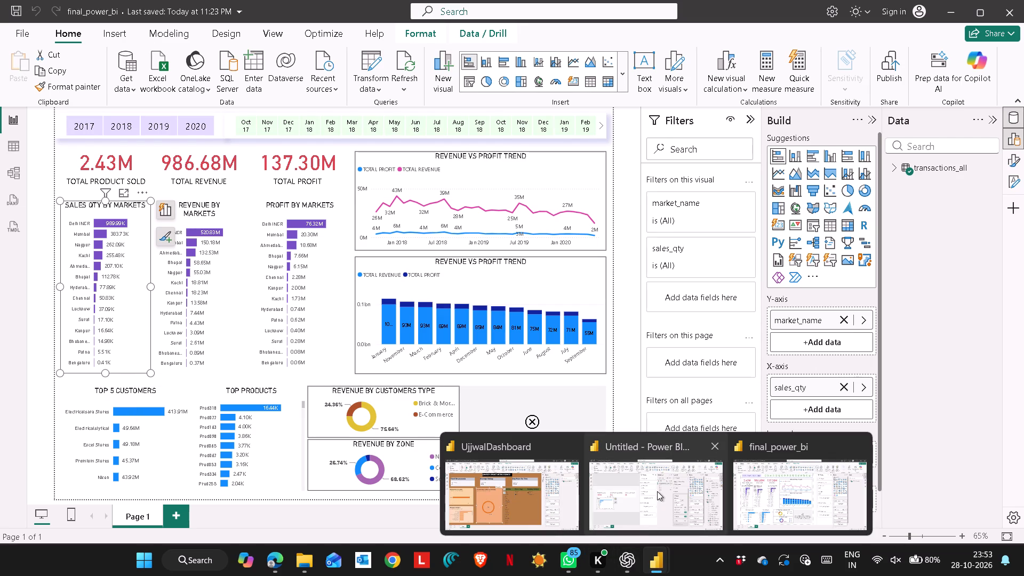
pyautogui.click(671, 495)
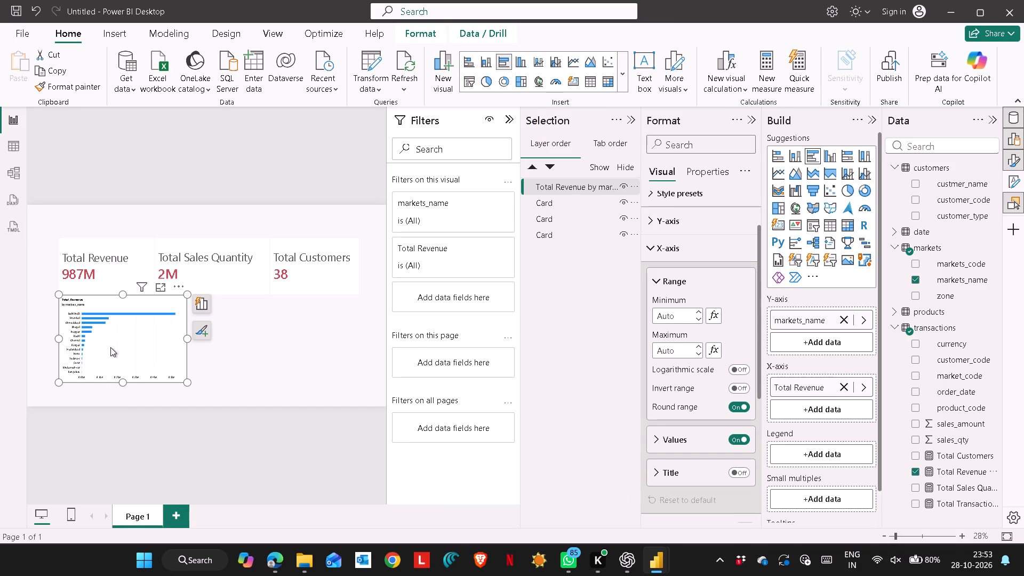
# Shrink the Total Revenue, Total Sales Quantity and Total Customers cards to the same lower height and close the gaps between them.
pyautogui.rightClick(110, 347)
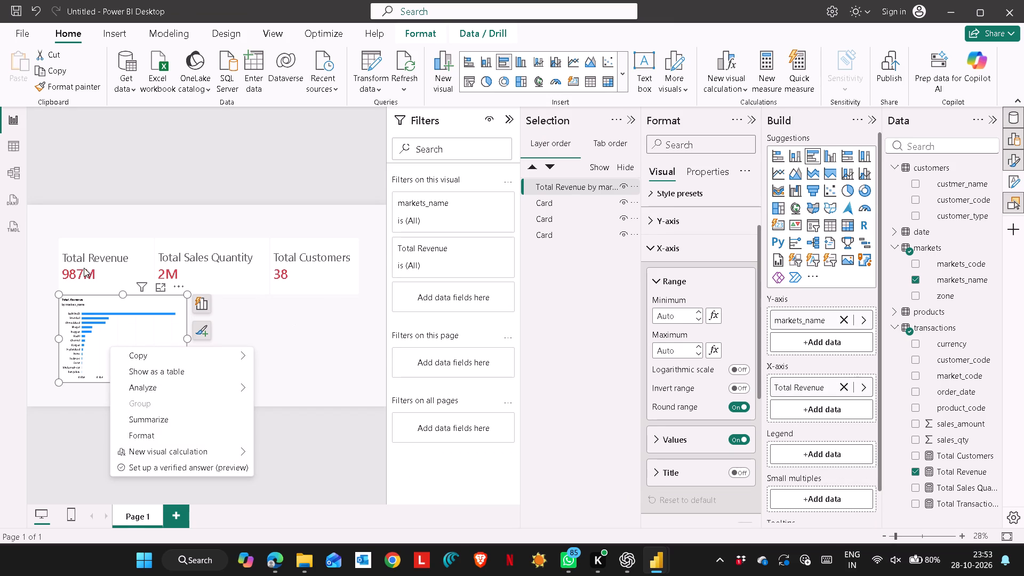
pyautogui.click(84, 268)
pyautogui.moveTo(156, 294); pyautogui.dragTo(125, 283)
pyautogui.moveTo(123, 260); pyautogui.dragTo(139, 262)
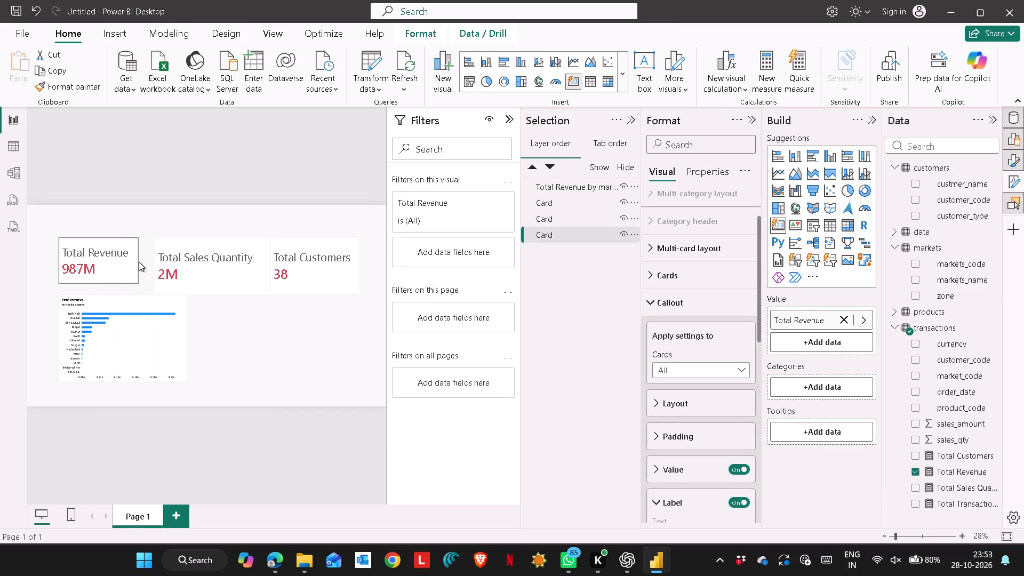
pyautogui.moveTo(139, 262); pyautogui.dragTo(137, 262)
pyautogui.click(197, 263)
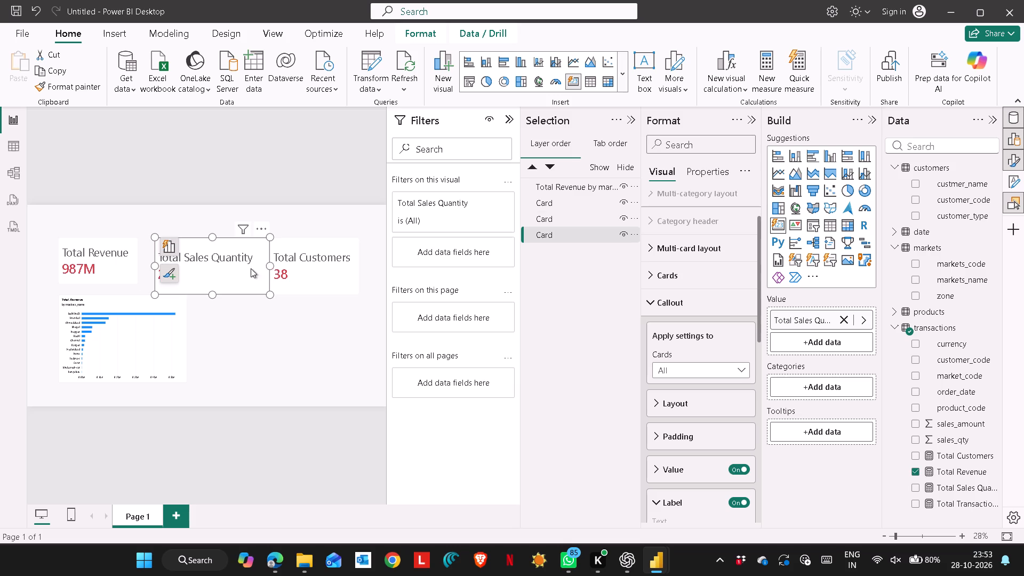
pyautogui.moveTo(270, 292); pyautogui.dragTo(263, 287)
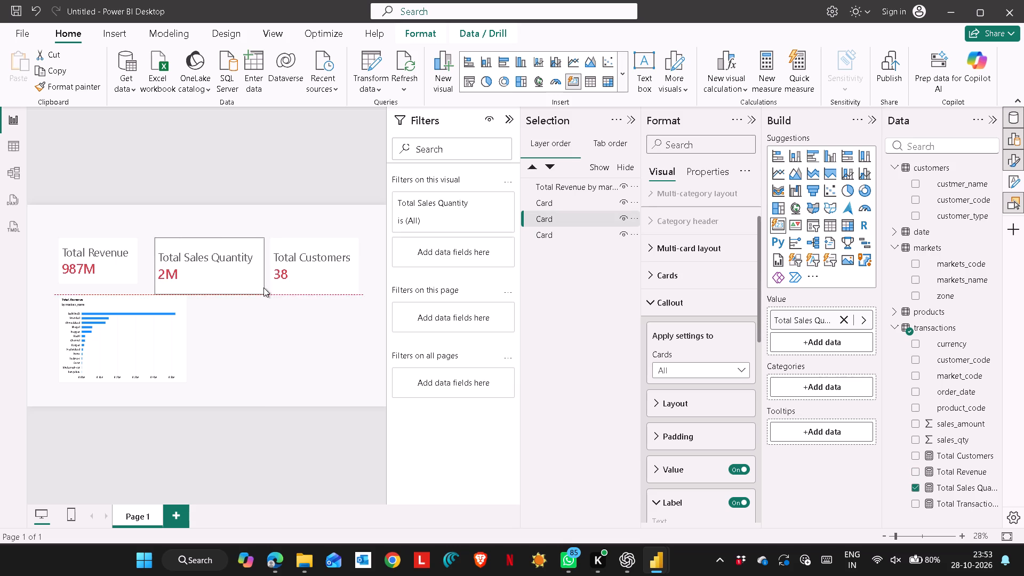
pyautogui.moveTo(263, 287); pyautogui.dragTo(257, 279)
pyautogui.moveTo(210, 263); pyautogui.dragTo(209, 263)
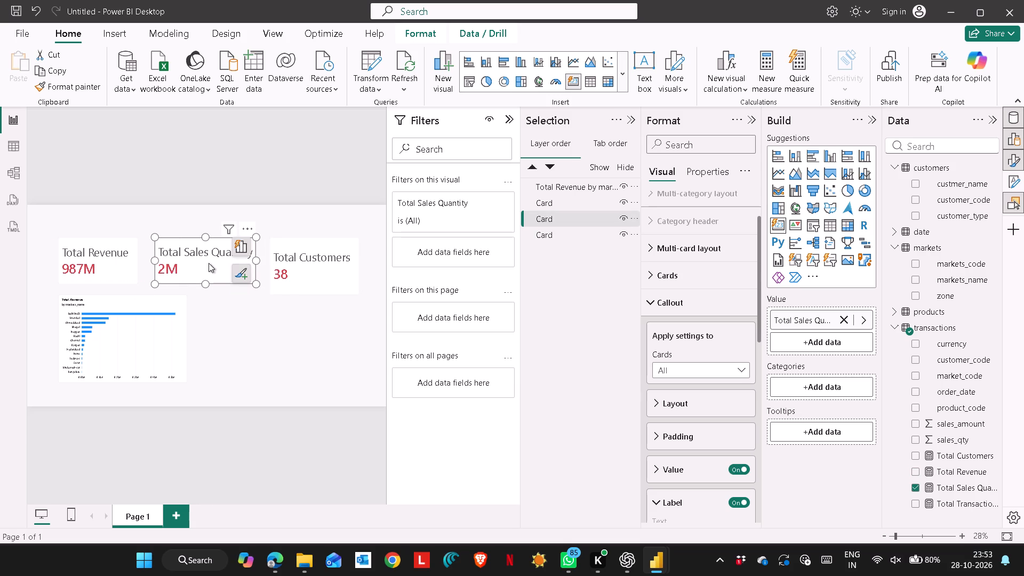
pyautogui.moveTo(209, 263); pyautogui.dragTo(189, 262)
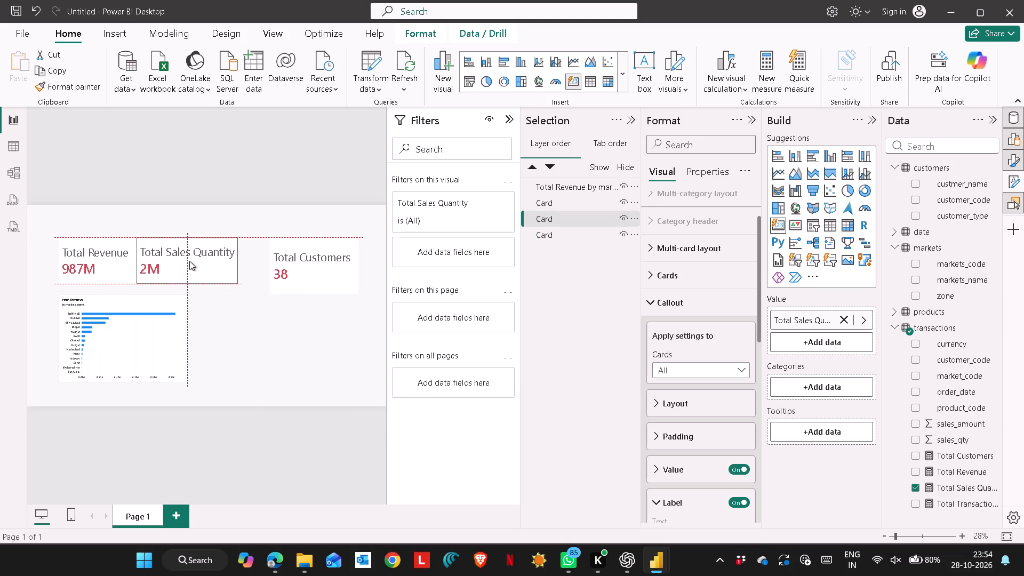
pyautogui.click(301, 255)
pyautogui.moveTo(357, 292); pyautogui.dragTo(343, 287)
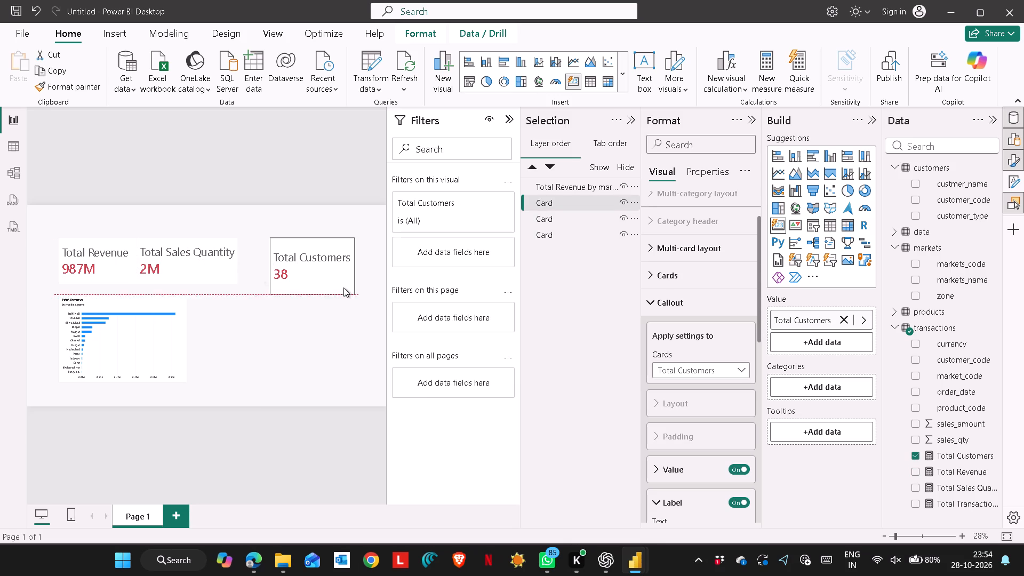
pyautogui.moveTo(343, 287); pyautogui.dragTo(365, 283)
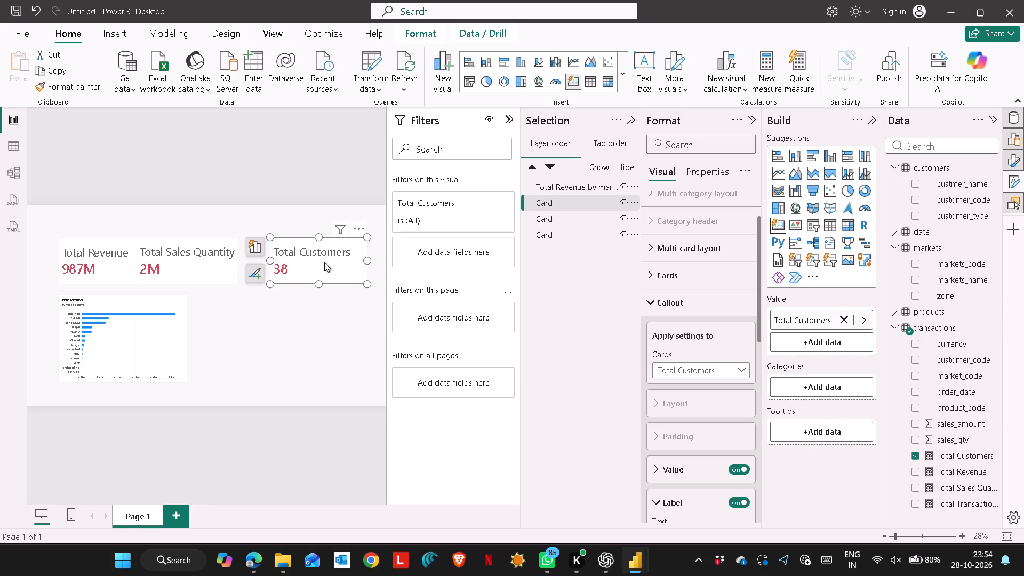
pyautogui.moveTo(324, 262); pyautogui.dragTo(293, 263)
# Move the bar chart up against the Total Revenue card and narrow it to slightly less than that card's width.
pyautogui.click(123, 350)
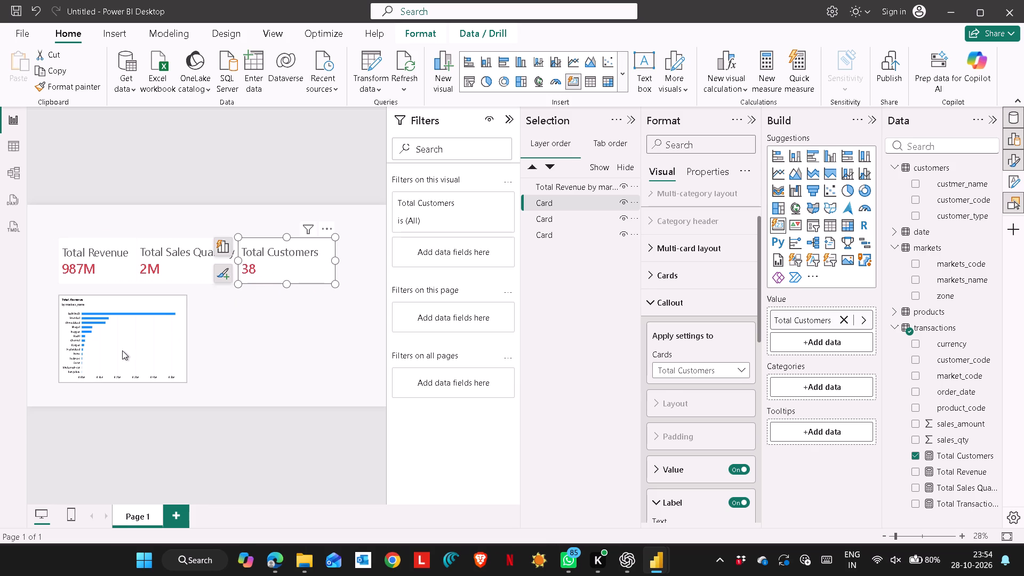
pyautogui.moveTo(122, 350); pyautogui.dragTo(122, 341)
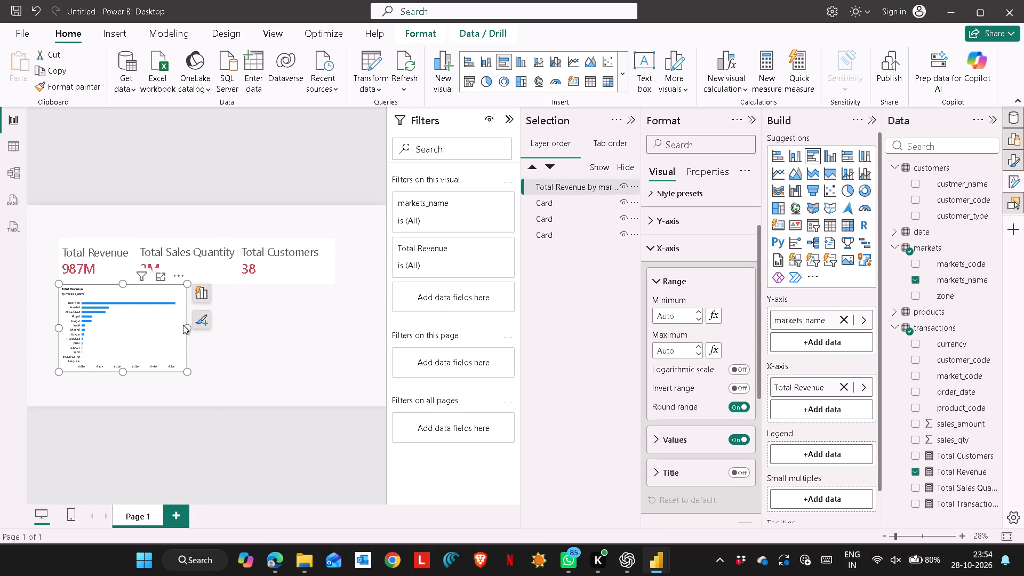
pyautogui.moveTo(188, 327); pyautogui.dragTo(145, 330)
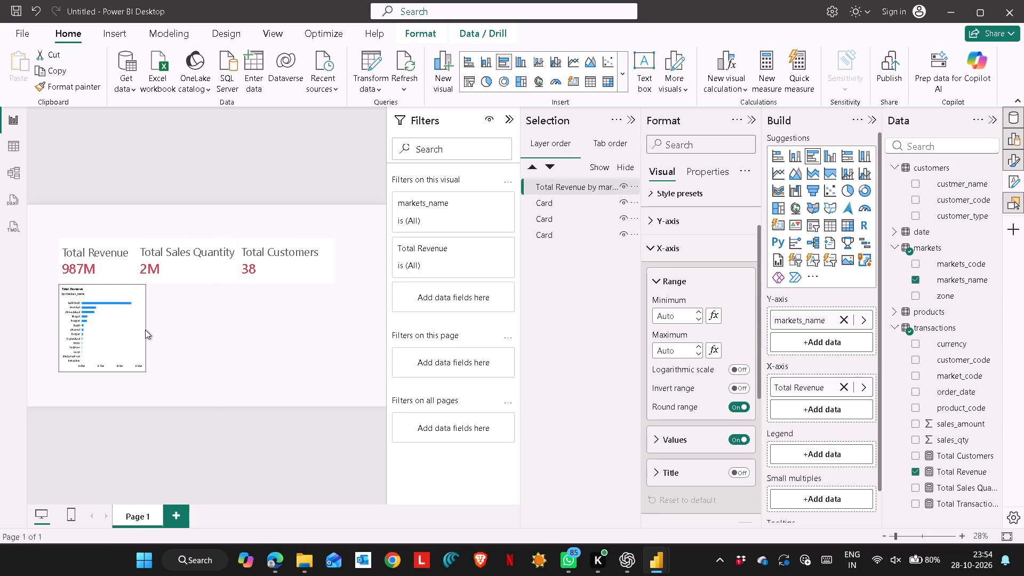
pyautogui.moveTo(145, 330); pyautogui.dragTo(125, 334)
# Collapse the Filters pane and retitle the Total Revenue bar chart SALES QTY BY MARKETS, following the wording in final_power_bi.
pyautogui.click(509, 120)
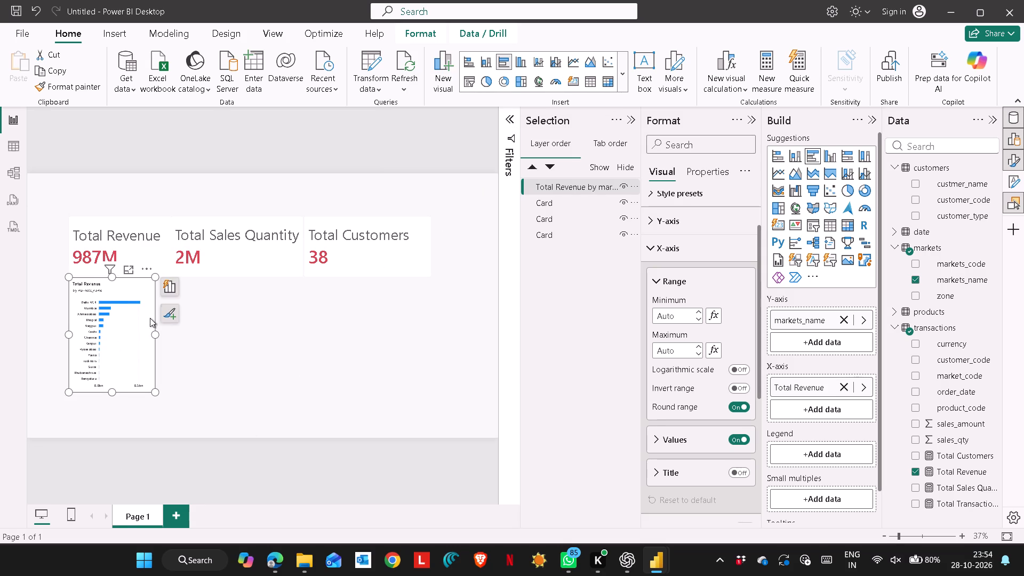
pyautogui.click(164, 287)
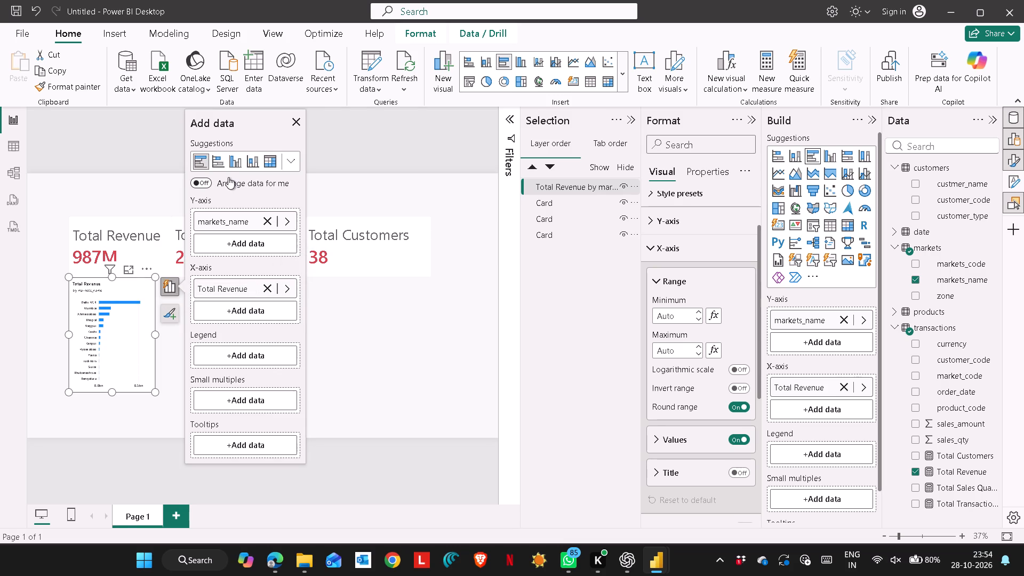
pyautogui.scroll(8, 670, 297)
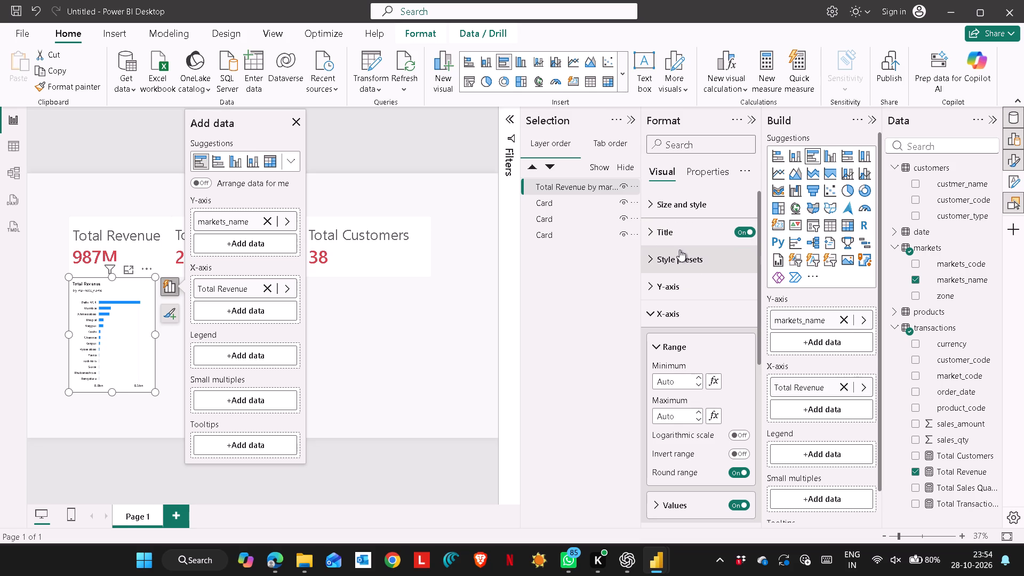
pyautogui.click(677, 231)
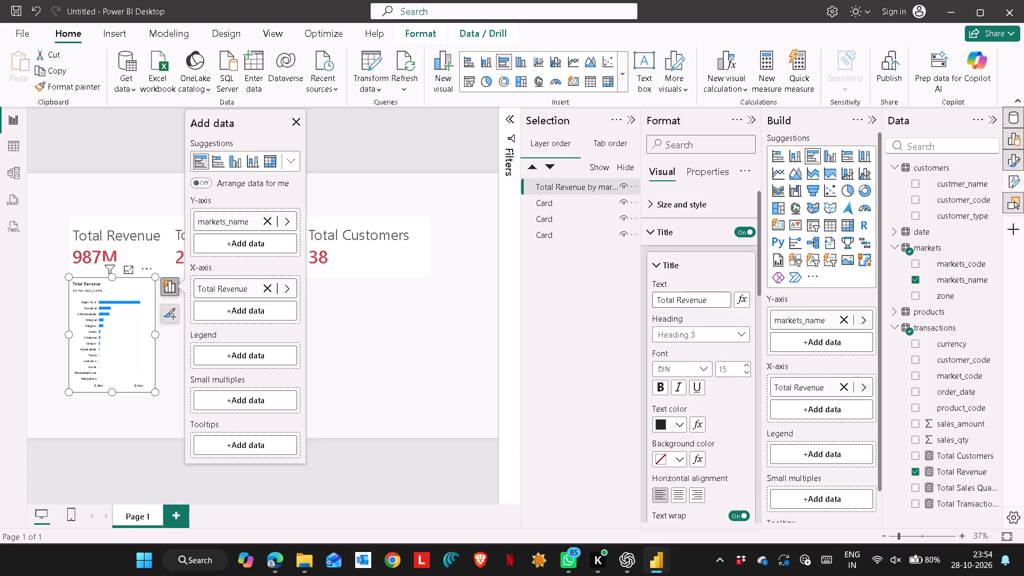
pyautogui.click(711, 302)
pyautogui.hotkey('alt', 'Tab')
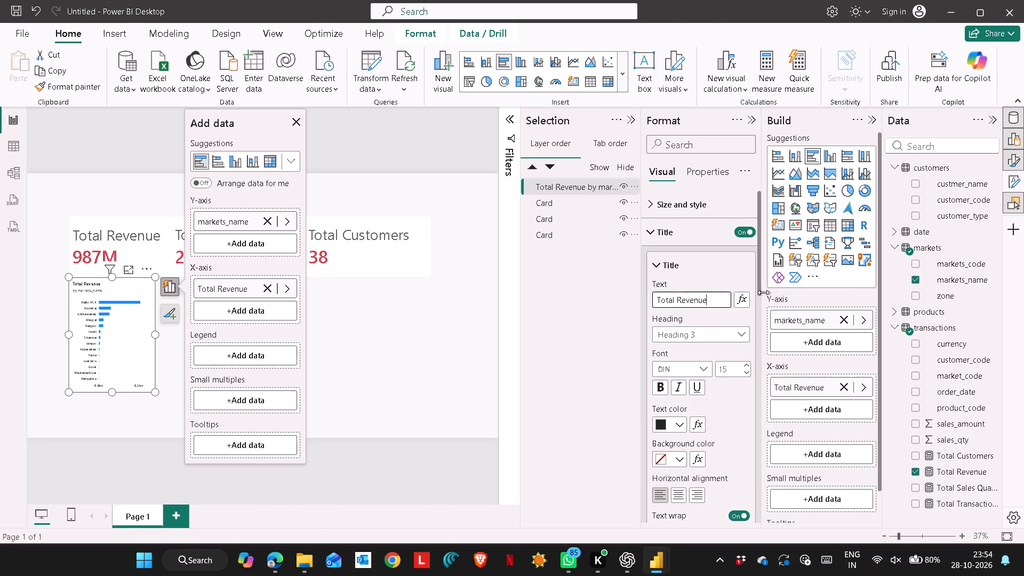
pyautogui.hotkey('alt', 'Tab')
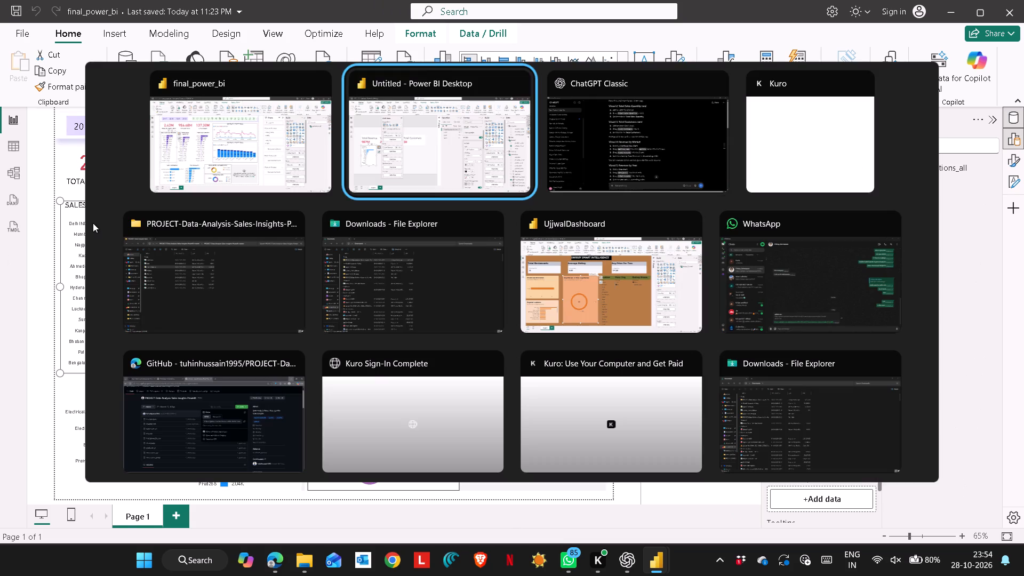
pyautogui.hotkey('alt', 'Tab')
pyautogui.hotkey('alt', 'Tab')
pyautogui.hotkey('alt', 'Tab')
pyautogui.hotkey('alt', 'Tab')
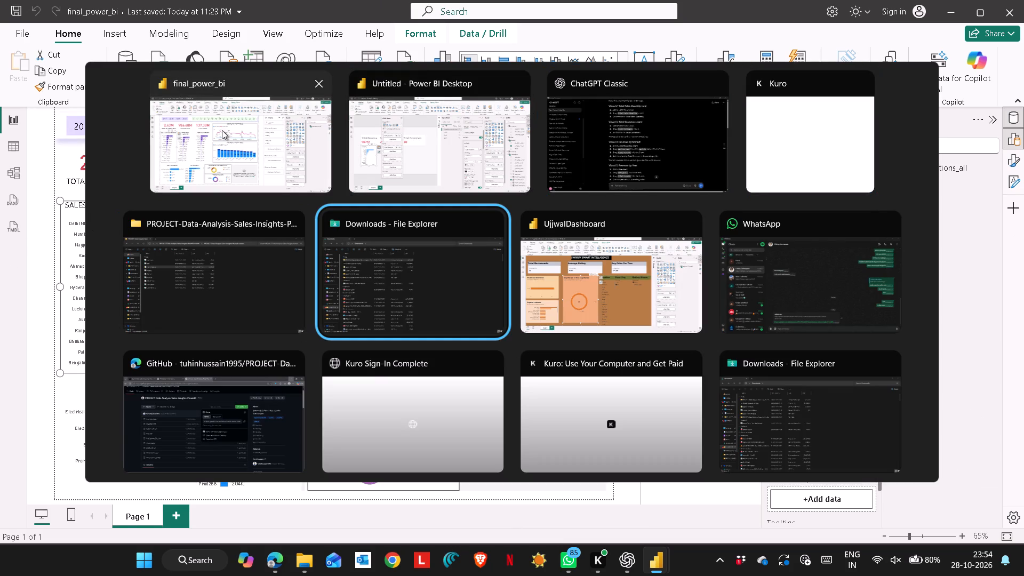
pyautogui.keyDown('alt'); pyautogui.click(356, 172); pyautogui.keyUp('alt')
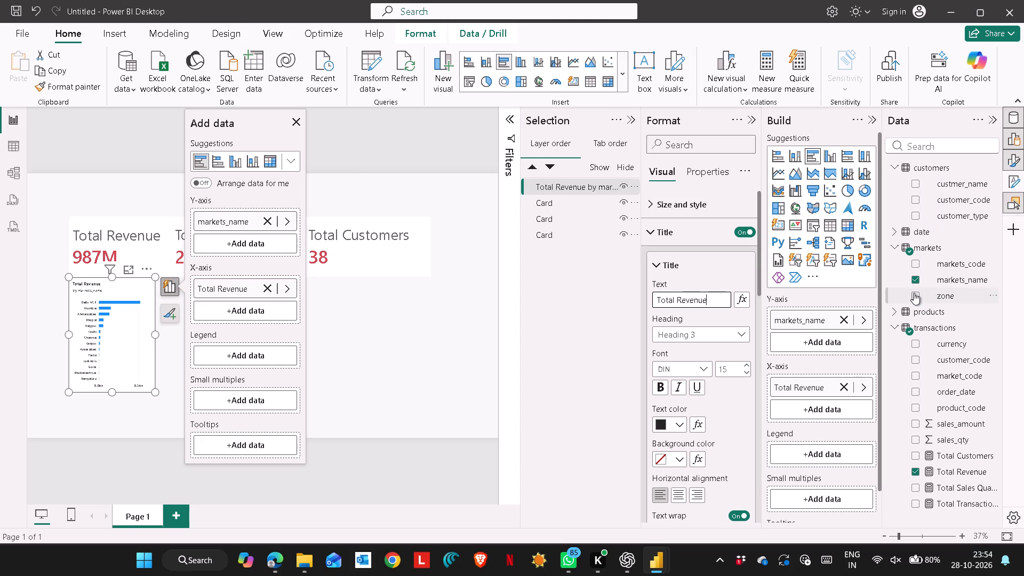
pyautogui.press('\\')
pyautogui.press('BackSpace')
pyautogui.press('BackSpace')
pyautogui.press('BackSpace')
pyautogui.press('BackSpace')
pyautogui.press('BackSpace')
pyautogui.press('BackSpace')
pyautogui.press('BackSpace')
pyautogui.press('BackSpace')
pyautogui.press('BackSpace')
pyautogui.press('BackSpace')
pyautogui.press('BackSpace')
pyautogui.press('BackSpace')
pyautogui.press('BackSpace')
pyautogui.press('BackSpace')
pyautogui.press('BackSpace')
pyautogui.press('BackSpace')
pyautogui.press('BackSpace')
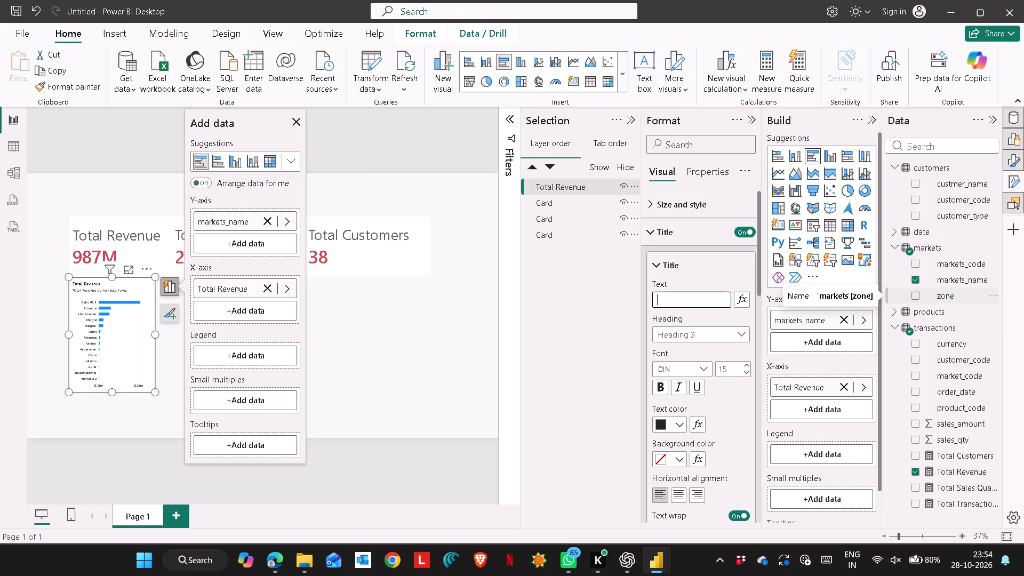
pyautogui.write('SALES')
pyautogui.press('space')
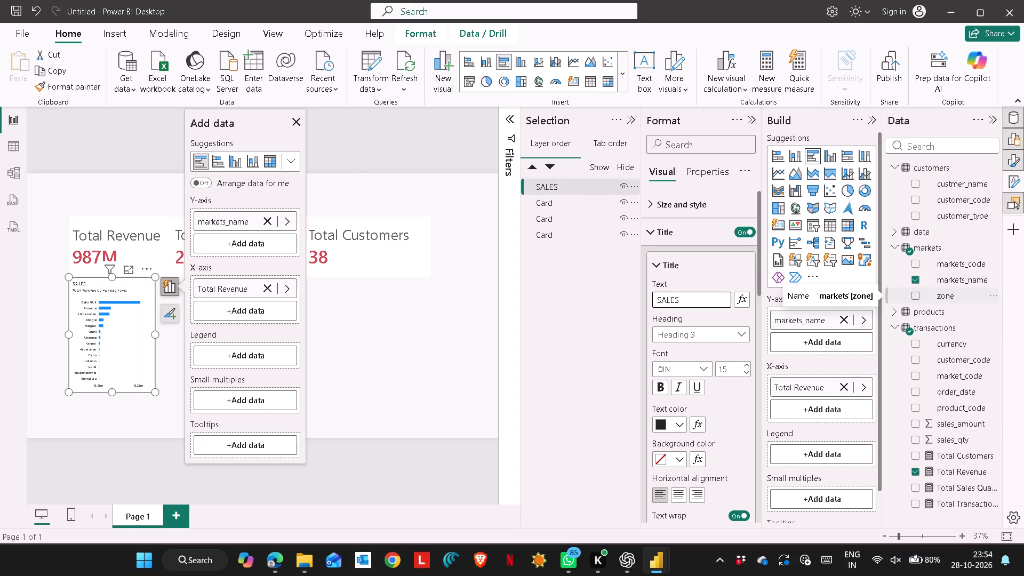
pyautogui.write('QTY')
pyautogui.hotkey('alt', 'Tab')
pyautogui.hotkey('alt', 'Tab')
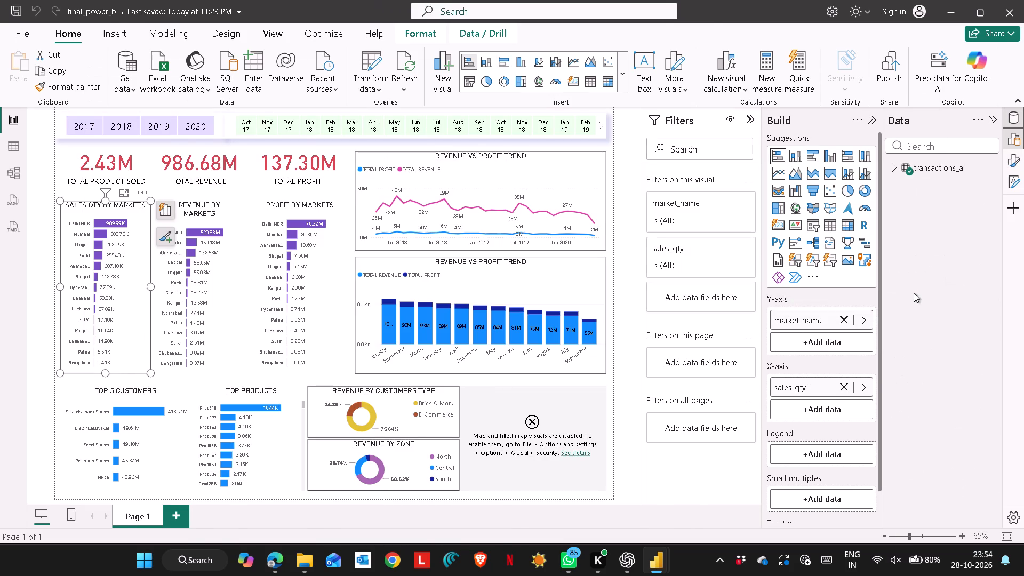
pyautogui.press('space')
pyautogui.write('BY')
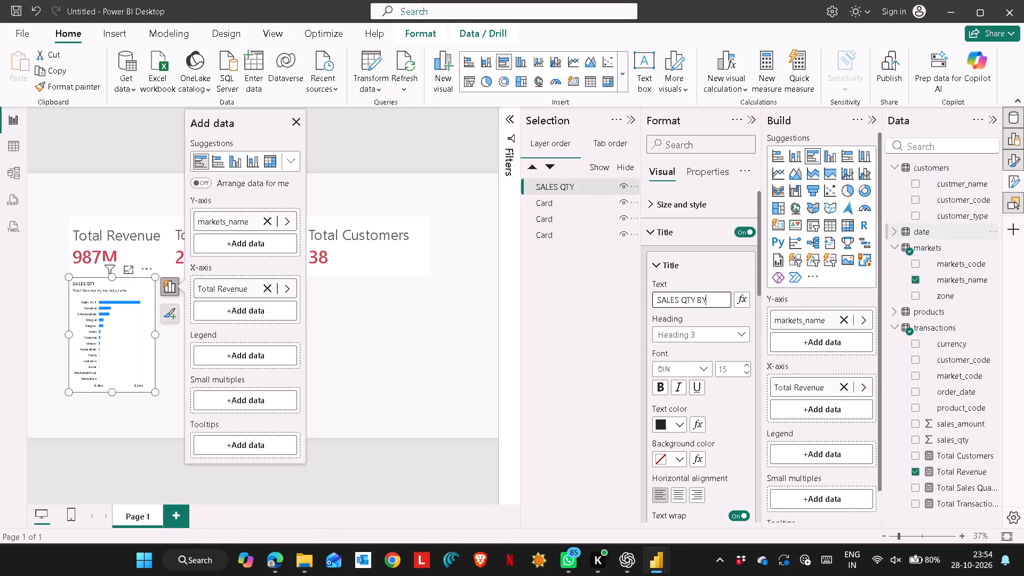
pyautogui.press('space')
pyautogui.hotkey('alt', 'Tab')
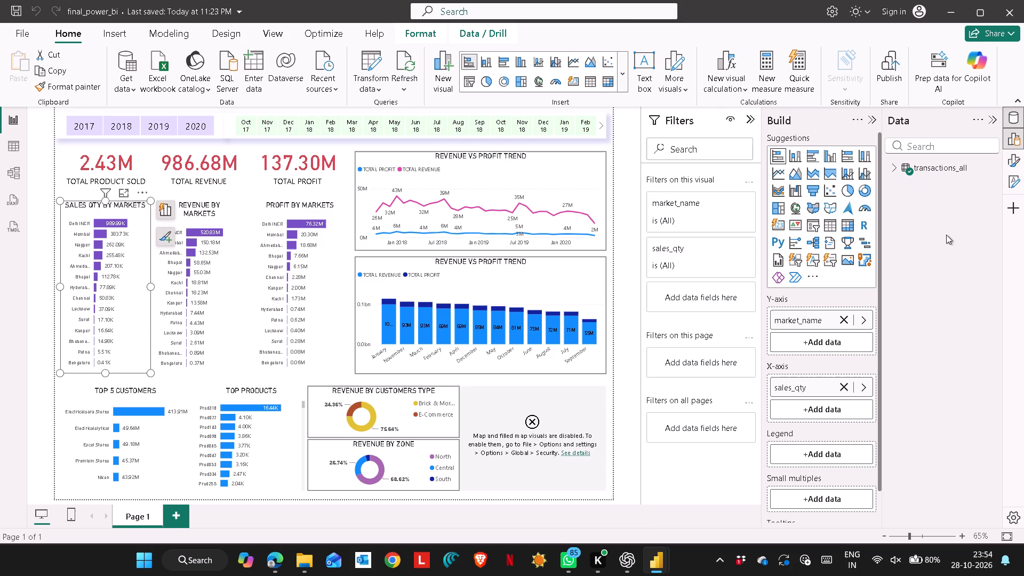
pyautogui.hotkey('alt', 'Tab')
pyautogui.write('MARKETS')
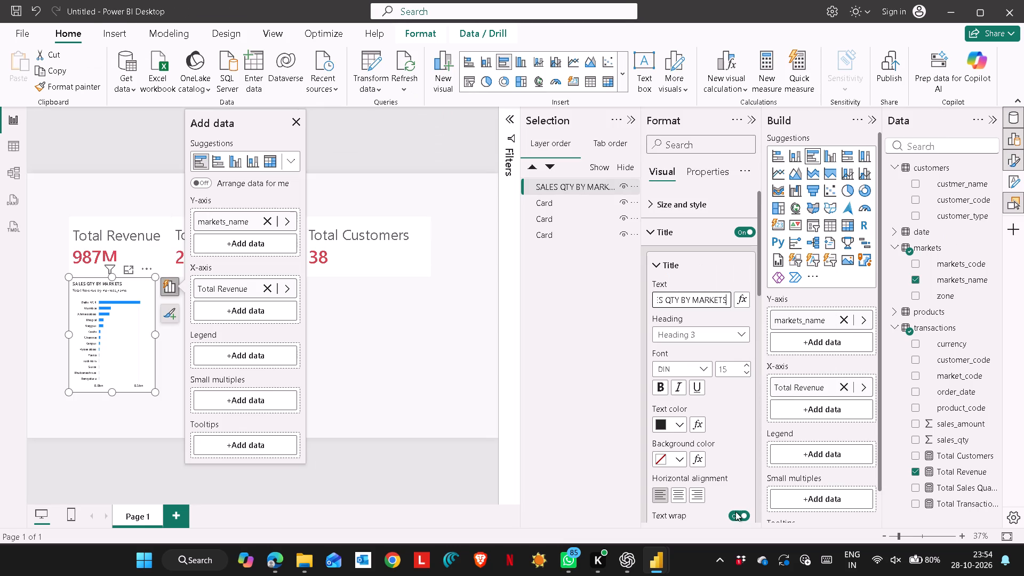
pyautogui.click(113, 425)
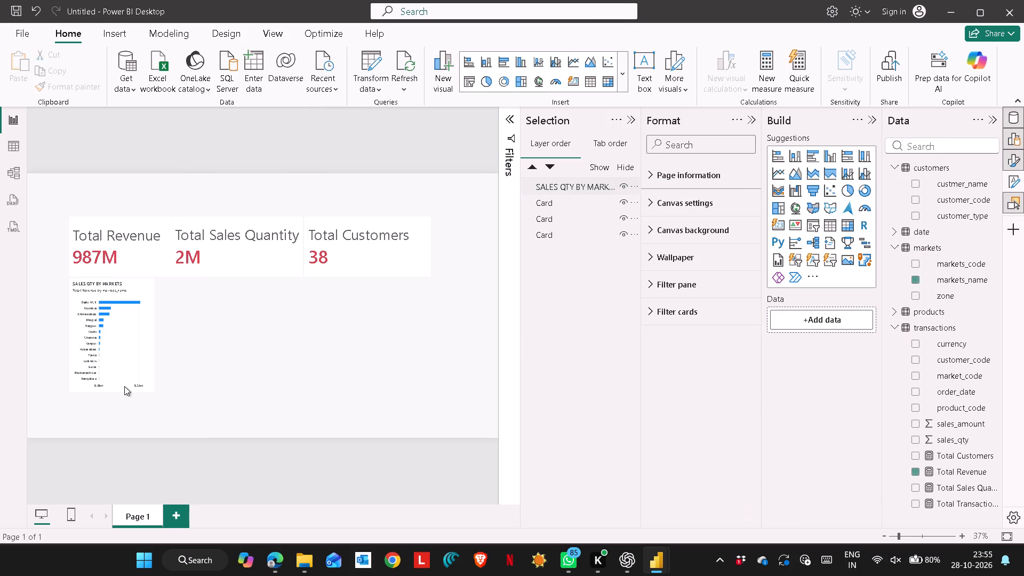
# Check how the three cards respond to selecting individual market bars in the SALES QTY BY MARKETS chart.
pyautogui.click(142, 355)
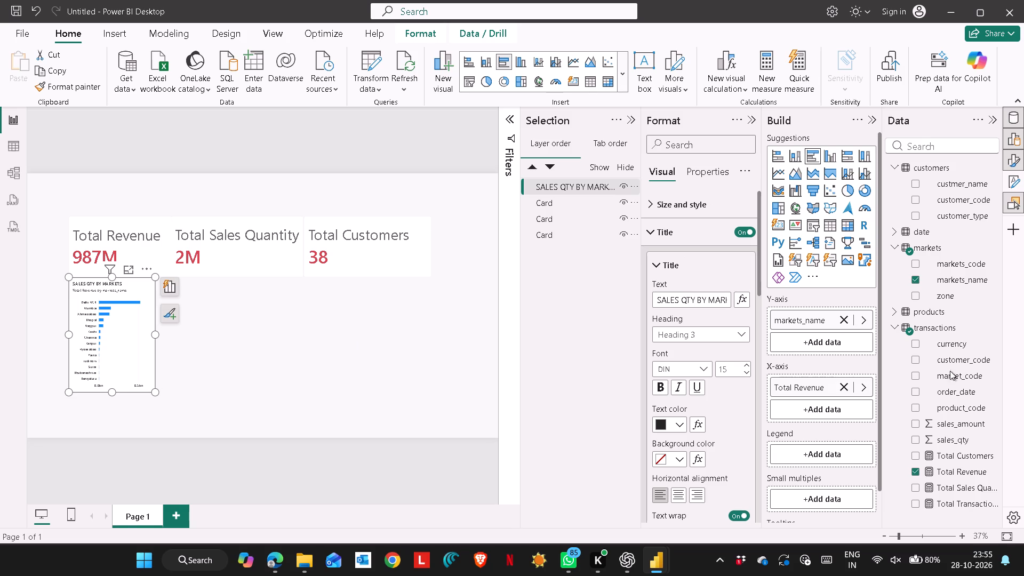
pyautogui.scroll(-2, 708, 455)
pyautogui.scroll(3, 708, 455)
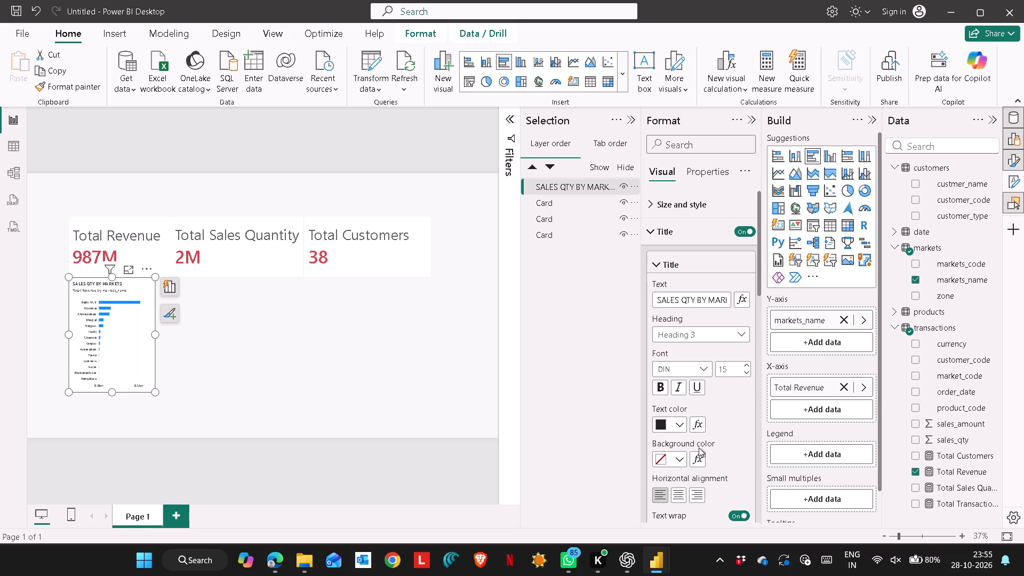
pyautogui.click(119, 301)
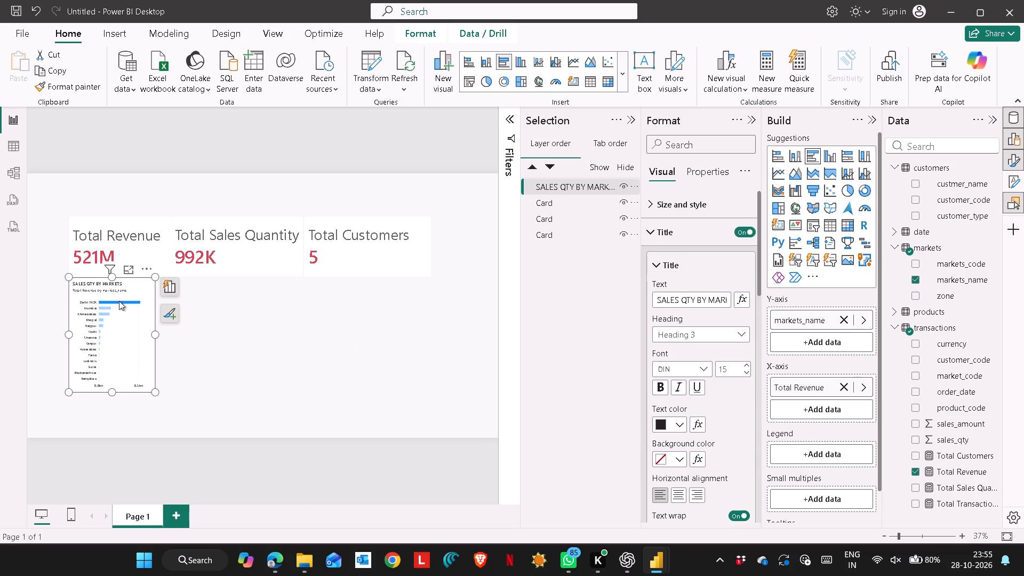
pyautogui.click(106, 308)
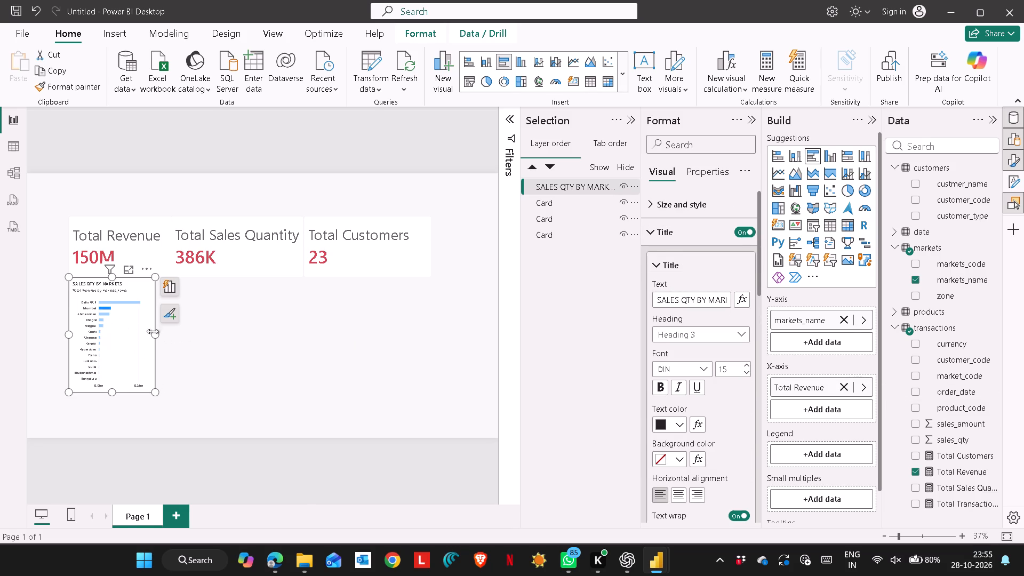
pyautogui.click(102, 314)
pyautogui.click(233, 362)
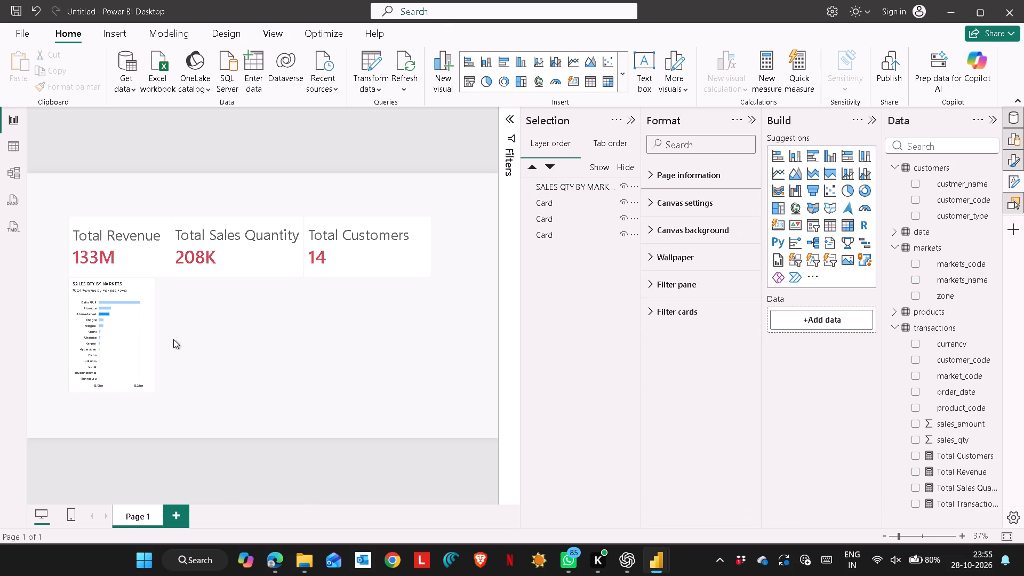
pyautogui.click(132, 309)
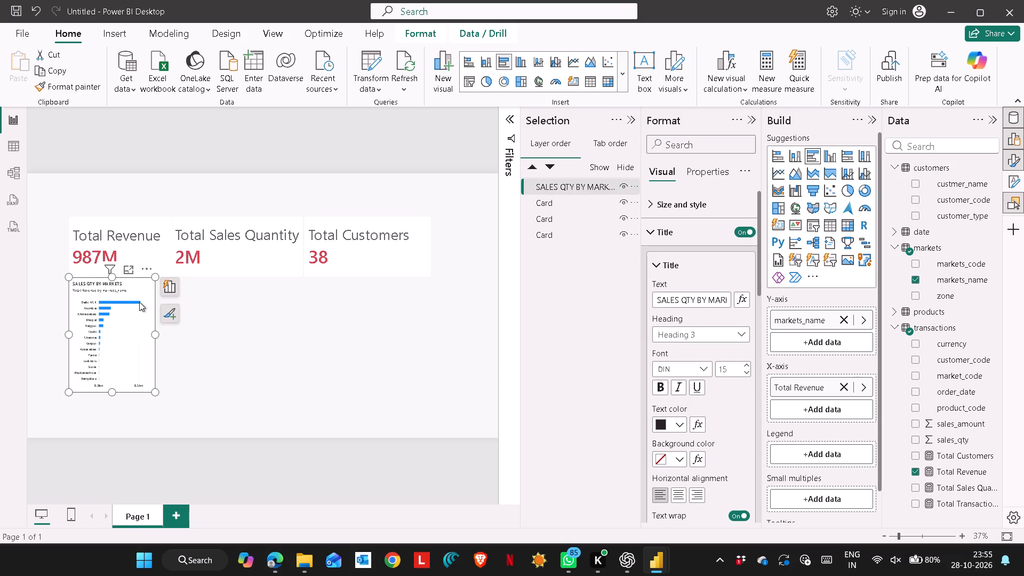
pyautogui.click(133, 302)
pyautogui.click(109, 309)
pyautogui.click(122, 301)
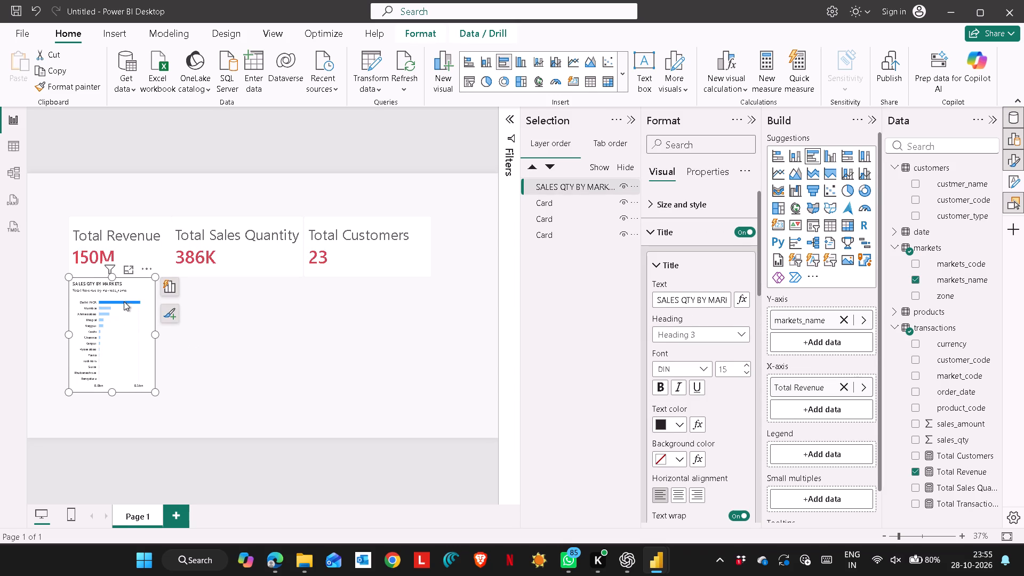
pyautogui.click(205, 363)
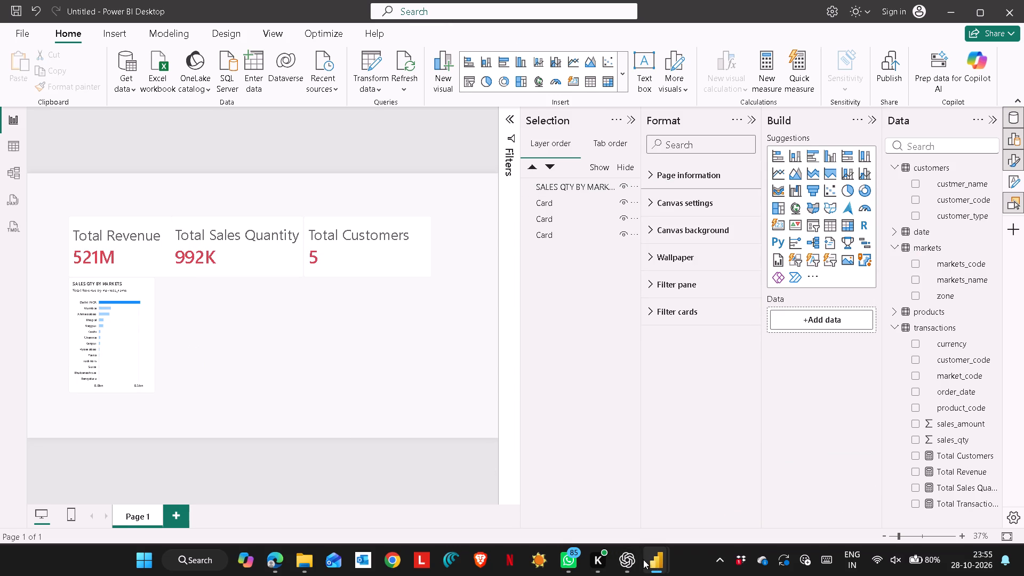
pyautogui.click(754, 510)
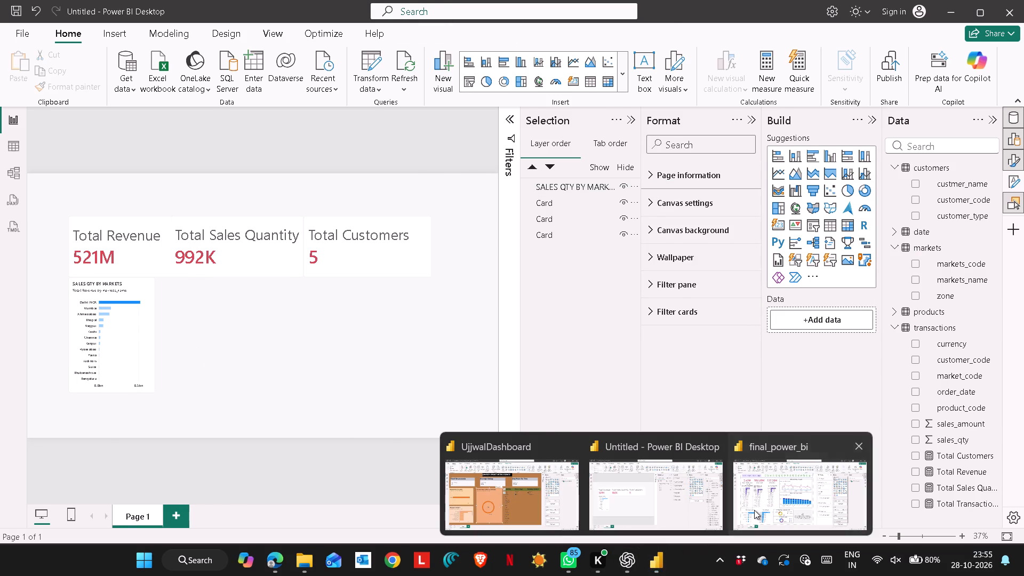
pyautogui.click(195, 293)
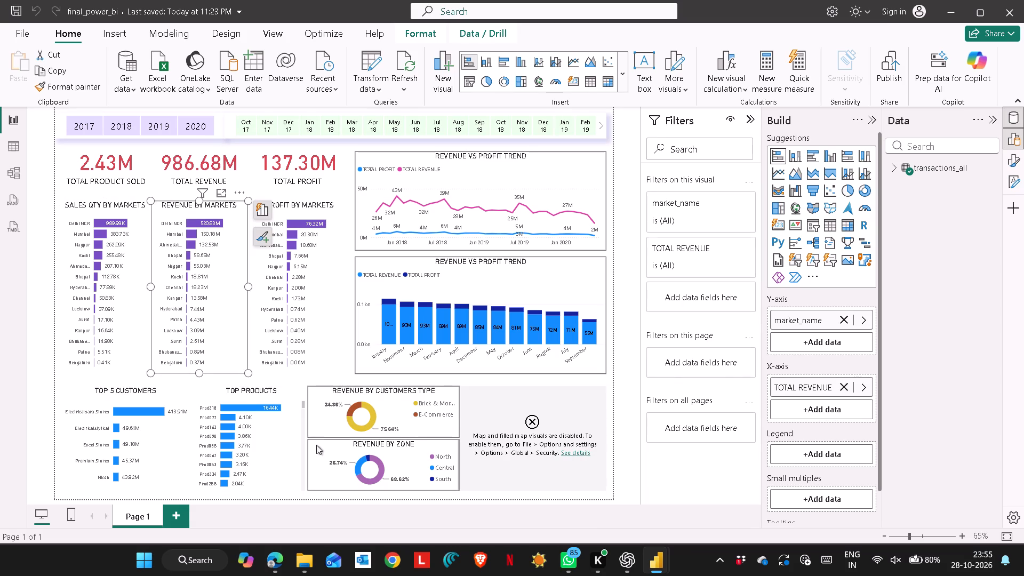
pyautogui.click(631, 564)
pyautogui.click(655, 563)
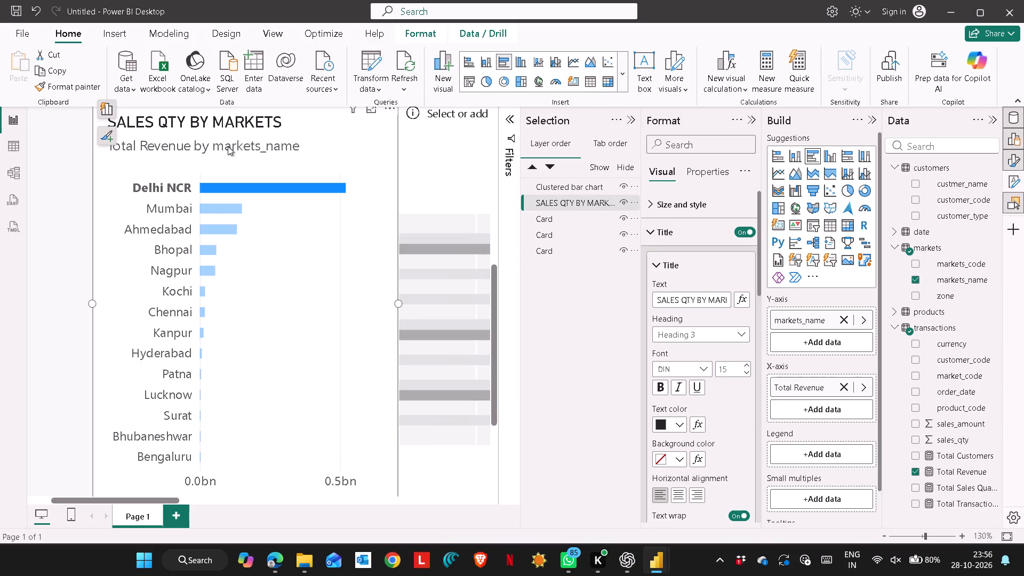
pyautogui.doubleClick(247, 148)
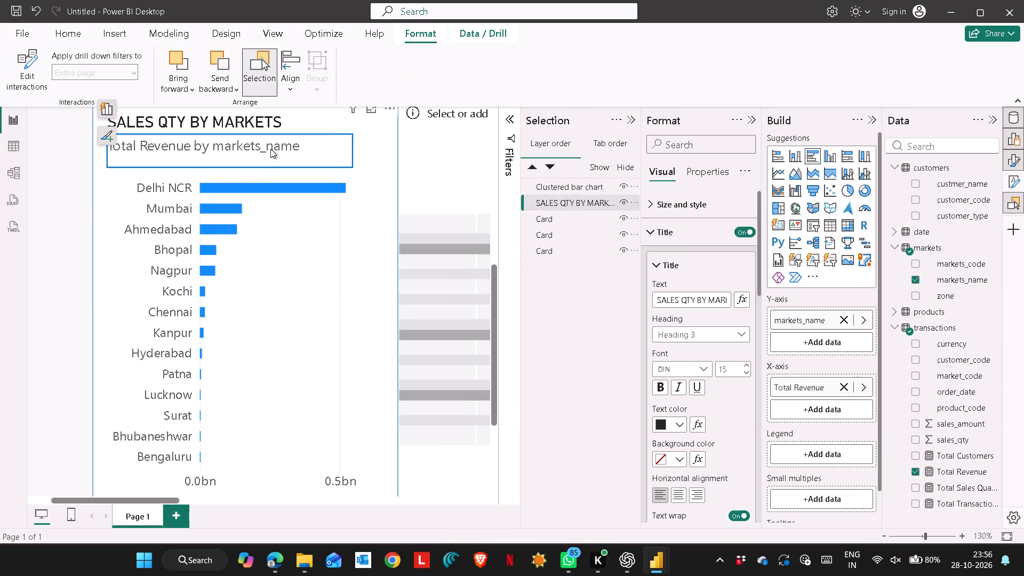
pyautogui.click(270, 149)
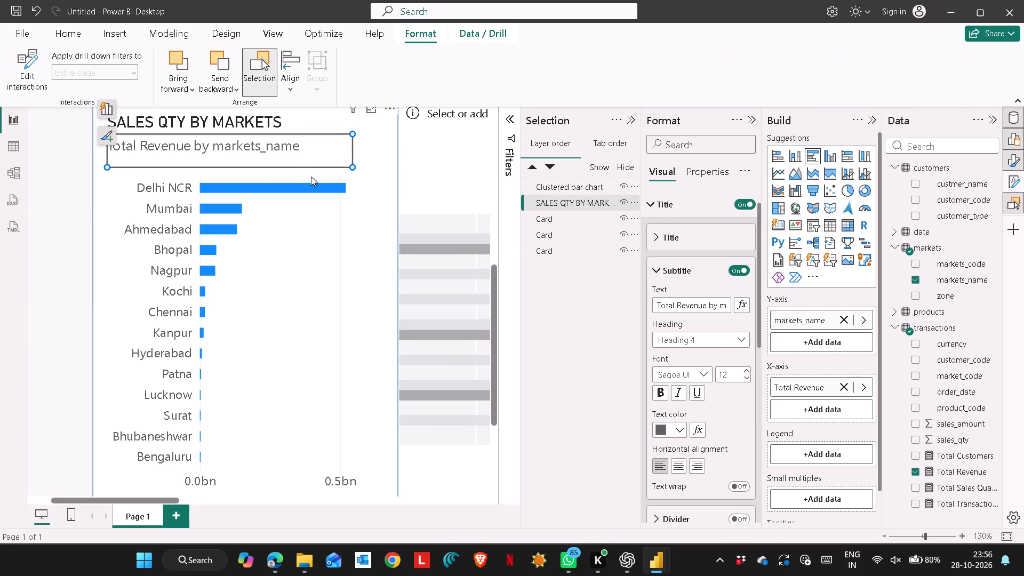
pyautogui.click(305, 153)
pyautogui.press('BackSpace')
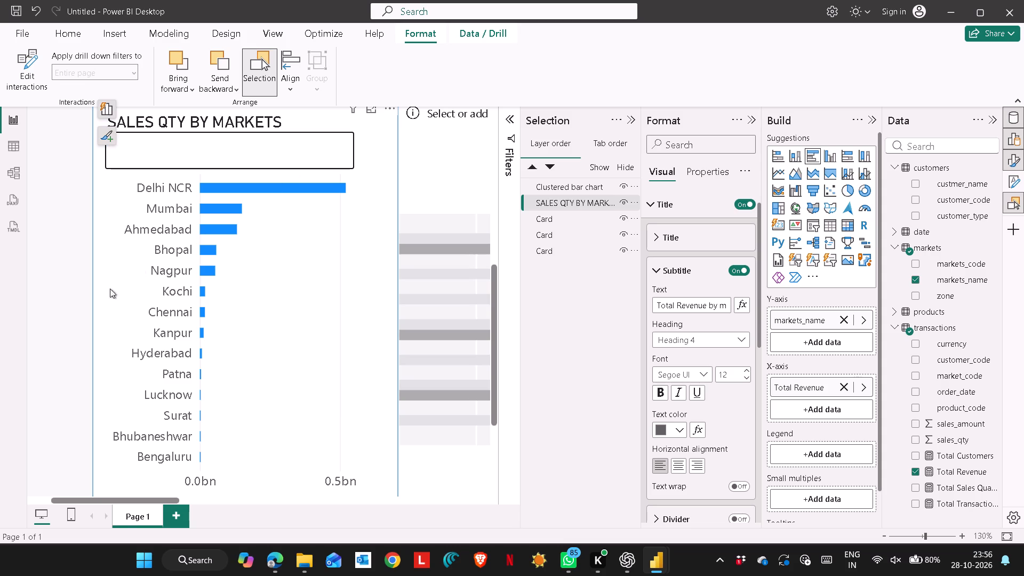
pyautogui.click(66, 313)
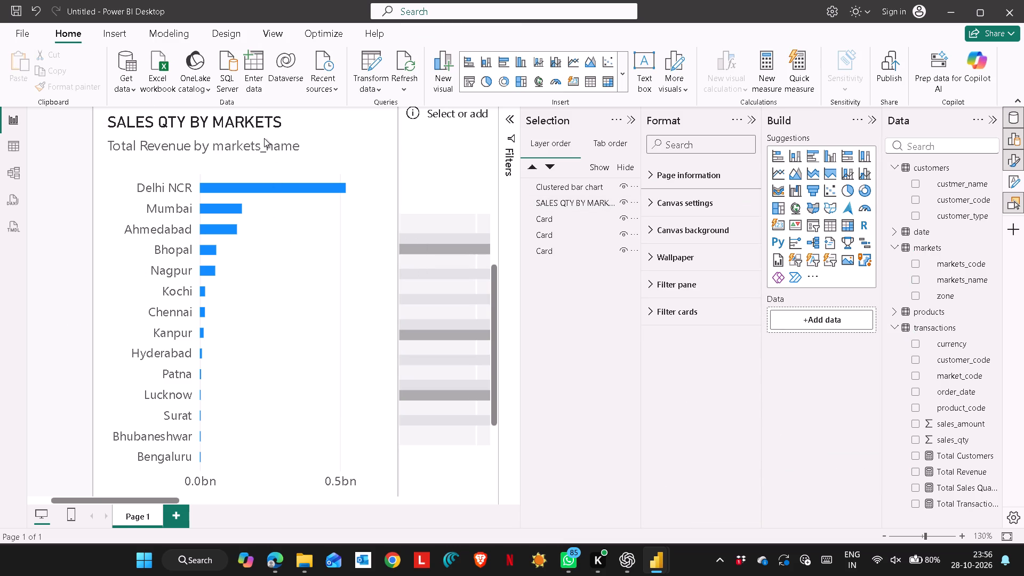
# Clear and delete the subtitle beneath the SALES QTY BY MARKETS chart title.
pyautogui.click(264, 138)
pyautogui.click(269, 142)
pyautogui.doubleClick(269, 143)
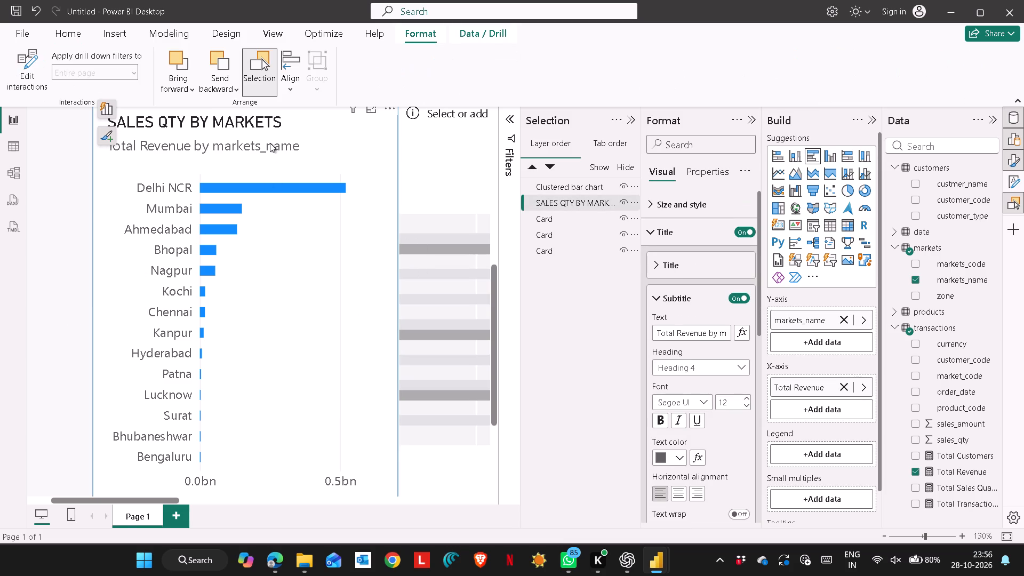
pyautogui.click(270, 143)
pyautogui.click(293, 141)
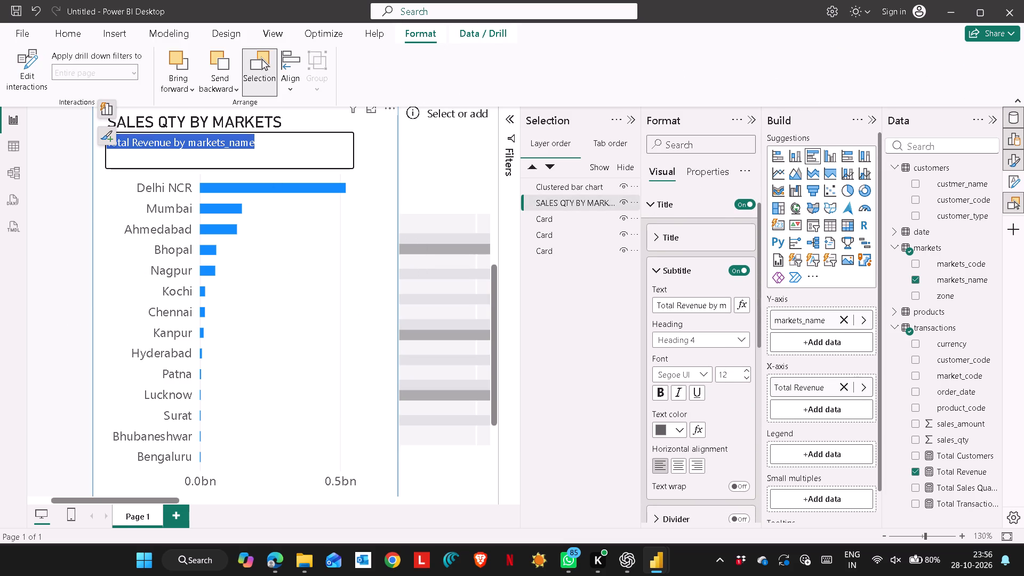
pyautogui.press('BackSpace')
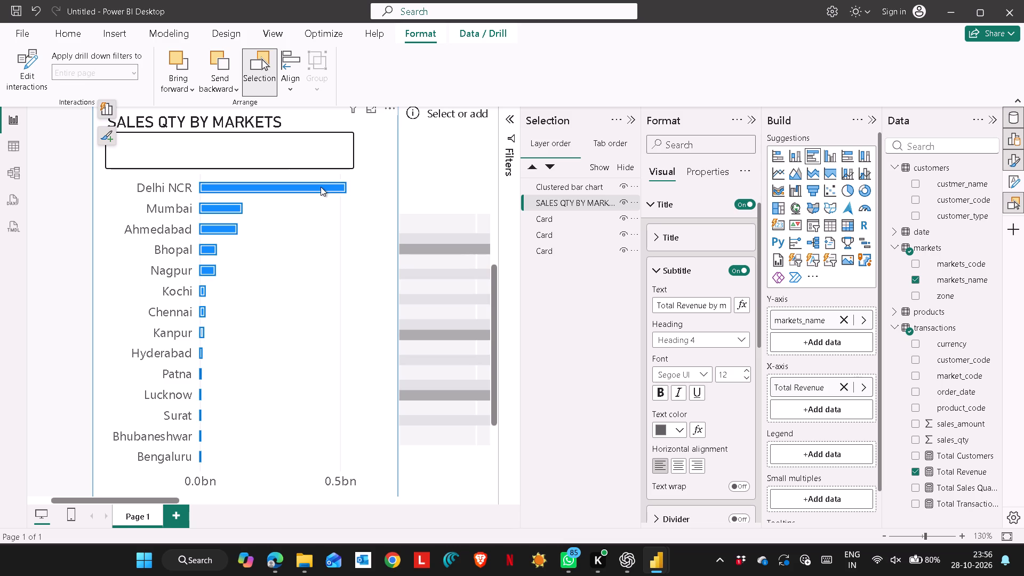
pyautogui.press('space')
pyautogui.click(377, 145)
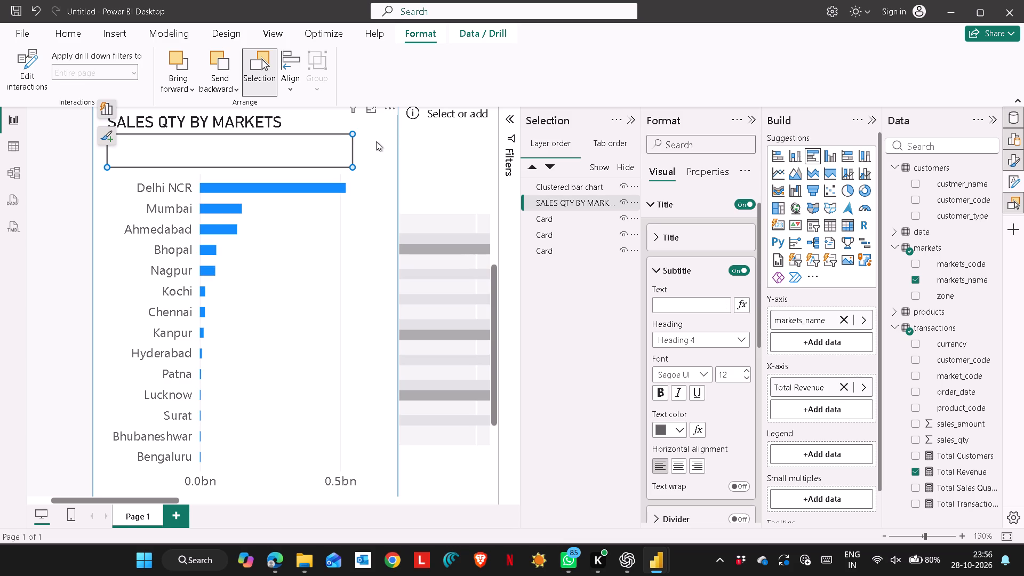
pyautogui.rightClick(327, 156)
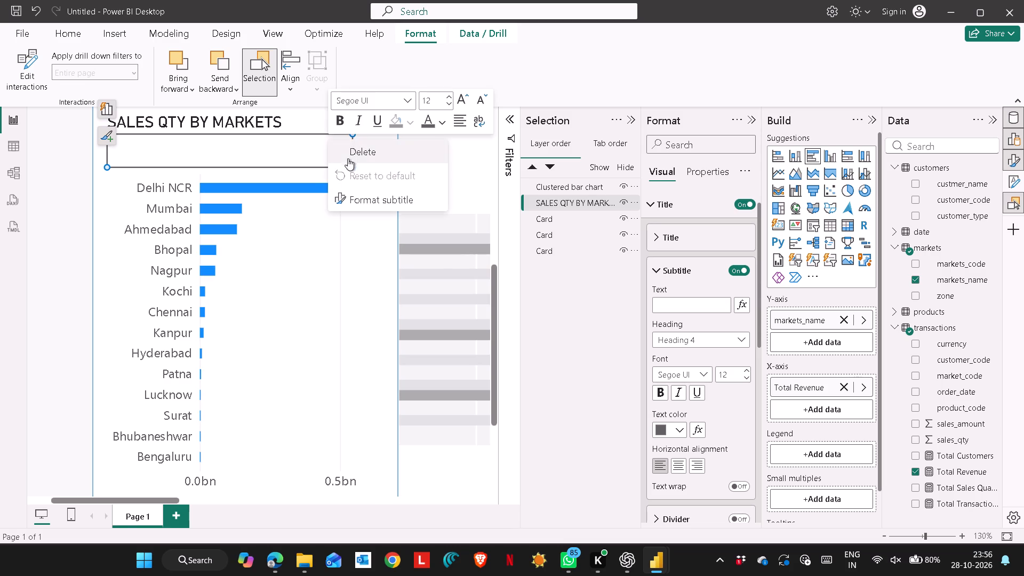
pyautogui.click(375, 149)
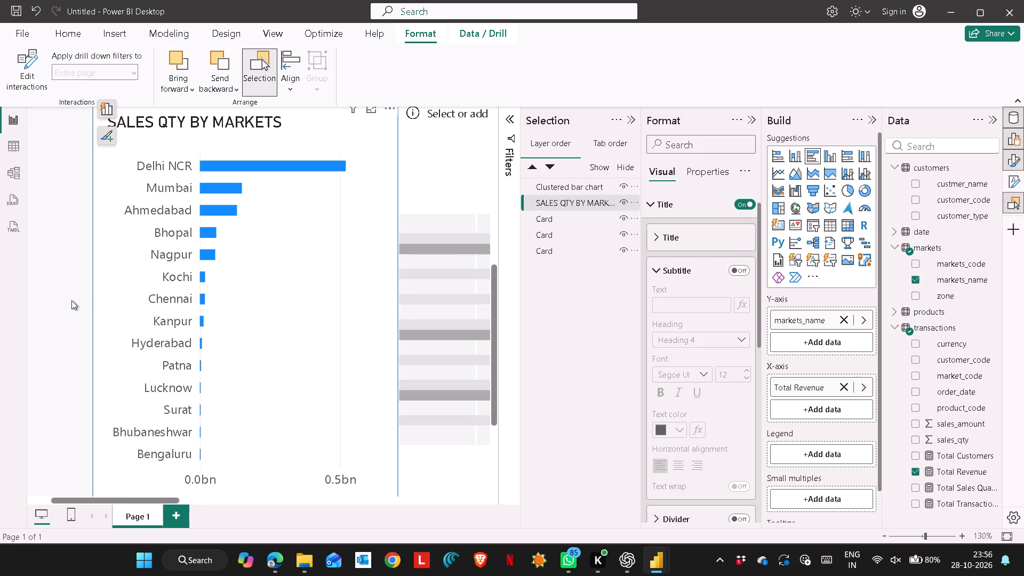
# Turn on data labels for the bars in the SALES QTY BY MARKETS chart.
pyautogui.click(71, 300)
pyautogui.scroll(-2, 241, 450)
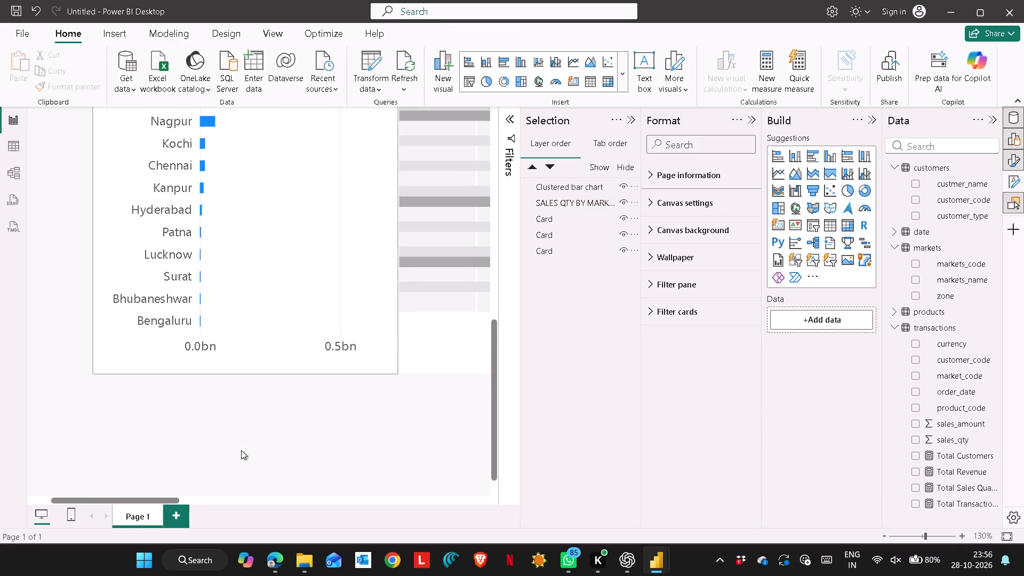
pyautogui.scroll(-1, 241, 450)
pyautogui.scroll(4, 241, 450)
pyautogui.rightClick(310, 264)
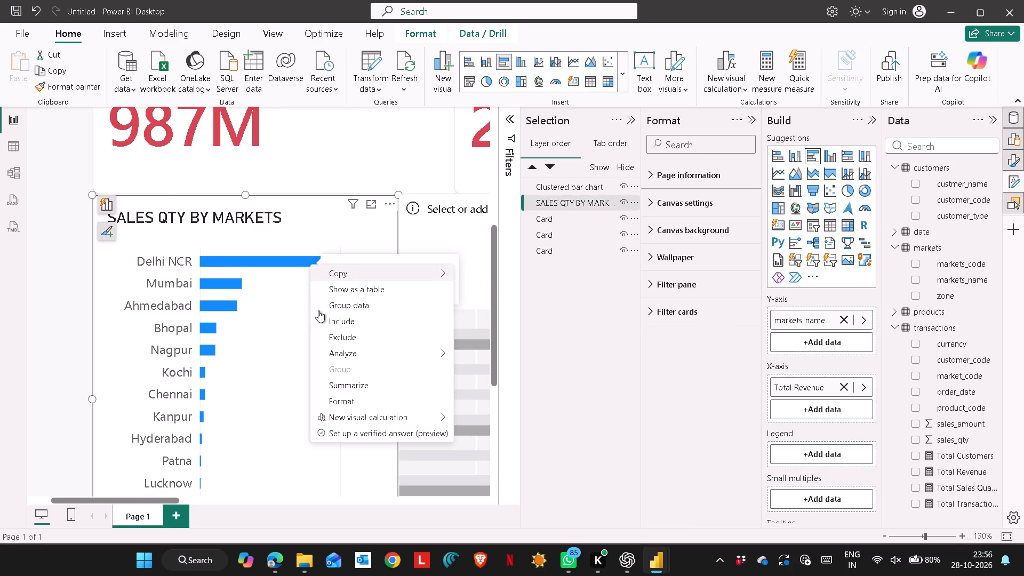
pyautogui.click(281, 322)
pyautogui.rightClick(311, 319)
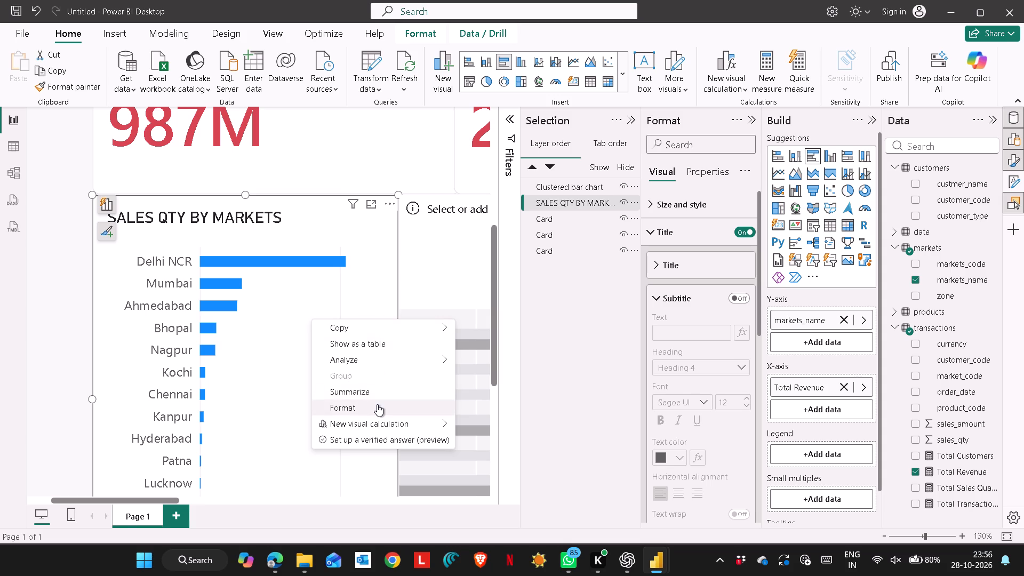
pyautogui.click(377, 404)
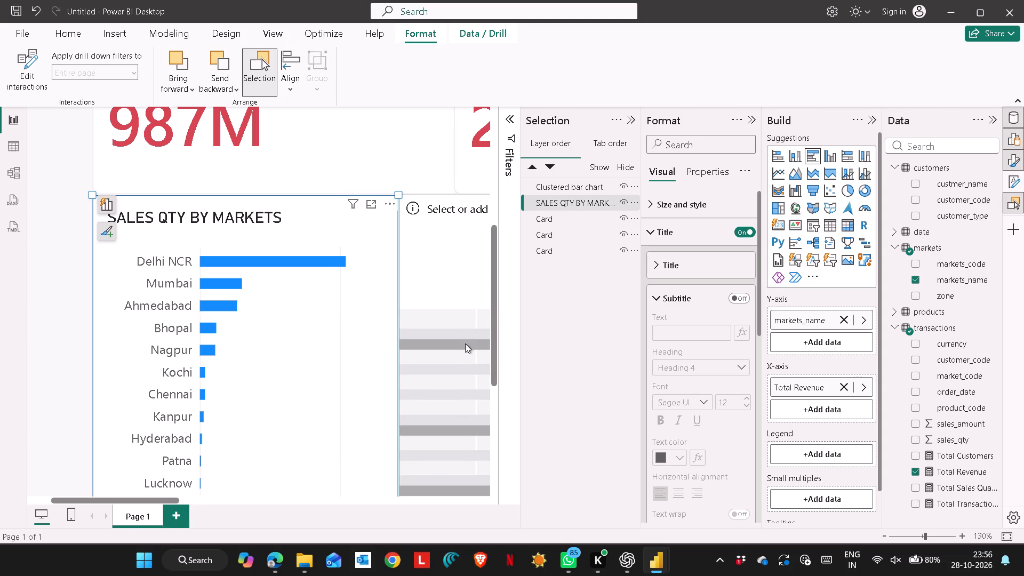
pyautogui.scroll(-3, 690, 263)
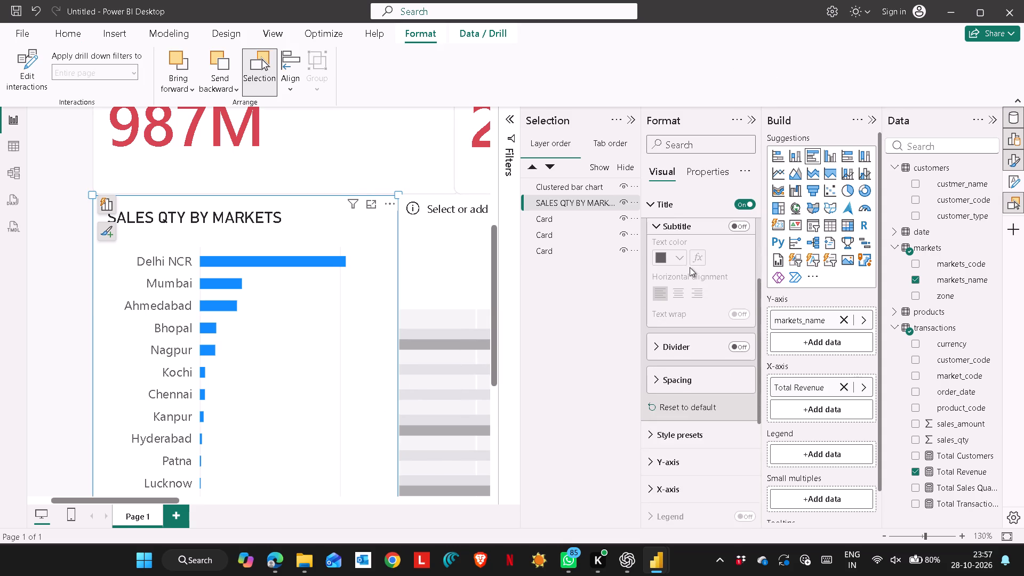
pyautogui.scroll(-3, 691, 279)
pyautogui.scroll(-3, 708, 351)
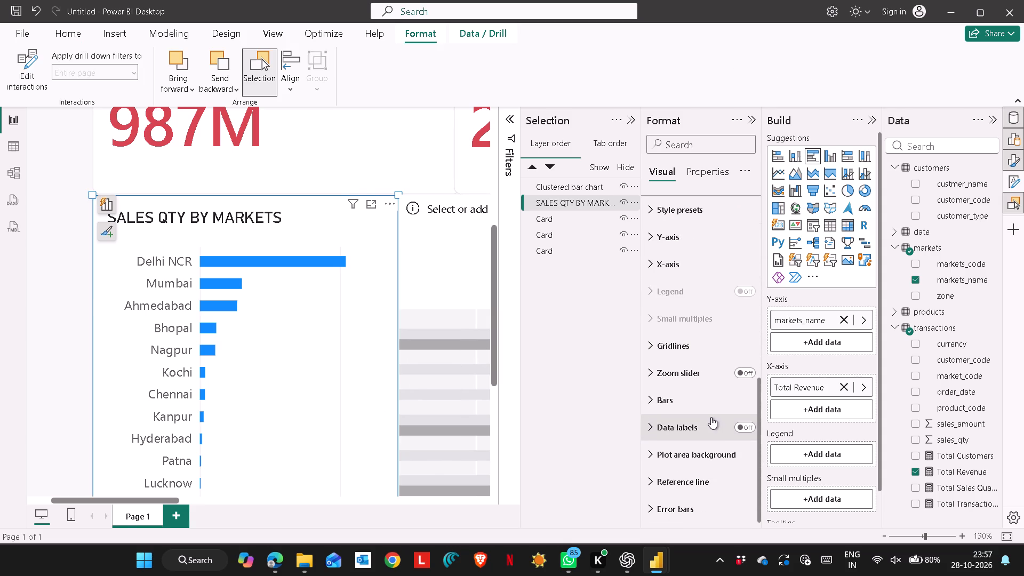
pyautogui.click(743, 428)
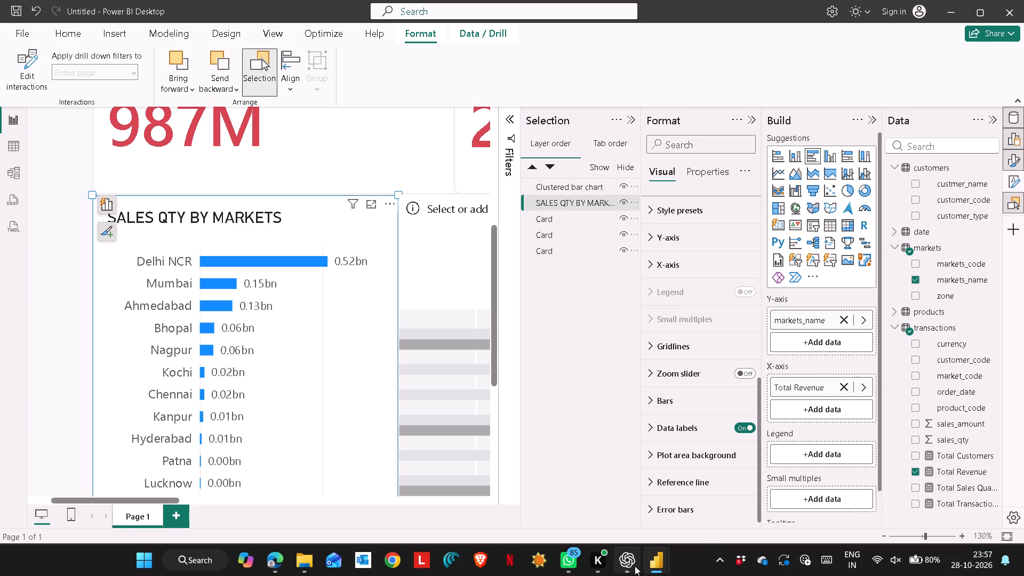
pyautogui.click(756, 506)
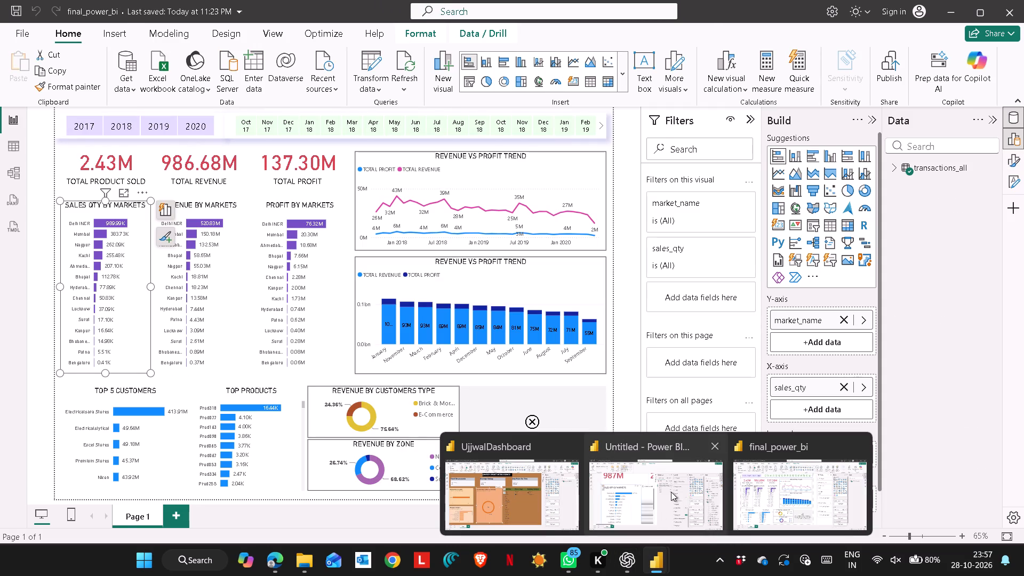
pyautogui.click(671, 492)
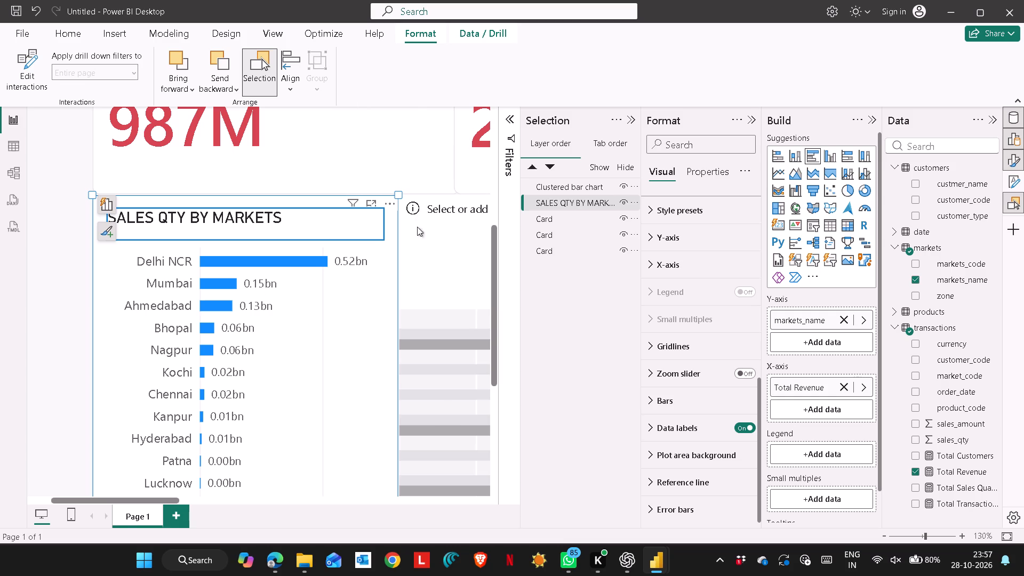
pyautogui.click(435, 300)
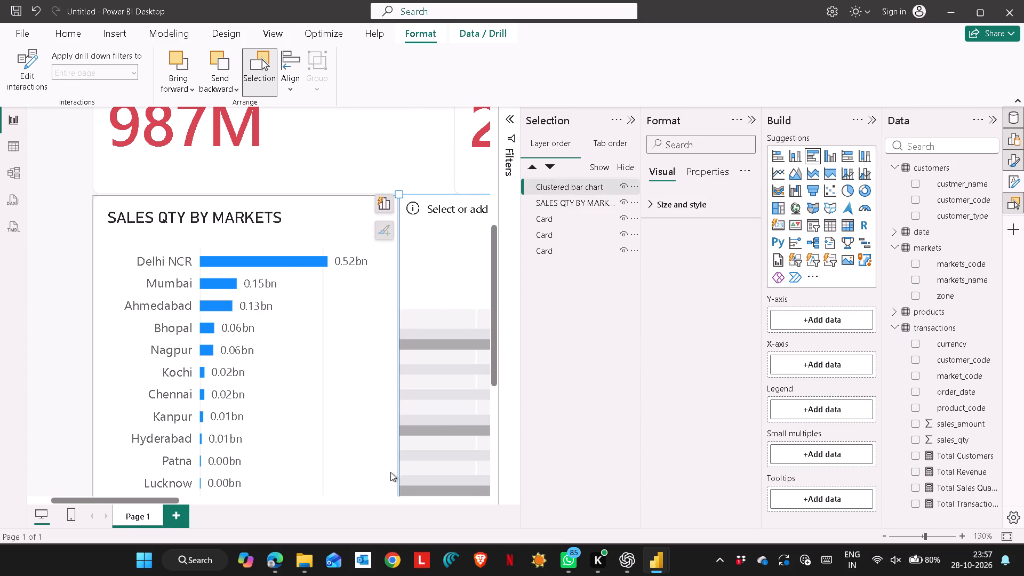
pyautogui.moveTo(127, 499); pyautogui.dragTo(149, 500)
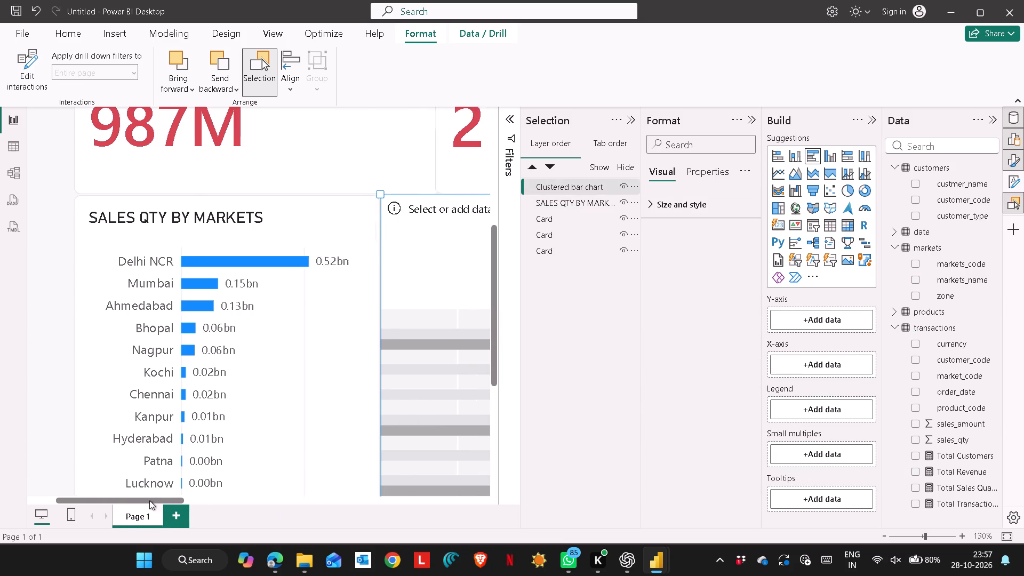
pyautogui.moveTo(149, 500); pyautogui.dragTo(182, 507)
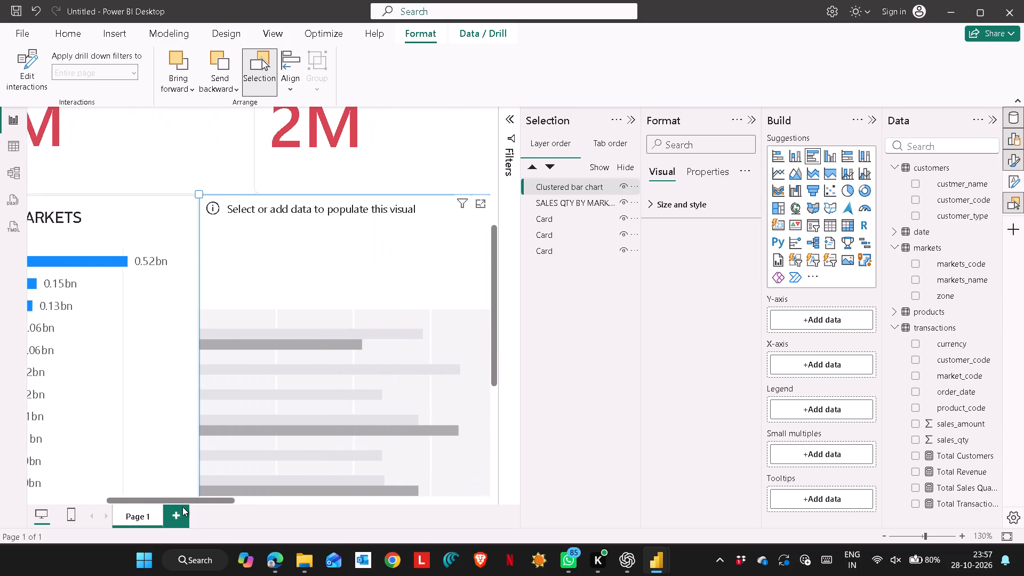
pyautogui.moveTo(182, 507); pyautogui.dragTo(223, 497)
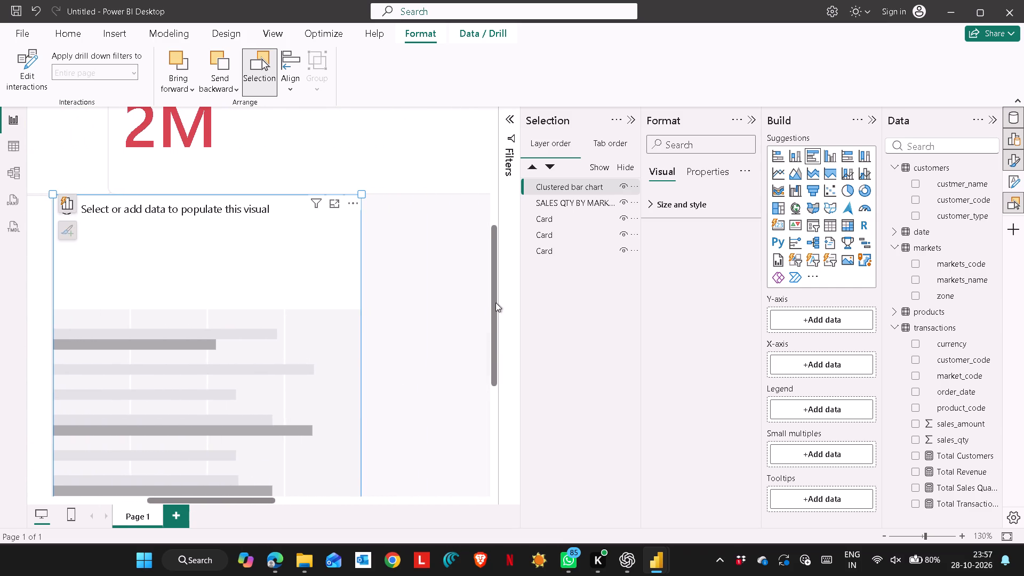
pyautogui.moveTo(493, 307); pyautogui.dragTo(494, 341)
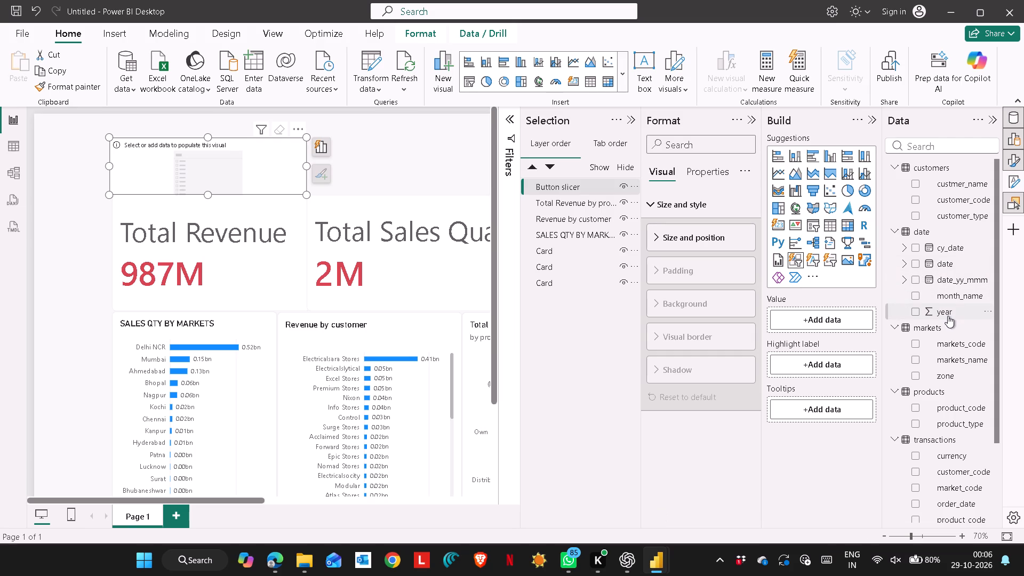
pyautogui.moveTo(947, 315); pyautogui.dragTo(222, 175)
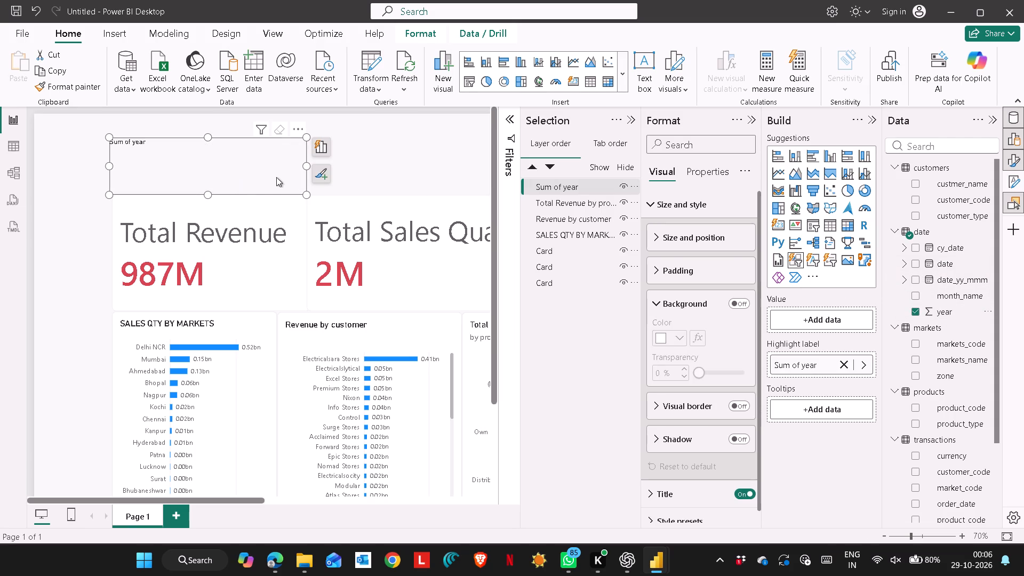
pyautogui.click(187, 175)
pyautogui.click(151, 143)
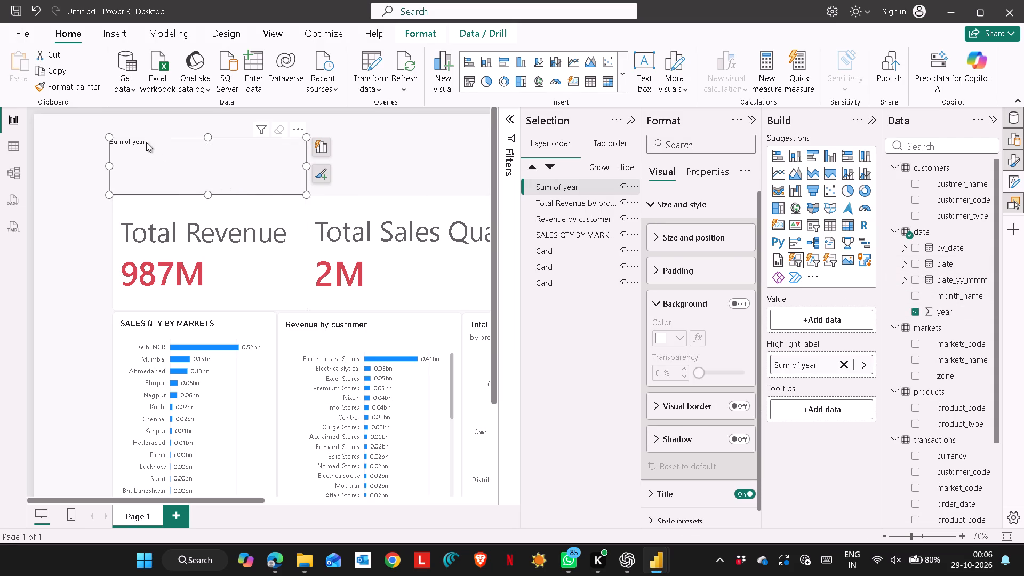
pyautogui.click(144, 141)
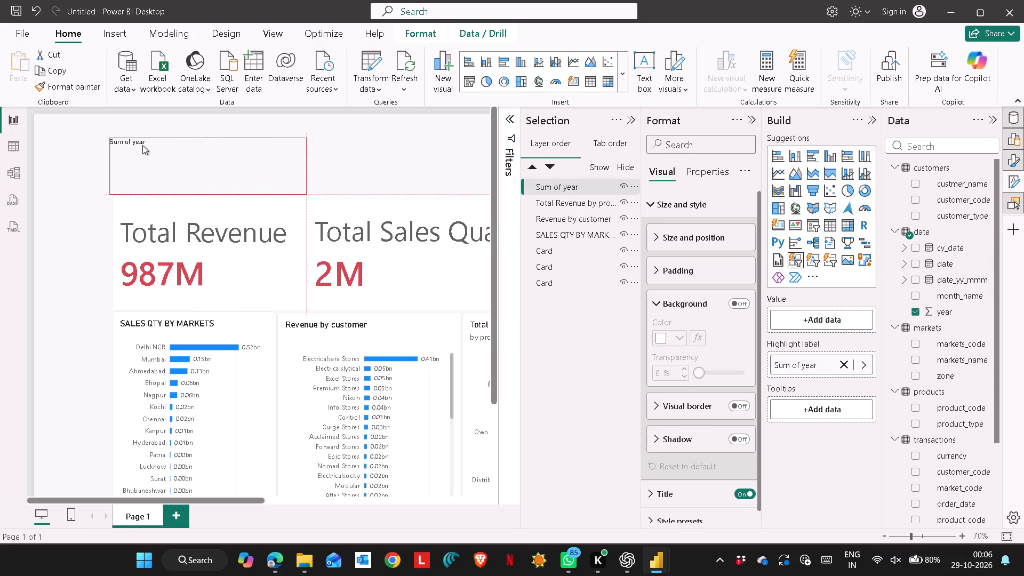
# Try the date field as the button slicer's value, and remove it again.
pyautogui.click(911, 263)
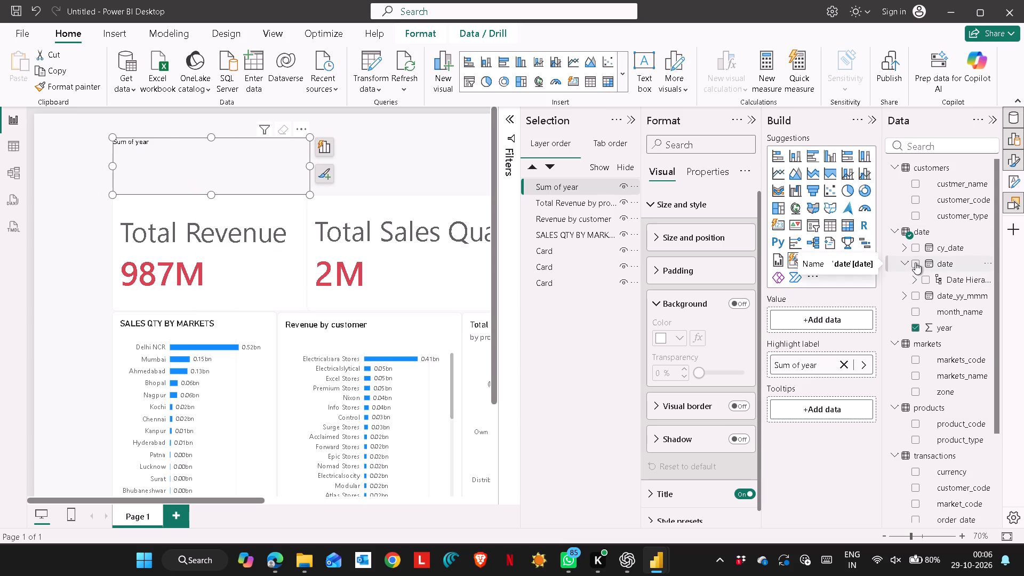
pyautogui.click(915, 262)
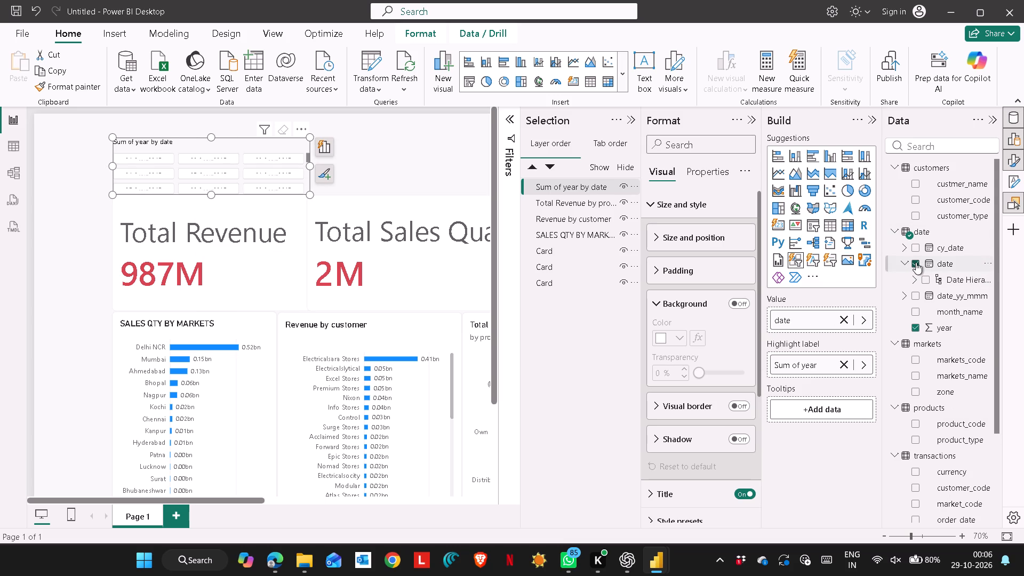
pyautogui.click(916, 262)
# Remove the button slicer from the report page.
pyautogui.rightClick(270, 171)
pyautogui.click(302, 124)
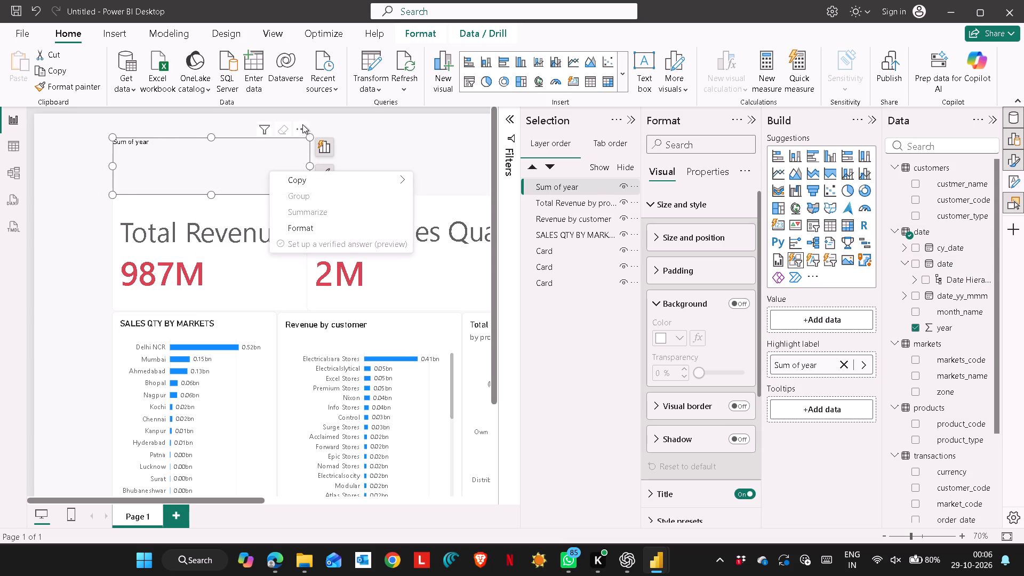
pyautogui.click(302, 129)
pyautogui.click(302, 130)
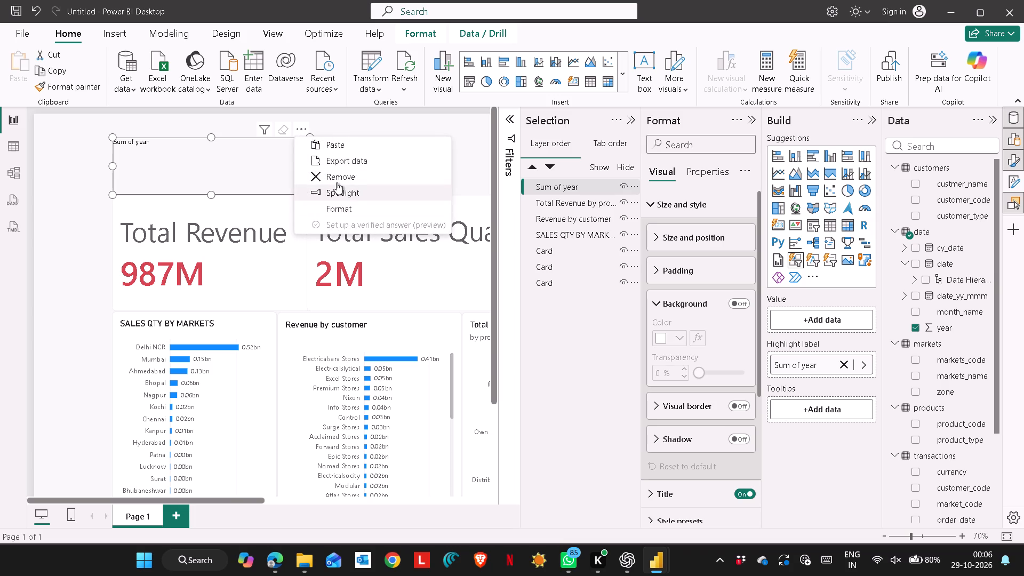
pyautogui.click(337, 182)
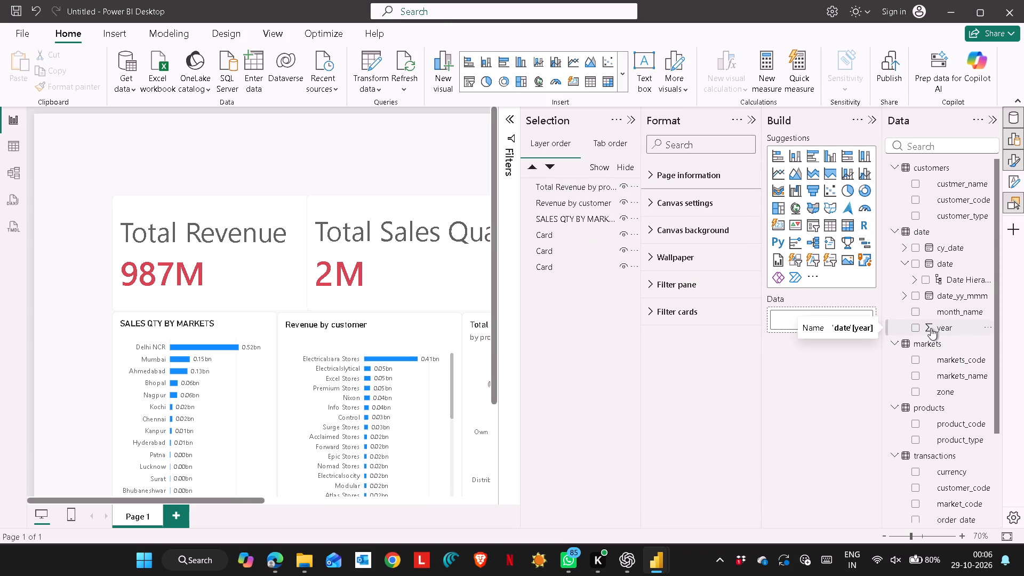
# Add an input slicer above the Total Revenue card and assign the date table's year as its field.
pyautogui.click(816, 262)
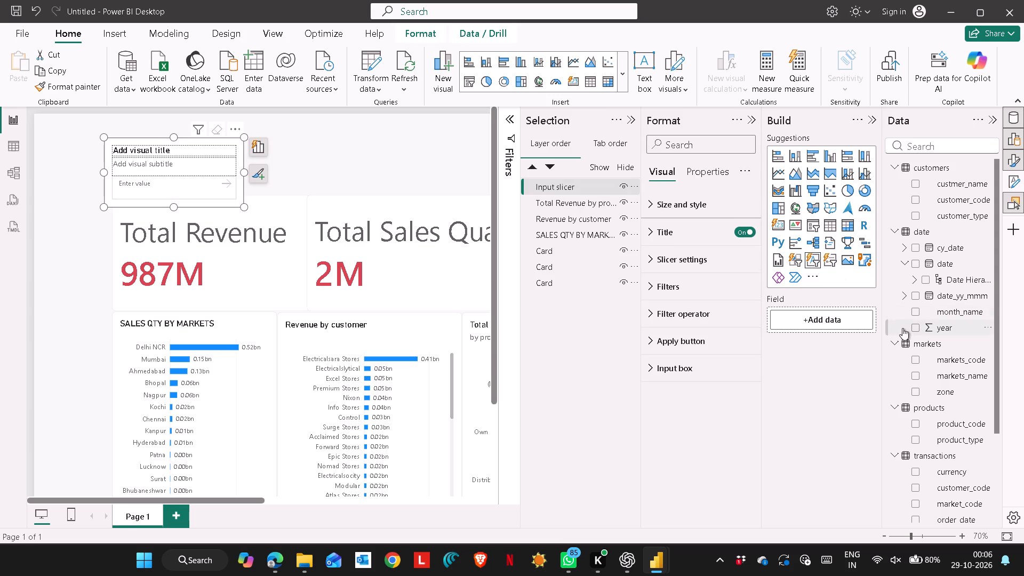
pyautogui.click(921, 327)
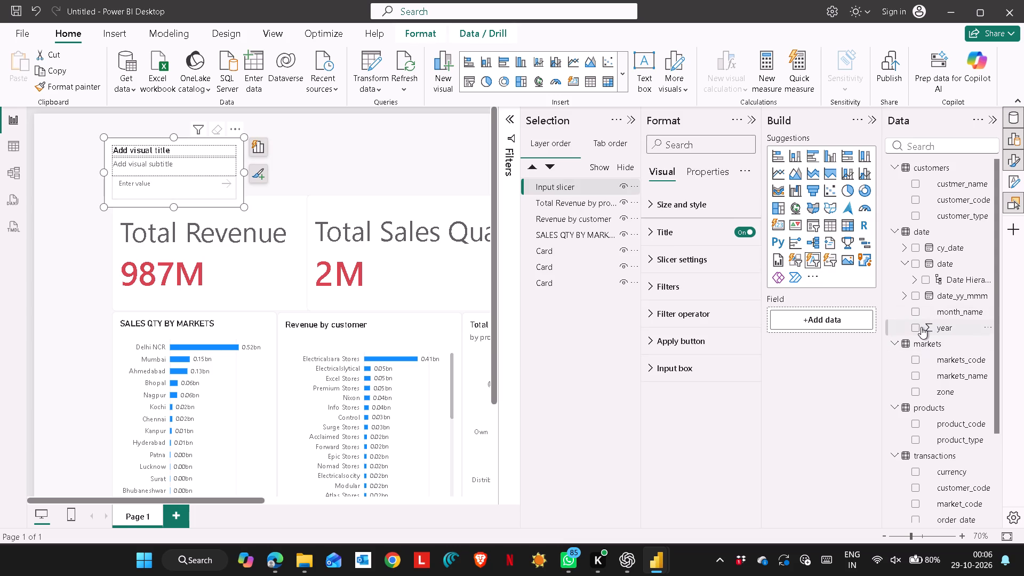
pyautogui.click(915, 330)
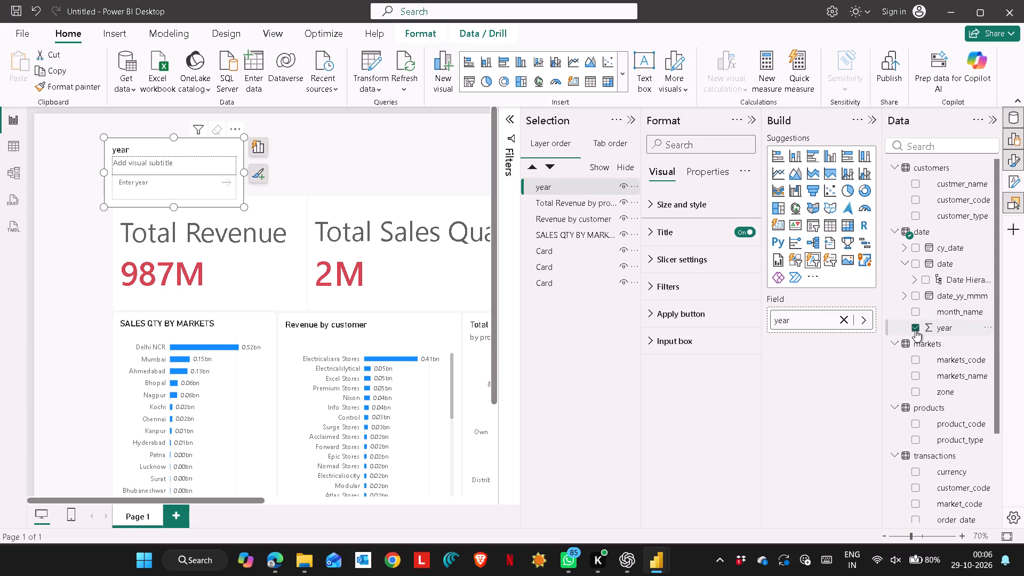
pyautogui.click(915, 330)
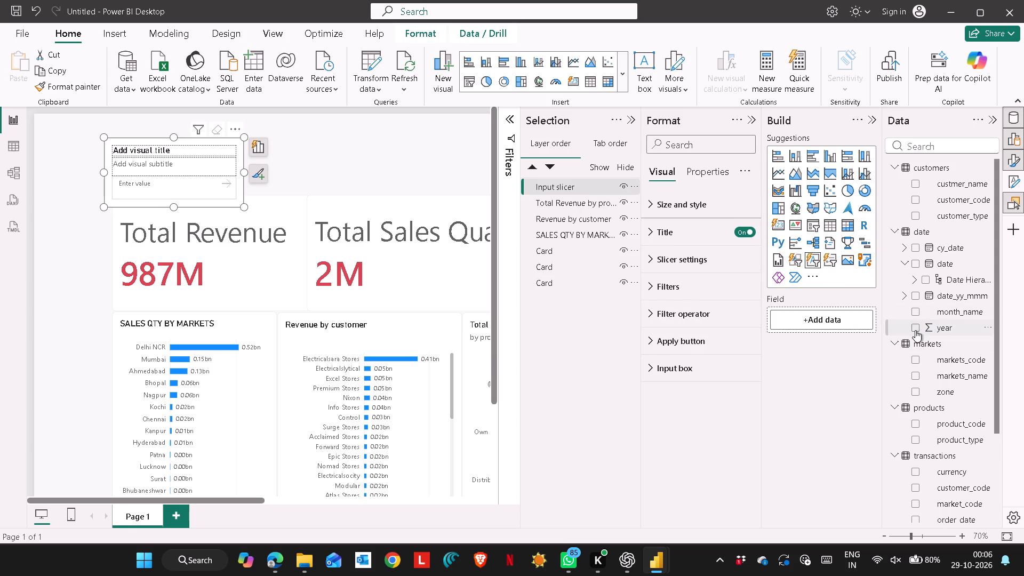
pyautogui.click(915, 330)
# Enter 2017 in the year slicer and apply it as the report filter.
pyautogui.click(162, 194)
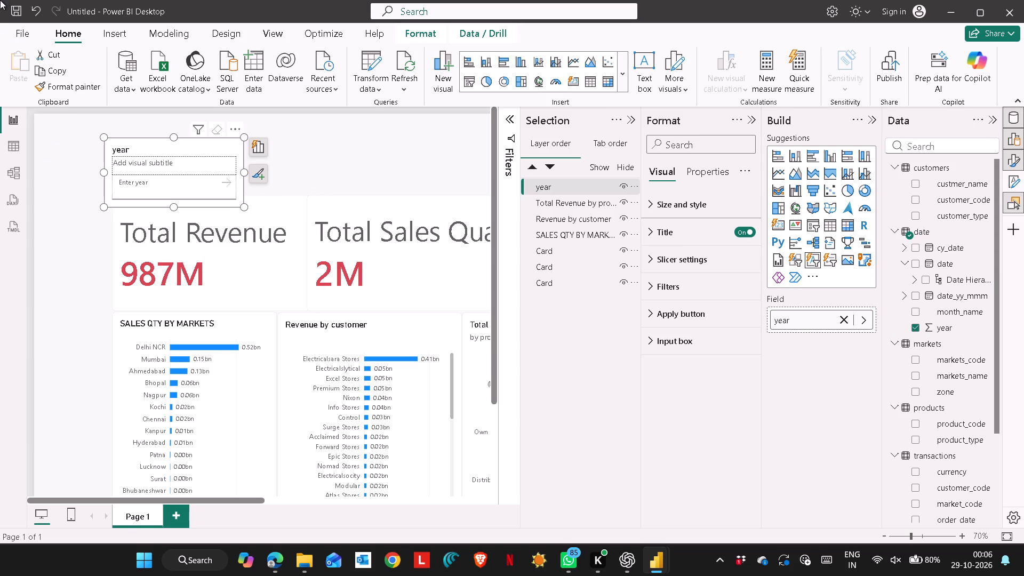
pyautogui.write('2017')
pyautogui.click(228, 179)
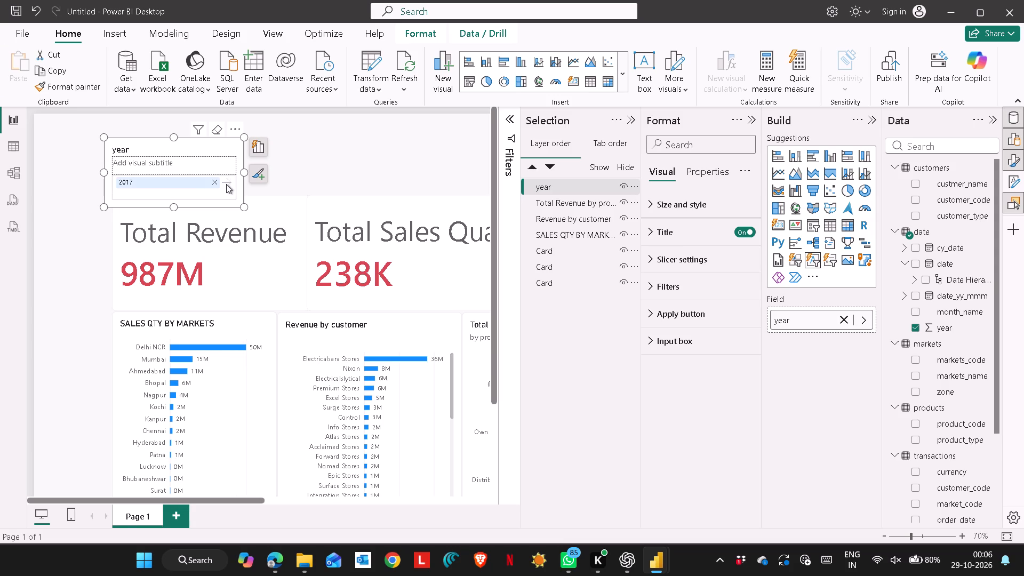
pyautogui.click(159, 181)
pyautogui.click(204, 193)
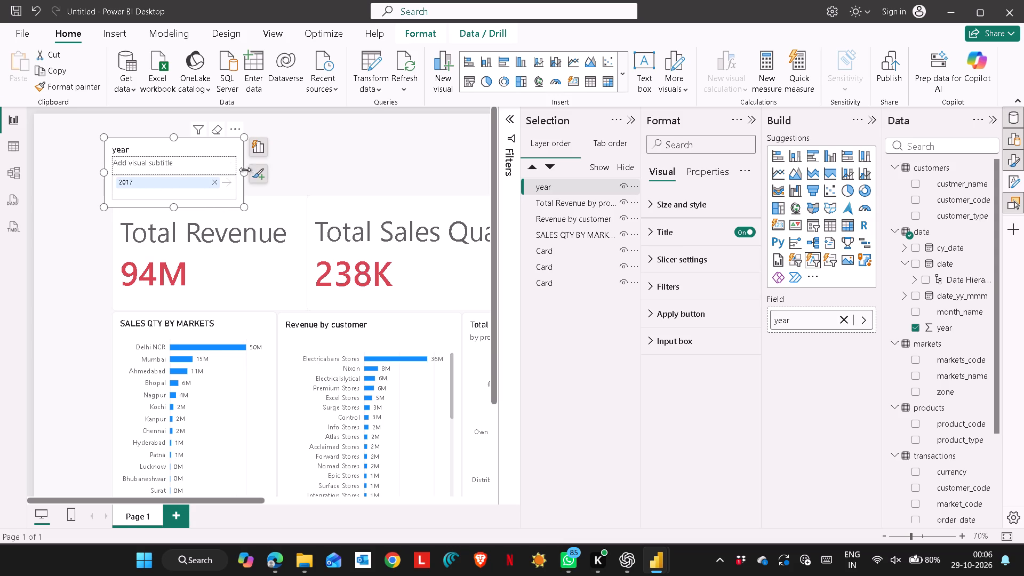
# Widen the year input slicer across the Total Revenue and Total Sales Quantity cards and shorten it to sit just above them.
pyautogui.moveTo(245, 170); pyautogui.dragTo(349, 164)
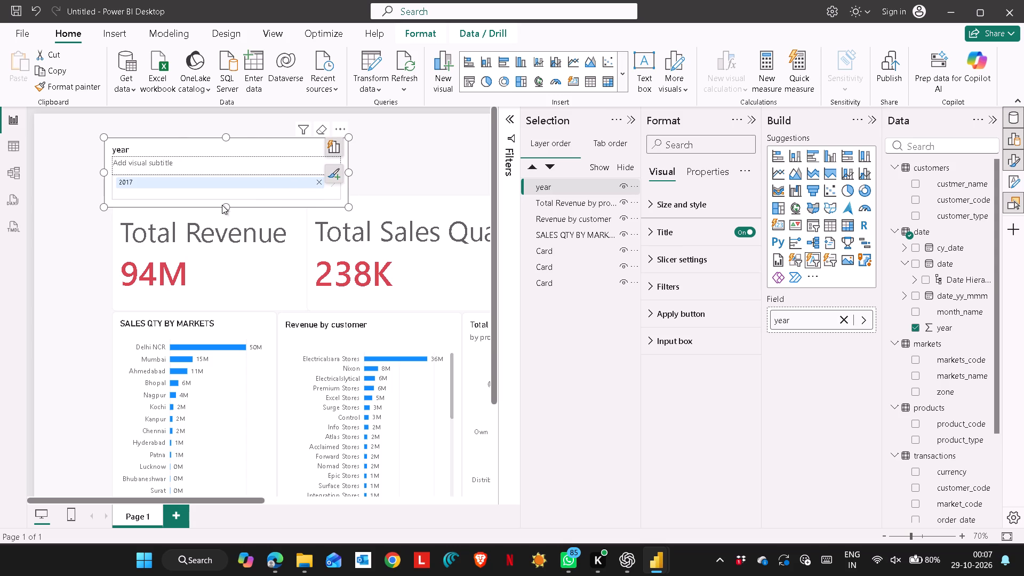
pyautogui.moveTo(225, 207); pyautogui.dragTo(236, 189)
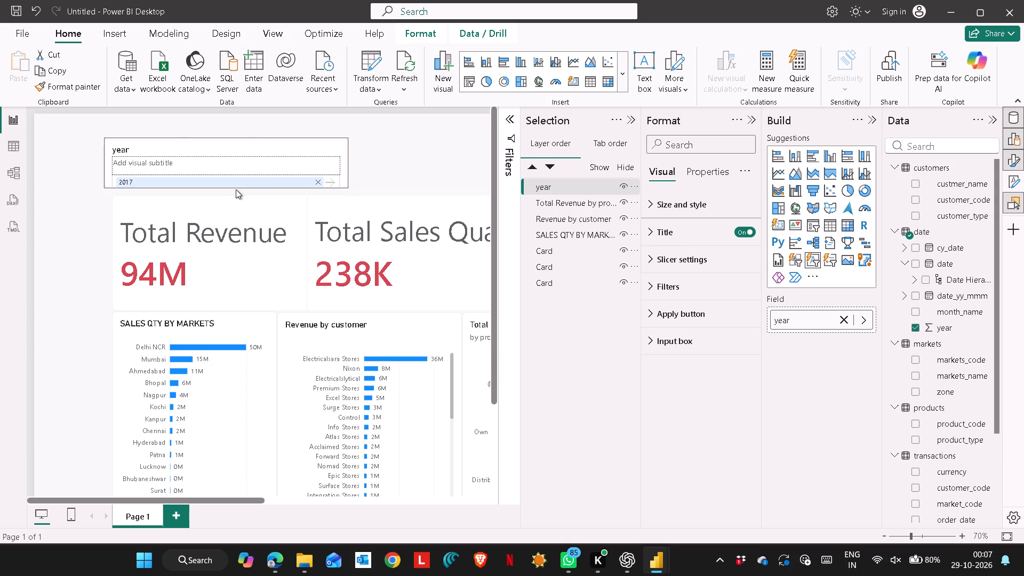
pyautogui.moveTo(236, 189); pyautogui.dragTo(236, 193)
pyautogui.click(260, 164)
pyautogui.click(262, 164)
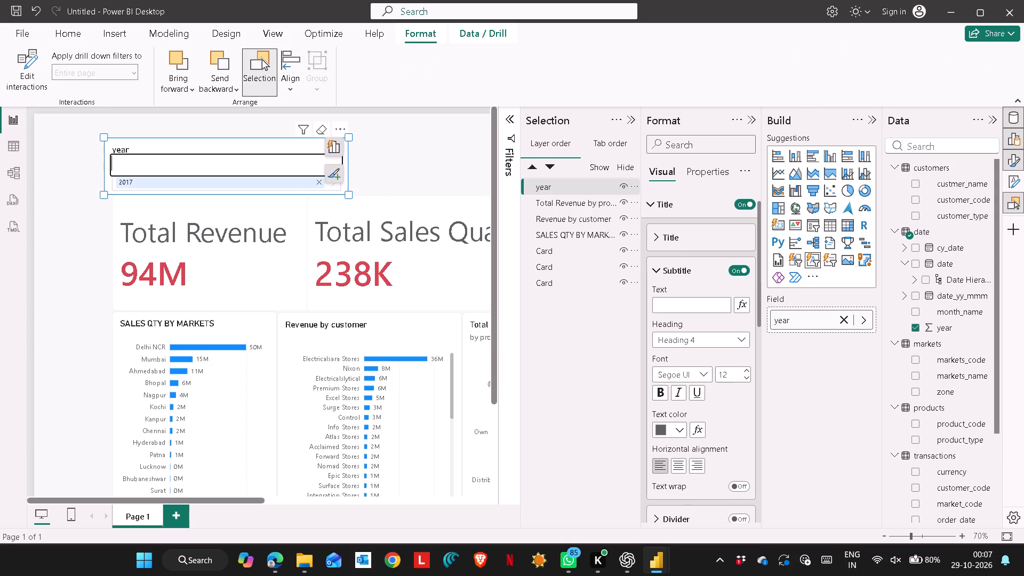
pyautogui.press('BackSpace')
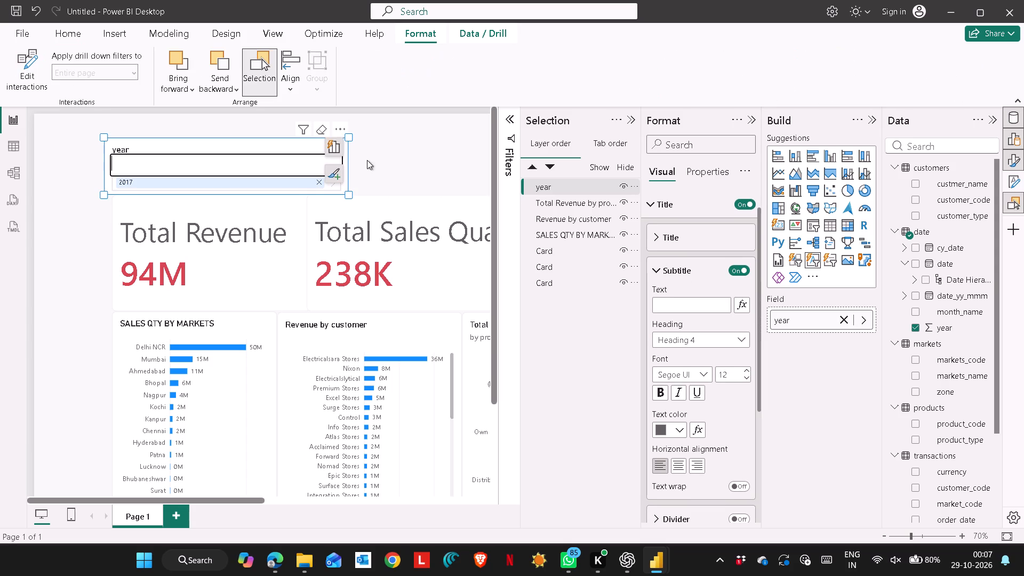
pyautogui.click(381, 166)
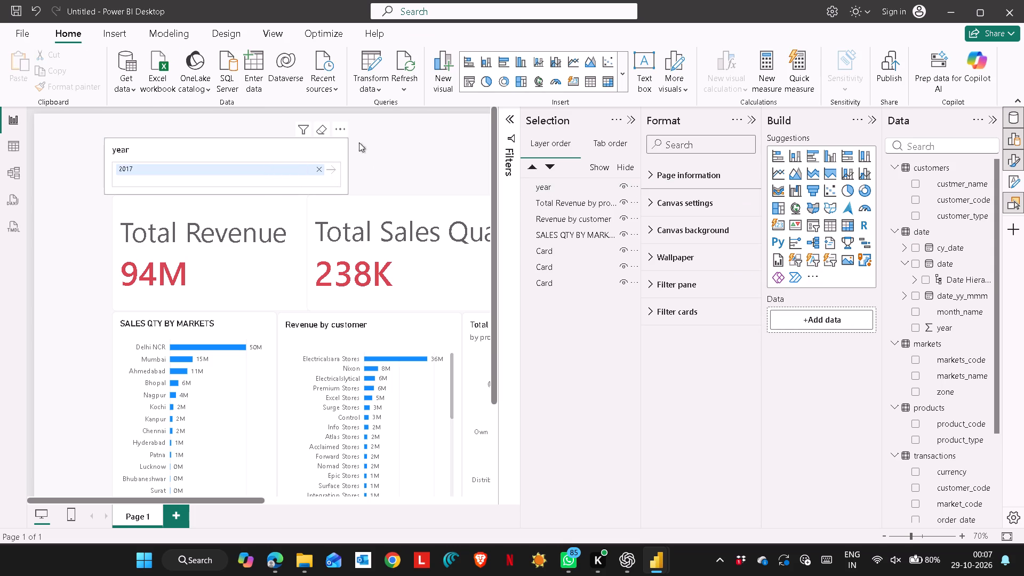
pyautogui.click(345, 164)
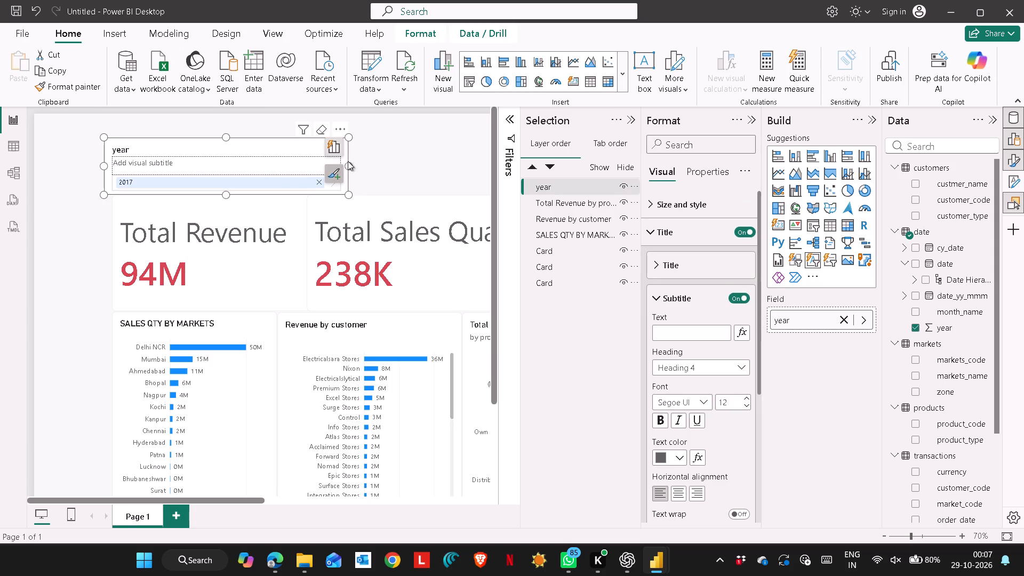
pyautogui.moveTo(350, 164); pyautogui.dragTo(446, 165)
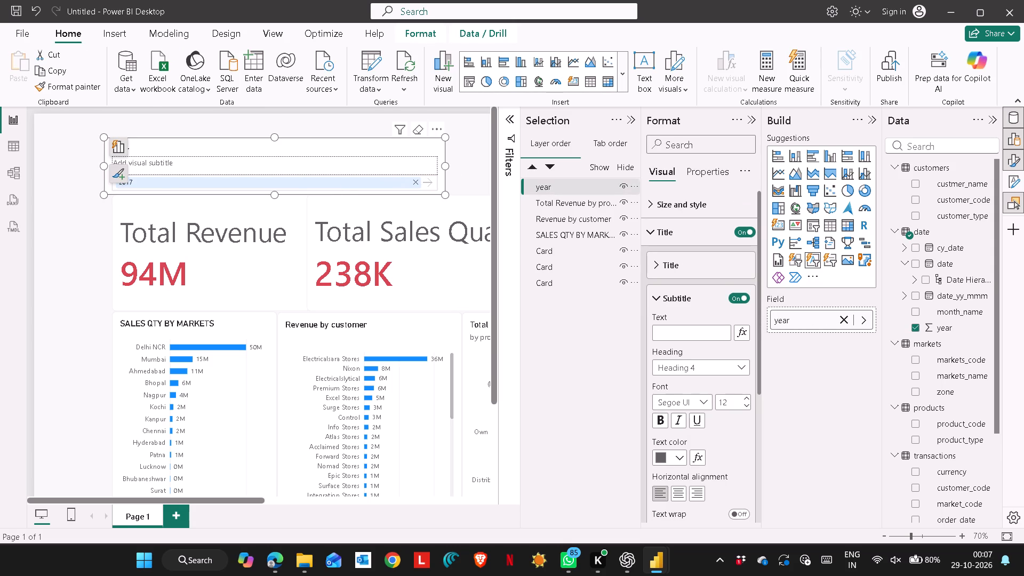
# Clear 2017 from the year input slicer and remove the slicer from the report page.
pyautogui.click(413, 180)
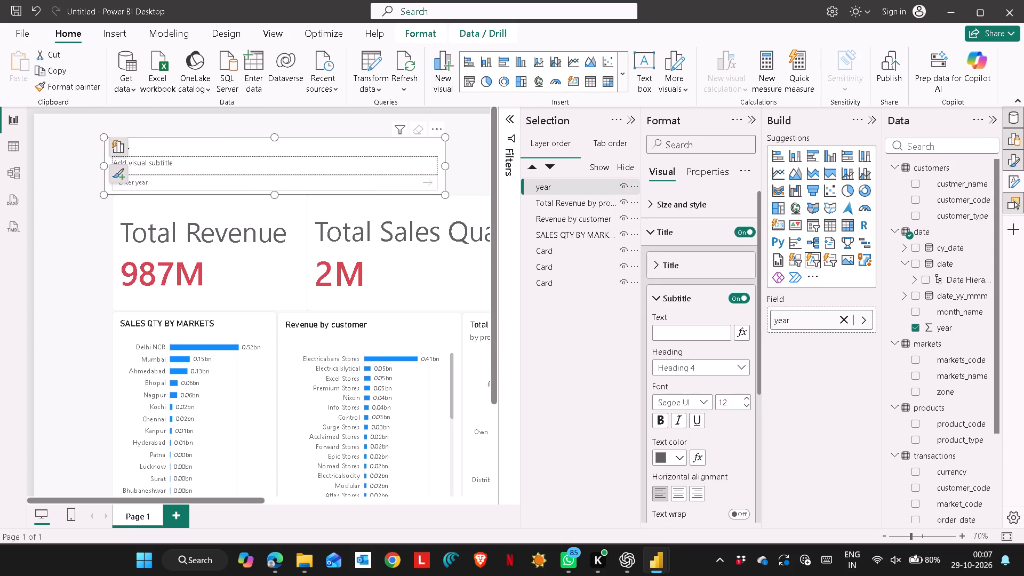
pyautogui.click(237, 181)
pyautogui.click(85, 234)
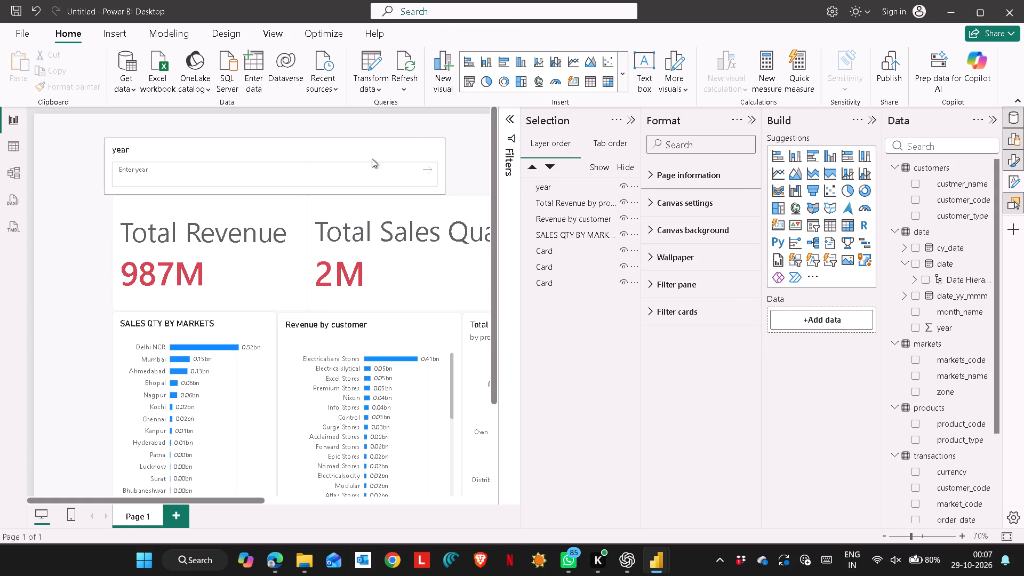
pyautogui.click(431, 127)
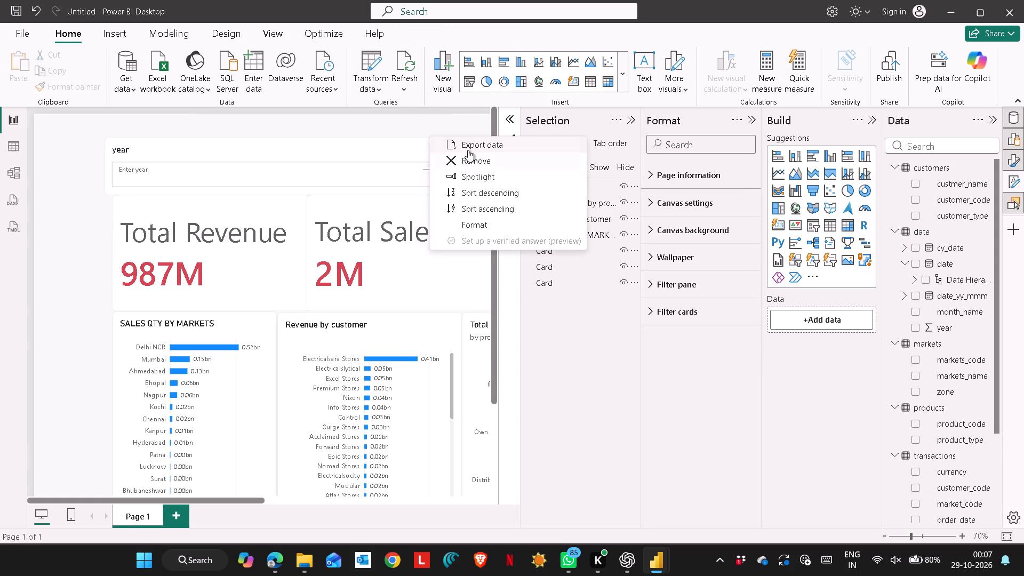
pyautogui.click(463, 157)
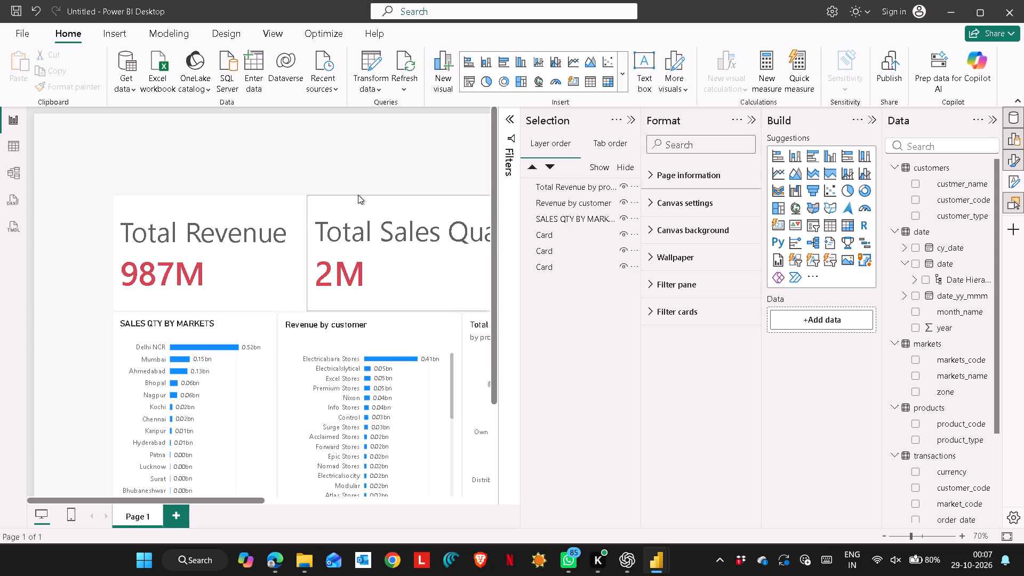
# Look over the layout of the cards and charts across the whole report page.
pyautogui.scroll(-2, 349, 170)
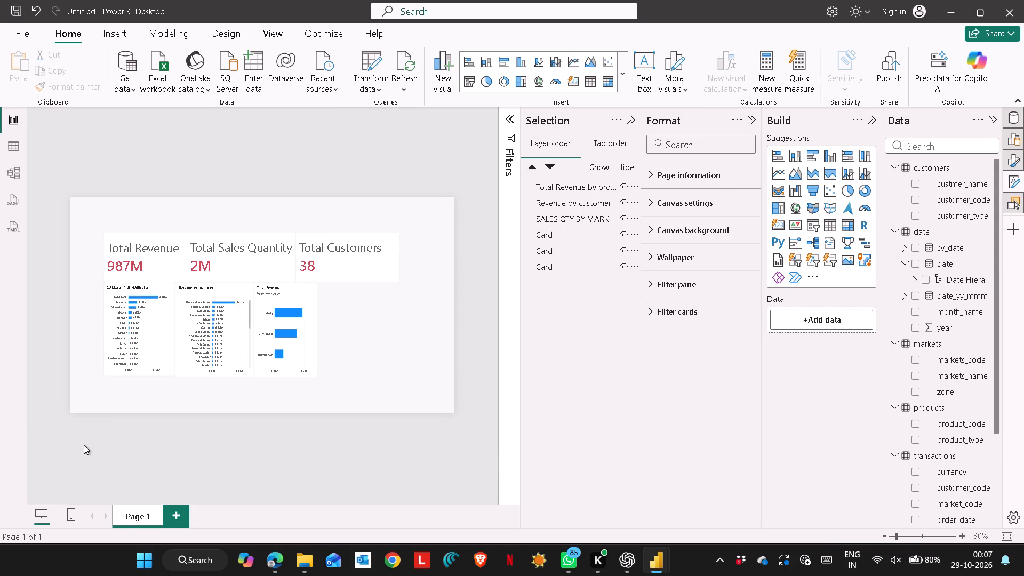
pyautogui.hscroll(-2, 169, 420)
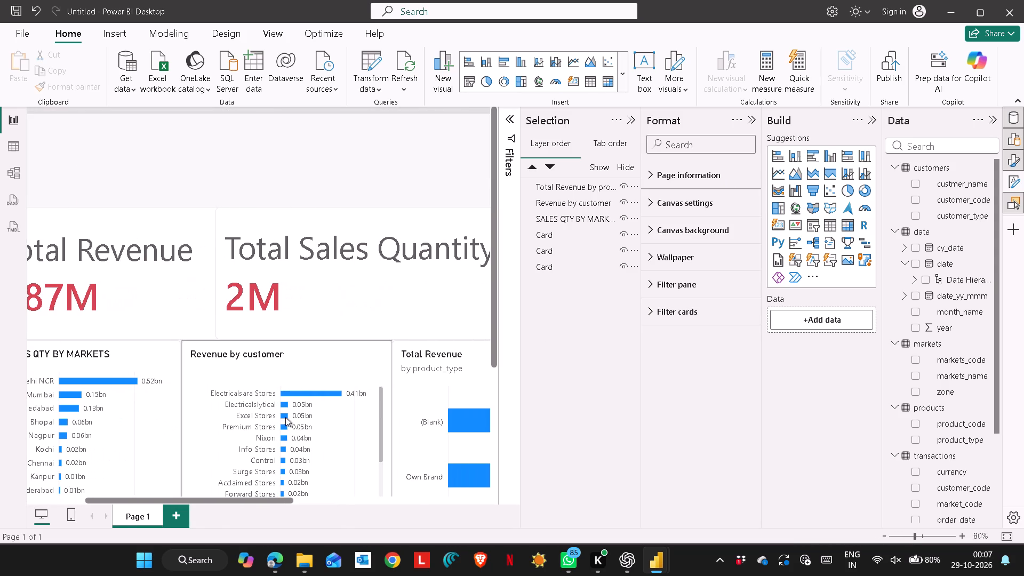
pyautogui.hscroll(-1, 317, 407)
pyautogui.hscroll(-2, 457, 276)
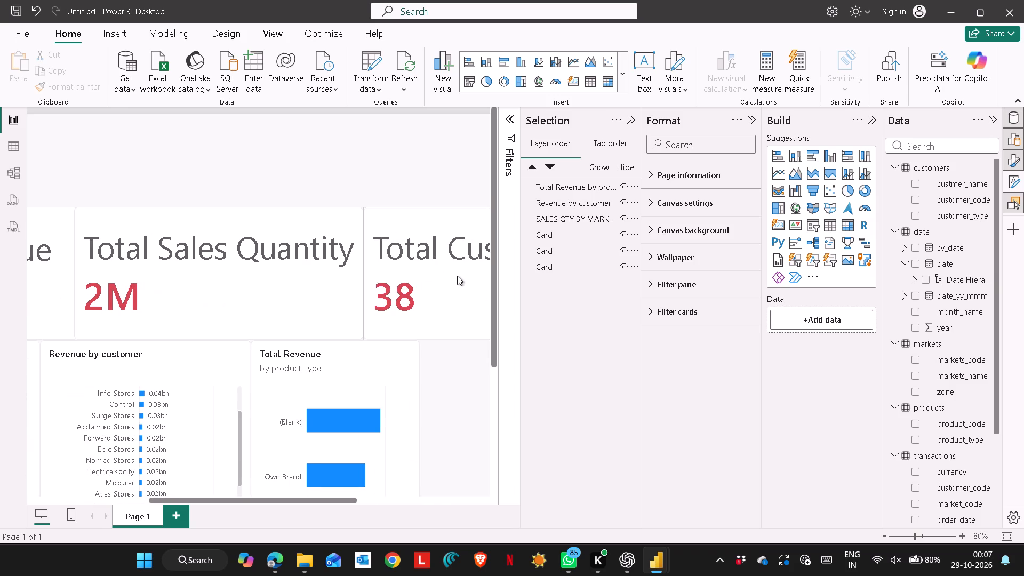
pyautogui.scroll(-3, 442, 440)
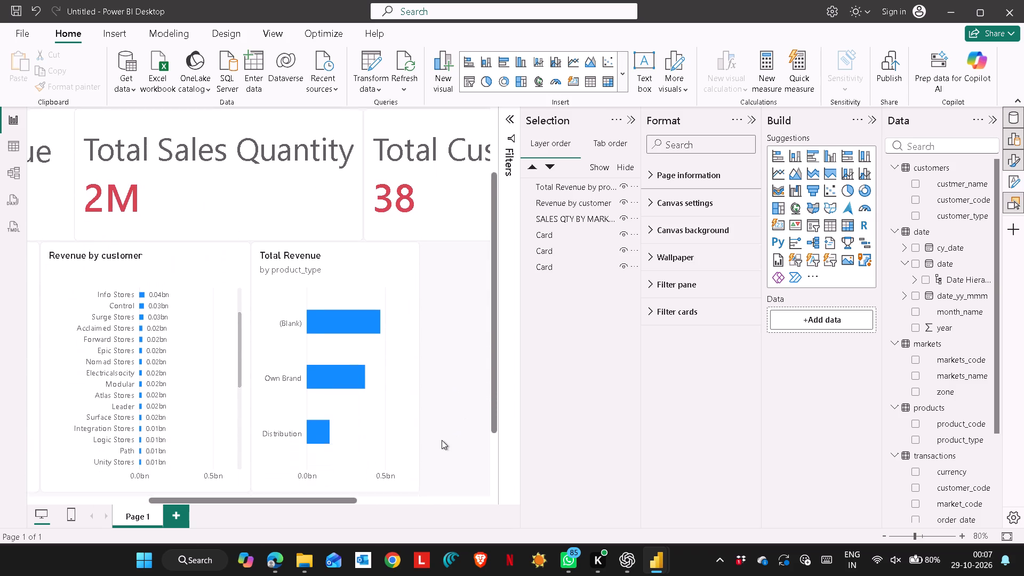
pyautogui.scroll(-1, 442, 440)
pyautogui.hscroll(1, 442, 440)
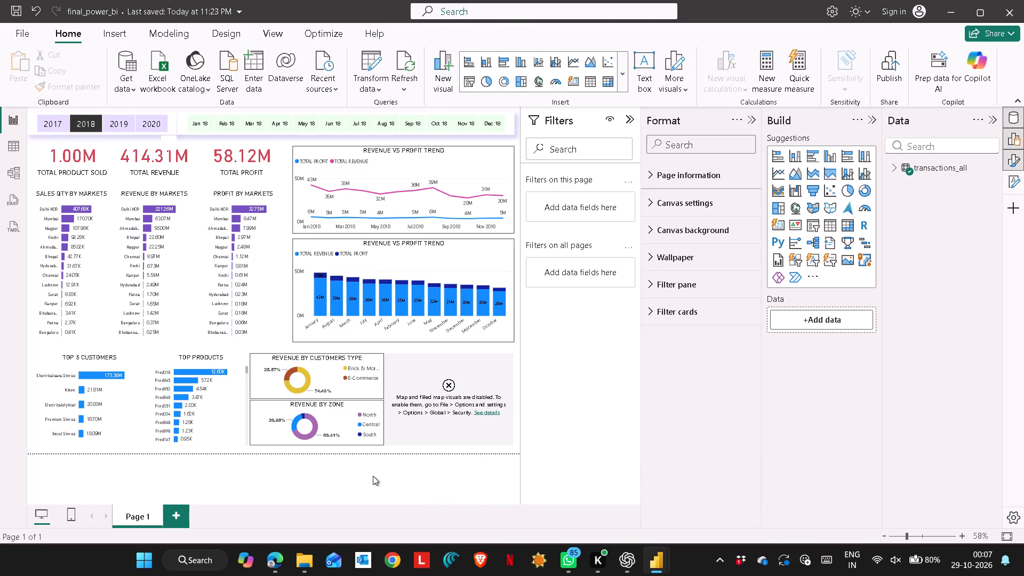
pyautogui.scroll(1, 373, 476)
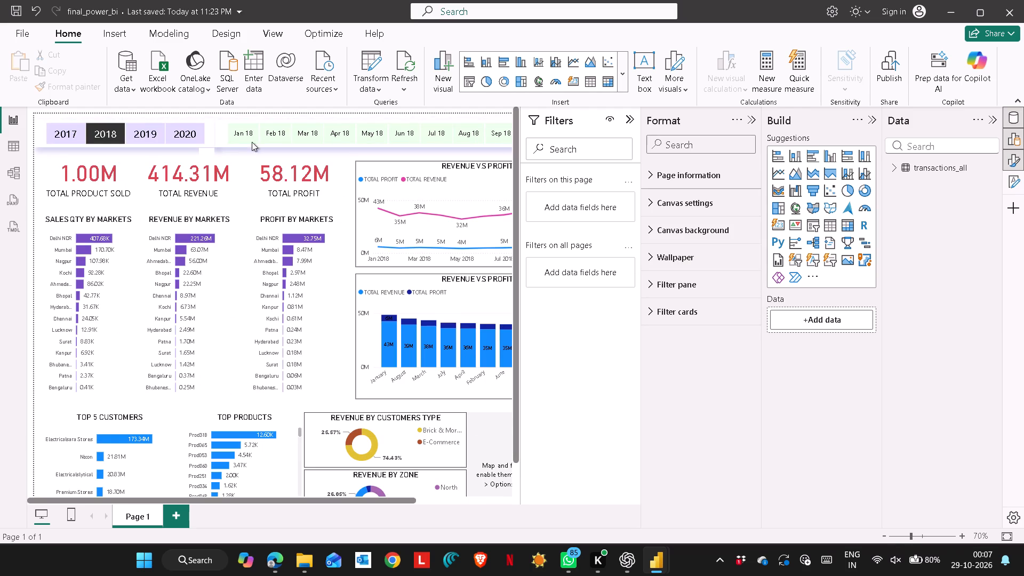
pyautogui.click(218, 129)
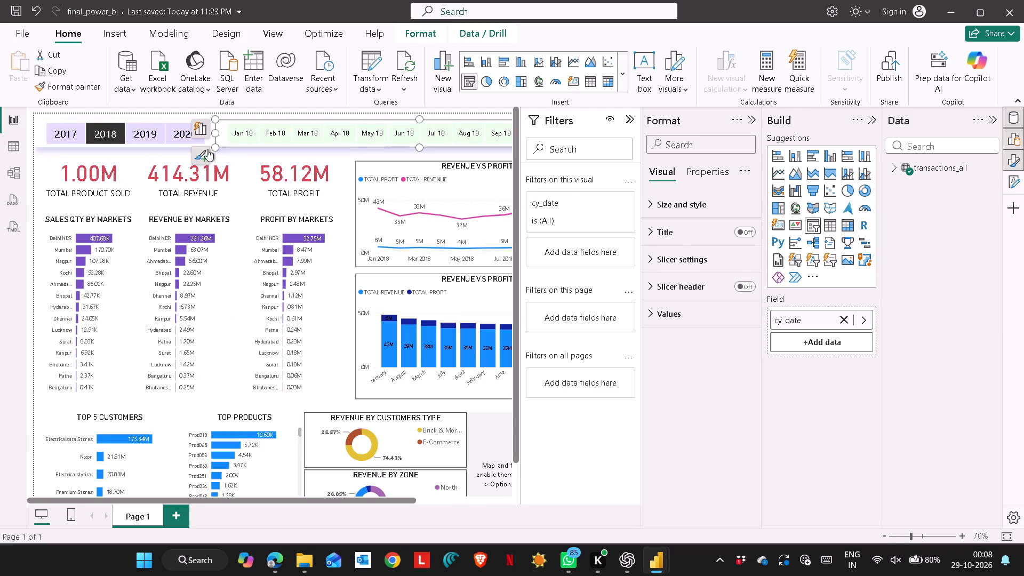
pyautogui.click(202, 157)
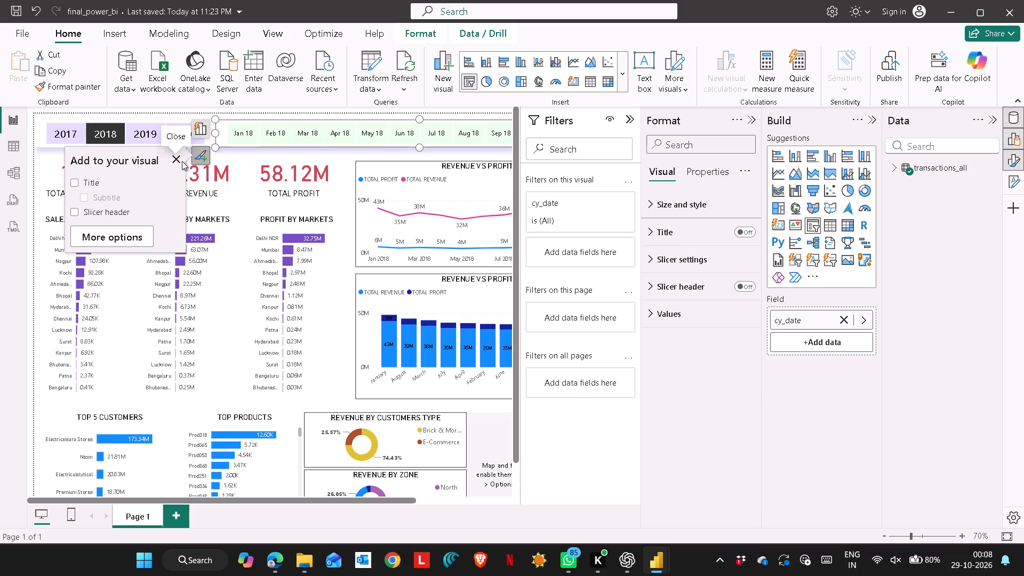
pyautogui.click(180, 159)
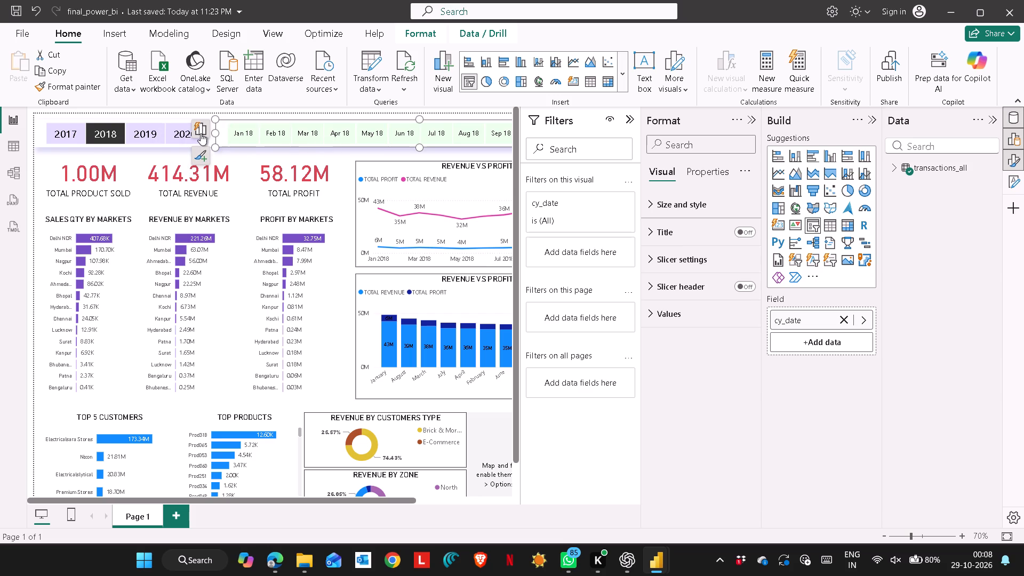
pyautogui.click(201, 133)
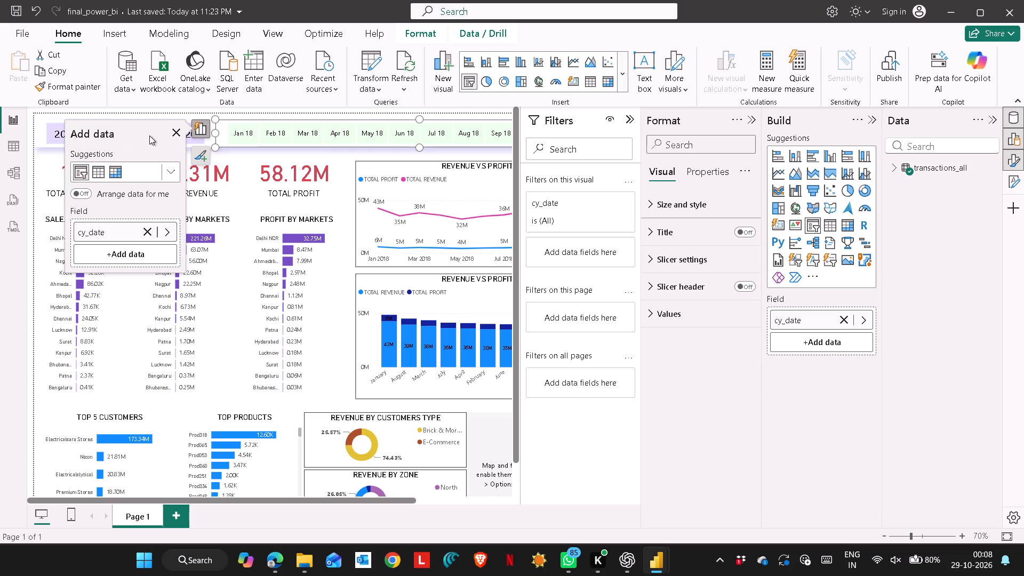
pyautogui.click(176, 131)
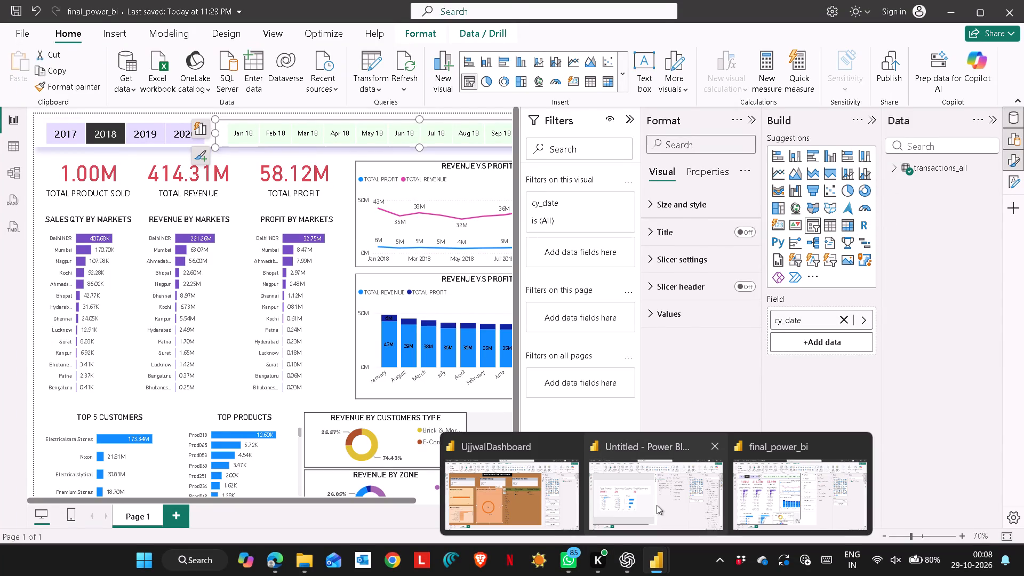
# In the untitled report, add a wide, low standard slicer with the date table's year field, aligned directly above the Total Revenue card.
pyautogui.click(657, 505)
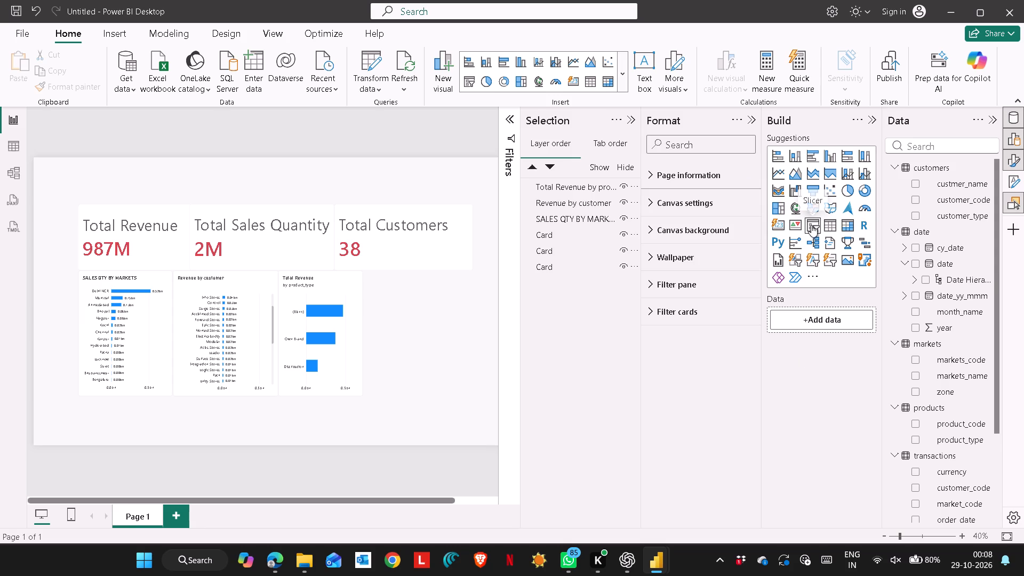
pyautogui.click(811, 225)
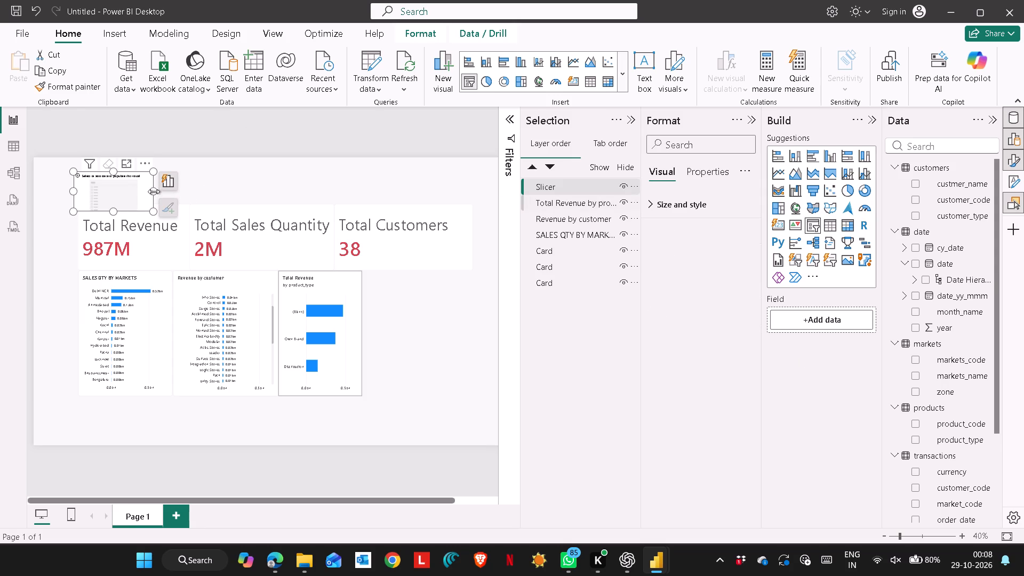
pyautogui.moveTo(154, 191); pyautogui.dragTo(238, 193)
pyautogui.moveTo(154, 213); pyautogui.dragTo(154, 205)
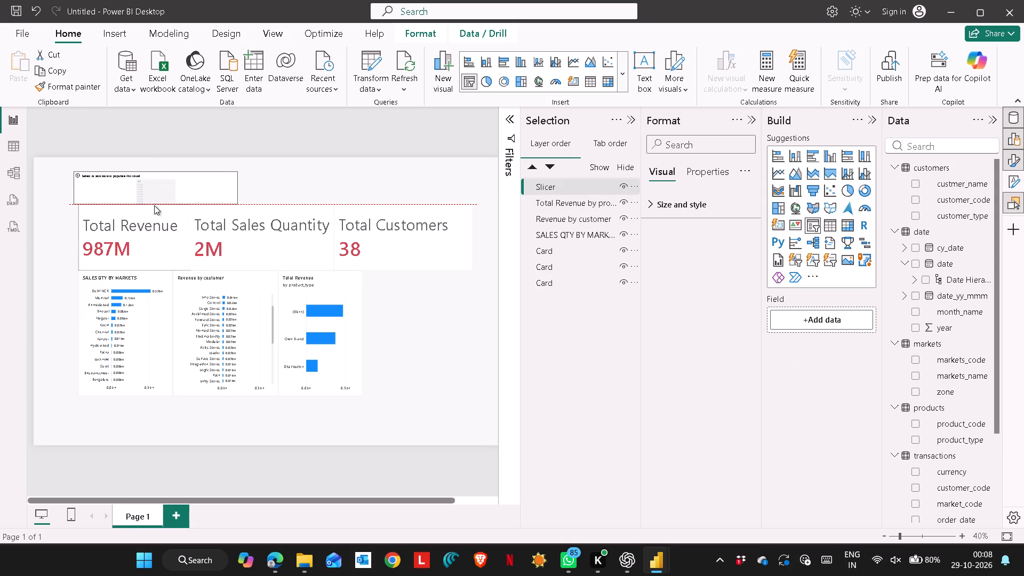
pyautogui.moveTo(154, 205); pyautogui.dragTo(155, 204)
pyautogui.click(917, 328)
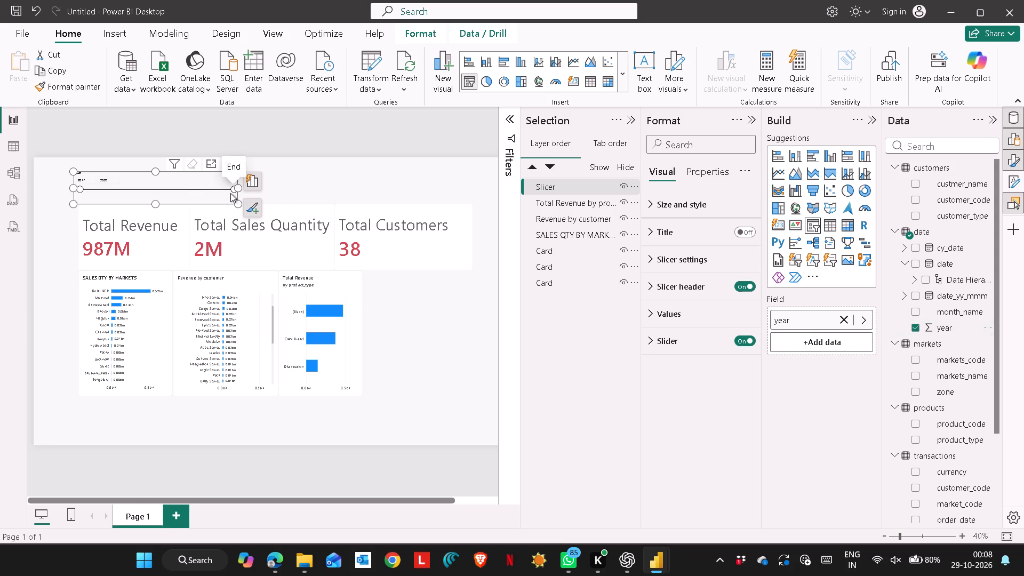
pyautogui.moveTo(220, 194); pyautogui.dragTo(225, 200)
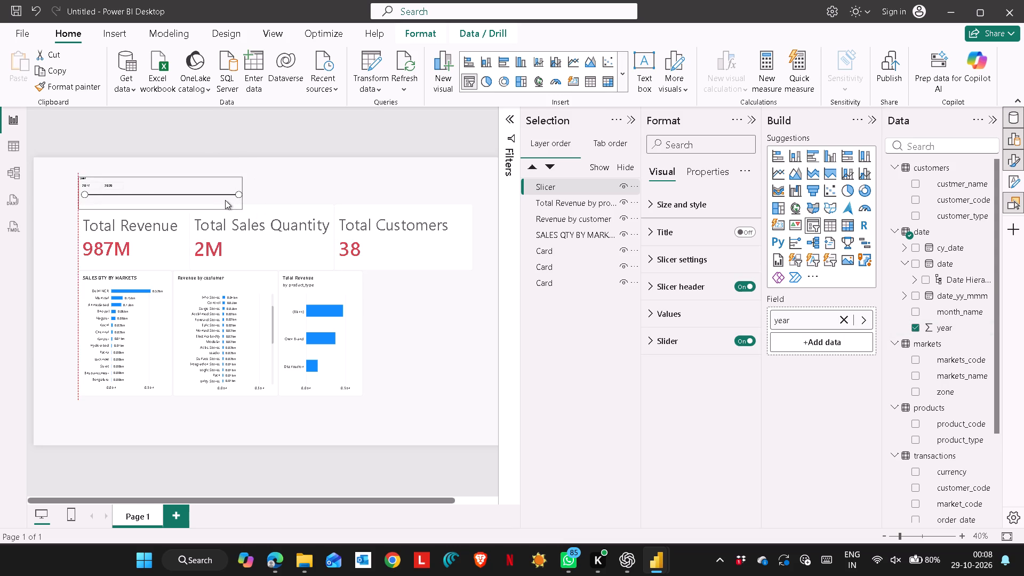
pyautogui.moveTo(225, 200); pyautogui.dragTo(227, 190)
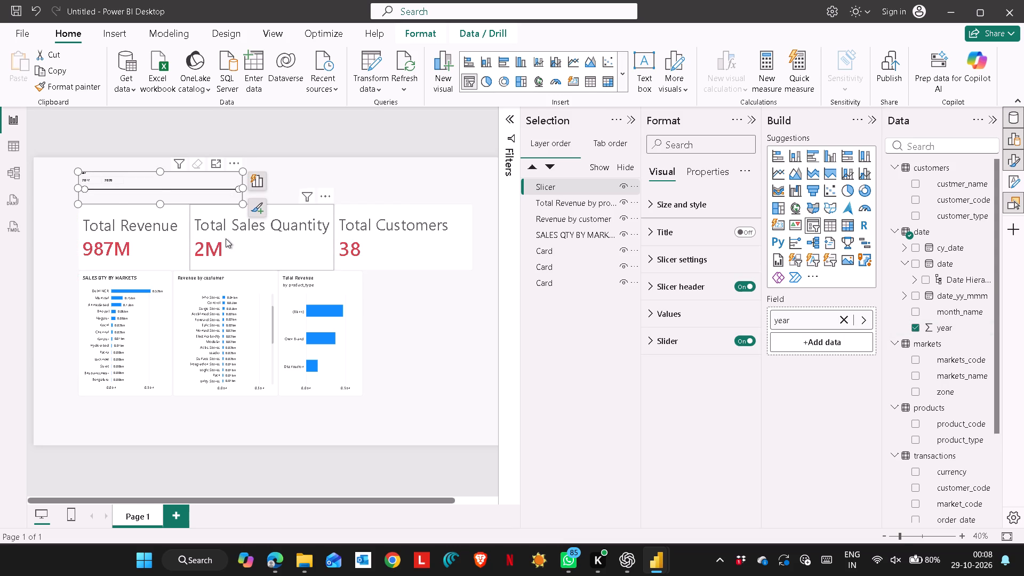
pyautogui.click(251, 175)
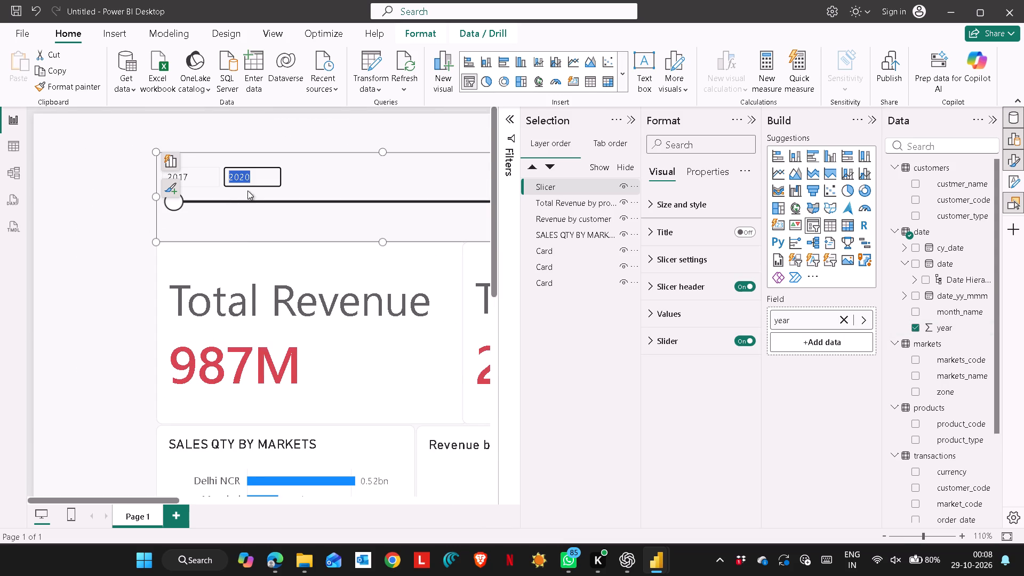
pyautogui.click(310, 179)
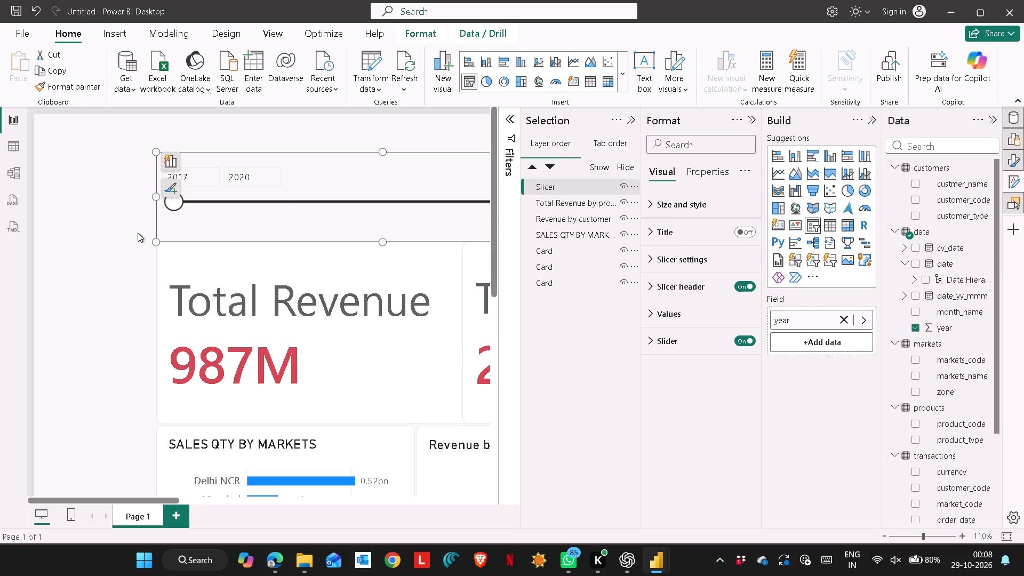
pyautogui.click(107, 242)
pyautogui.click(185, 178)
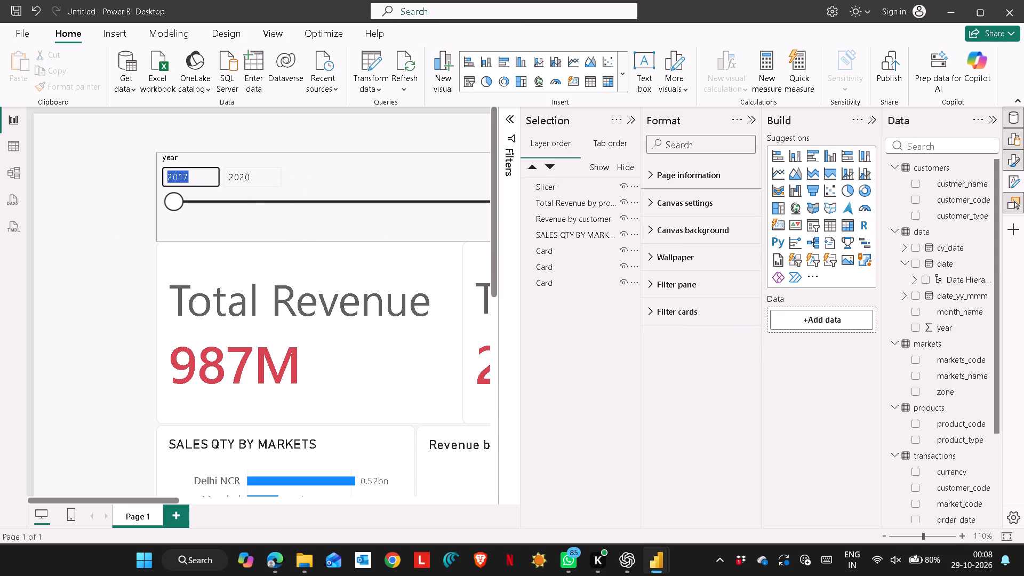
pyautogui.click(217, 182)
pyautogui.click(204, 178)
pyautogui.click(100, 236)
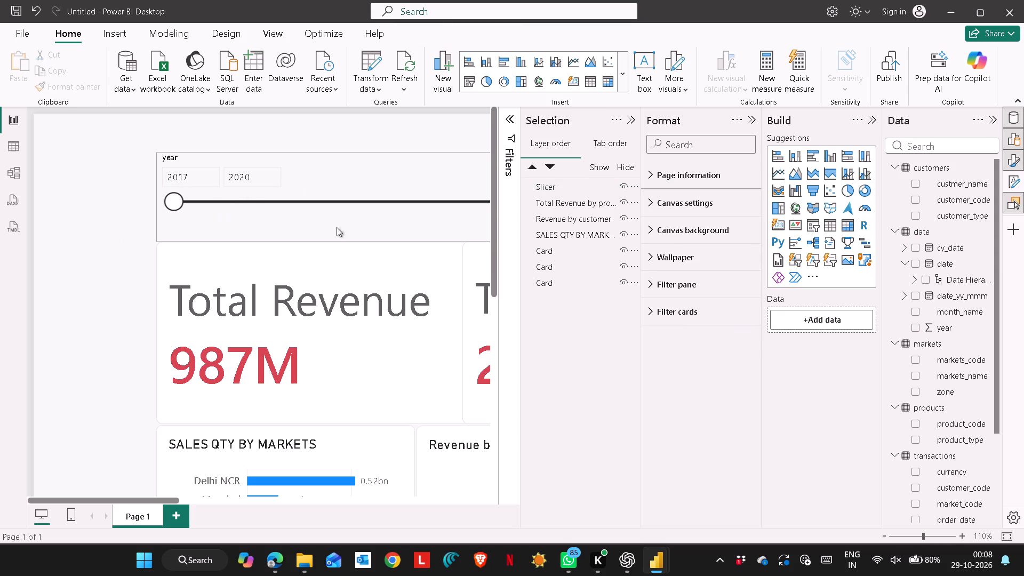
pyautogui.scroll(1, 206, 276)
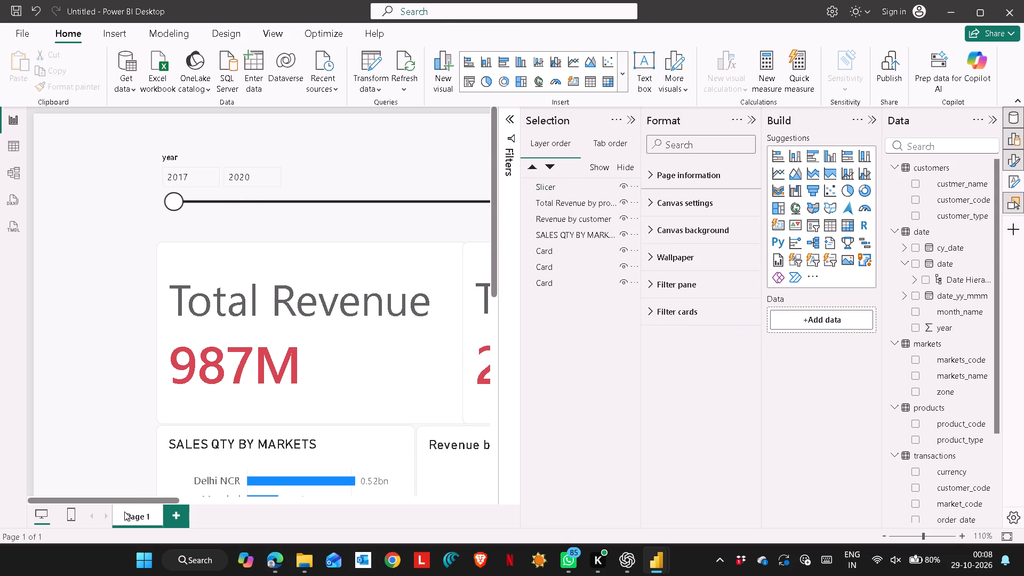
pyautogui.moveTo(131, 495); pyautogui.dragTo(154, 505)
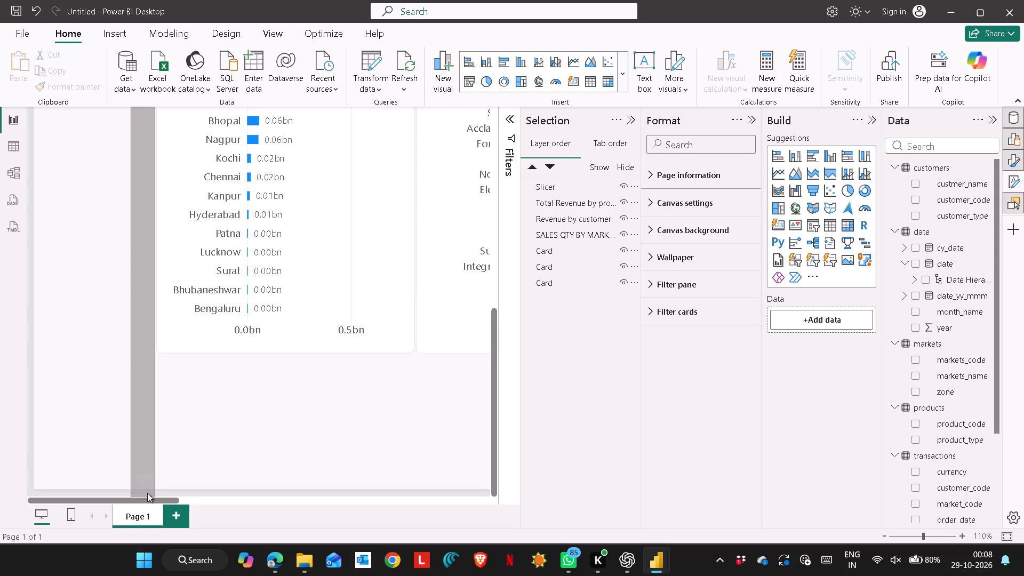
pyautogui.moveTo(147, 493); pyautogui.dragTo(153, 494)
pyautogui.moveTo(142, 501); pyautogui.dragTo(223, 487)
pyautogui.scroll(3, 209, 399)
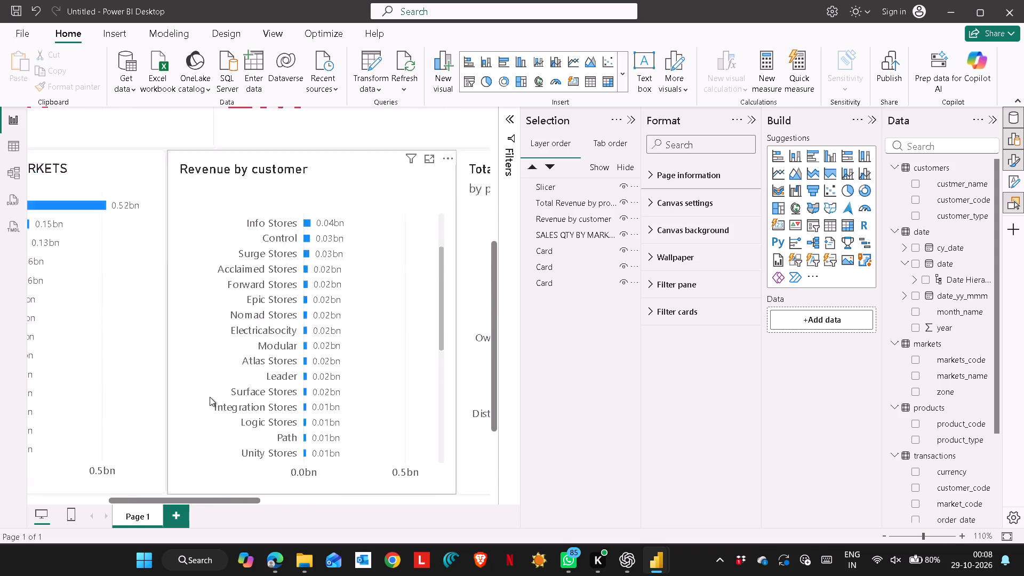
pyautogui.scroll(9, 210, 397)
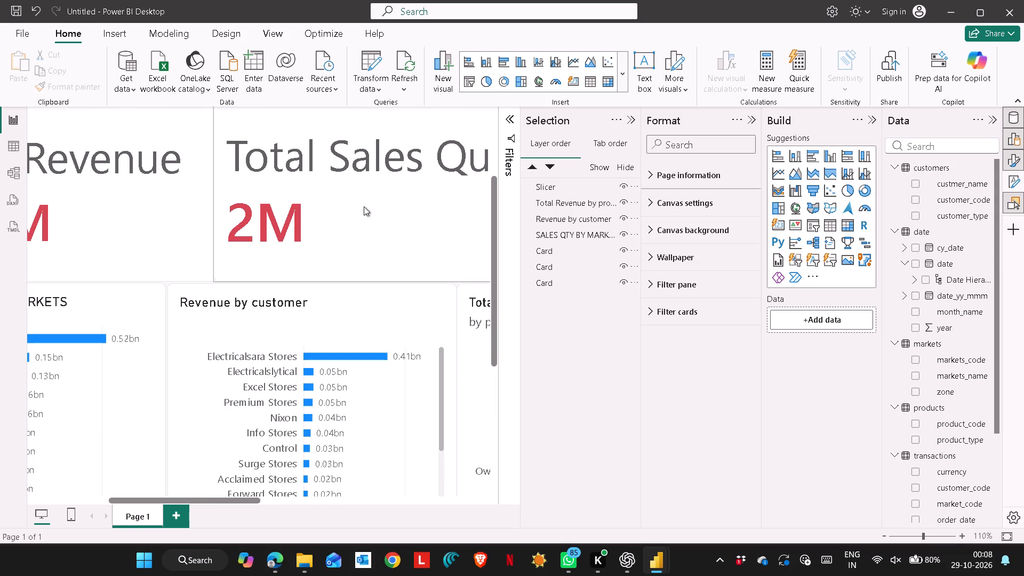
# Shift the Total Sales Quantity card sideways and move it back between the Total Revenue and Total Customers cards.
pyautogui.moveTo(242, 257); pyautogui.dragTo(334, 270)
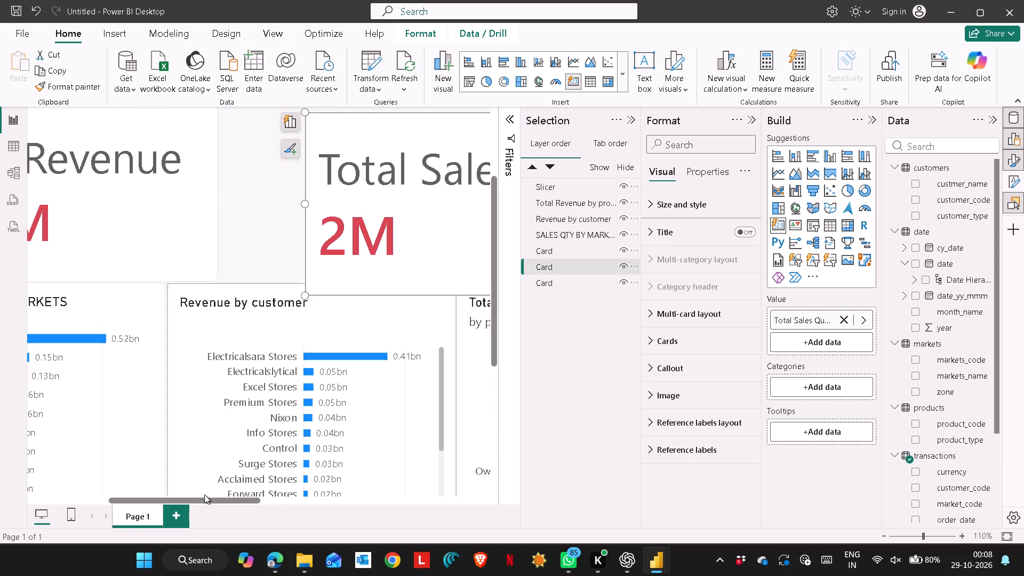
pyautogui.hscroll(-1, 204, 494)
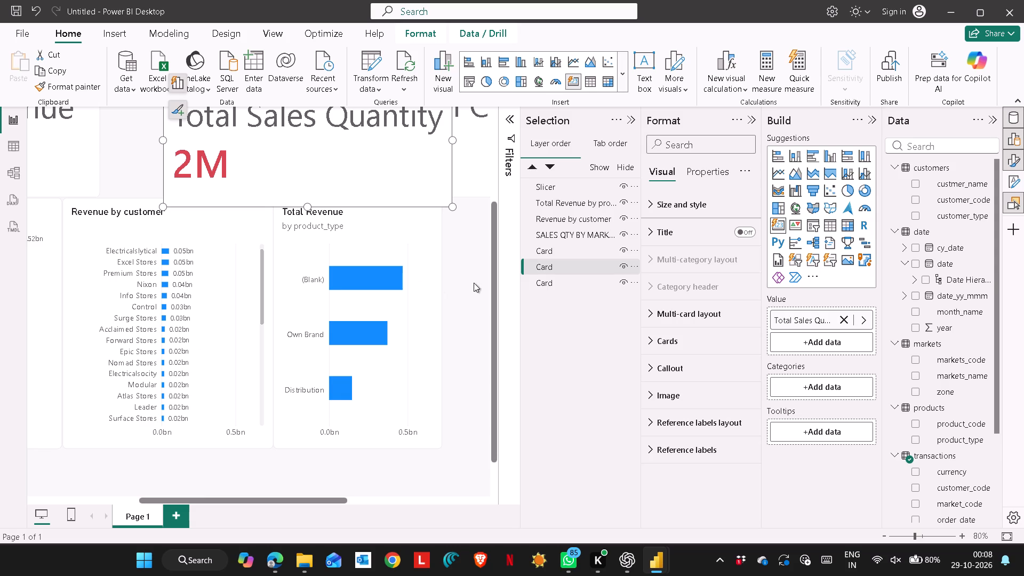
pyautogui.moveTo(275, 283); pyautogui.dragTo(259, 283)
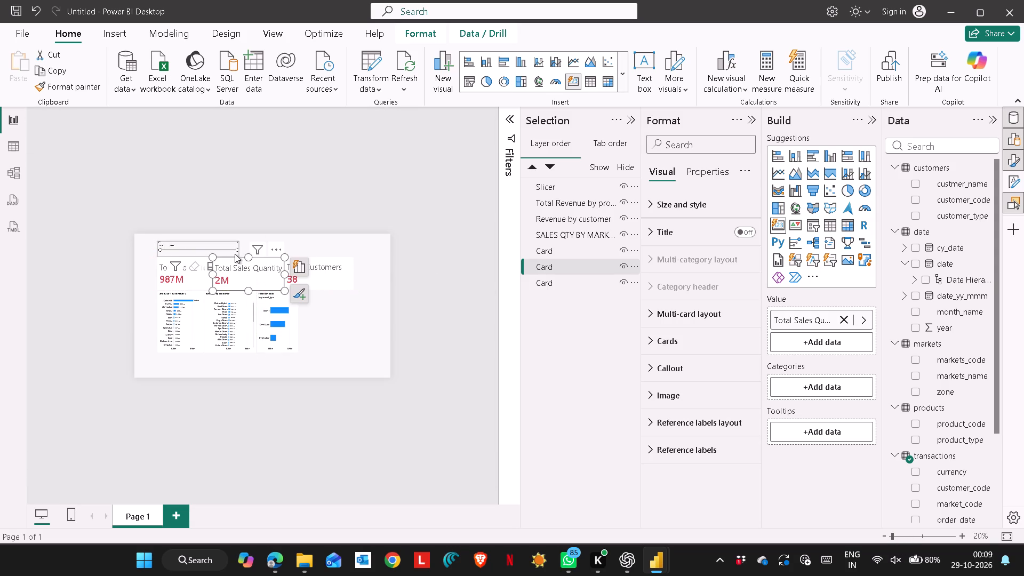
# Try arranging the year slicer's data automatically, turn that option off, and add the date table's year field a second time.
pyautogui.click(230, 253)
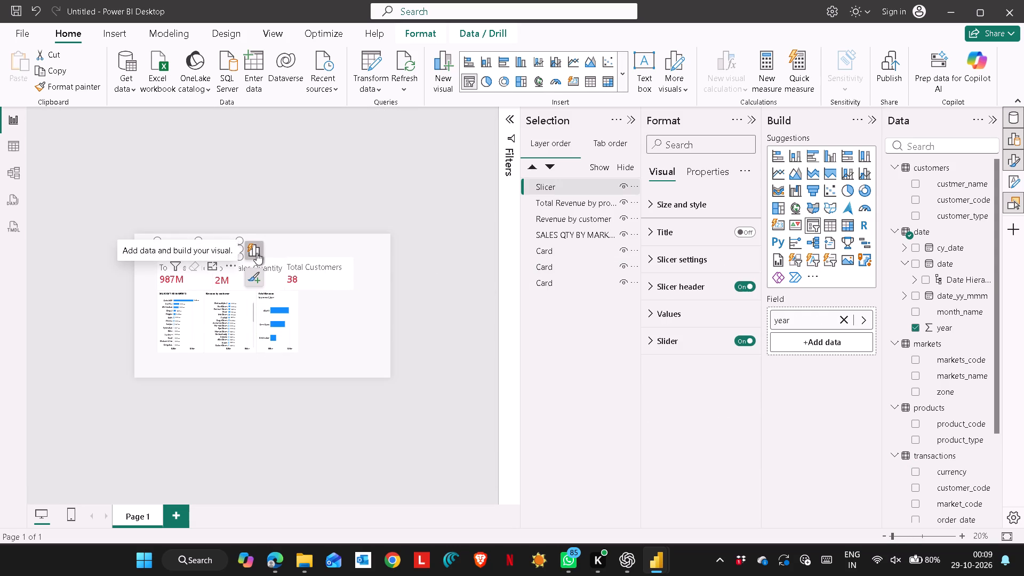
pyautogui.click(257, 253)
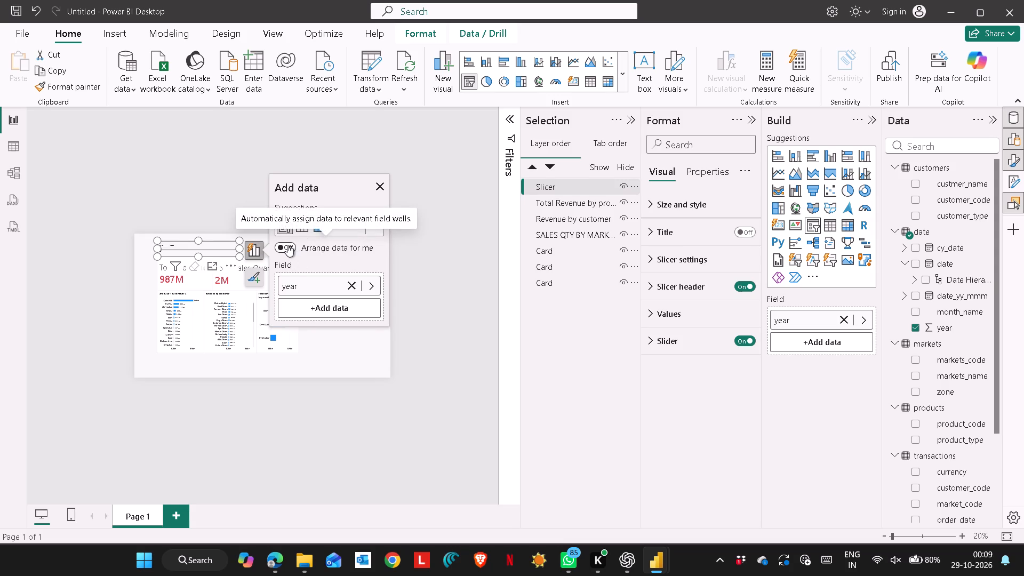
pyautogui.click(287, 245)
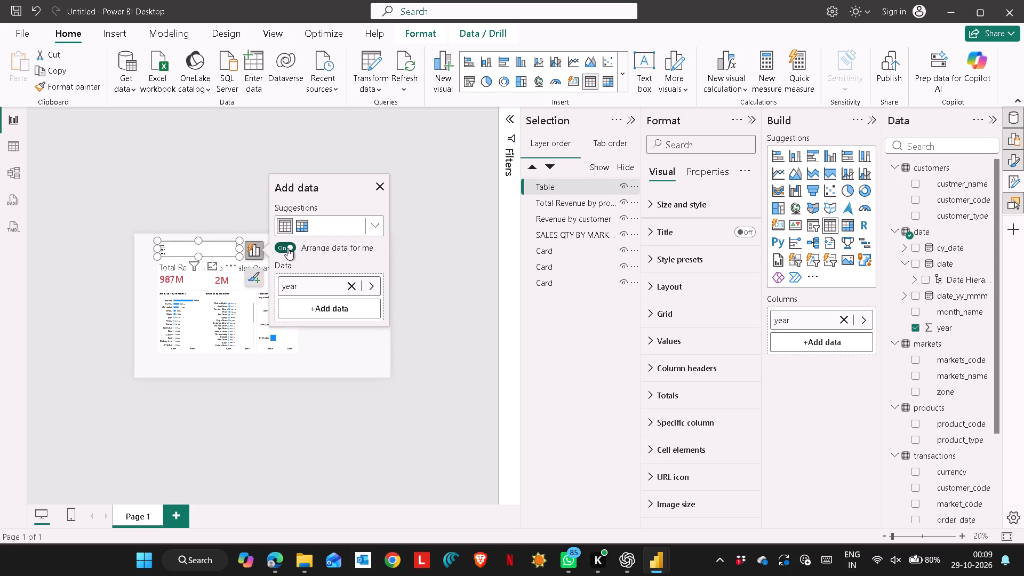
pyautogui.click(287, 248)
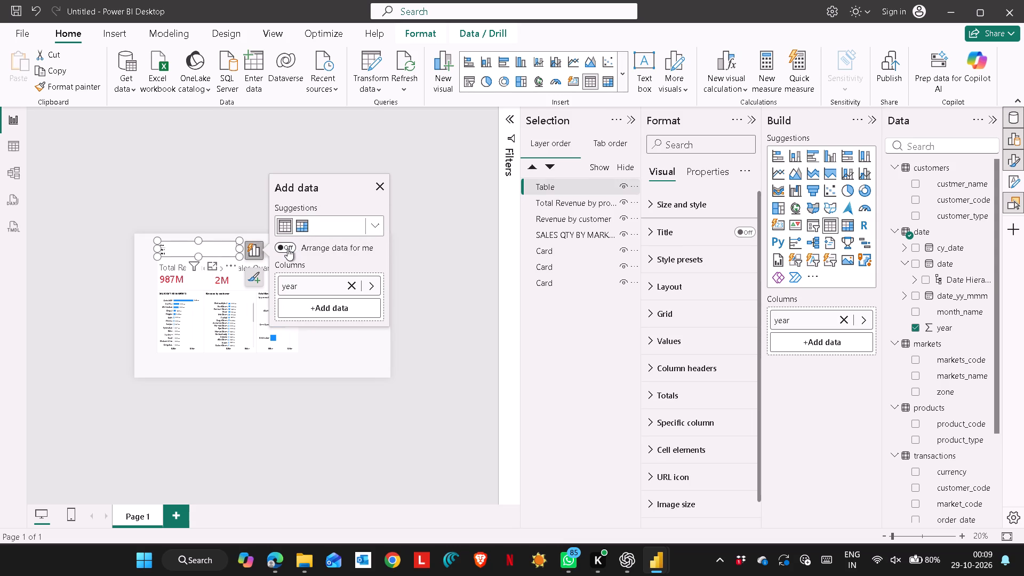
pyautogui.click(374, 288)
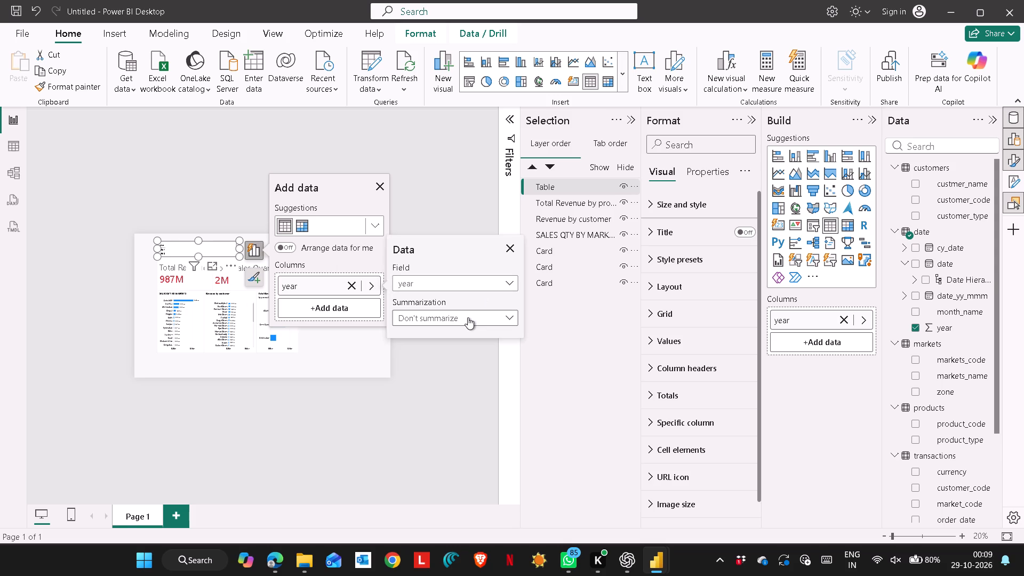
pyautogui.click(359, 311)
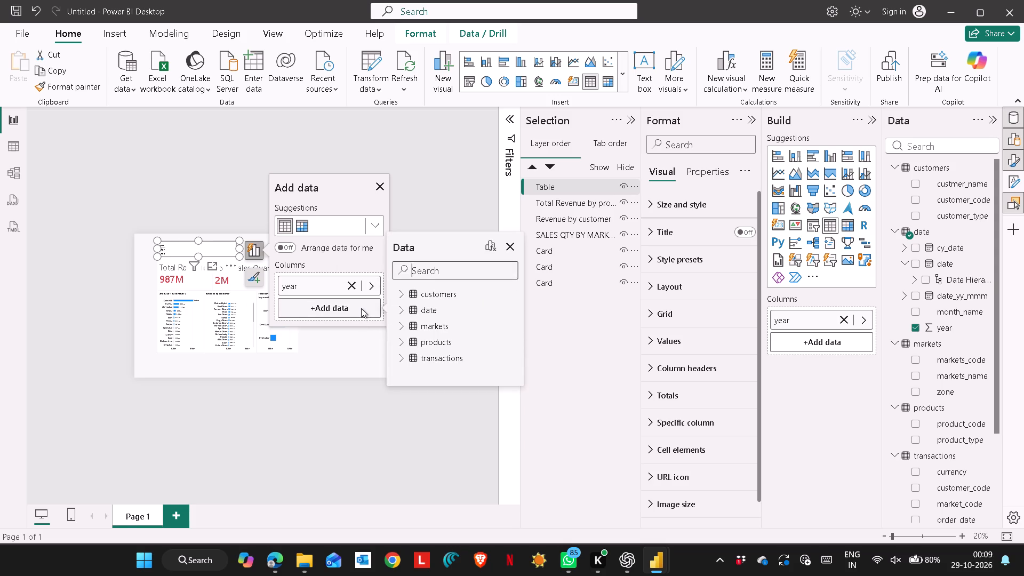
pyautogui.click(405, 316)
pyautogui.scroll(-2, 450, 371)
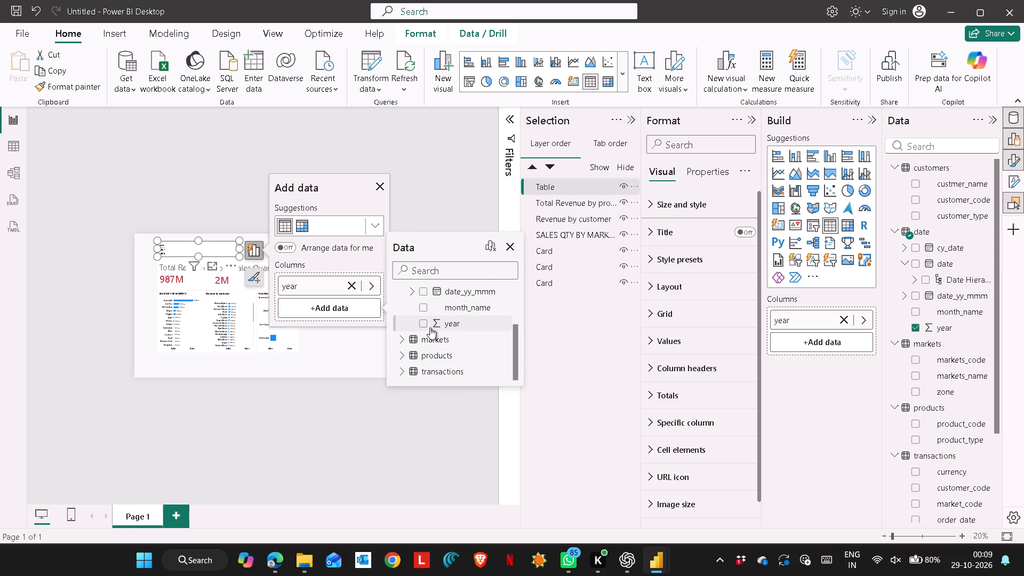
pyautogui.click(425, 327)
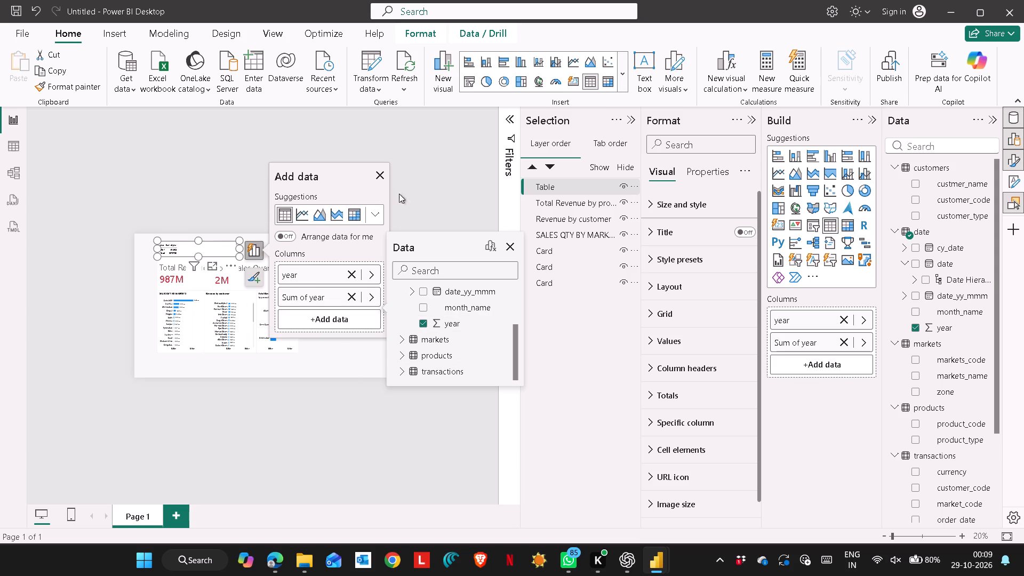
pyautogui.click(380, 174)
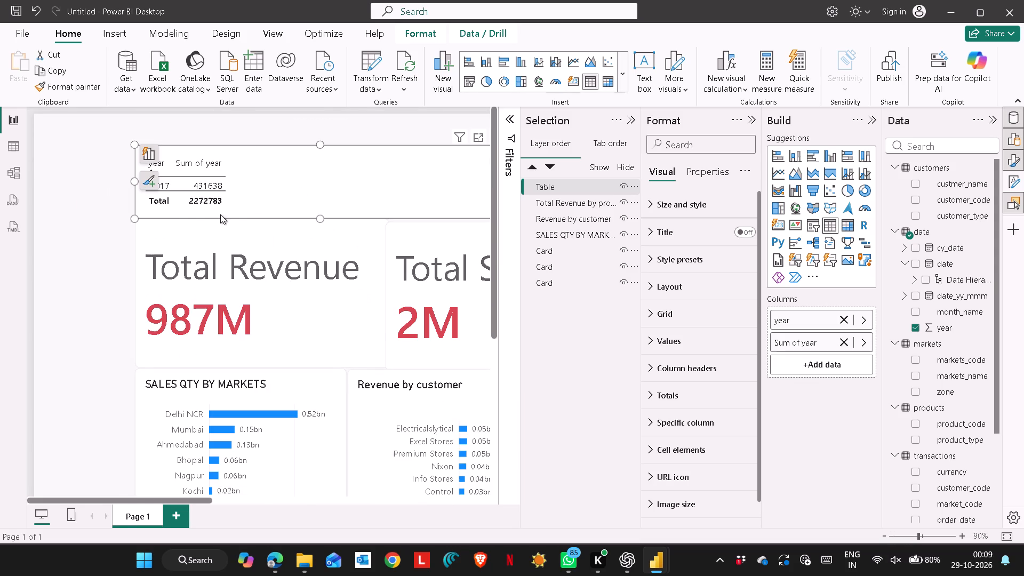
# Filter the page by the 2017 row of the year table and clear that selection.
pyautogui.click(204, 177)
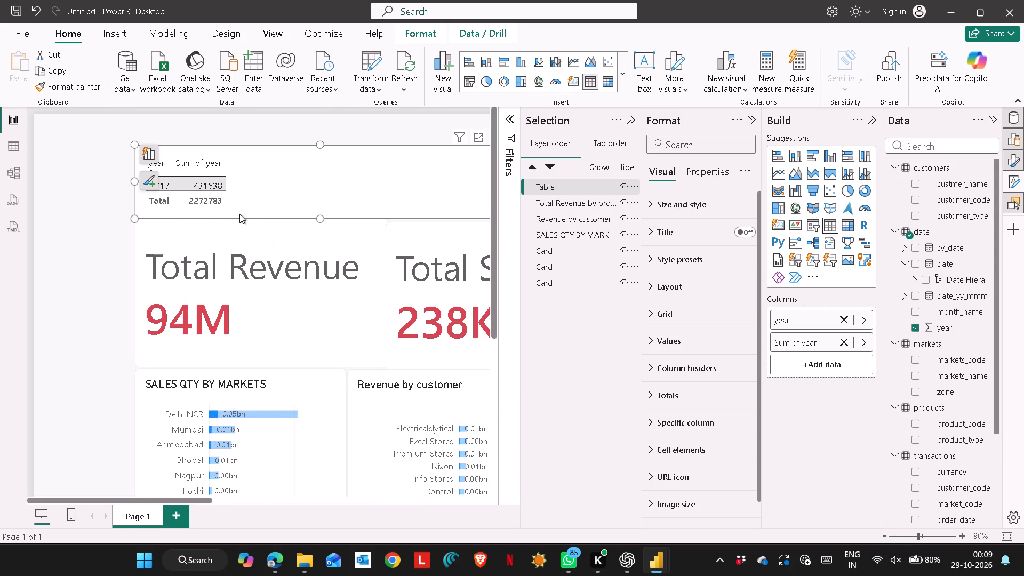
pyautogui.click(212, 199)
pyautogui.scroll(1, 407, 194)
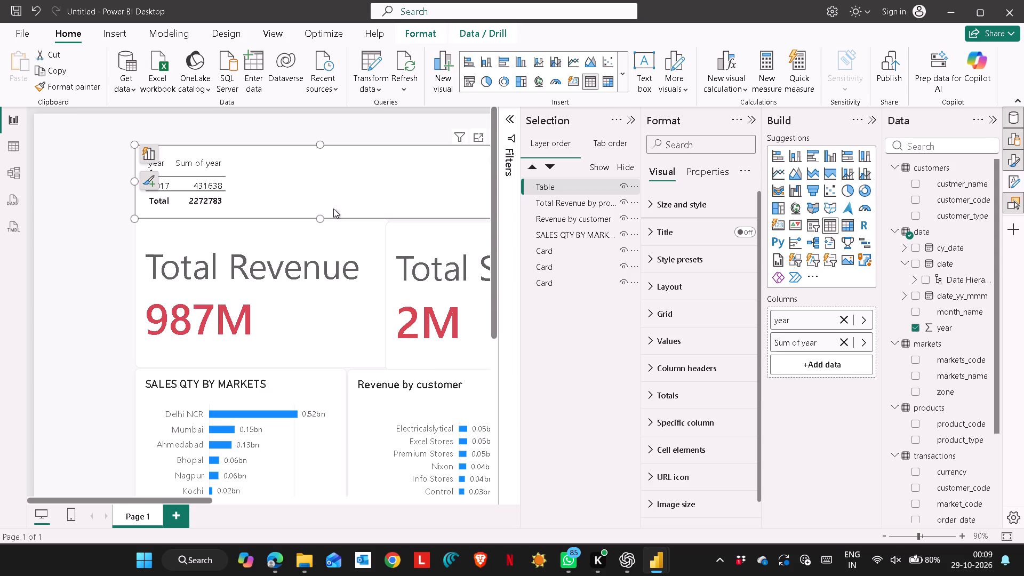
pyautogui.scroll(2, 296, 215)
# Delete the year table visual above the Total Revenue card.
pyautogui.rightClick(367, 169)
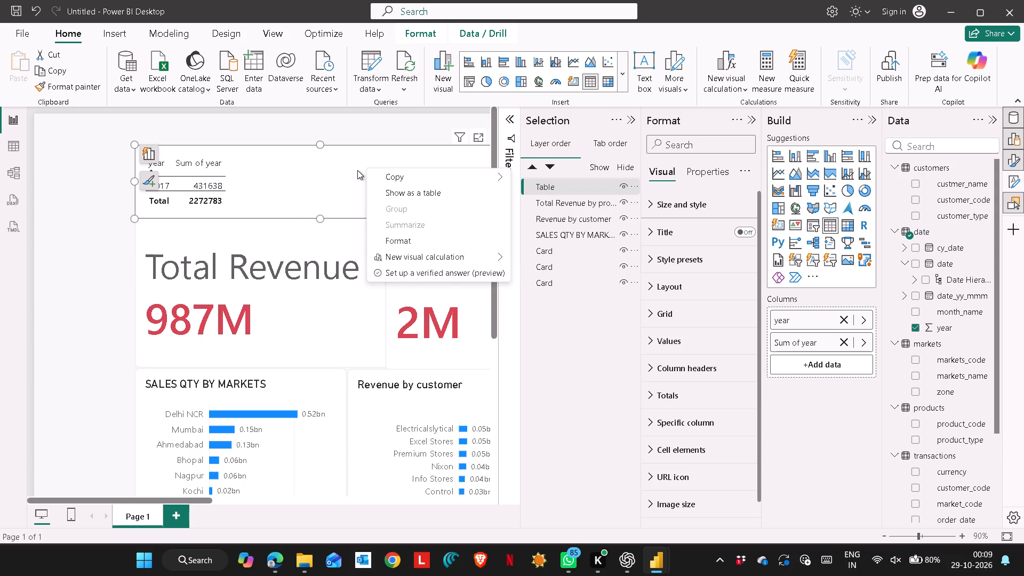
pyautogui.press('Delete')
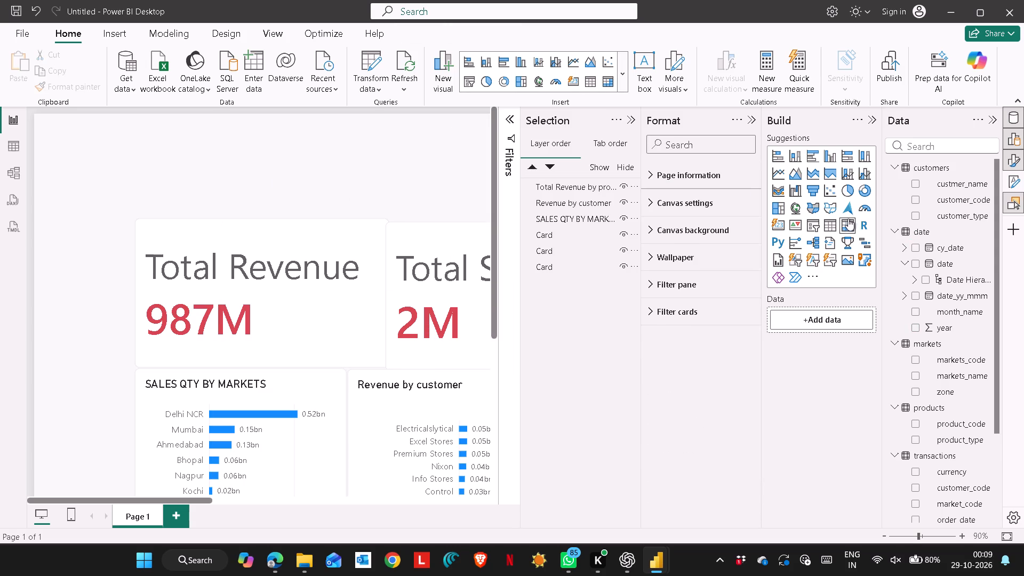
# Add a new wide, low slicer with the date table's year field, aligned directly above the Total Revenue card.
pyautogui.click(814, 229)
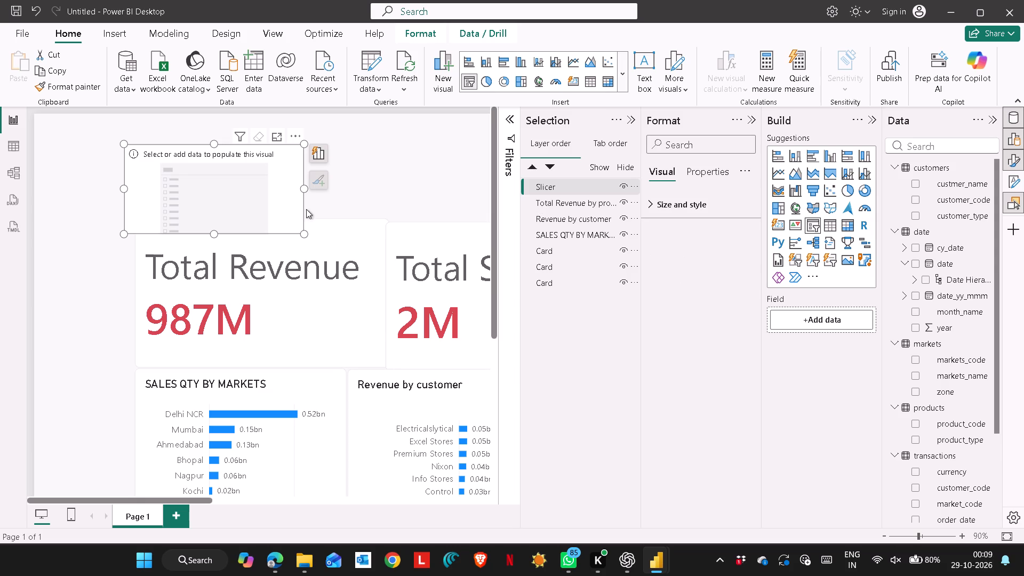
pyautogui.moveTo(305, 190); pyautogui.dragTo(434, 158)
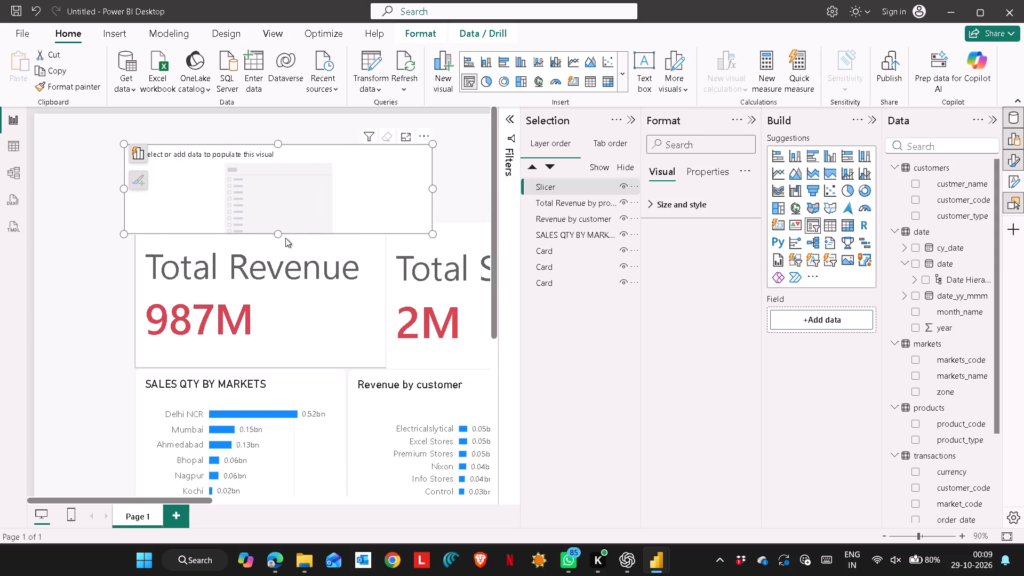
pyautogui.moveTo(280, 232); pyautogui.dragTo(297, 212)
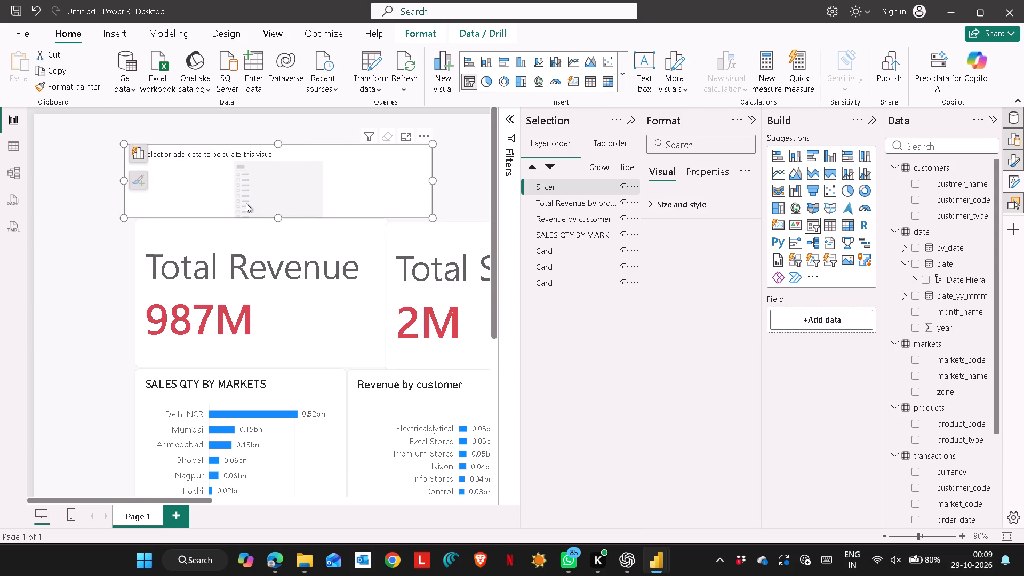
pyautogui.moveTo(291, 164); pyautogui.dragTo(303, 172)
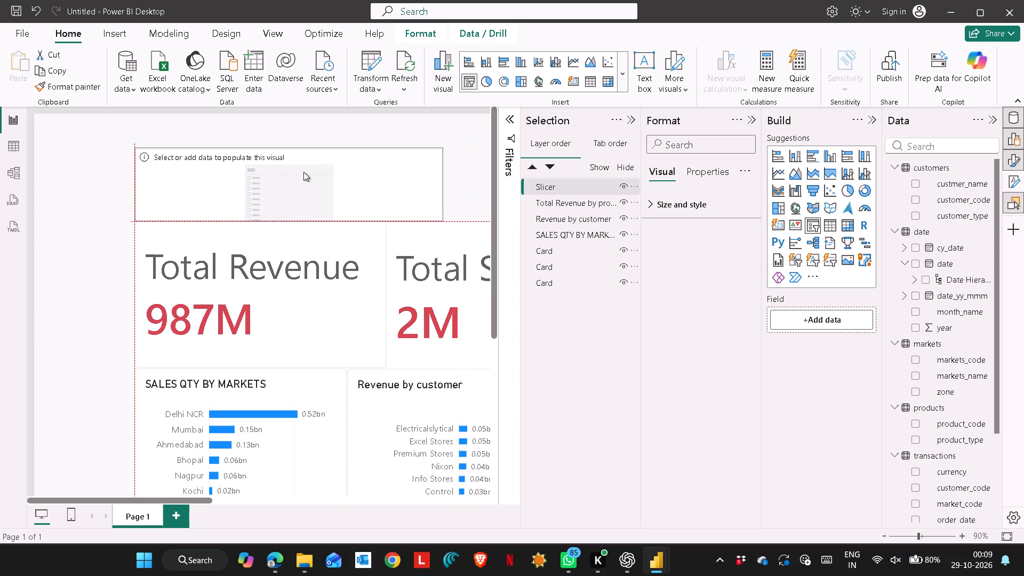
pyautogui.moveTo(303, 172); pyautogui.dragTo(301, 167)
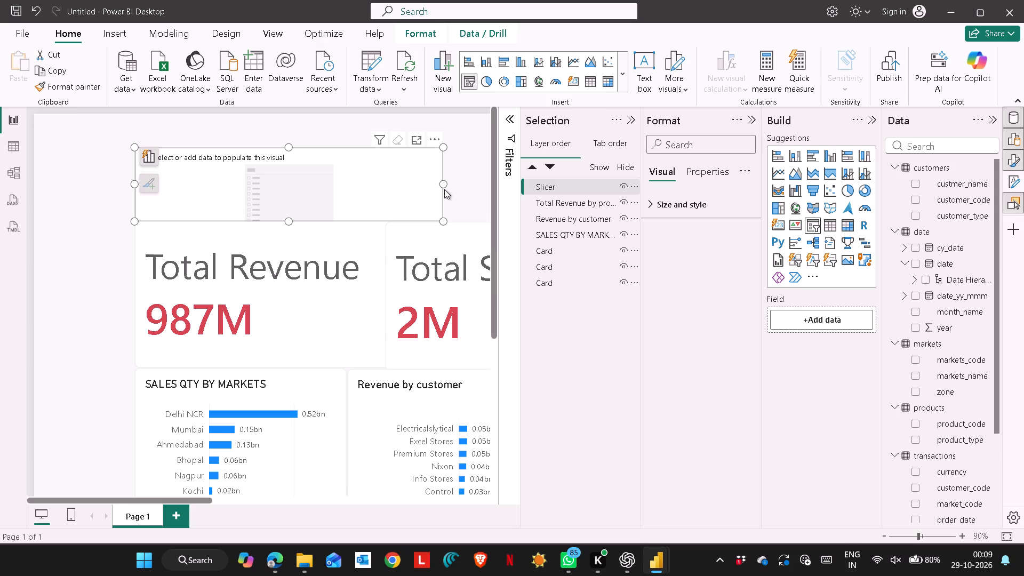
pyautogui.moveTo(443, 182); pyautogui.dragTo(481, 171)
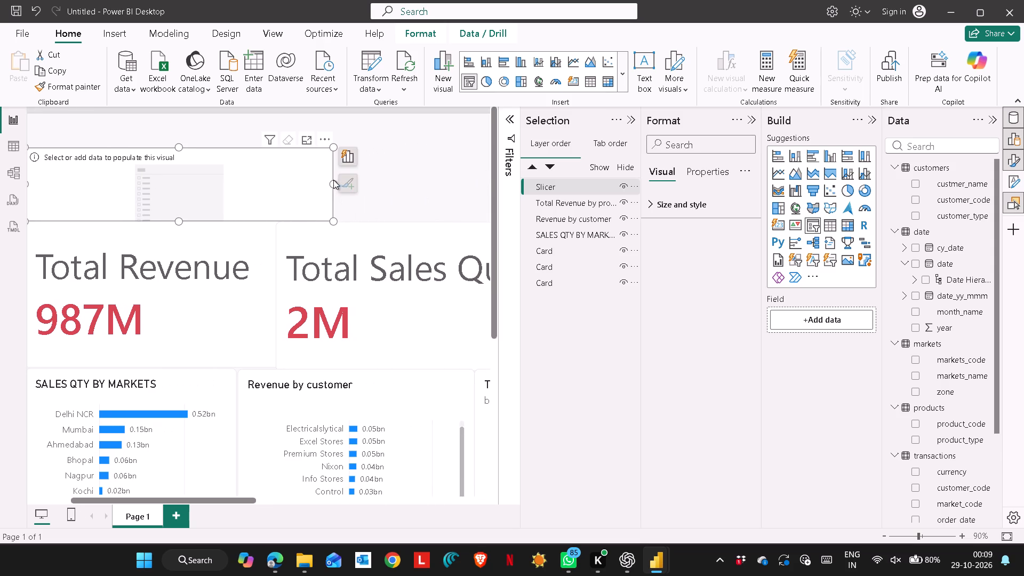
pyautogui.moveTo(332, 187); pyautogui.dragTo(436, 173)
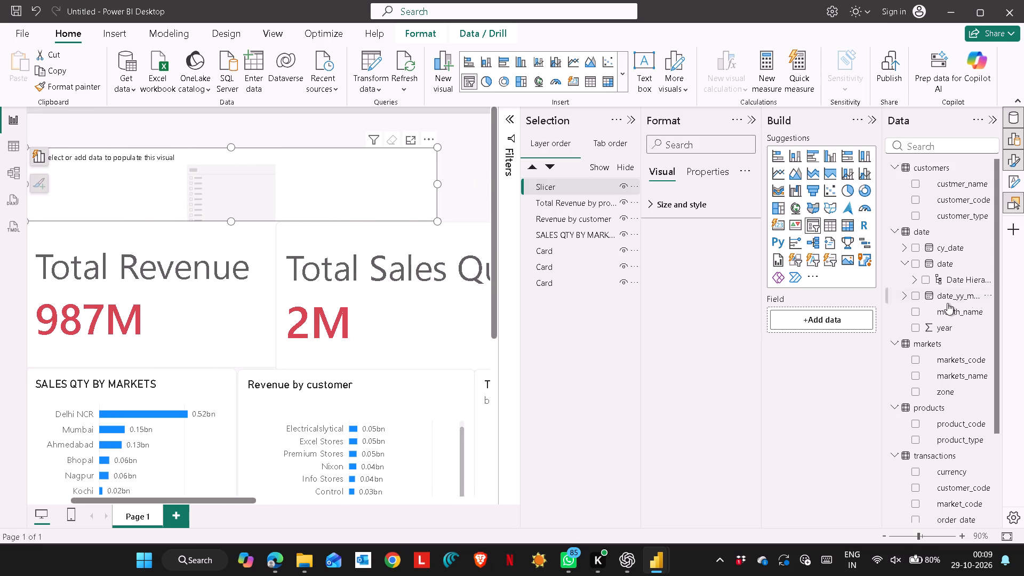
pyautogui.click(913, 324)
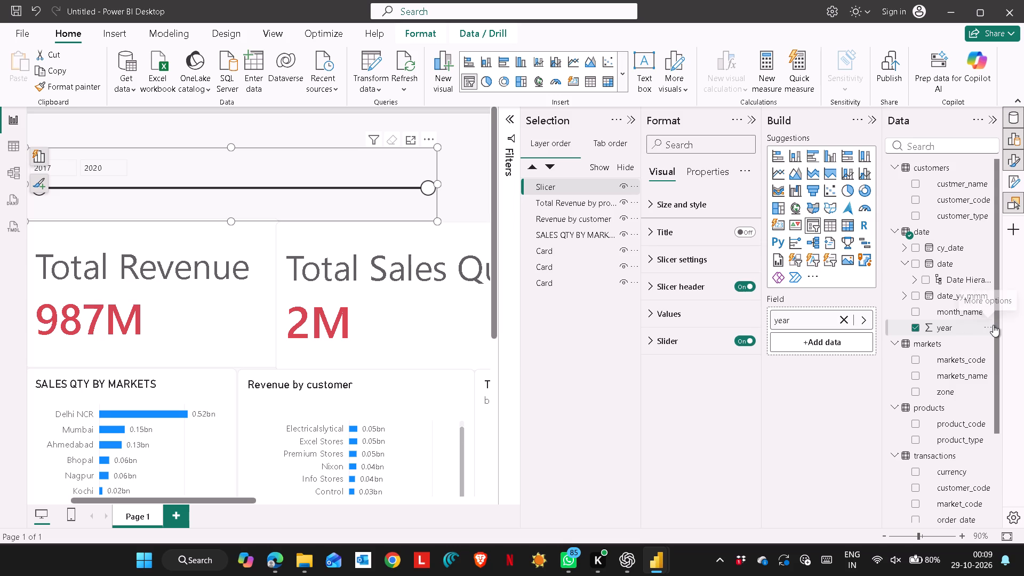
pyautogui.click(170, 130)
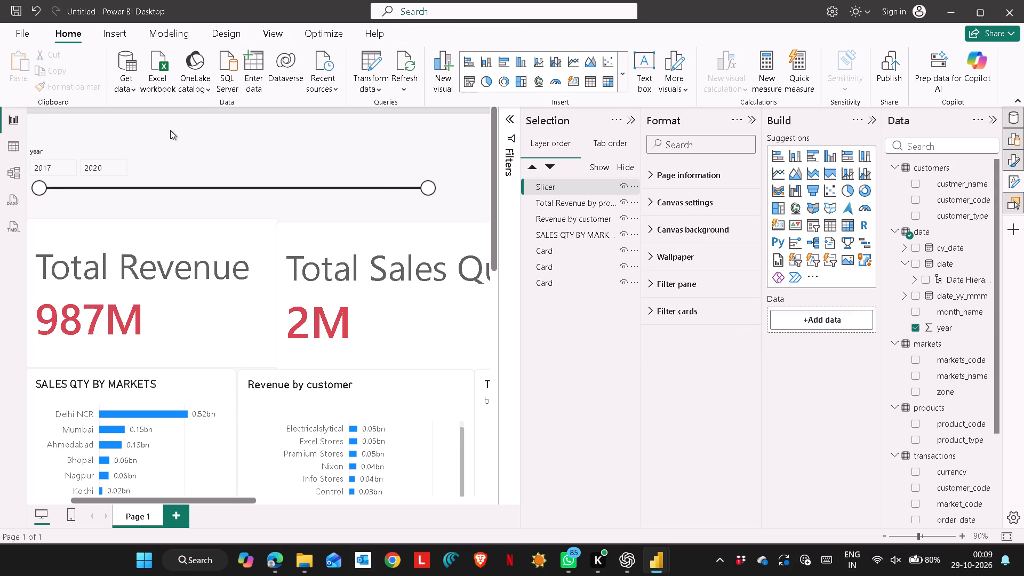
# Test the year slicer by lowering its end year to 2018 and then to 2017.
pyautogui.moveTo(427, 186); pyautogui.dragTo(421, 188)
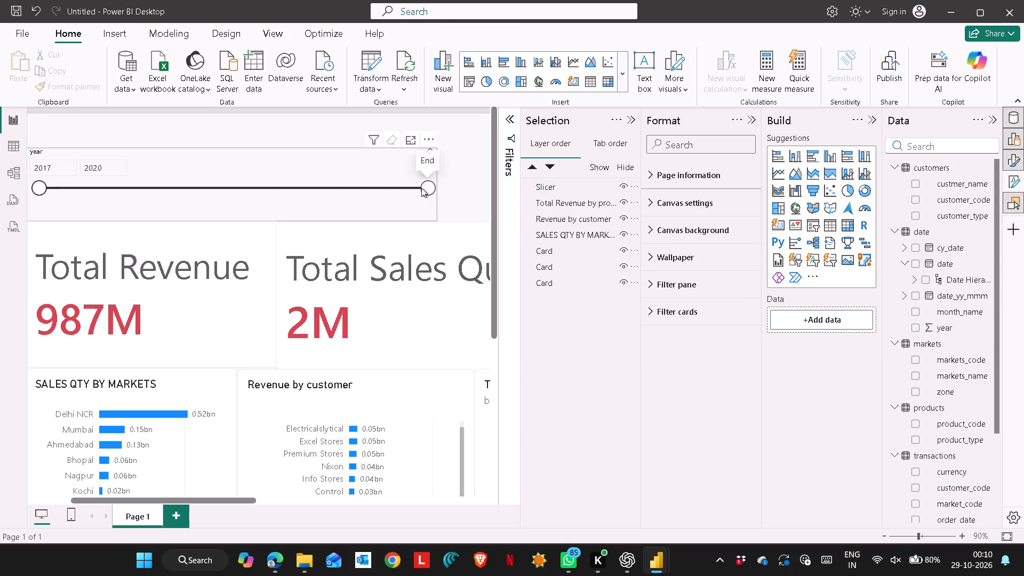
pyautogui.moveTo(421, 188); pyautogui.dragTo(153, 199)
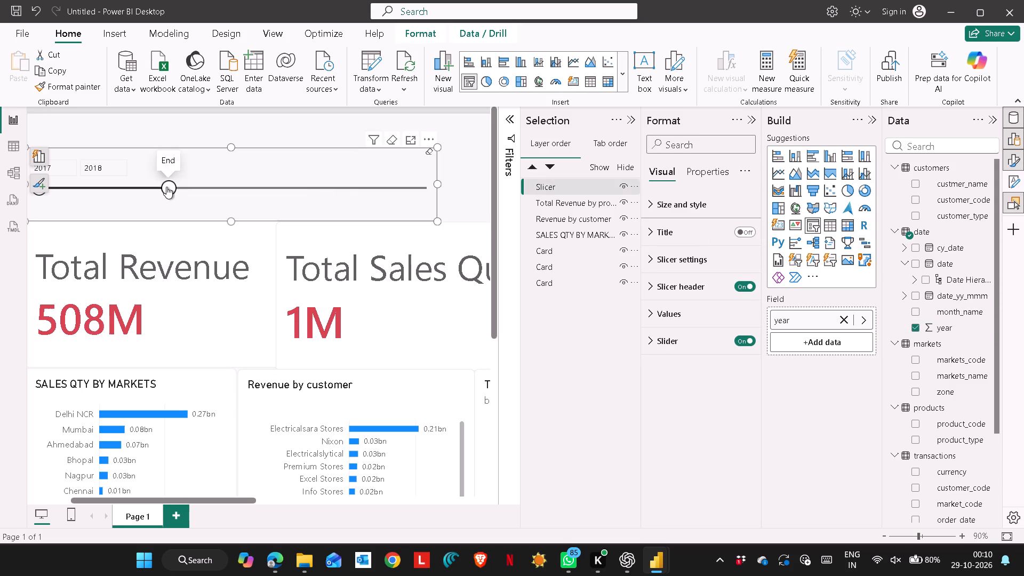
pyautogui.moveTo(167, 187); pyautogui.dragTo(48, 192)
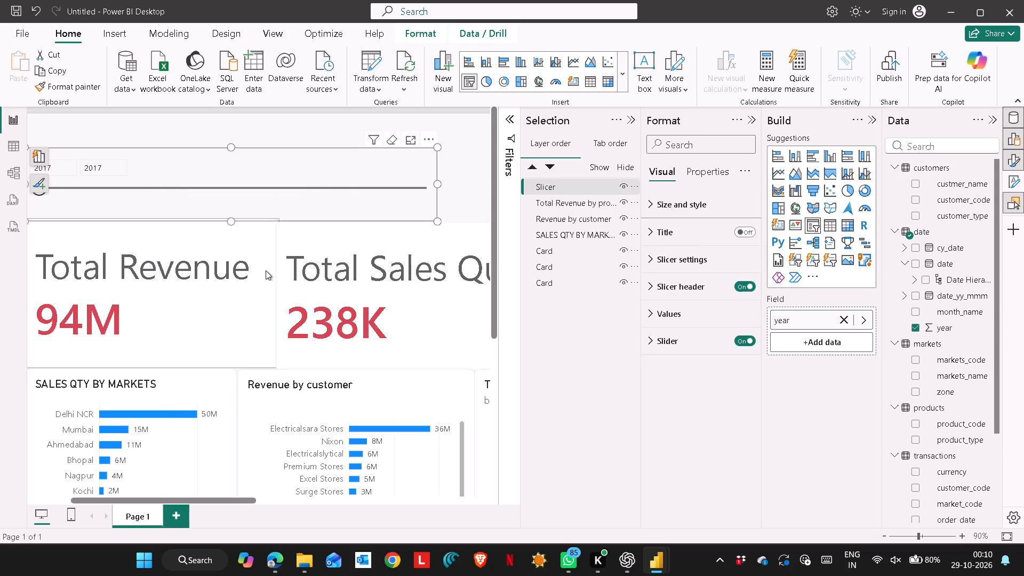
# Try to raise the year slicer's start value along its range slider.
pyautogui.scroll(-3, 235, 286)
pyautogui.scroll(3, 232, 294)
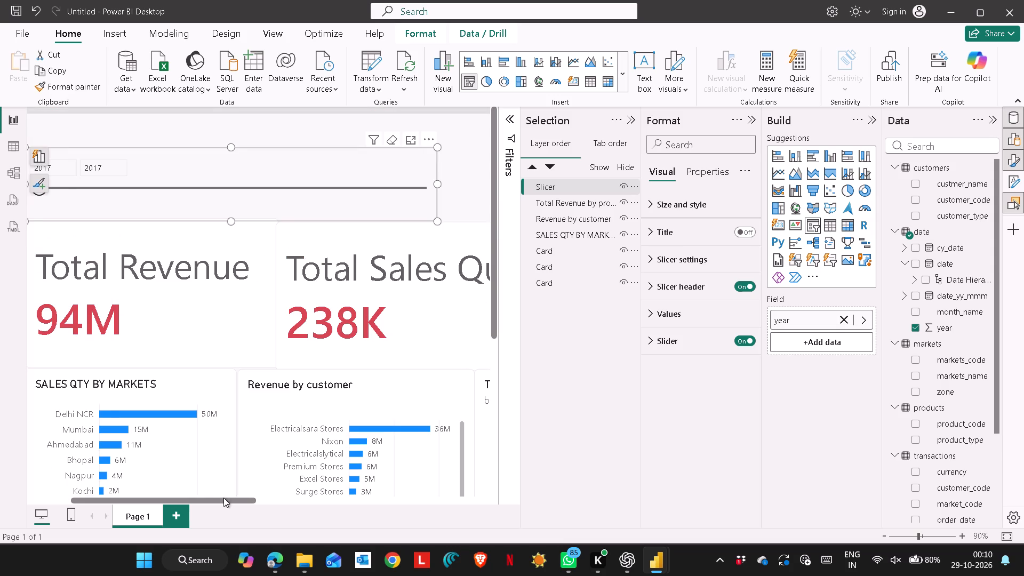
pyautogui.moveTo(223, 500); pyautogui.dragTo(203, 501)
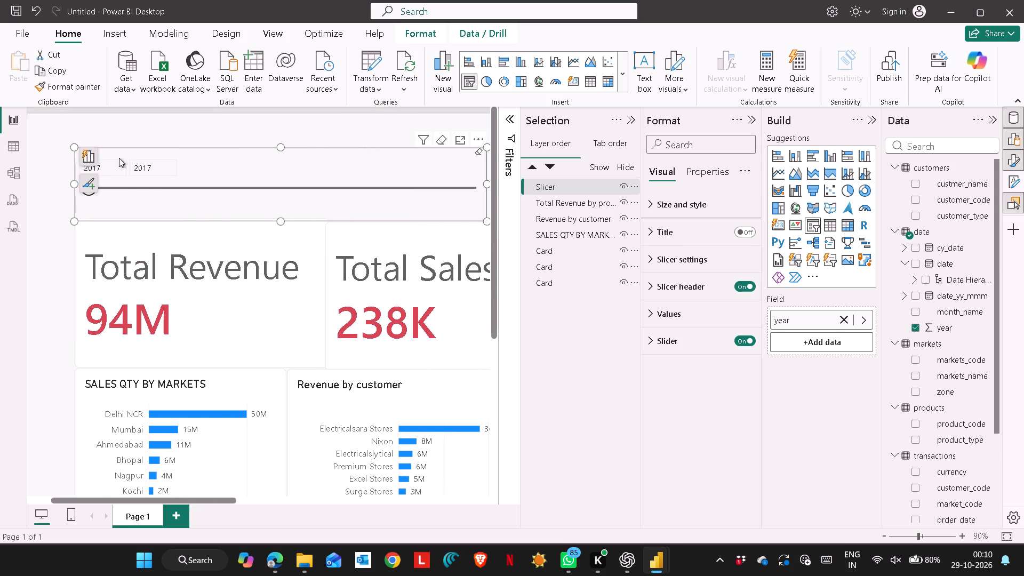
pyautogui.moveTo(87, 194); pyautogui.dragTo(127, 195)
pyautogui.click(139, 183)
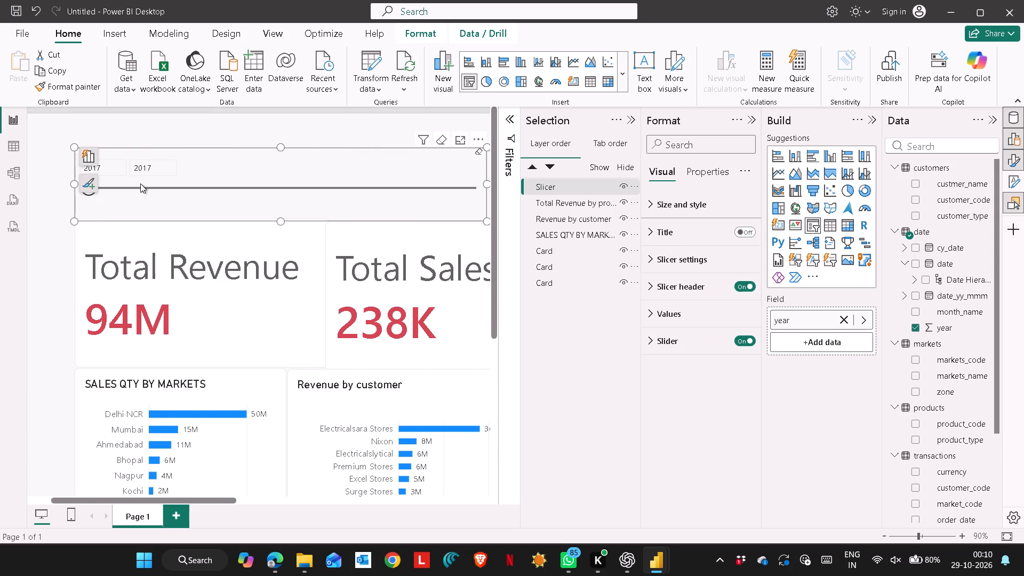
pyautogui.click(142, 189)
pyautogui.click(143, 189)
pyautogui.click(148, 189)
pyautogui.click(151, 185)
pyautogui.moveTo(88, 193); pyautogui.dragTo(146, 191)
# Change the year slicer's style from a between range to Tile in its formatting options.
pyautogui.rightClick(340, 187)
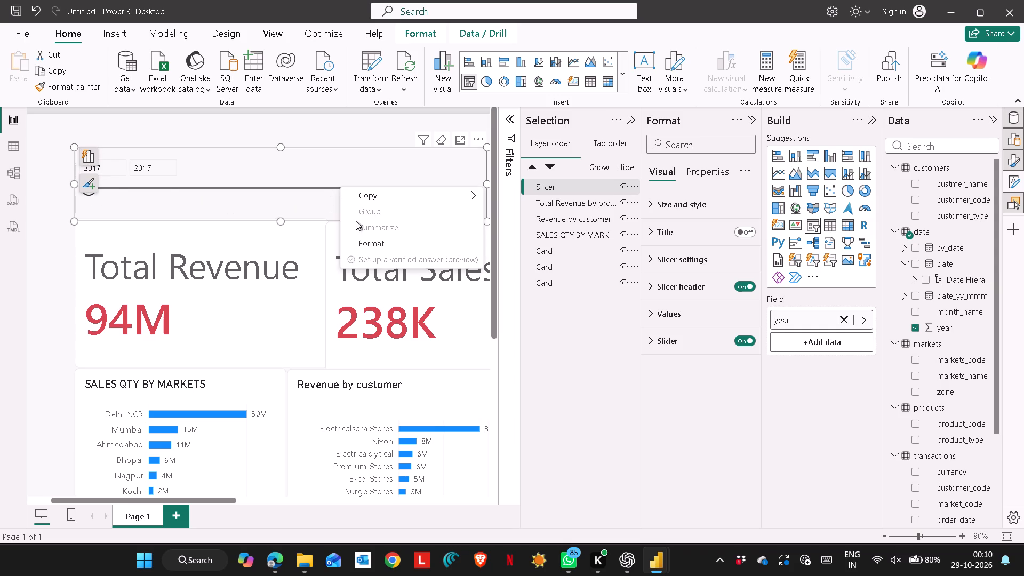
pyautogui.click(359, 243)
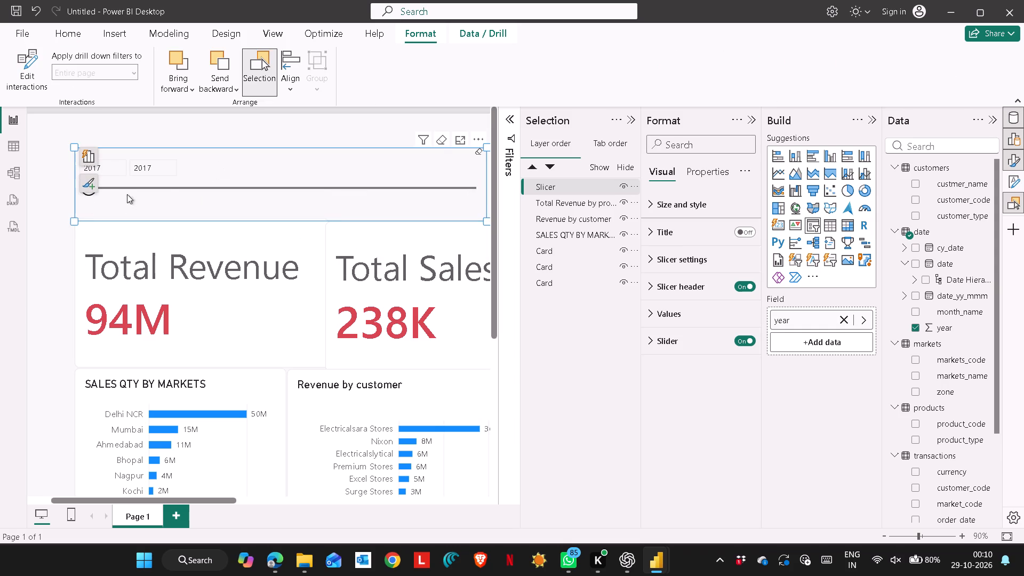
pyautogui.click(93, 185)
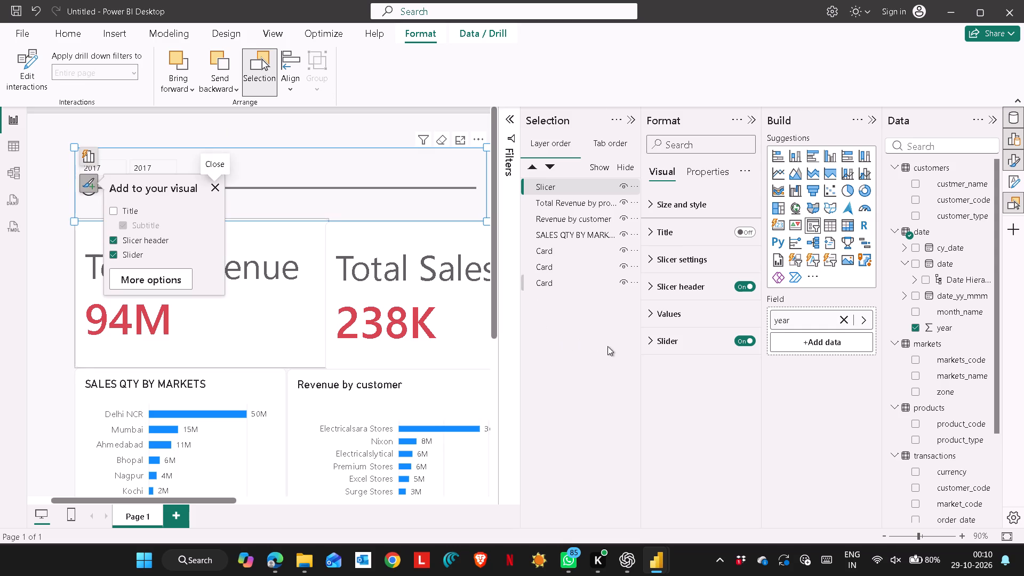
pyautogui.click(701, 253)
pyautogui.click(700, 323)
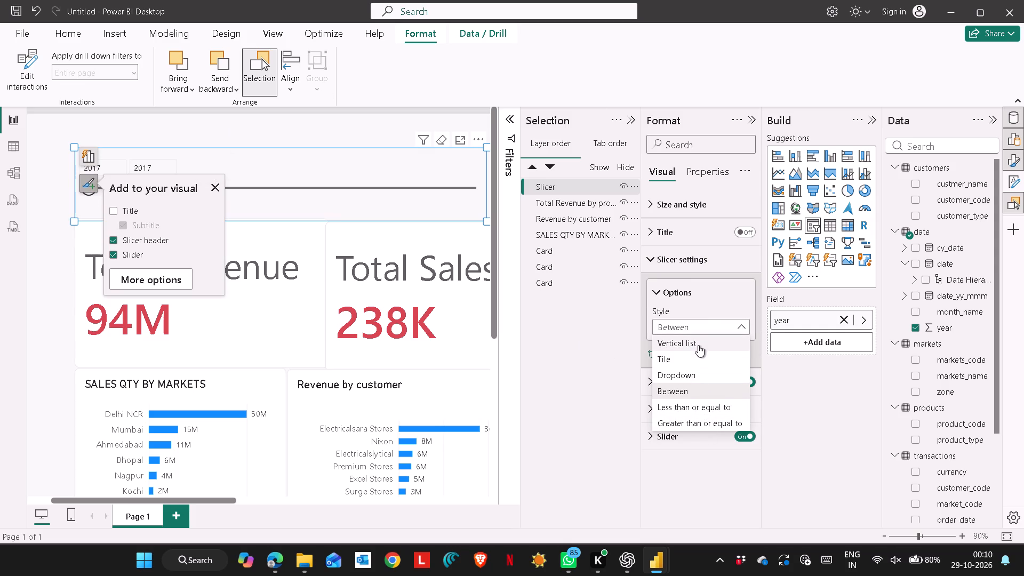
pyautogui.click(698, 364)
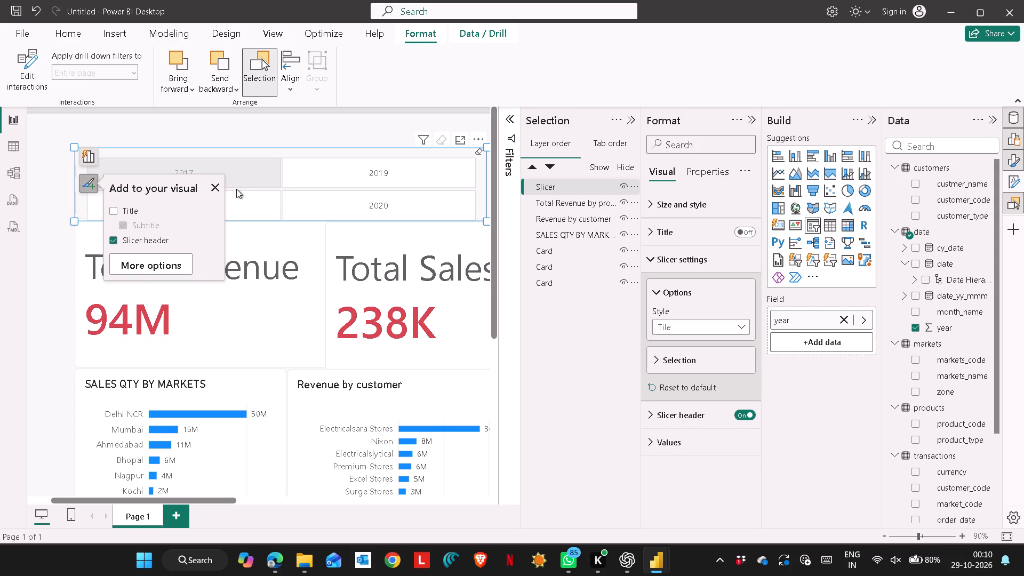
pyautogui.click(214, 190)
pyautogui.click(67, 298)
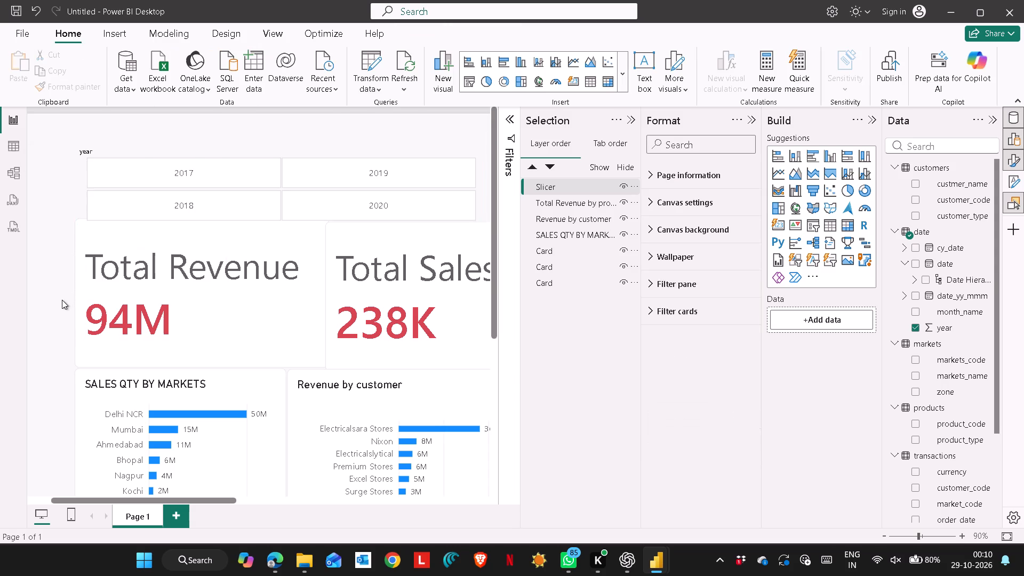
# Test the tiled year slicer by filtering the page to 2020 and view the charts below.
pyautogui.click(425, 191)
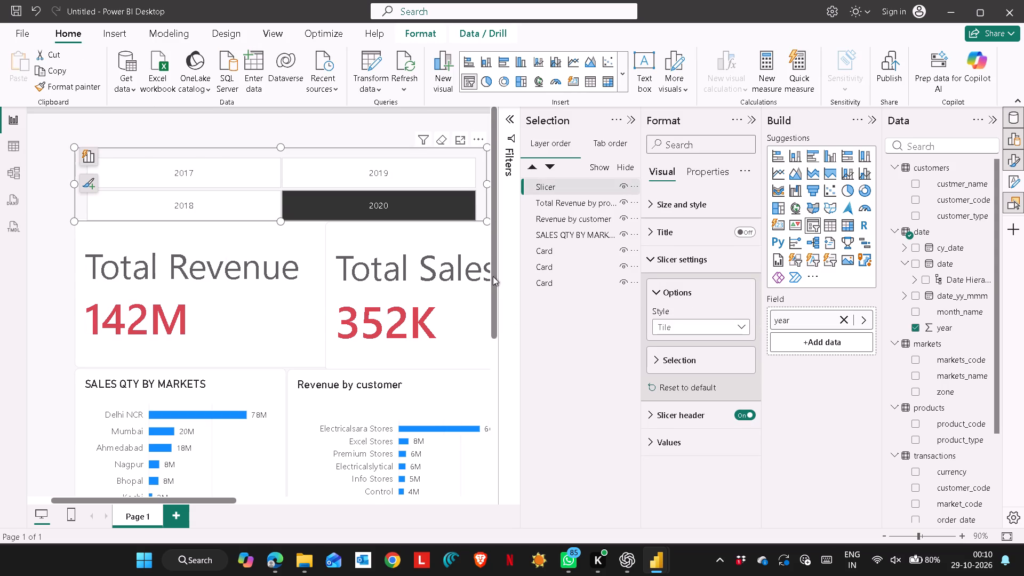
pyautogui.moveTo(492, 278); pyautogui.dragTo(498, 330)
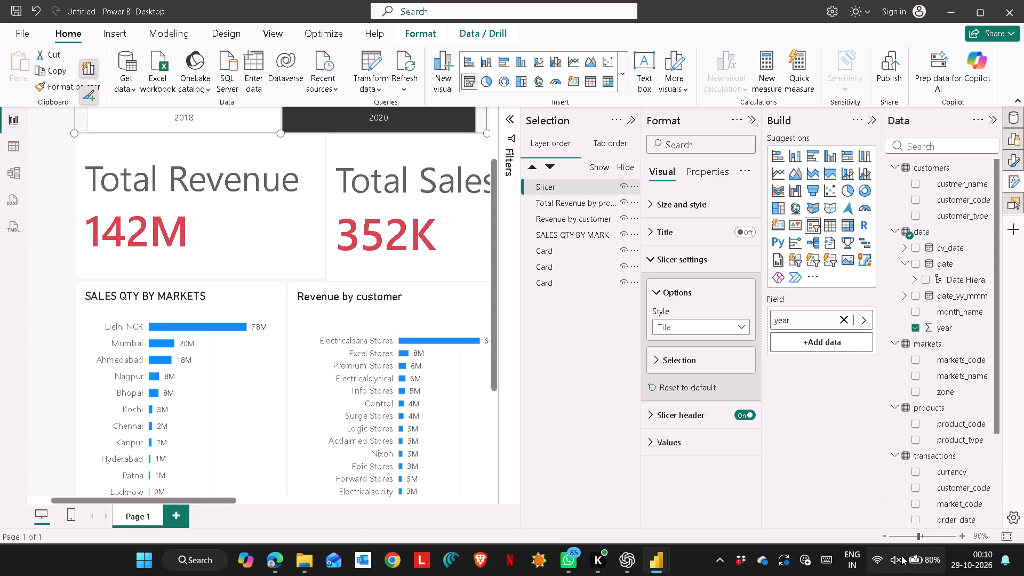
# Shrink the year slicer so its four year tiles fit in one row and place it directly above the Total Revenue card.
pyautogui.doubleClick(883, 535)
pyautogui.click(884, 538)
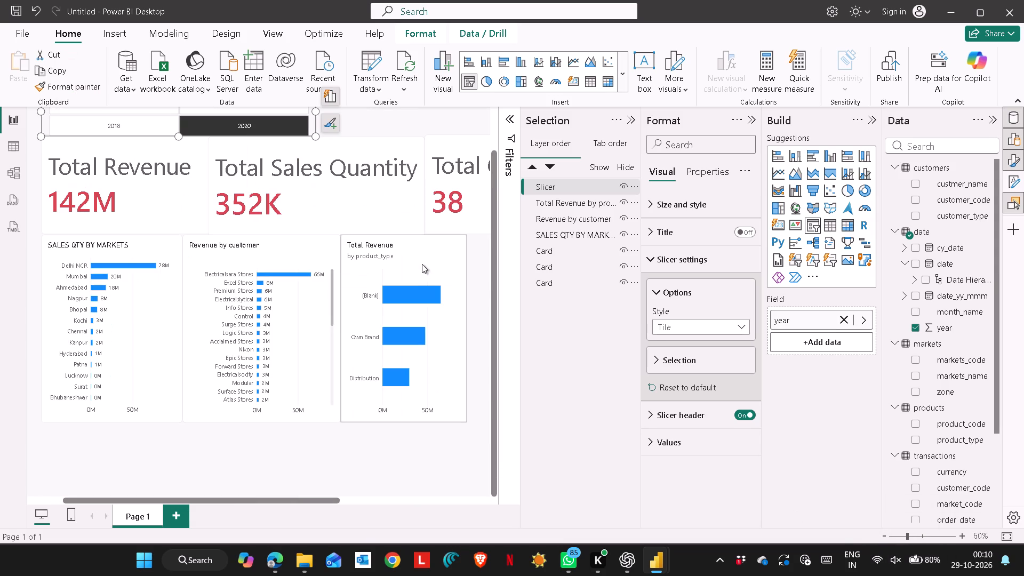
pyautogui.moveTo(495, 294); pyautogui.dragTo(482, 225)
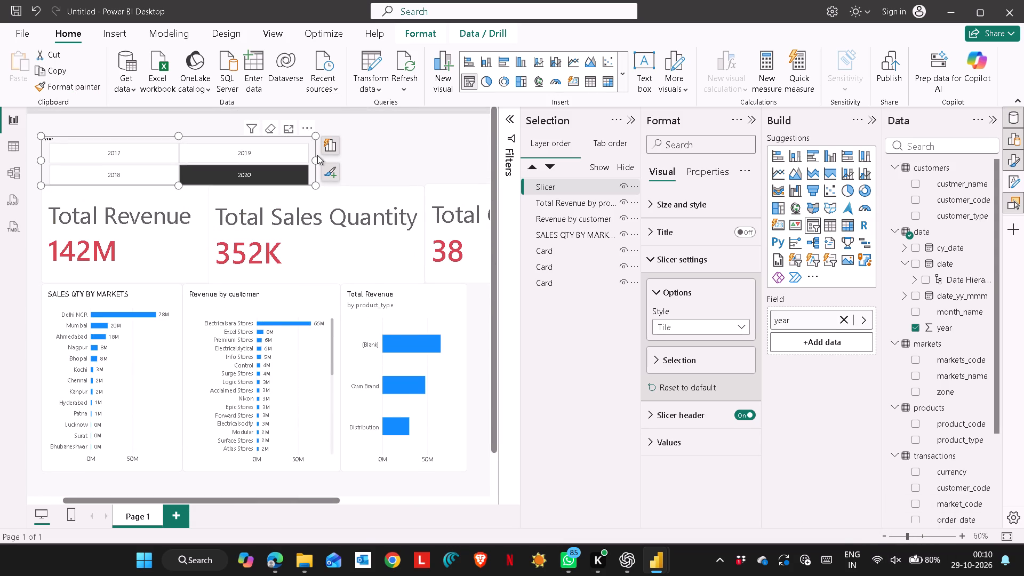
pyautogui.moveTo(316, 185); pyautogui.dragTo(305, 171)
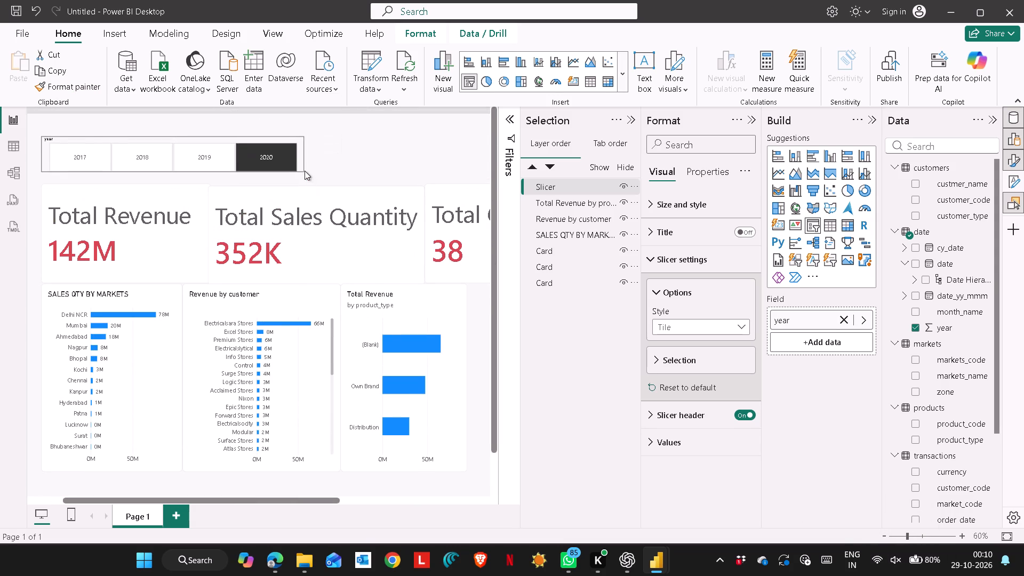
pyautogui.moveTo(305, 171); pyautogui.dragTo(304, 170)
pyautogui.moveTo(193, 139); pyautogui.dragTo(195, 148)
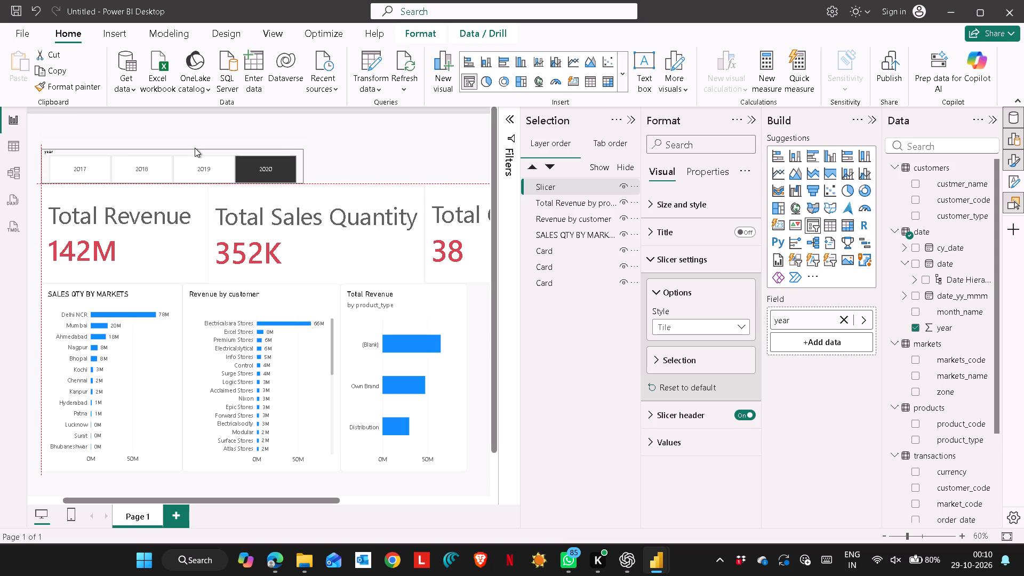
pyautogui.moveTo(195, 148); pyautogui.dragTo(195, 150)
pyautogui.click(405, 174)
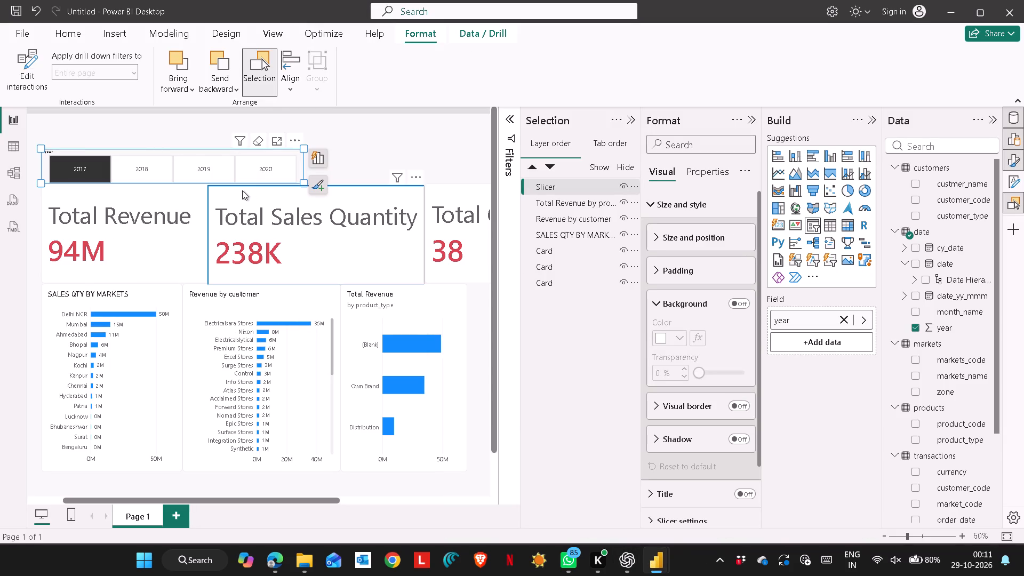
pyautogui.click(683, 337)
pyautogui.click(95, 167)
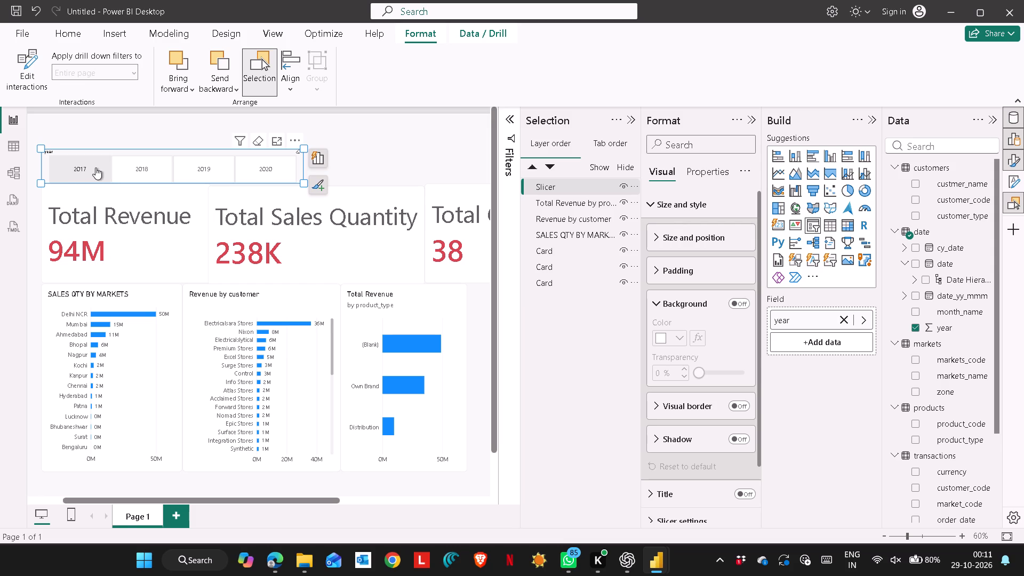
pyautogui.click(55, 168)
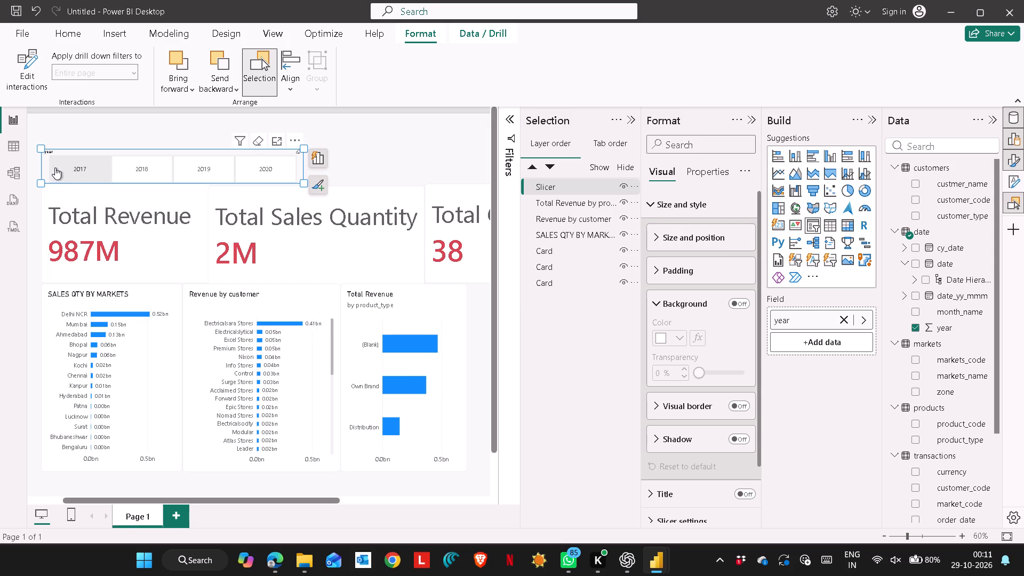
# Examine the year slicer's data format and header icon settings in its general formatting properties.
pyautogui.click(47, 151)
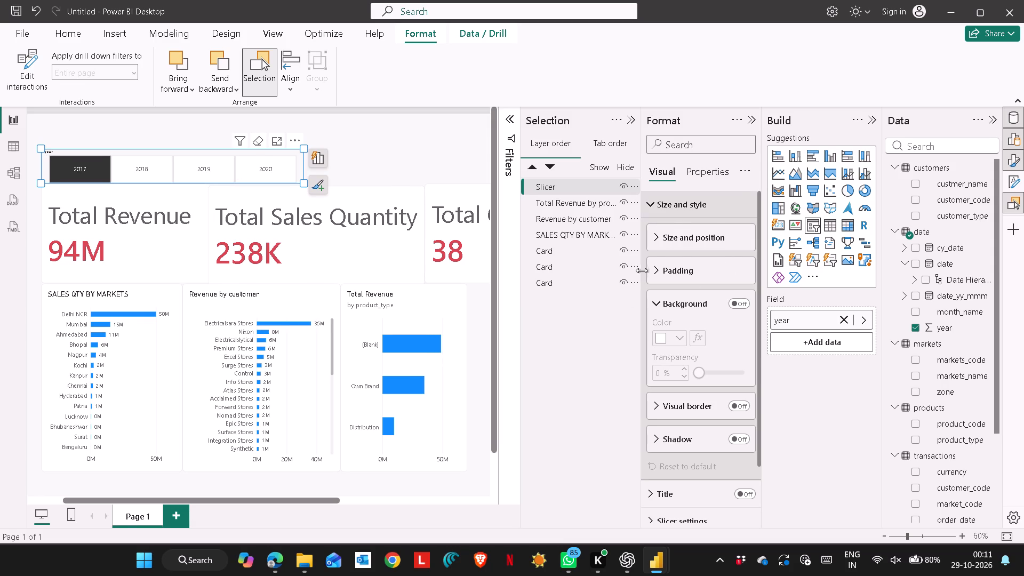
pyautogui.scroll(8, 665, 255)
pyautogui.scroll(5, 665, 210)
pyautogui.click(699, 173)
pyautogui.click(657, 208)
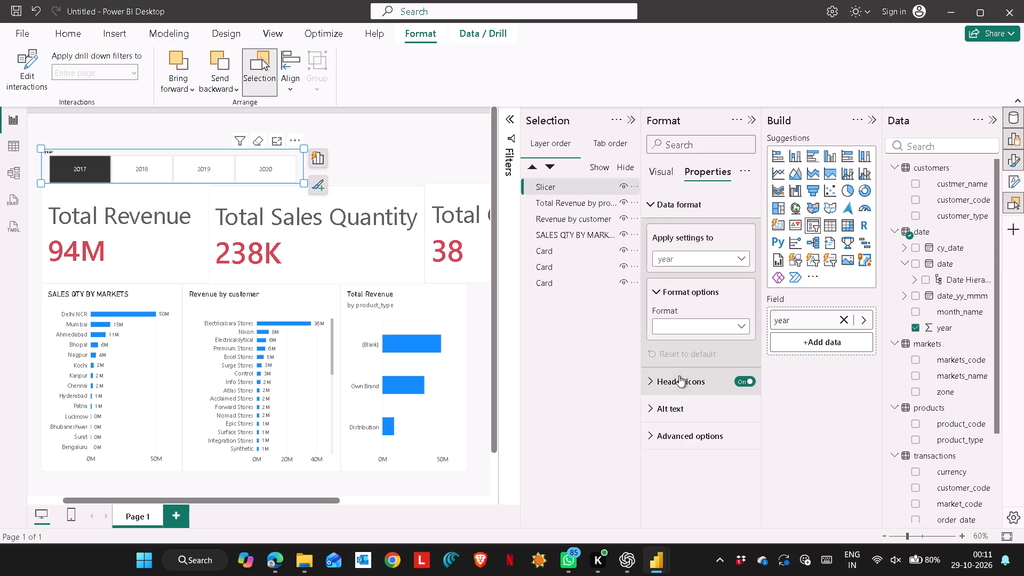
pyautogui.click(663, 382)
pyautogui.scroll(-4, 683, 353)
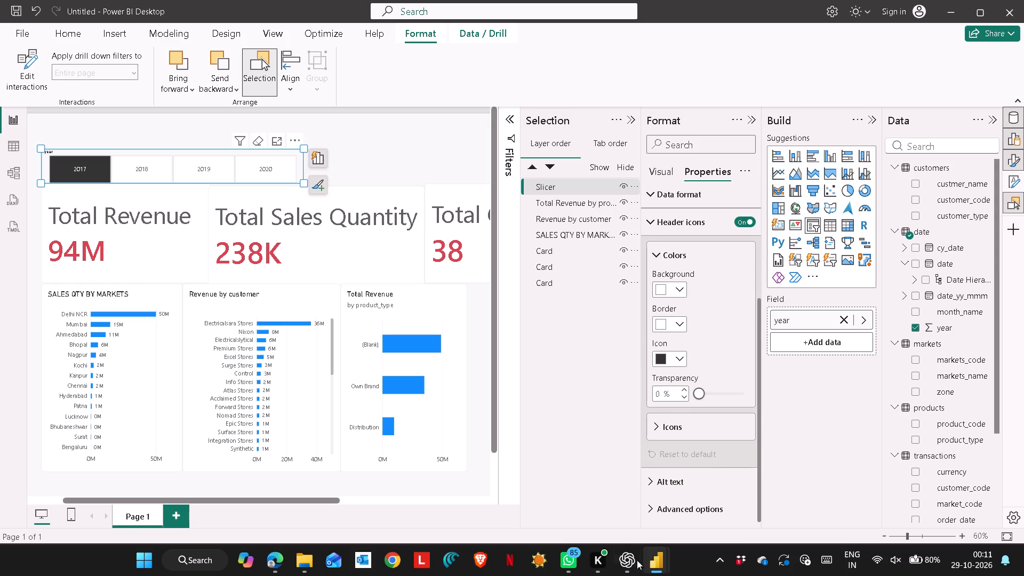
# Switch between final_power_bi and the untitled report to compare their year slicers, ending in final_power_bi.
pyautogui.click(739, 514)
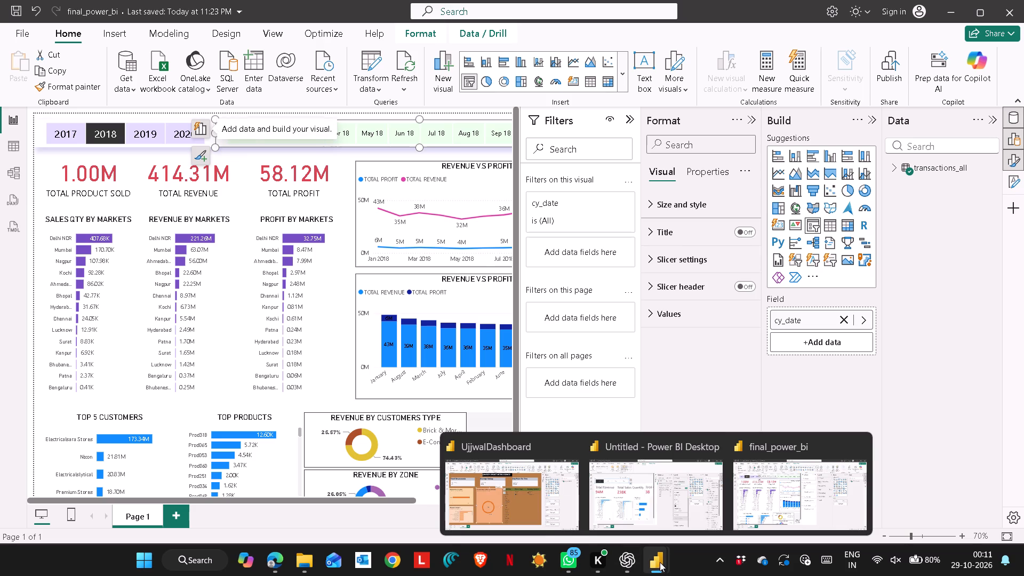
pyautogui.click(708, 514)
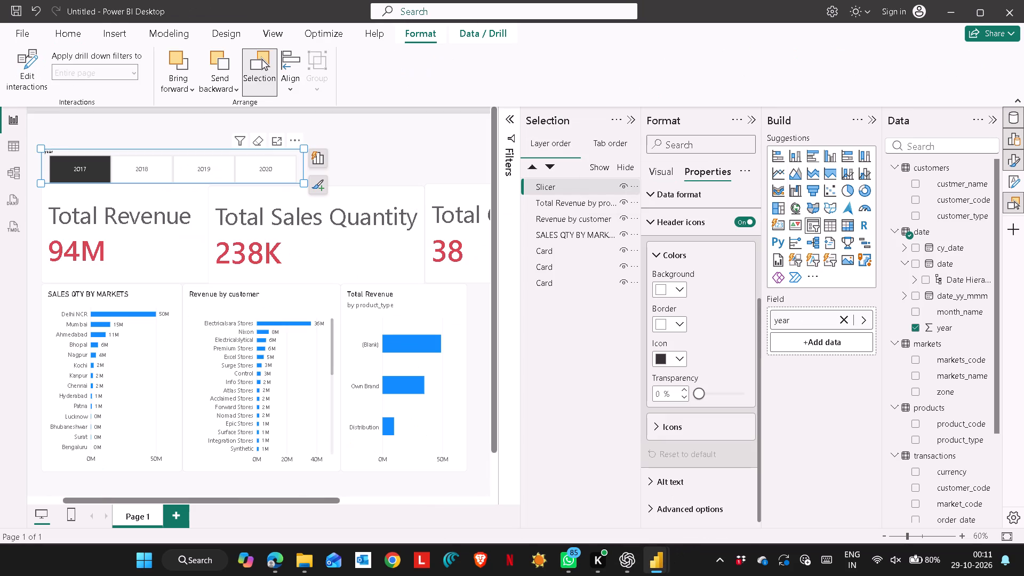
pyautogui.click(758, 501)
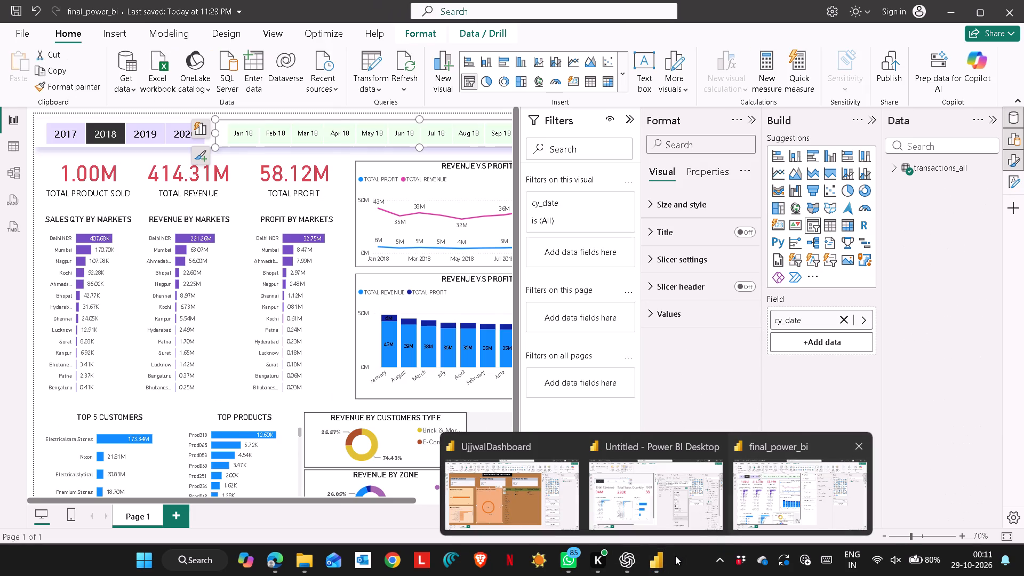
# Return to the untitled report and examine the year slicer's size and style and title formatting settings.
pyautogui.click(643, 510)
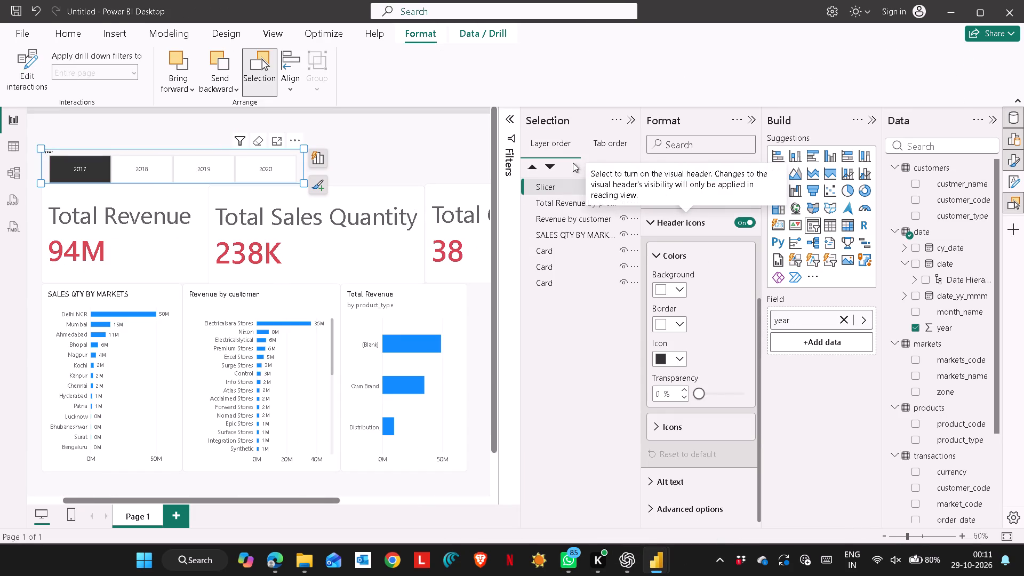
pyautogui.scroll(2, 719, 318)
pyautogui.scroll(3, 677, 291)
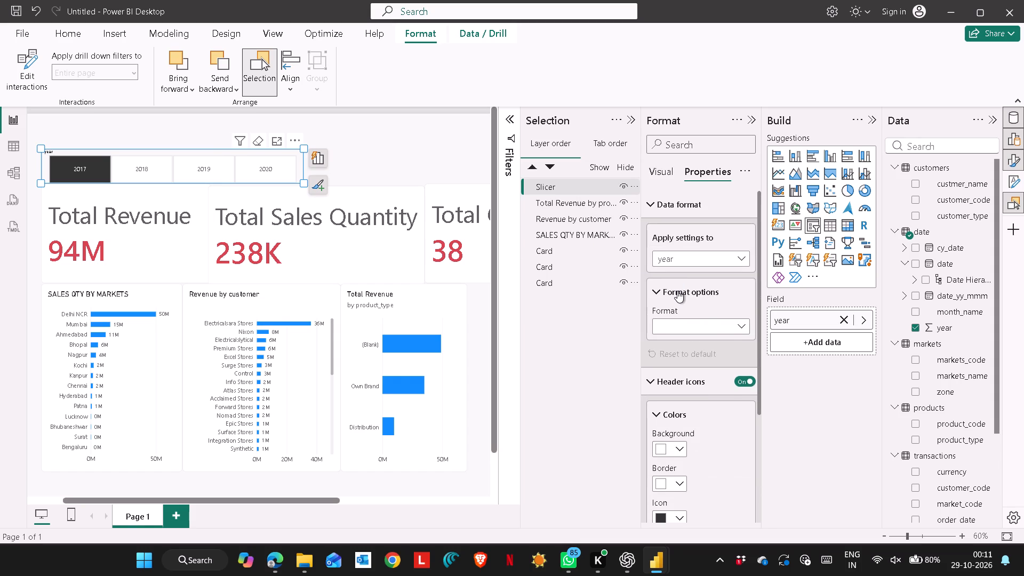
pyautogui.scroll(2, 677, 291)
pyautogui.click(661, 167)
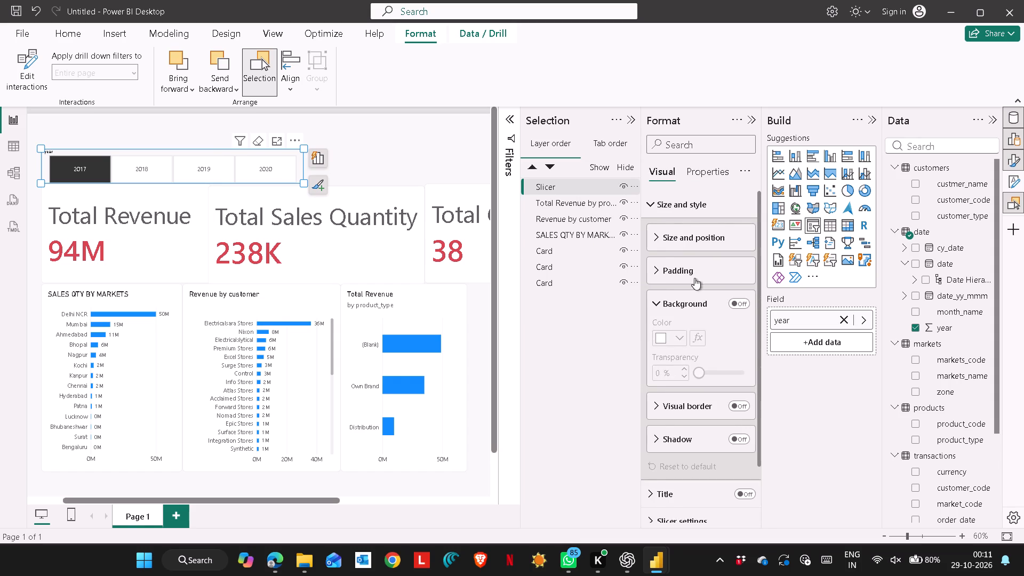
pyautogui.scroll(-4, 694, 291)
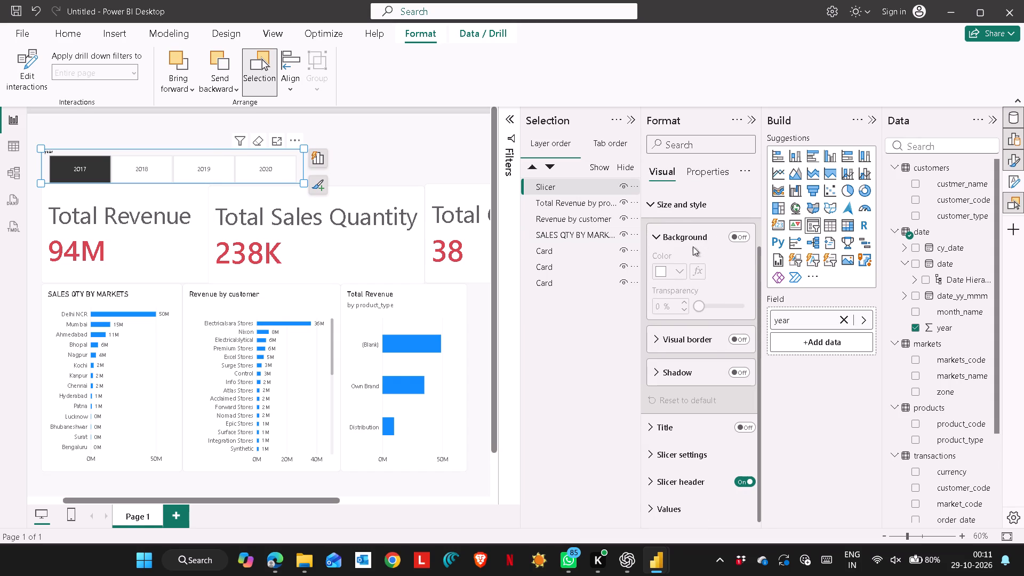
pyautogui.click(657, 429)
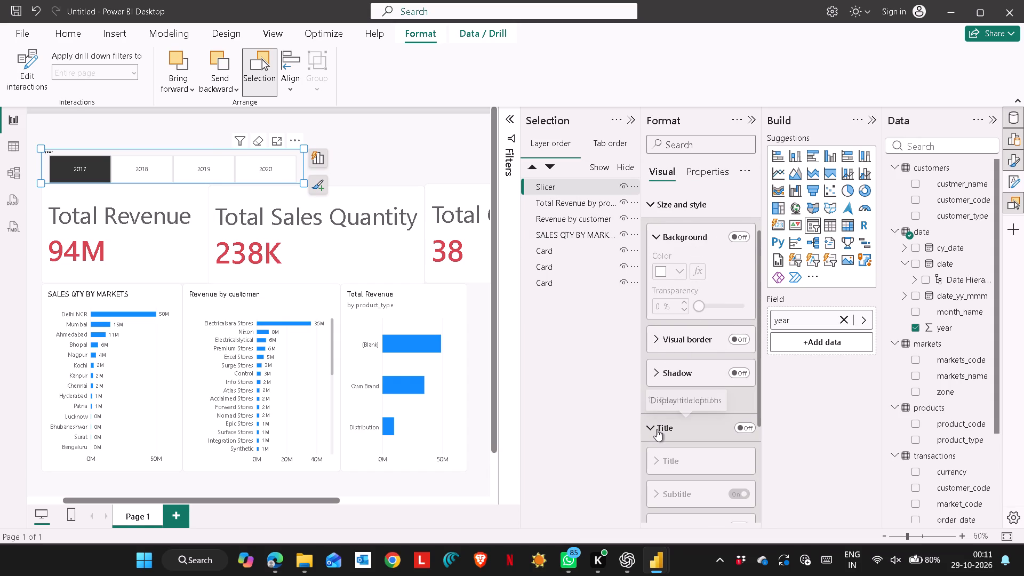
pyautogui.click(670, 454)
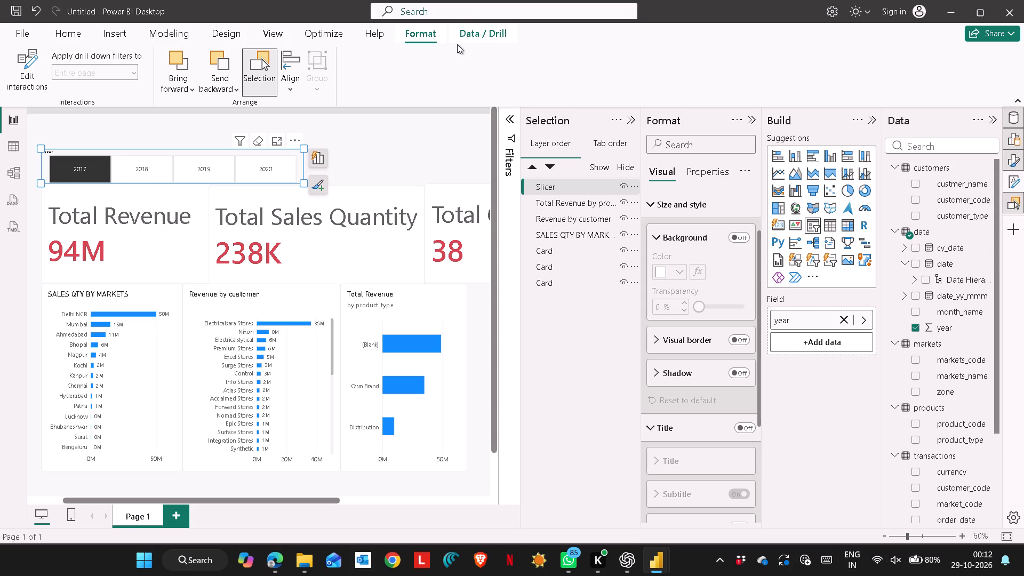
# Test the year slicer by selecting the years from 2017 to 2020 in turn, ending on 2020.
pyautogui.click(358, 172)
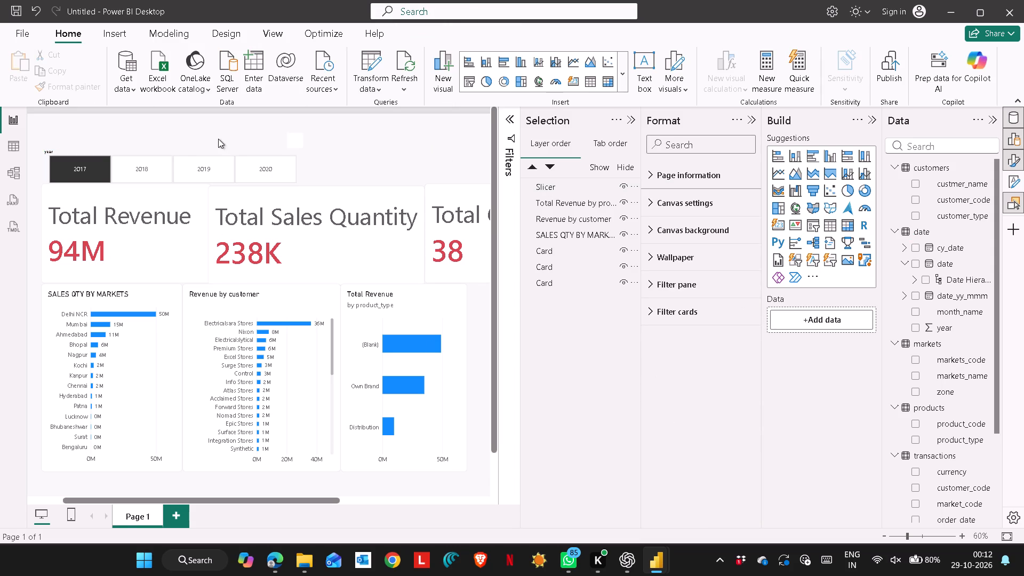
pyautogui.click(209, 154)
pyautogui.click(151, 169)
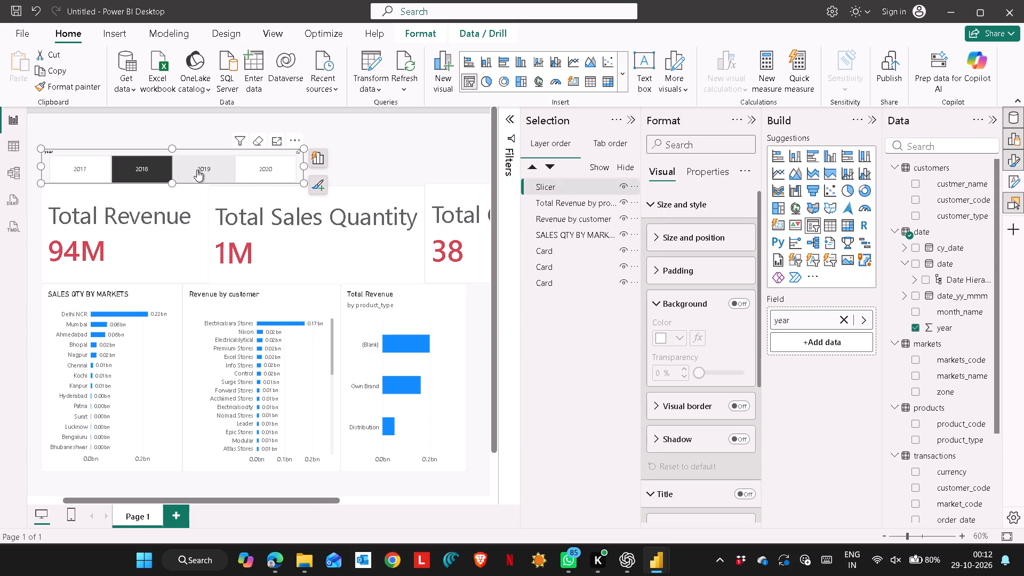
pyautogui.click(197, 170)
pyautogui.click(260, 168)
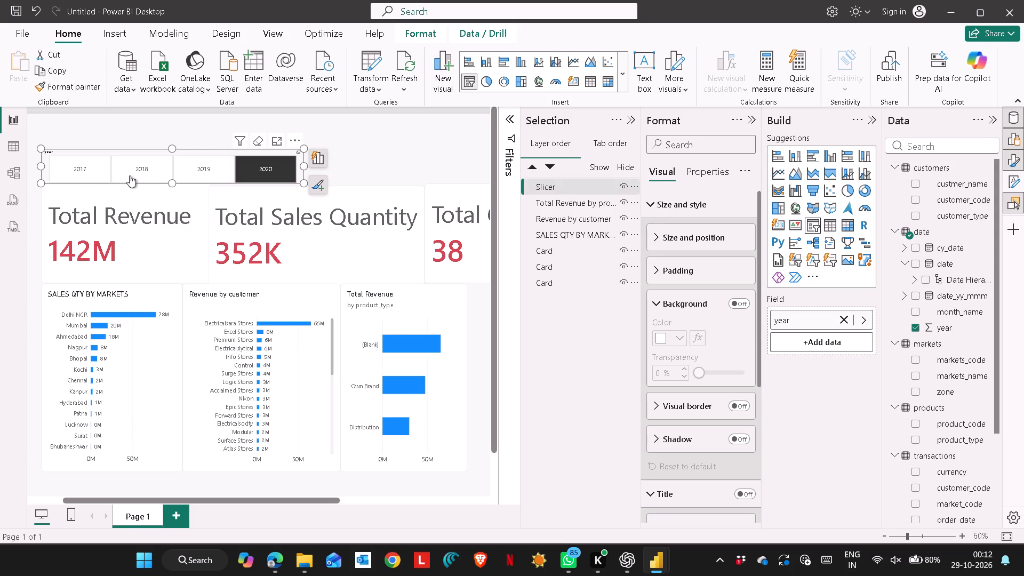
pyautogui.click(83, 171)
pyautogui.click(121, 173)
pyautogui.click(197, 164)
pyautogui.click(271, 179)
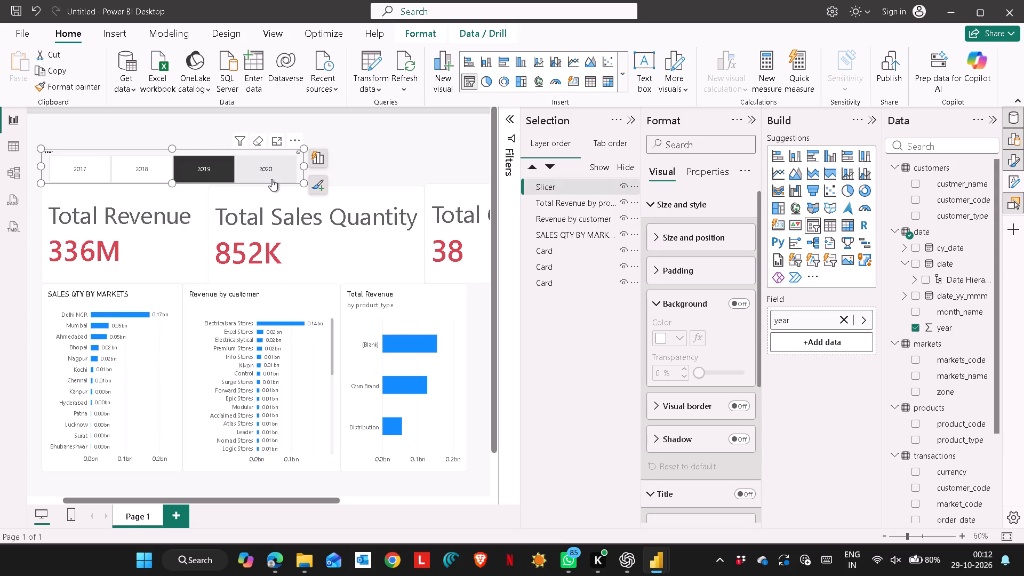
pyautogui.click(94, 171)
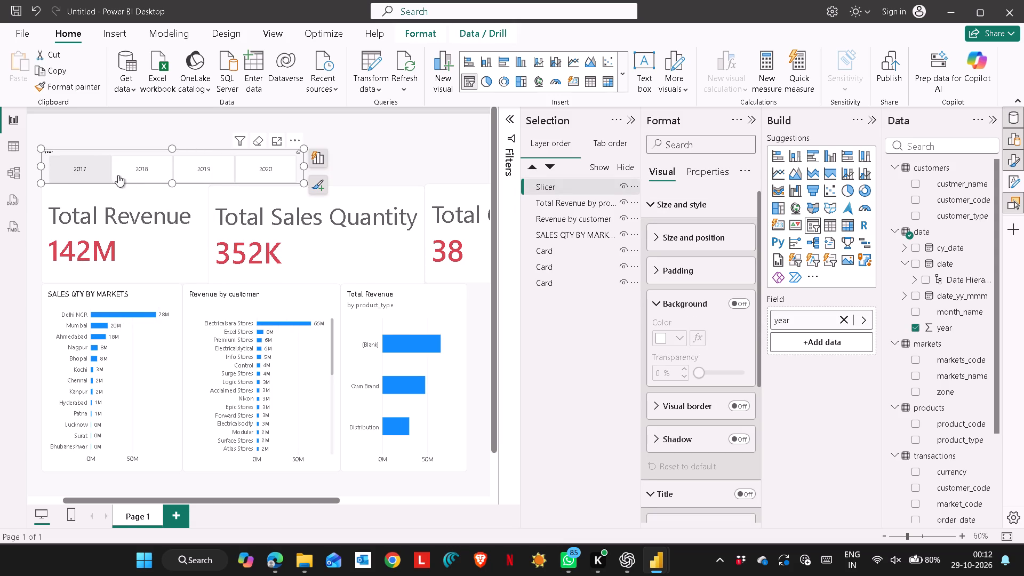
pyautogui.click(141, 179)
pyautogui.click(214, 178)
pyautogui.click(268, 173)
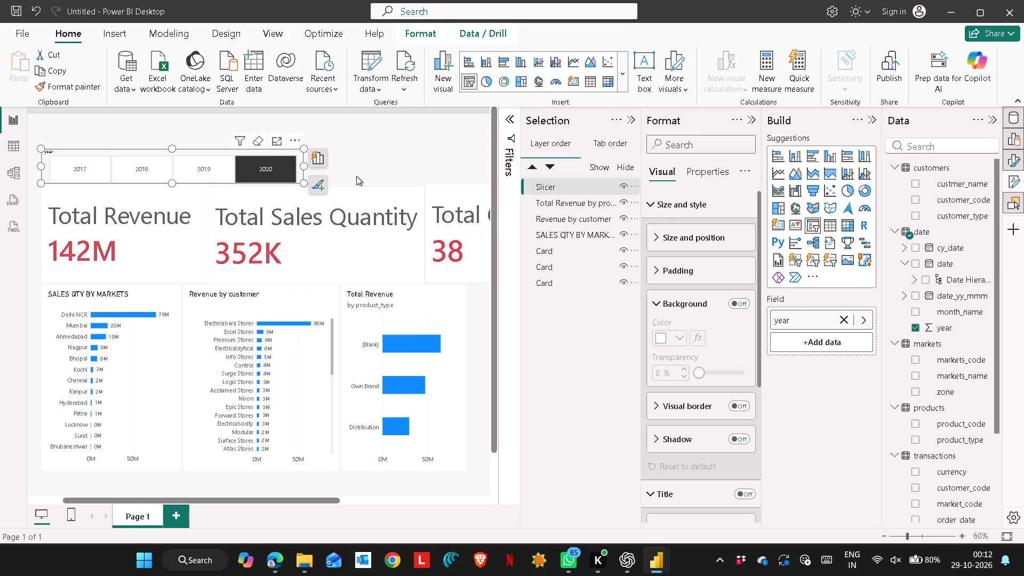
pyautogui.click(356, 176)
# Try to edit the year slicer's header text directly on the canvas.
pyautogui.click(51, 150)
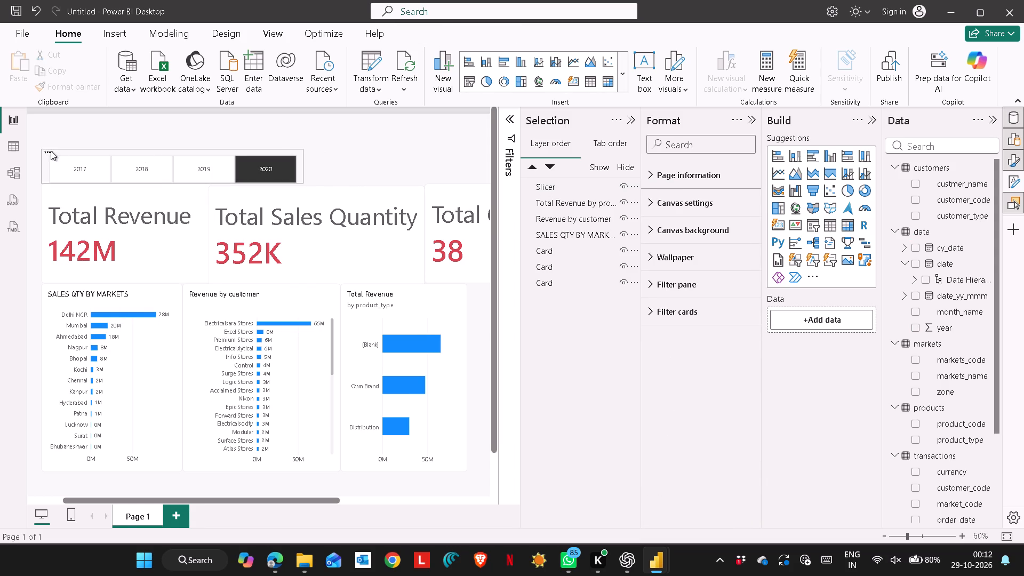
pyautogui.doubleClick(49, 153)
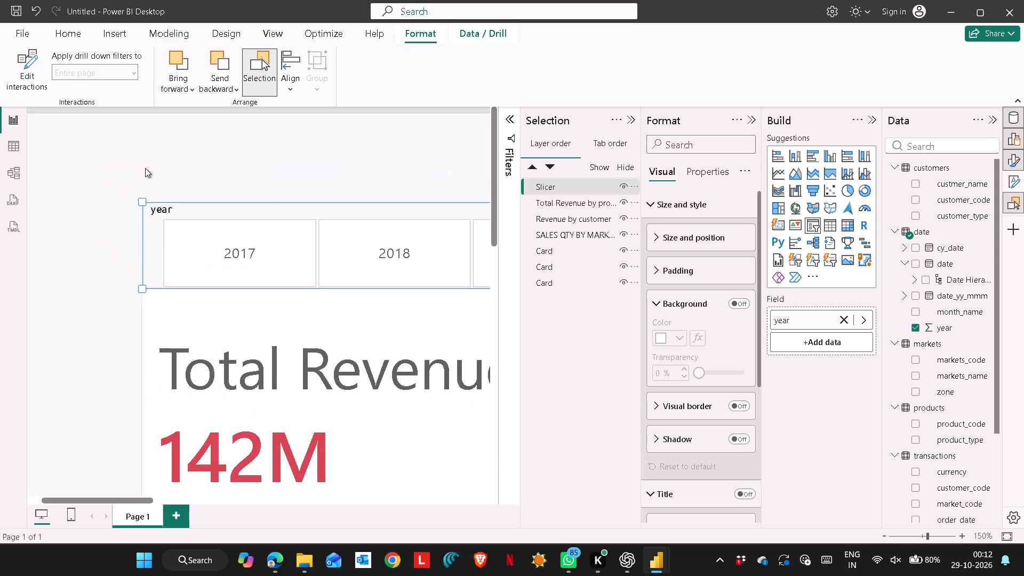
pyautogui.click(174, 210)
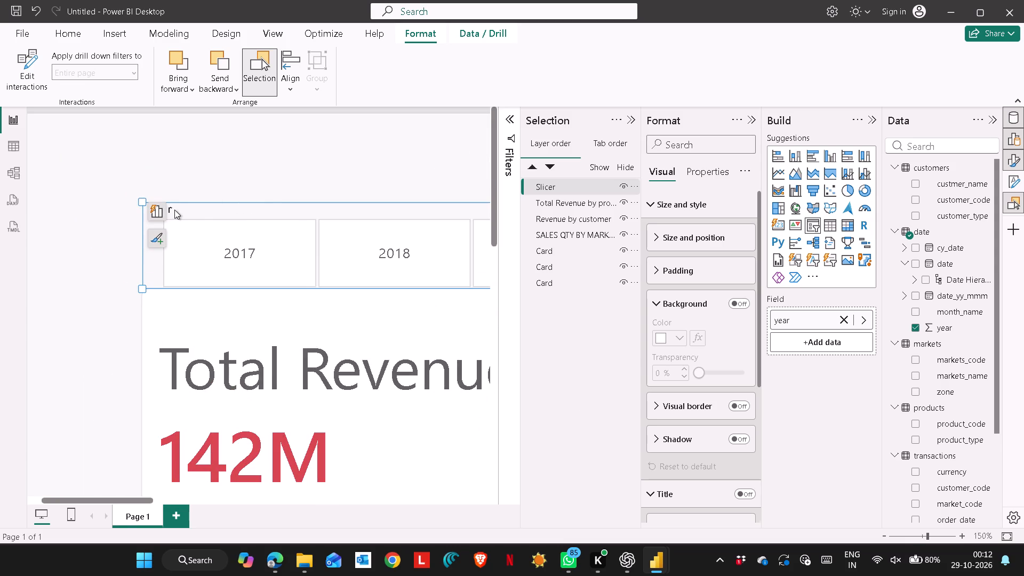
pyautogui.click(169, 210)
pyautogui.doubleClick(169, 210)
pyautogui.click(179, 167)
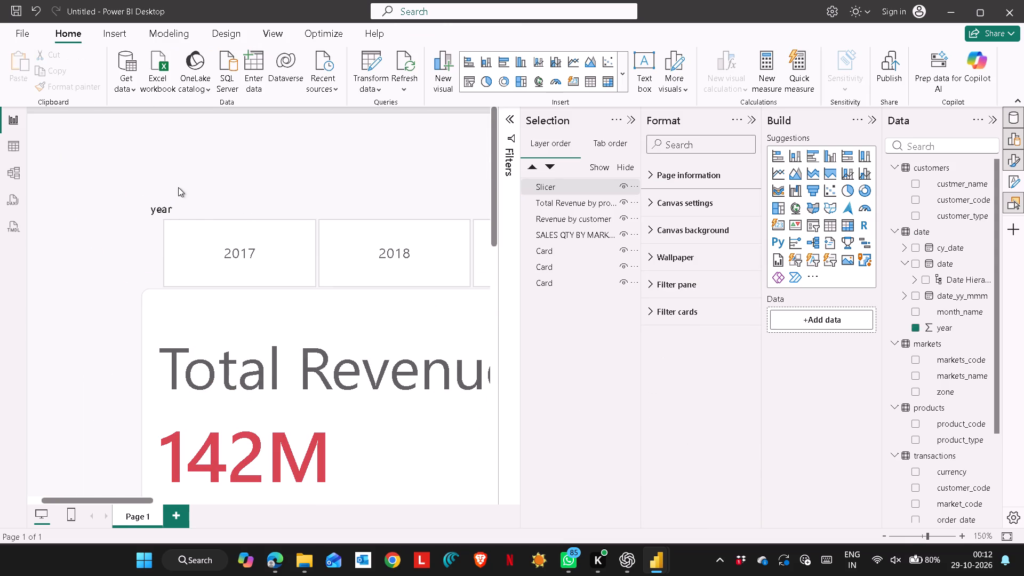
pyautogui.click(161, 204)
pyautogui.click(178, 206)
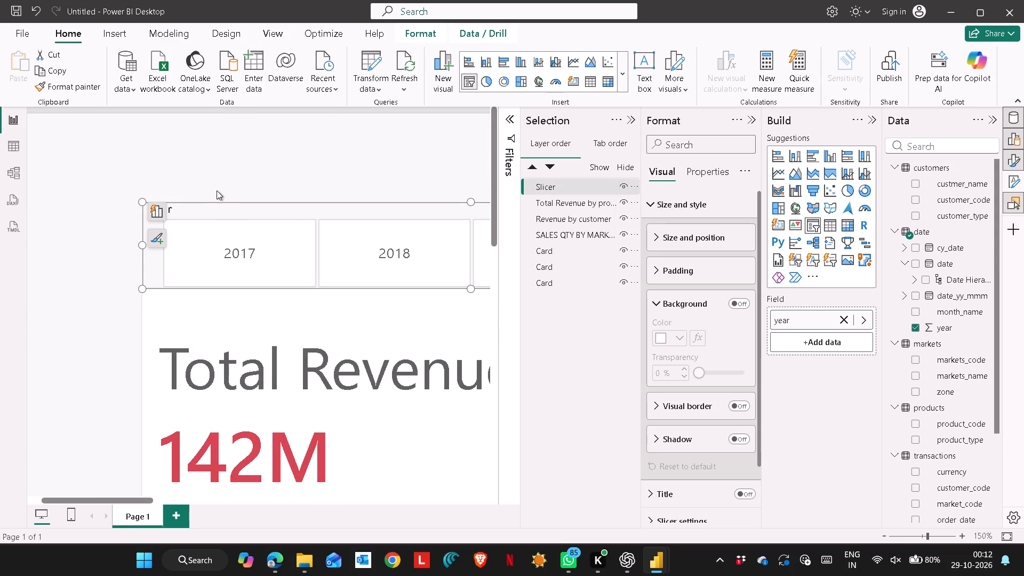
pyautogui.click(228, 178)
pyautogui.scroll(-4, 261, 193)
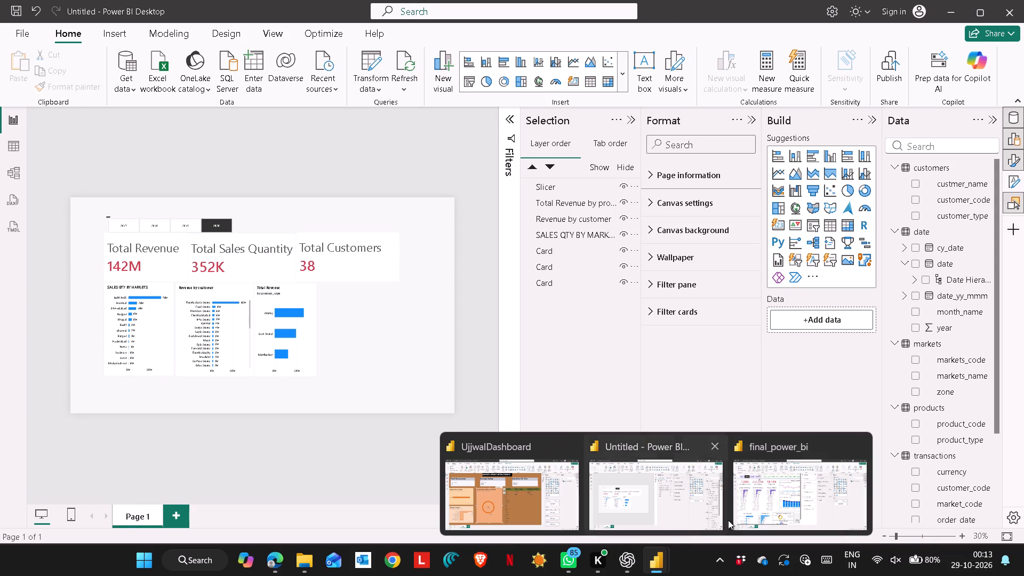
# Check the year slicer in final_power_bi and return to the untitled report.
pyautogui.click(766, 509)
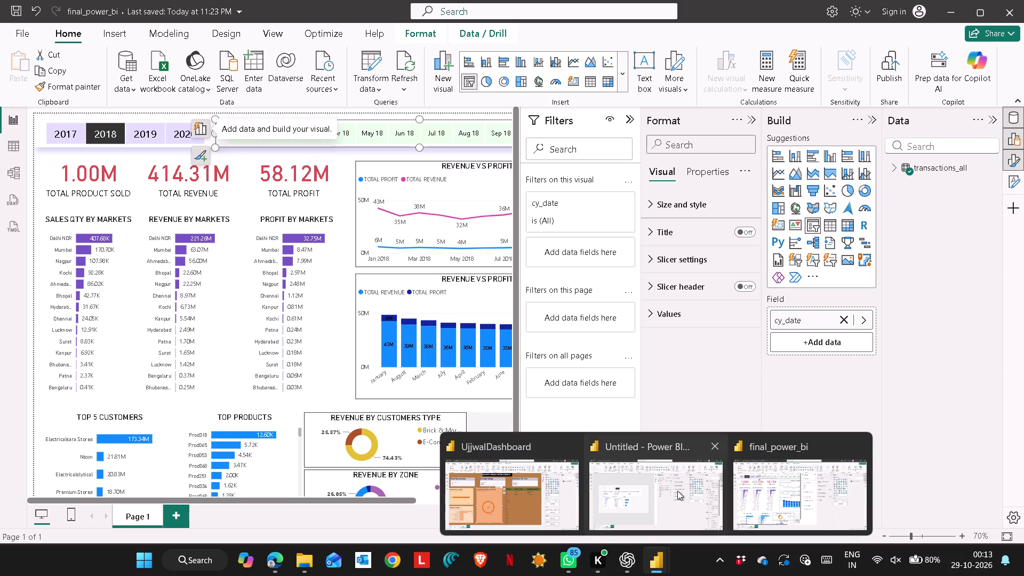
pyautogui.click(692, 500)
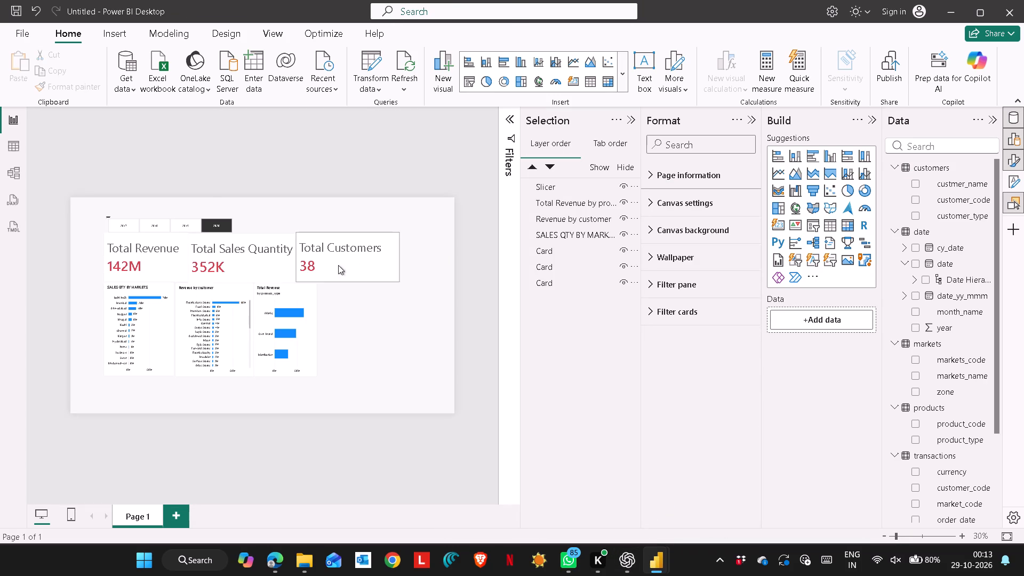
# Filter the page by 2017 in the year slicer.
pyautogui.click(169, 225)
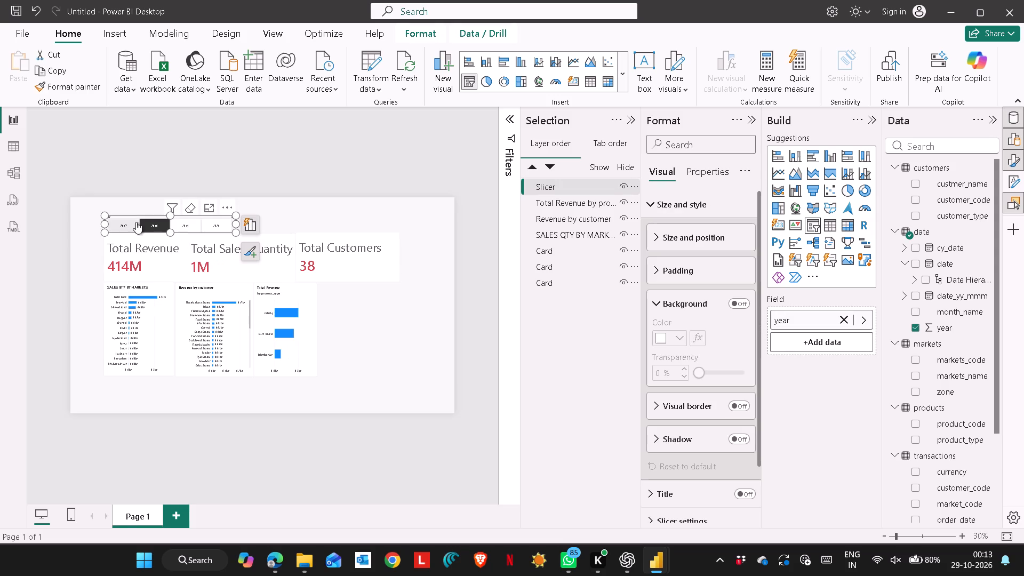
pyautogui.click(135, 220)
# Examine the style options in the year slicer's slicer settings, keeping Tile.
pyautogui.scroll(-3, 710, 426)
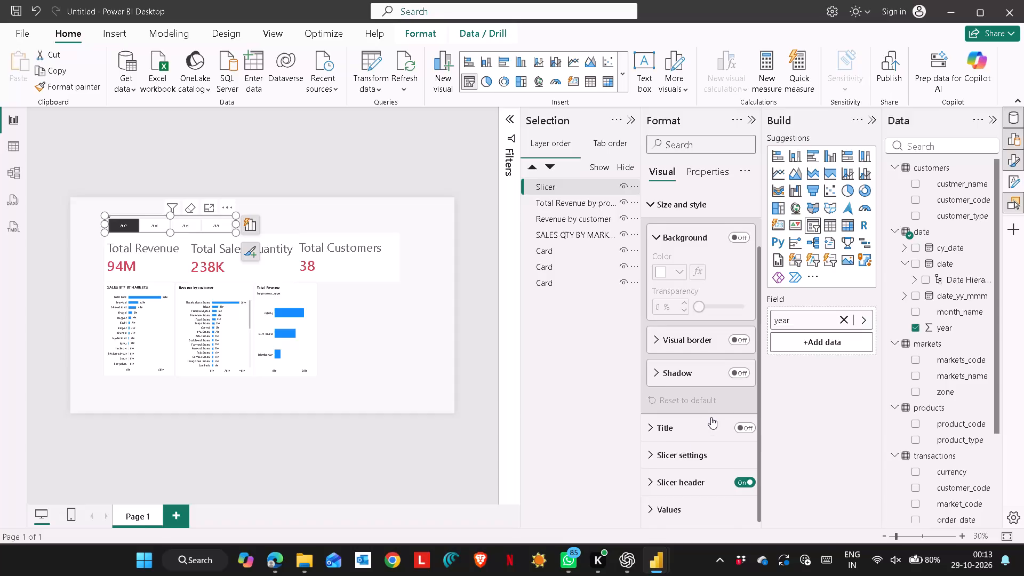
pyautogui.click(679, 451)
pyautogui.scroll(-3, 700, 475)
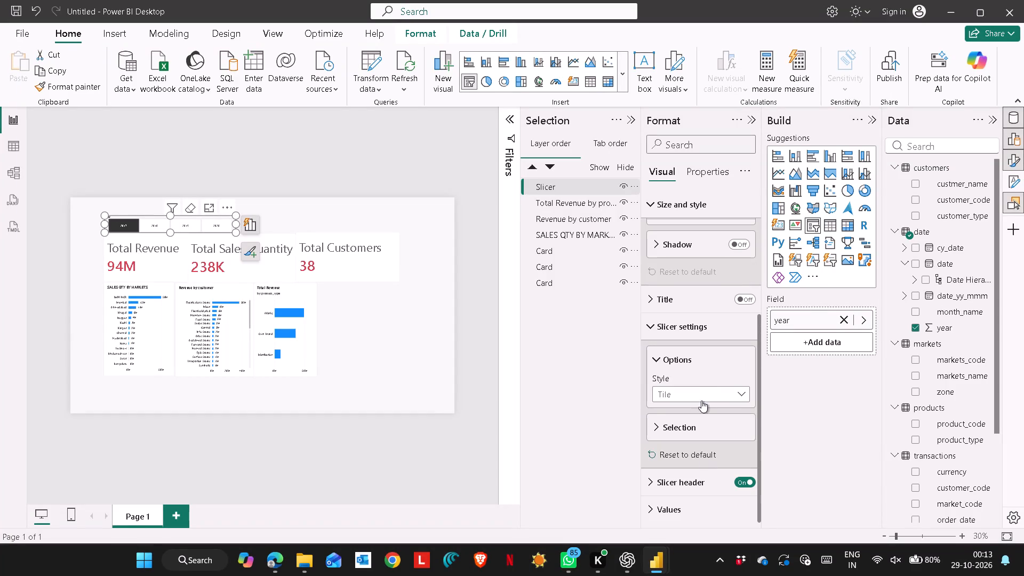
pyautogui.click(679, 396)
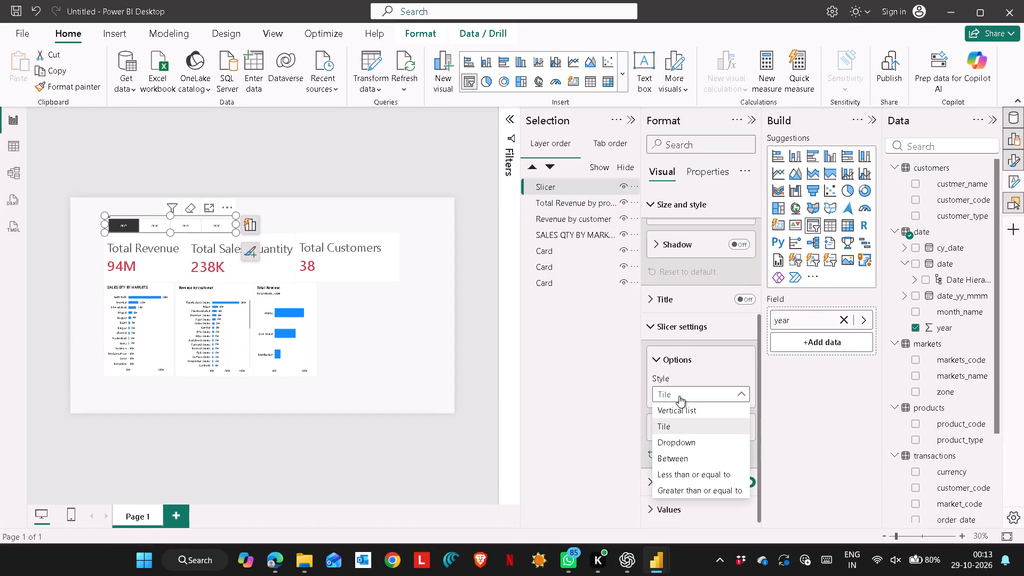
pyautogui.click(681, 395)
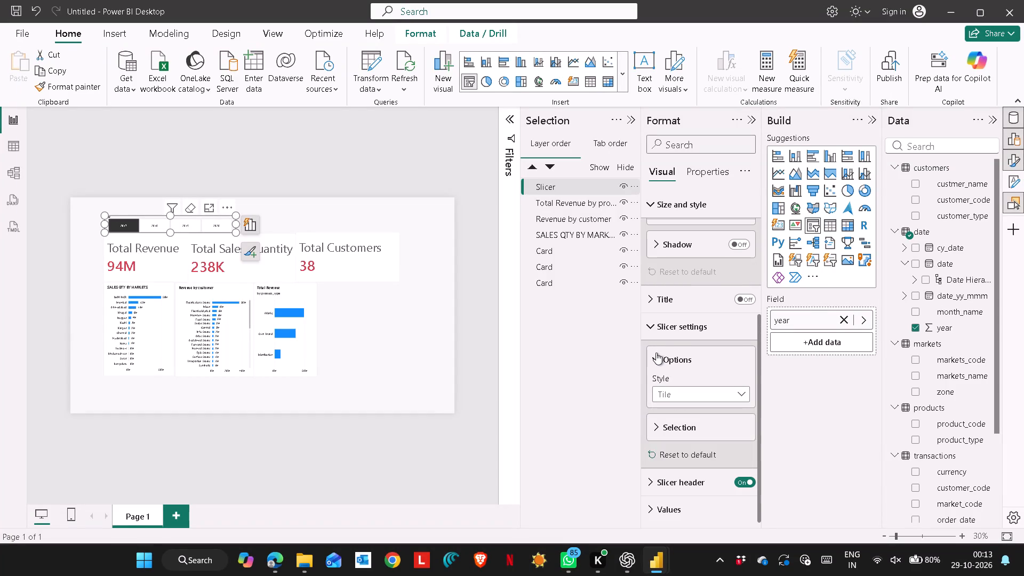
pyautogui.click(657, 354)
# Clear the title text of the year slicer's header.
pyautogui.click(665, 481)
pyautogui.scroll(-3, 679, 458)
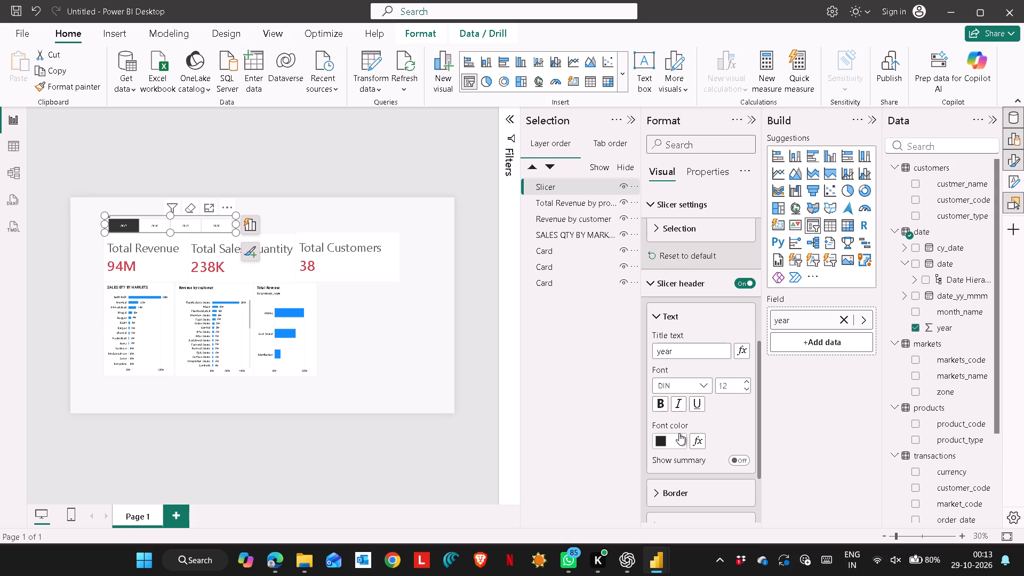
pyautogui.click(700, 348)
pyautogui.press('BackSpace')
pyautogui.press('BackSpace')
pyautogui.press('BackSpace')
pyautogui.press('BackSpace')
pyautogui.press('BackSpace')
pyautogui.press('BackSpace')
pyautogui.press('BackSpace')
pyautogui.press('BackSpace')
pyautogui.press('BackSpace')
pyautogui.press('BackSpace')
pyautogui.press('BackSpace')
pyautogui.press('BackSpace')
pyautogui.press('BackSpace')
pyautogui.press('BackSpace')
pyautogui.press('BackSpace')
pyautogui.press('BackSpace')
pyautogui.press('BackSpace')
pyautogui.press('BackSpace')
pyautogui.press('BackSpace')
pyautogui.press('BackSpace')
pyautogui.click(722, 434)
pyautogui.click(652, 311)
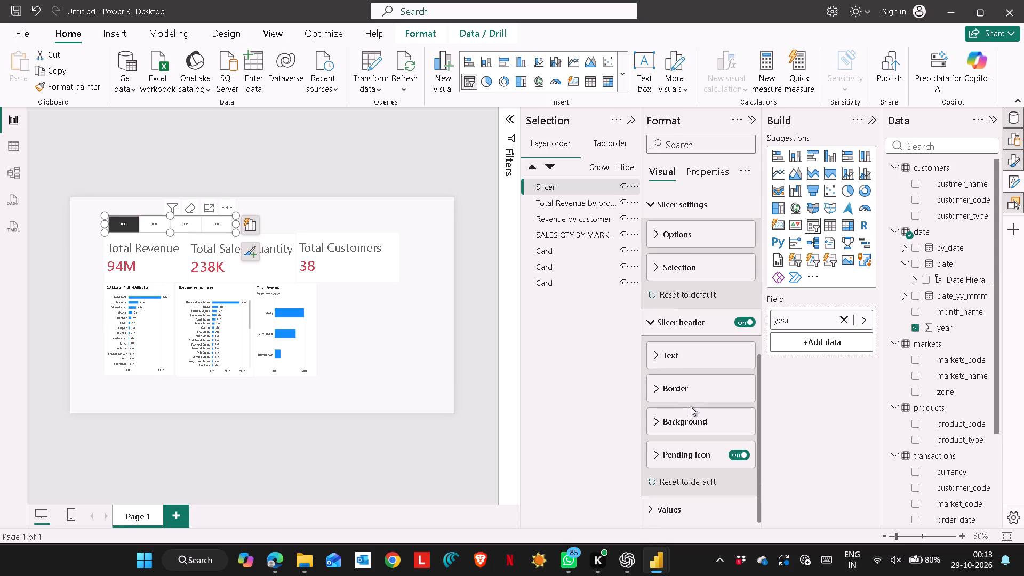
# Set the pending icon colour in the year slicer's header to a medium indigo theme tint, after trying the lightest tint.
pyautogui.click(663, 393)
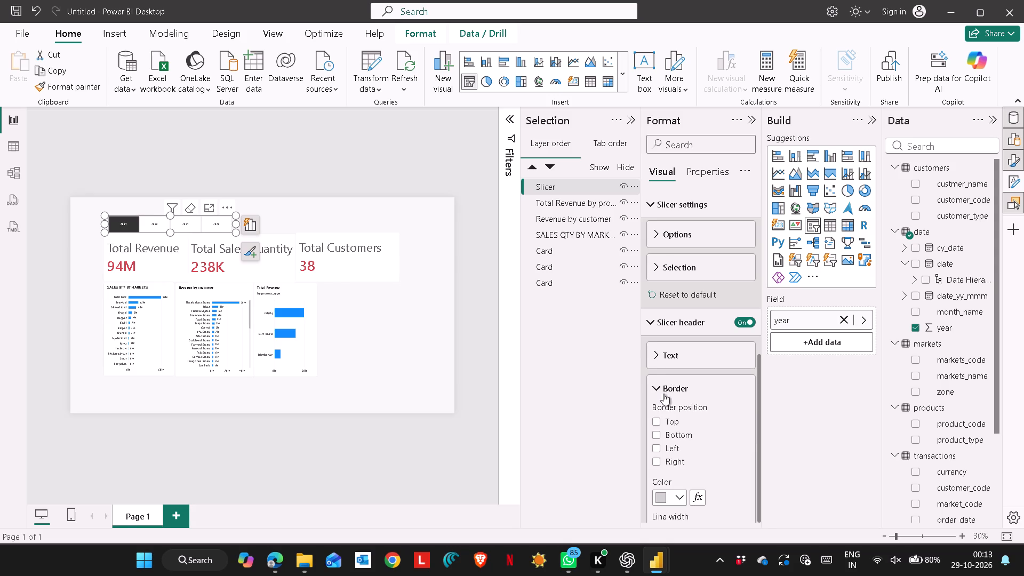
pyautogui.click(662, 391)
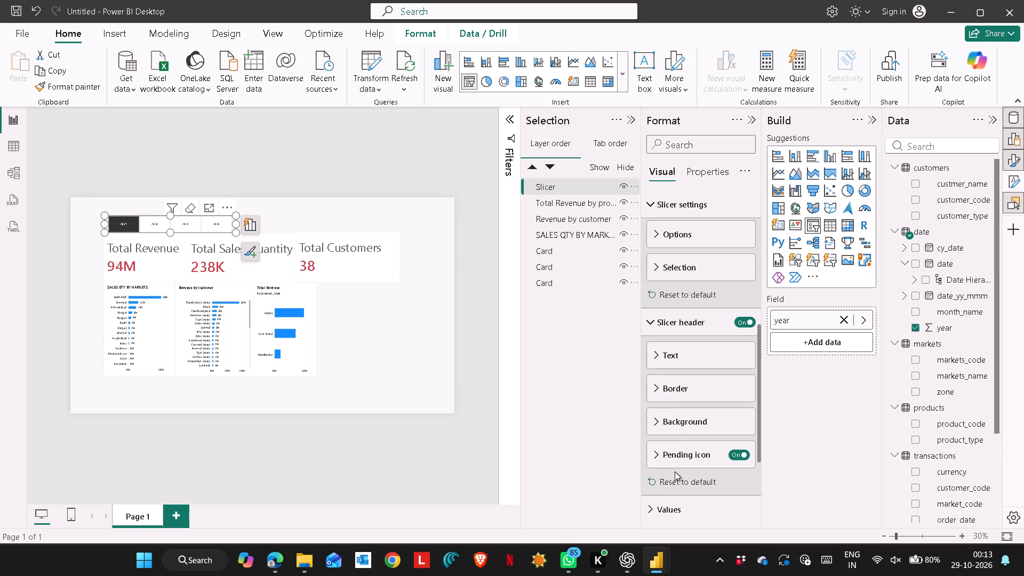
pyautogui.click(663, 453)
pyautogui.scroll(-2, 678, 473)
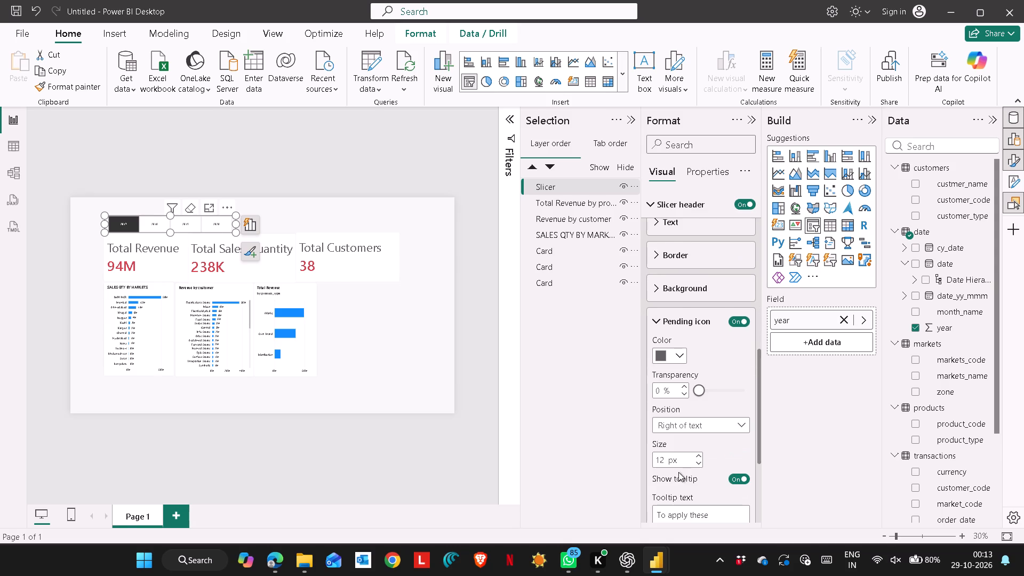
pyautogui.click(680, 351)
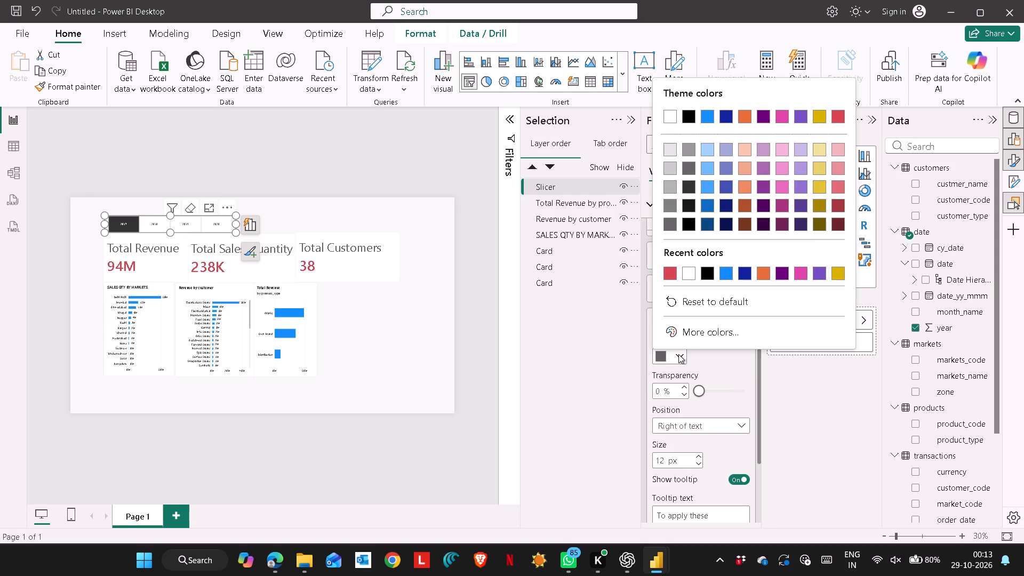
pyautogui.click(727, 148)
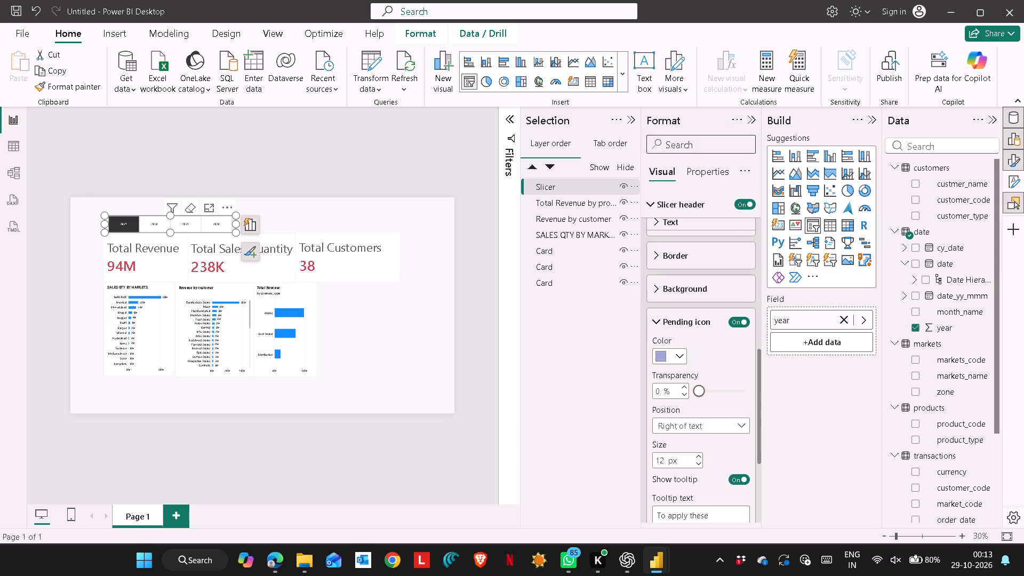
pyautogui.click(678, 358)
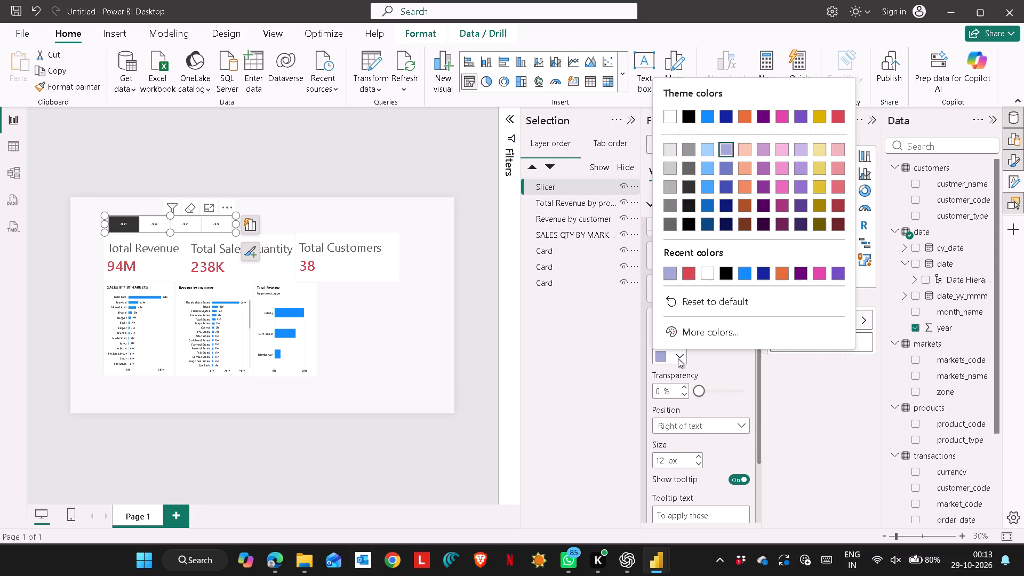
pyautogui.click(728, 169)
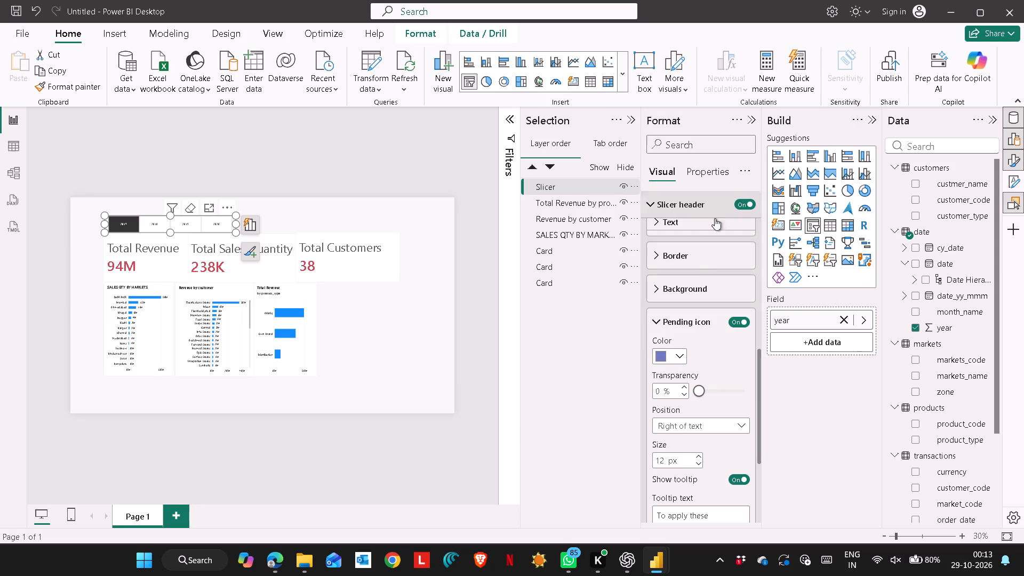
# Set the pending icon colour in the year slicer's header to black, after trying white.
pyautogui.click(680, 365)
pyautogui.click(679, 356)
pyautogui.click(671, 117)
pyautogui.click(678, 358)
pyautogui.click(694, 117)
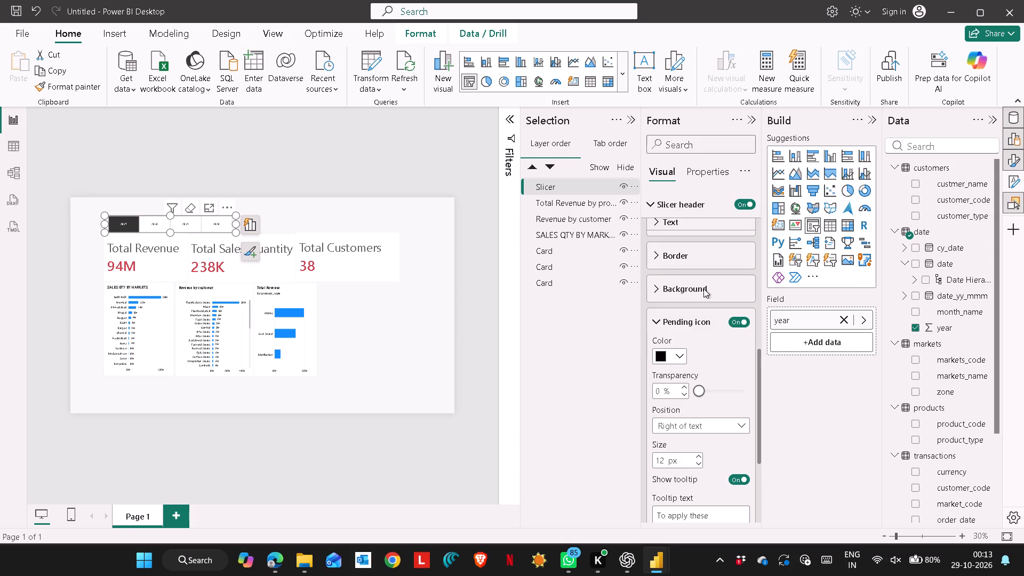
pyautogui.click(718, 381)
pyautogui.click(667, 312)
pyautogui.click(664, 317)
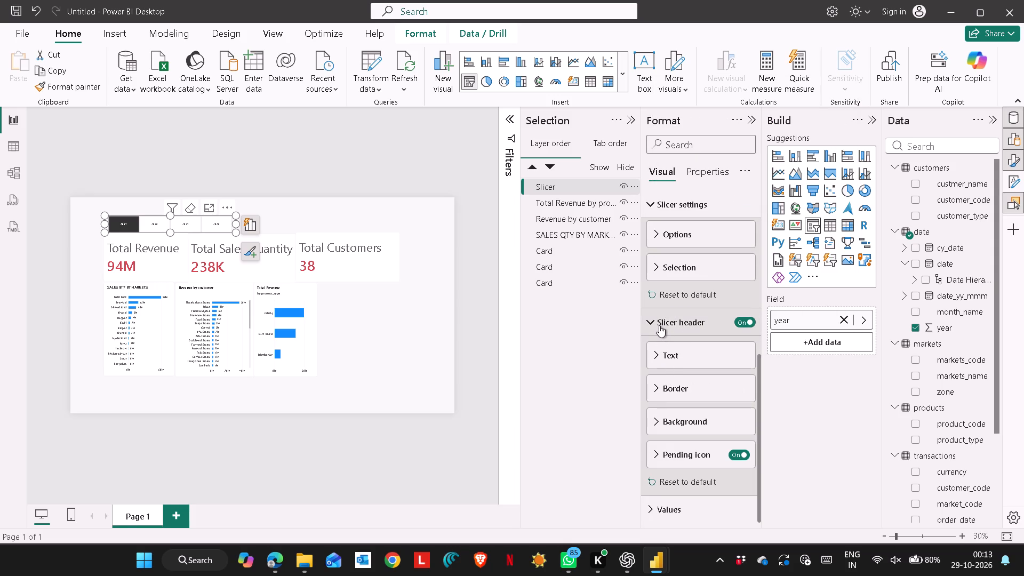
pyautogui.click(655, 325)
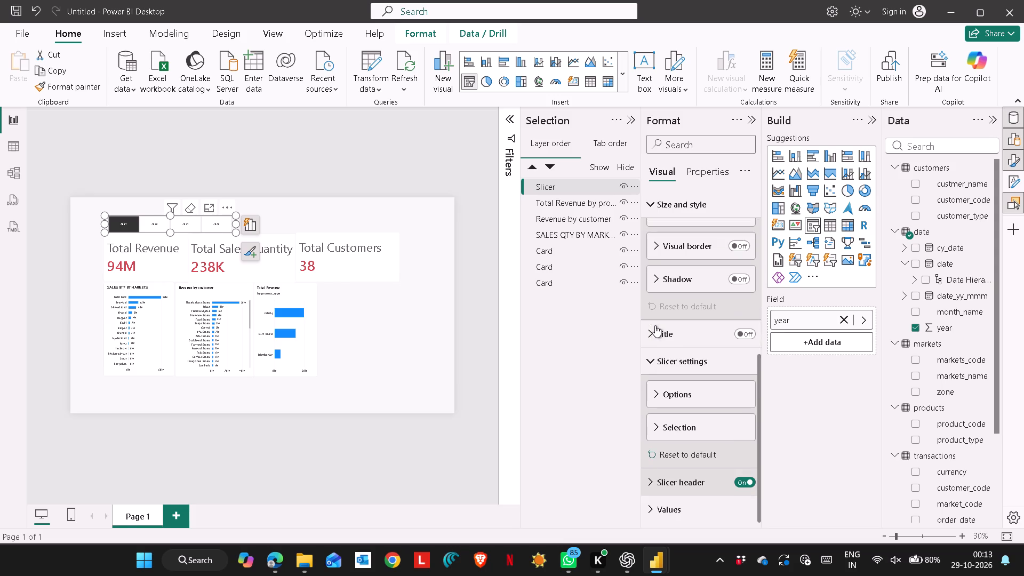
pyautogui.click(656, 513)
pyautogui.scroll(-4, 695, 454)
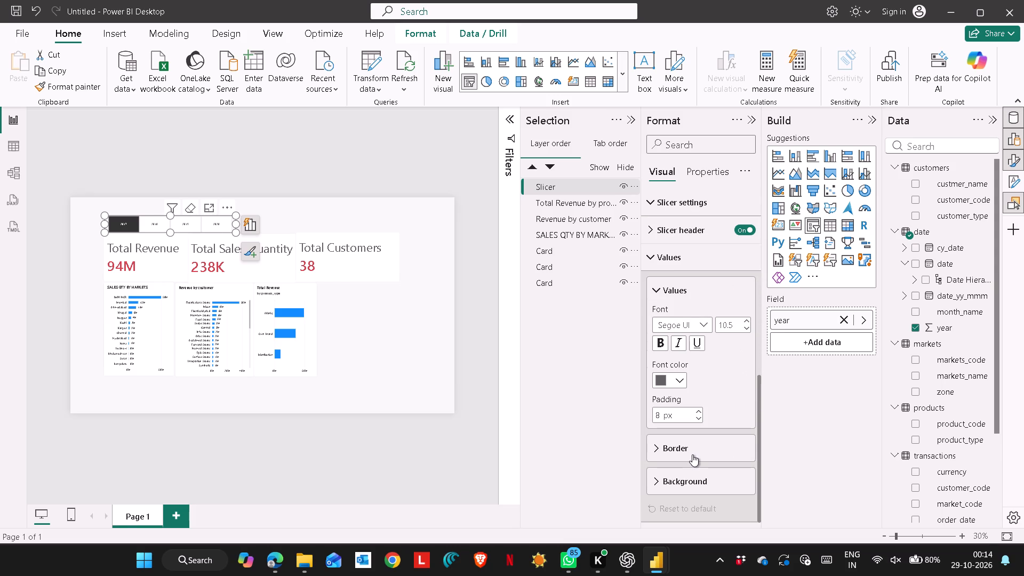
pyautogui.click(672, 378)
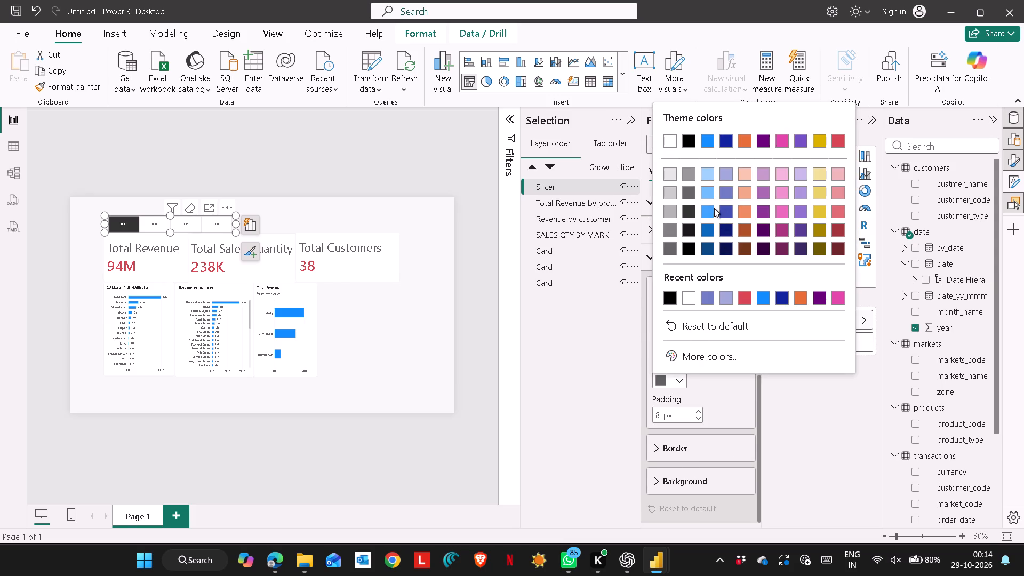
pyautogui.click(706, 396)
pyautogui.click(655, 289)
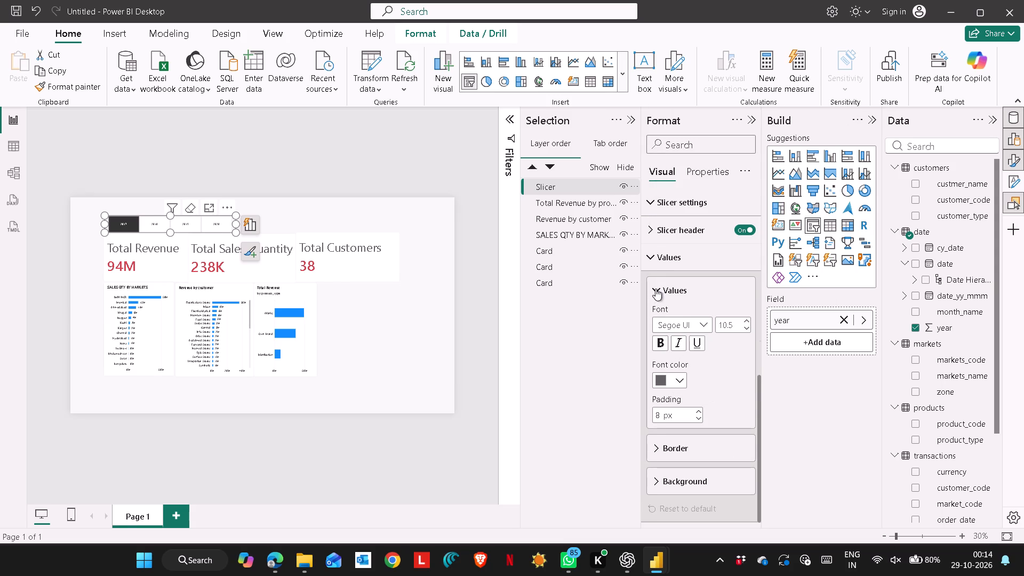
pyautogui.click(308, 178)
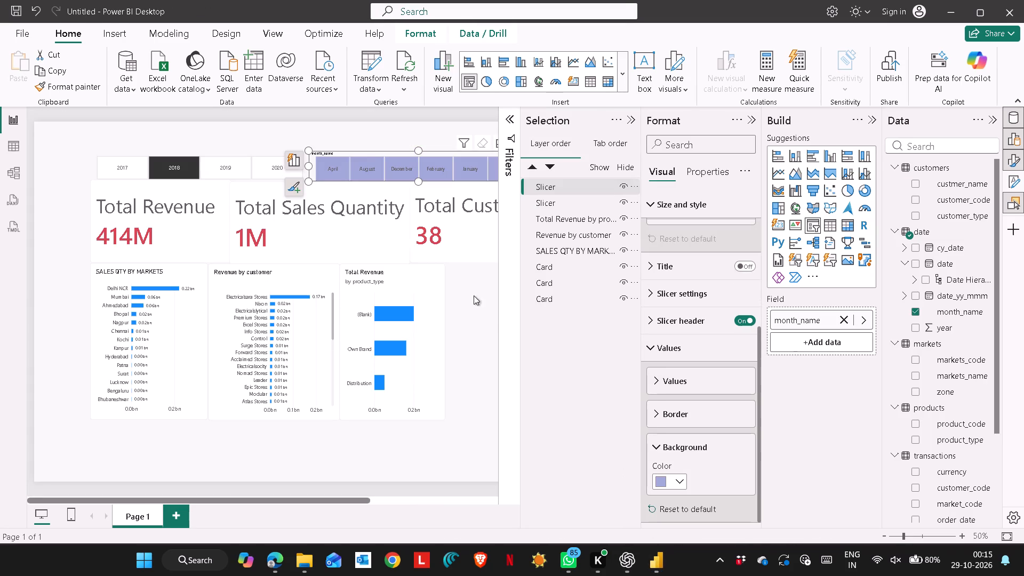
pyautogui.click(679, 481)
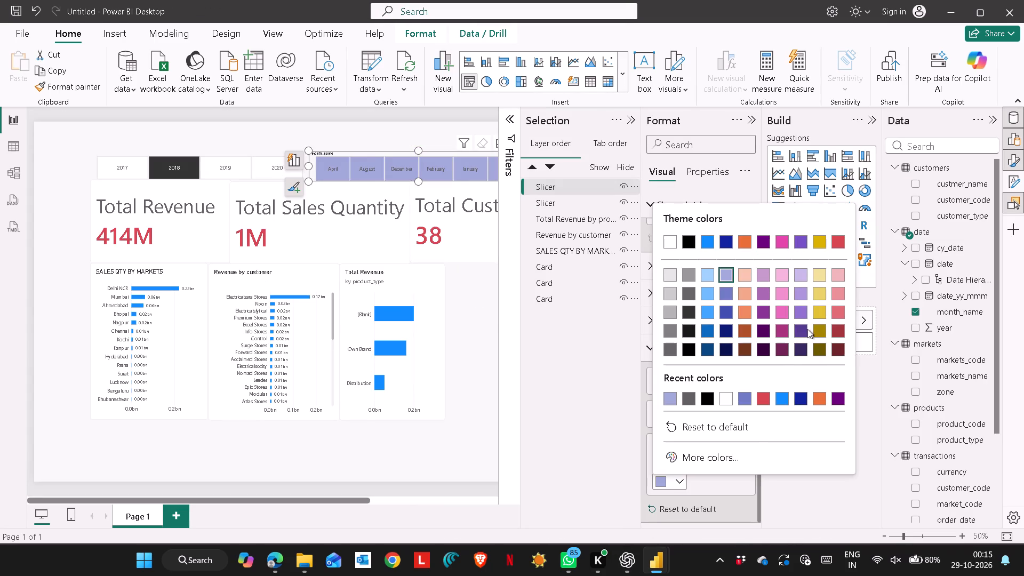
pyautogui.scroll(-4, 738, 347)
pyautogui.click(707, 462)
pyautogui.click(720, 385)
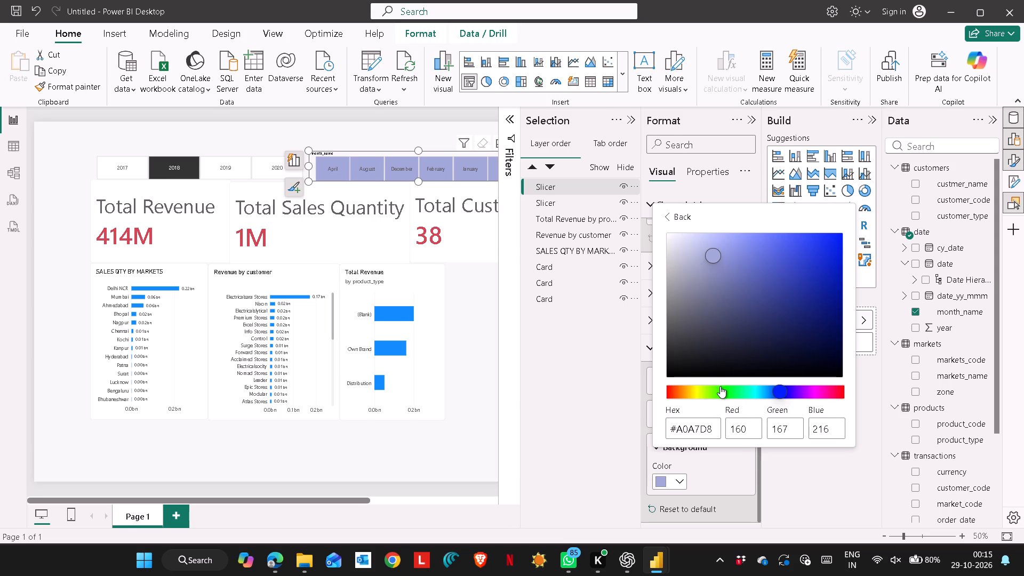
pyautogui.click(722, 389)
pyautogui.moveTo(709, 253); pyautogui.dragTo(706, 245)
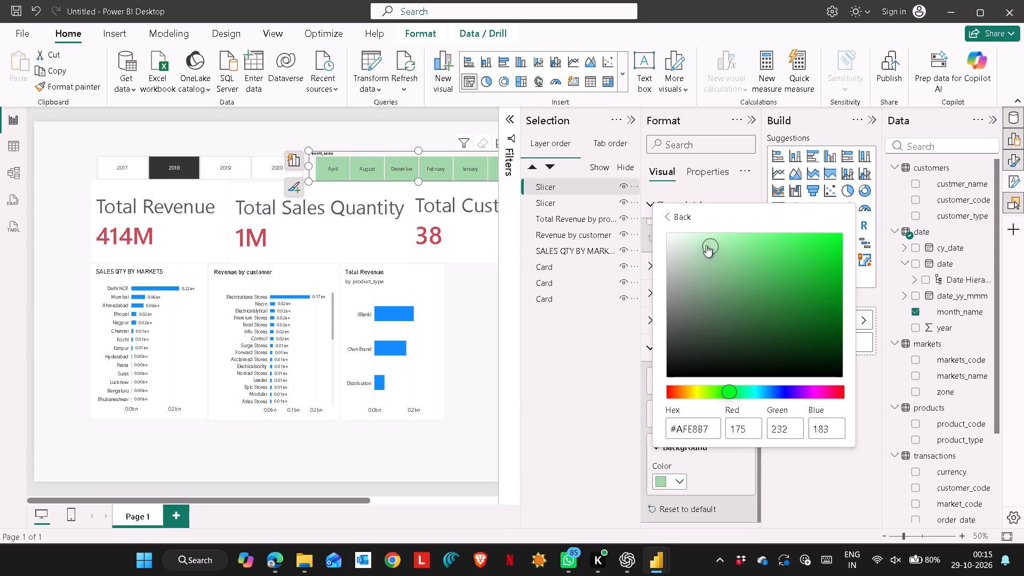
pyautogui.moveTo(706, 245); pyautogui.dragTo(713, 246)
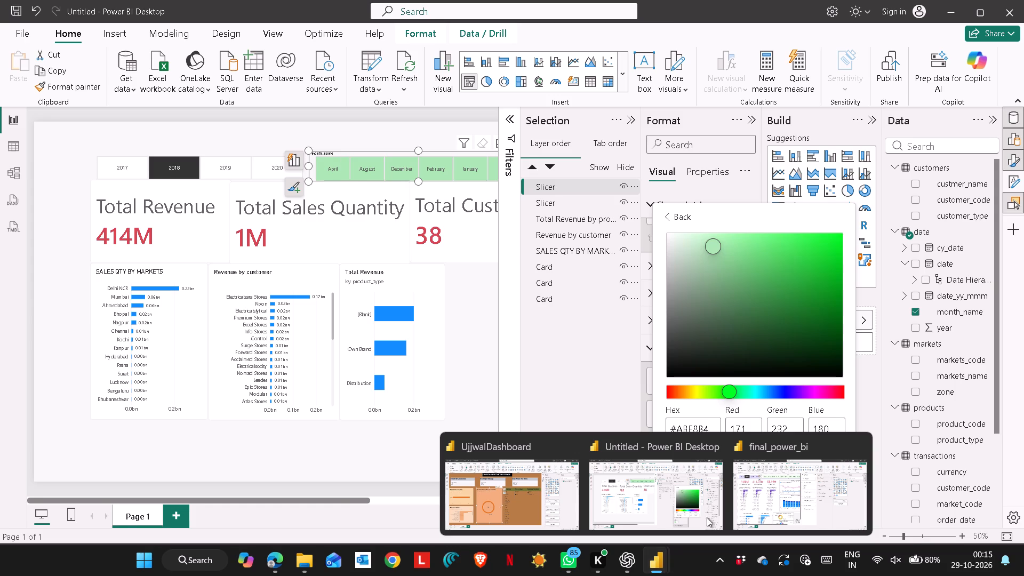
# Compare with final_power_bi again and lighten the month slicer's tile background to a paler custom green.
pyautogui.click(732, 501)
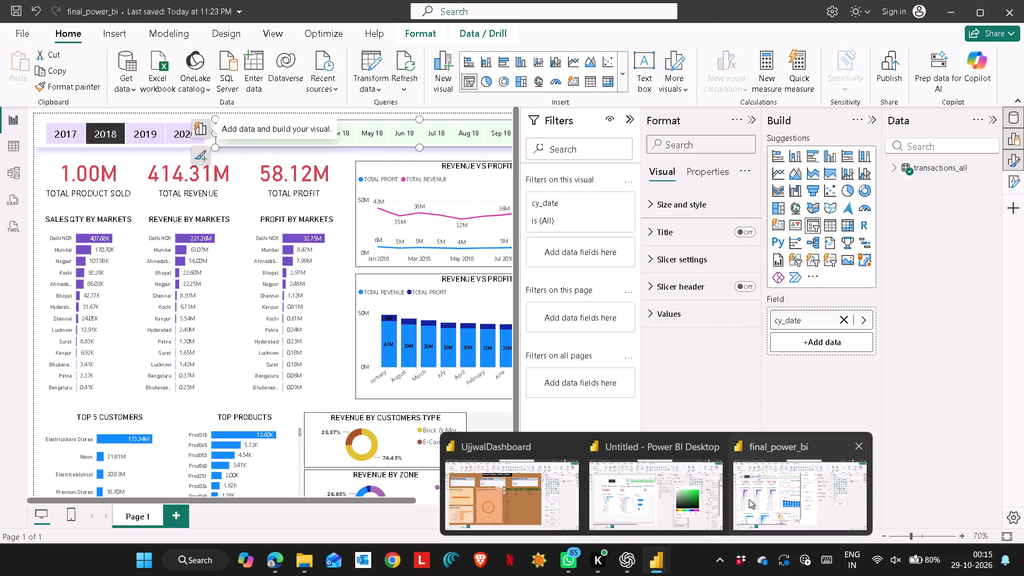
pyautogui.click(749, 499)
pyautogui.click(689, 498)
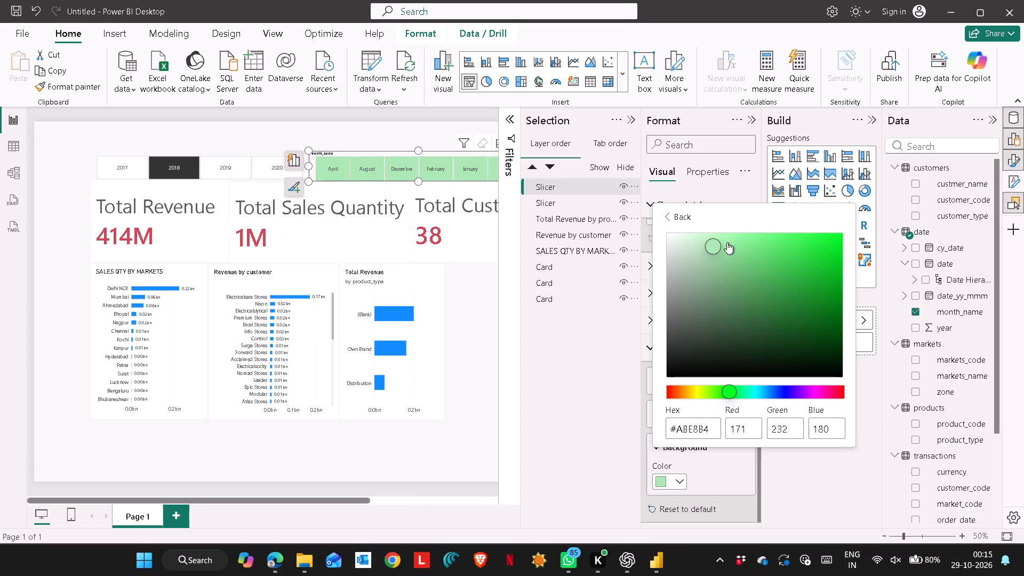
pyautogui.moveTo(713, 248); pyautogui.dragTo(699, 244)
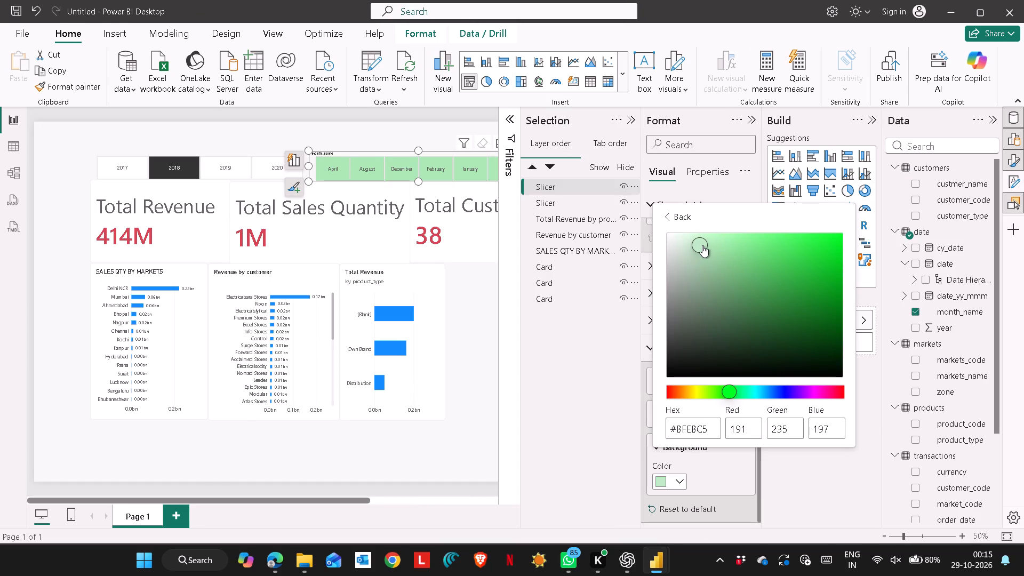
pyautogui.moveTo(702, 245); pyautogui.dragTo(699, 238)
pyautogui.moveTo(699, 238); pyautogui.dragTo(698, 247)
pyautogui.moveTo(699, 247); pyautogui.dragTo(699, 258)
pyautogui.moveTo(699, 258); pyautogui.dragTo(695, 244)
pyautogui.click(698, 248)
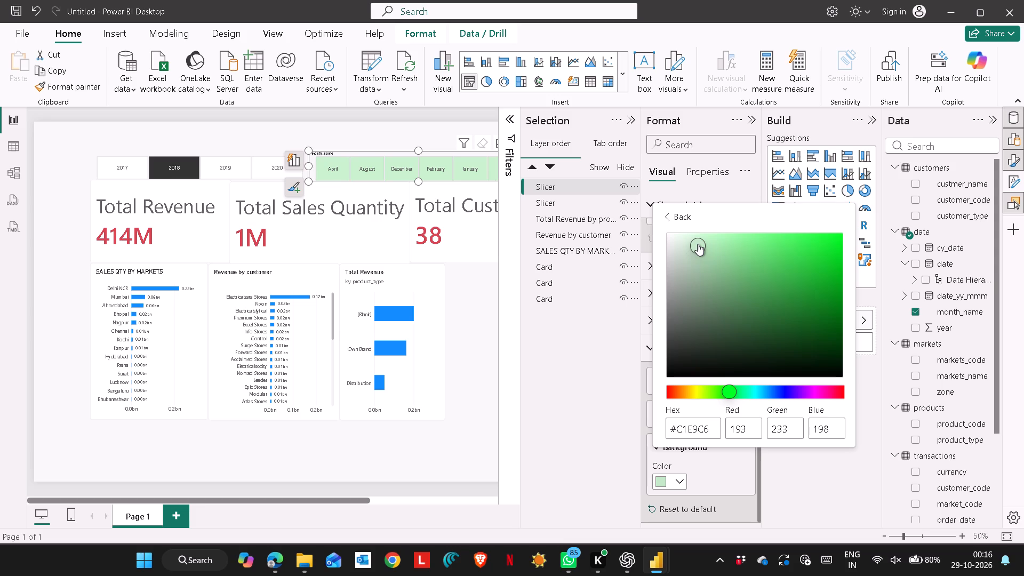
pyautogui.moveTo(698, 244); pyautogui.dragTo(692, 239)
pyautogui.moveTo(690, 242); pyautogui.dragTo(687, 242)
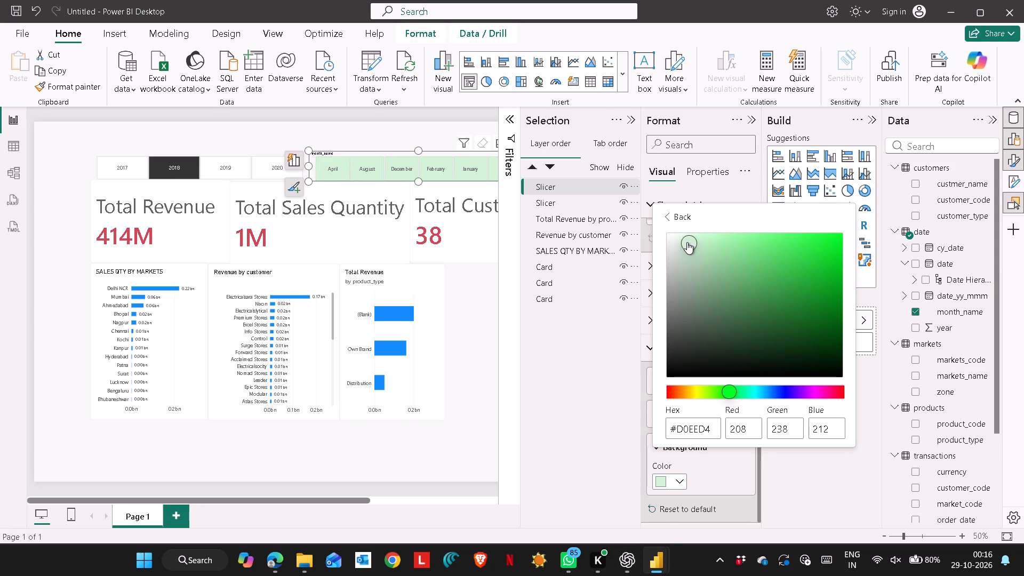
pyautogui.moveTo(687, 242); pyautogui.dragTo(685, 242)
pyautogui.moveTo(685, 242); pyautogui.dragTo(695, 241)
pyautogui.click(595, 382)
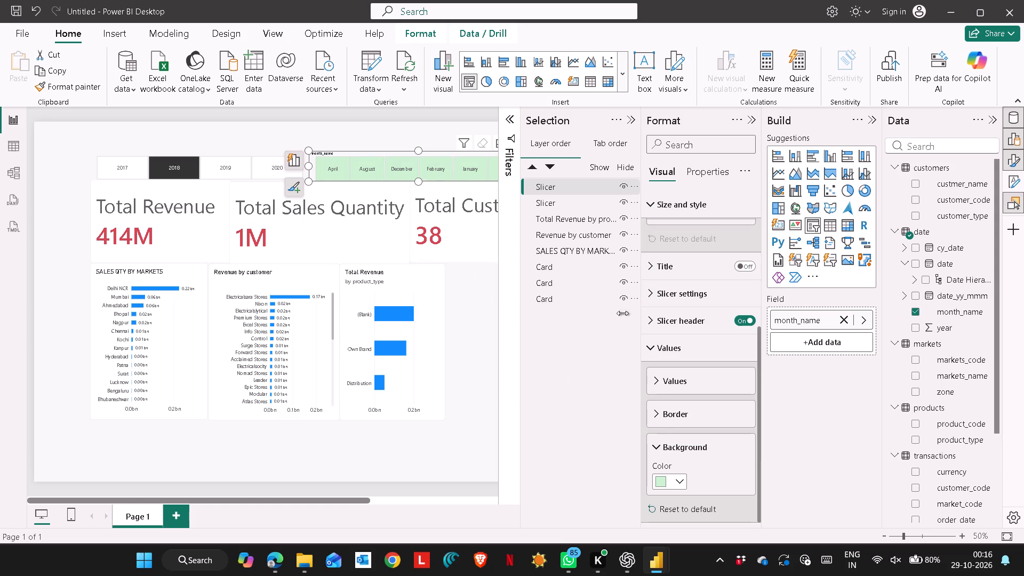
pyautogui.click(665, 450)
# Select 2019 in the year slicer and set its tile background to the light indigo theme colour #A0A7D8.
pyautogui.click(209, 168)
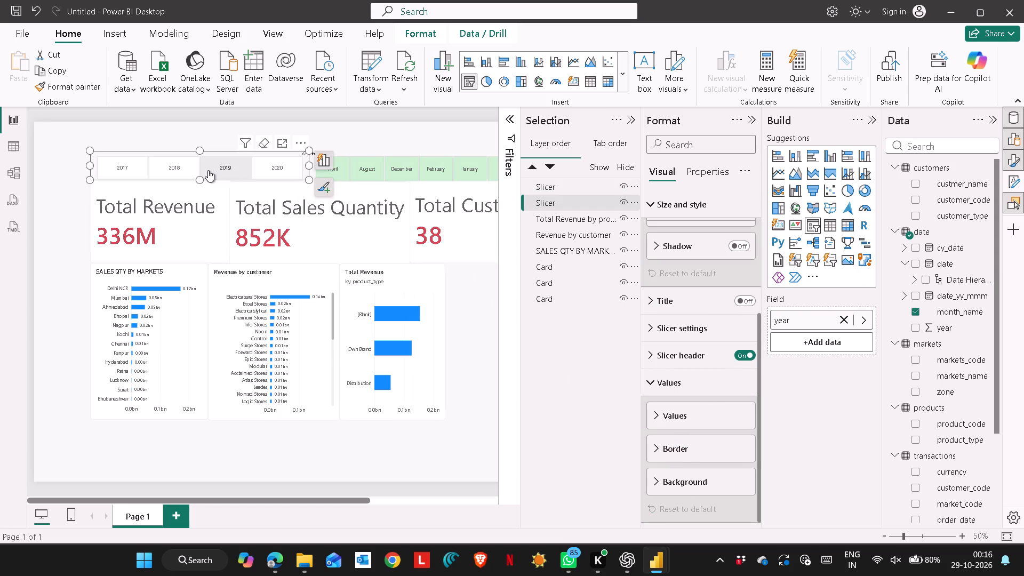
pyautogui.click(668, 481)
pyautogui.scroll(-2, 676, 493)
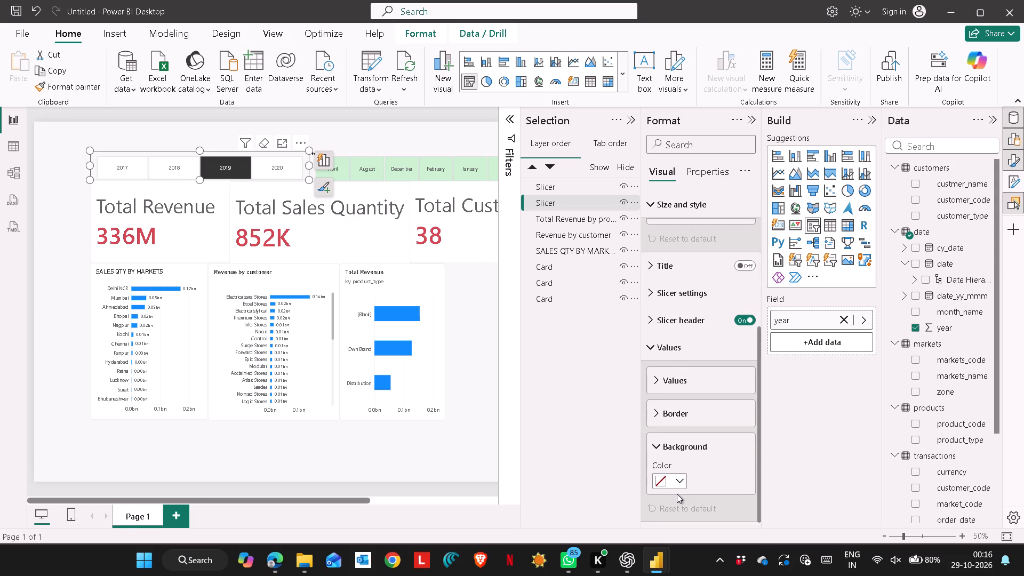
pyautogui.click(675, 475)
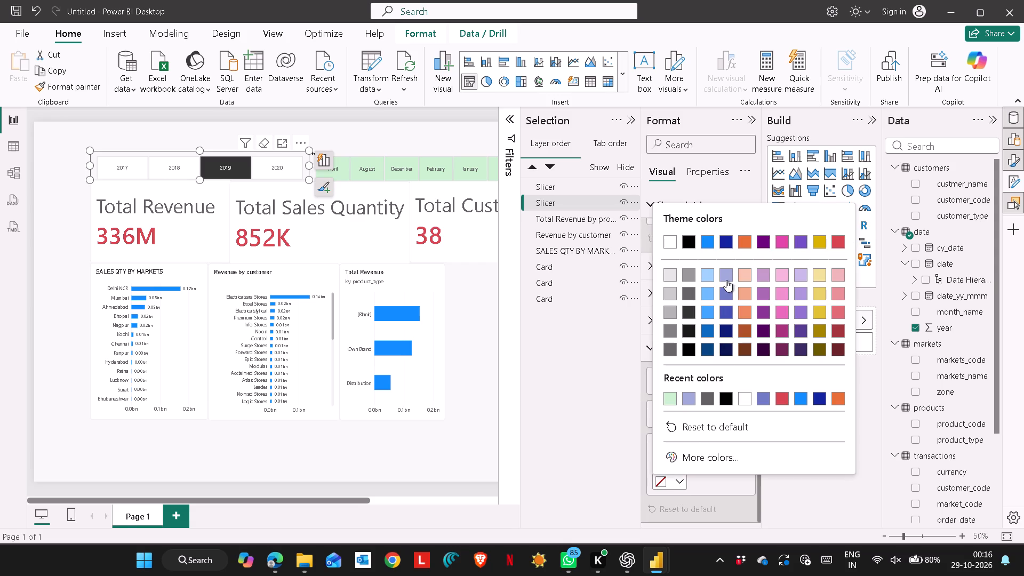
pyautogui.click(726, 280)
pyautogui.moveTo(598, 364); pyautogui.dragTo(603, 366)
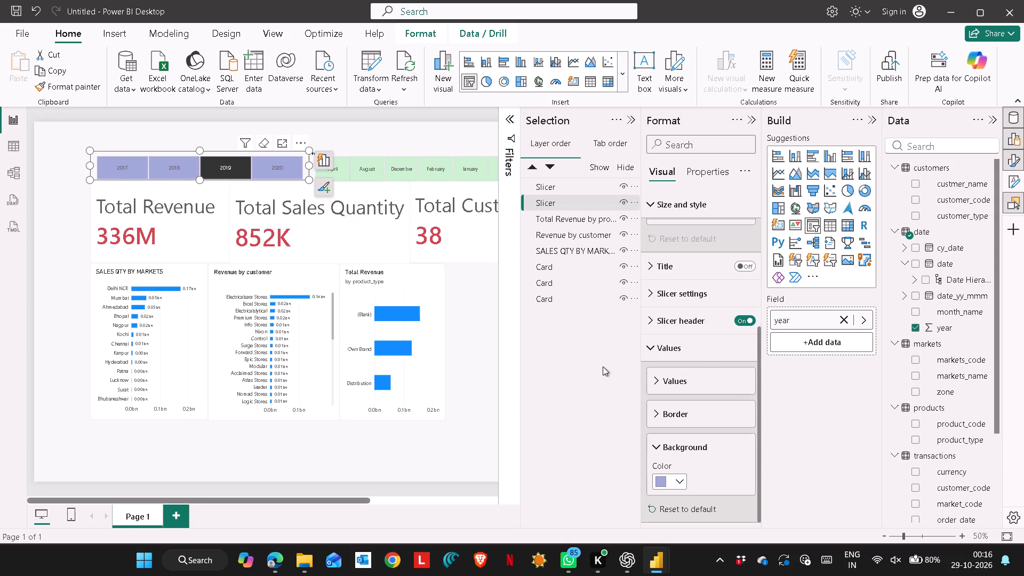
pyautogui.moveTo(603, 366); pyautogui.dragTo(603, 366)
pyautogui.click(476, 356)
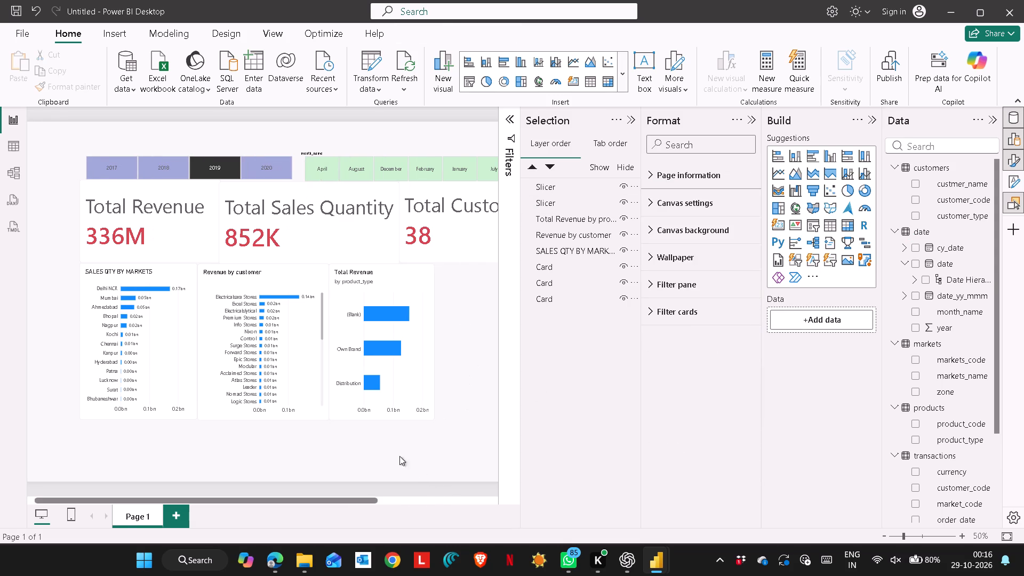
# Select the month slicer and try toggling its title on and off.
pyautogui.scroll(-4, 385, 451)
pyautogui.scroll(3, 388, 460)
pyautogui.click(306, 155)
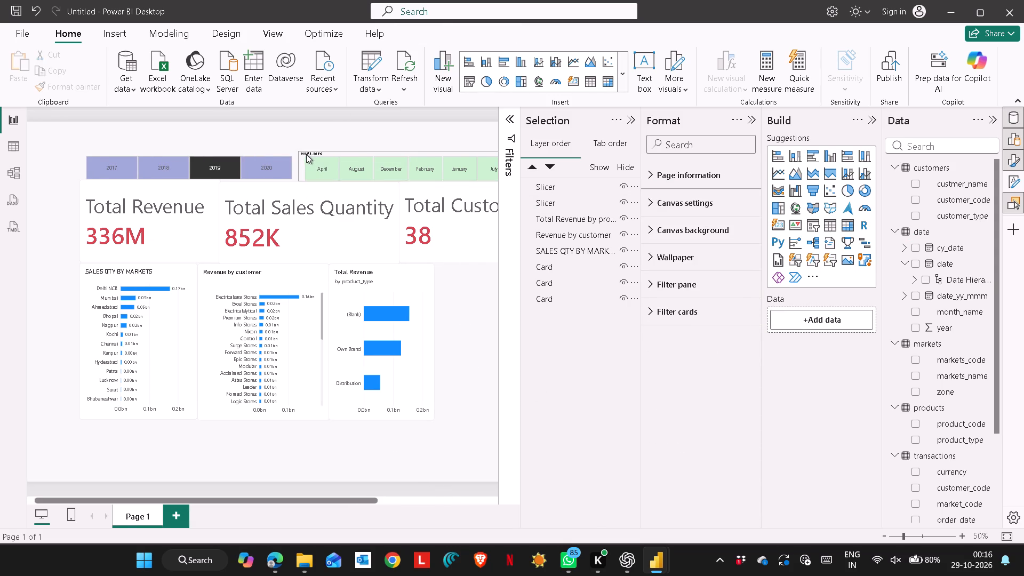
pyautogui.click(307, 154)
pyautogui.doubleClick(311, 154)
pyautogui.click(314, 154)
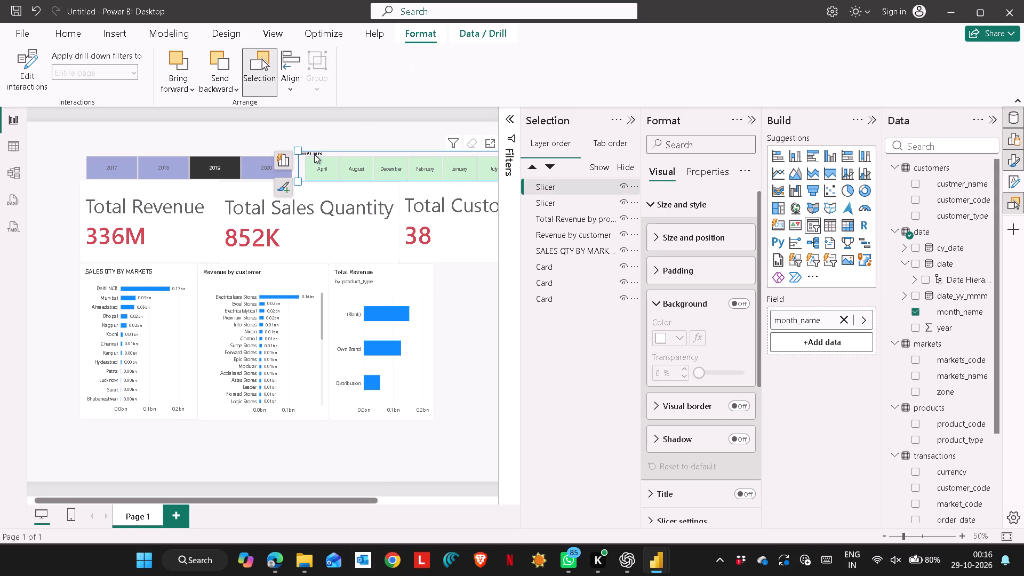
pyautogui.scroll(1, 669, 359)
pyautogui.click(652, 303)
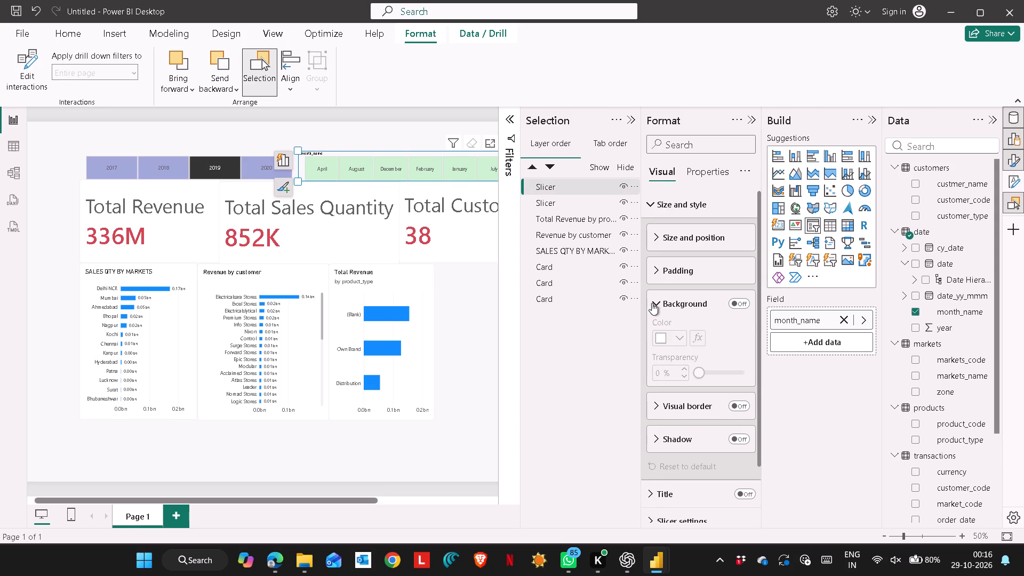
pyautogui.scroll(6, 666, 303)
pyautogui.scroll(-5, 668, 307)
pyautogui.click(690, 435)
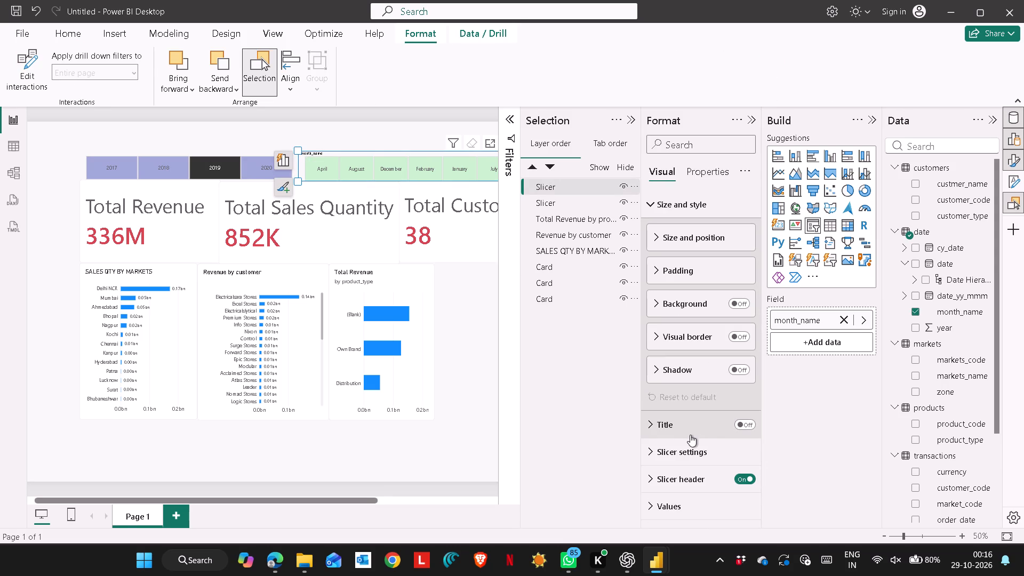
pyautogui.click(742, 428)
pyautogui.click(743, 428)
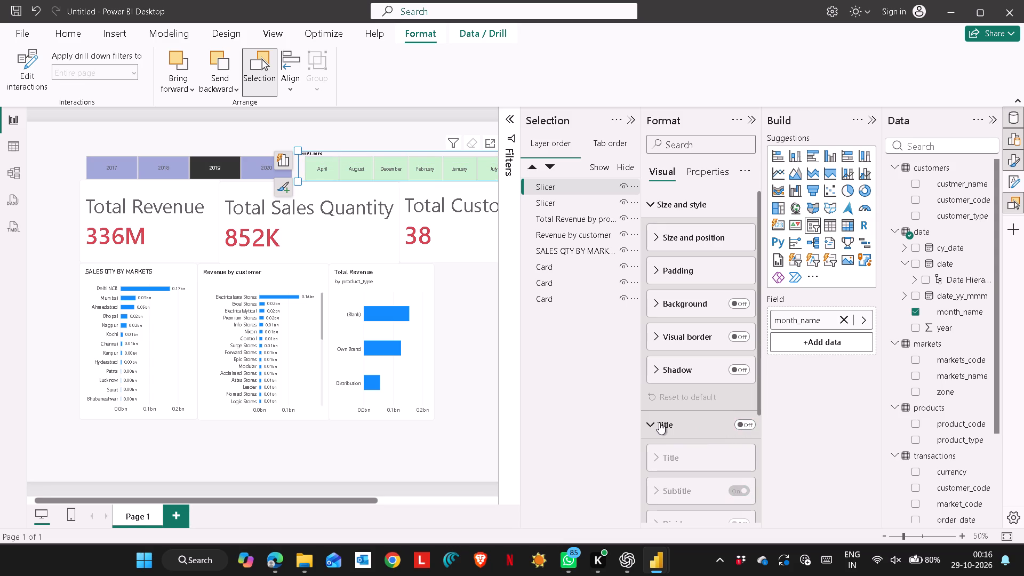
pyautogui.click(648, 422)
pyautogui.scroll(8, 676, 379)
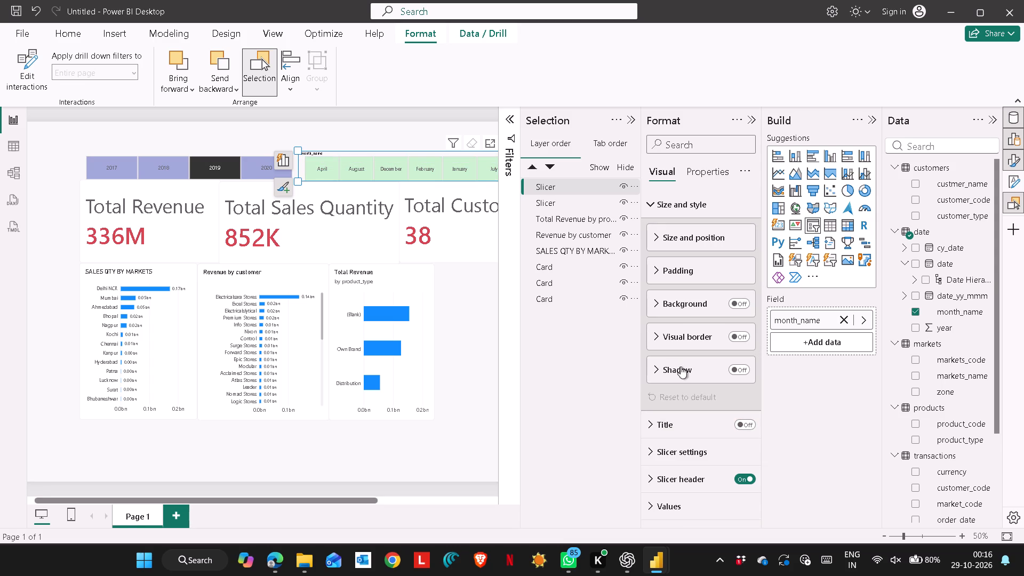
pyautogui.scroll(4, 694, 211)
# Examine the month slicer's value border and background settings and compare with the month slicer in final_power_bi.
pyautogui.click(649, 206)
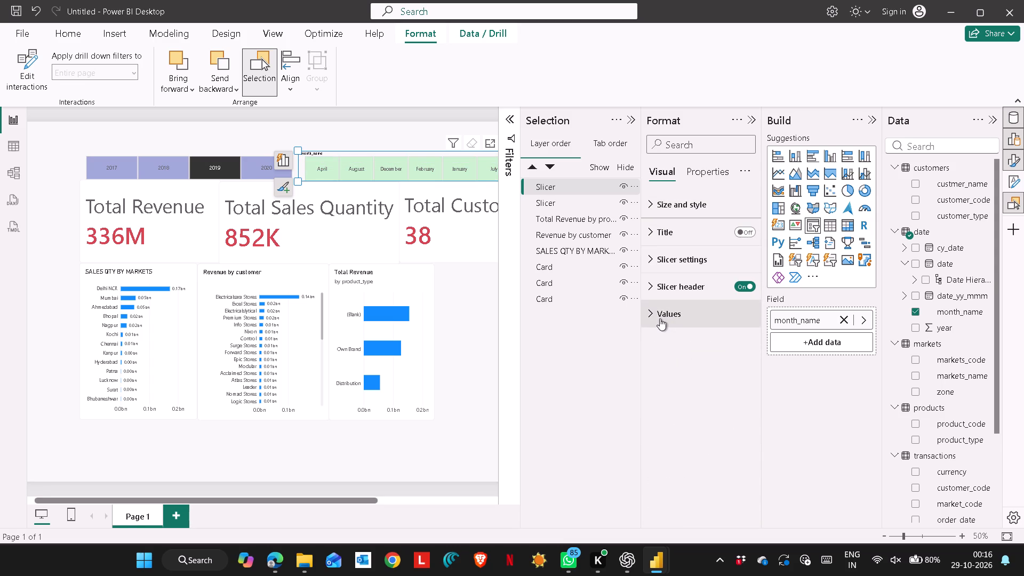
pyautogui.click(660, 318)
pyautogui.click(668, 381)
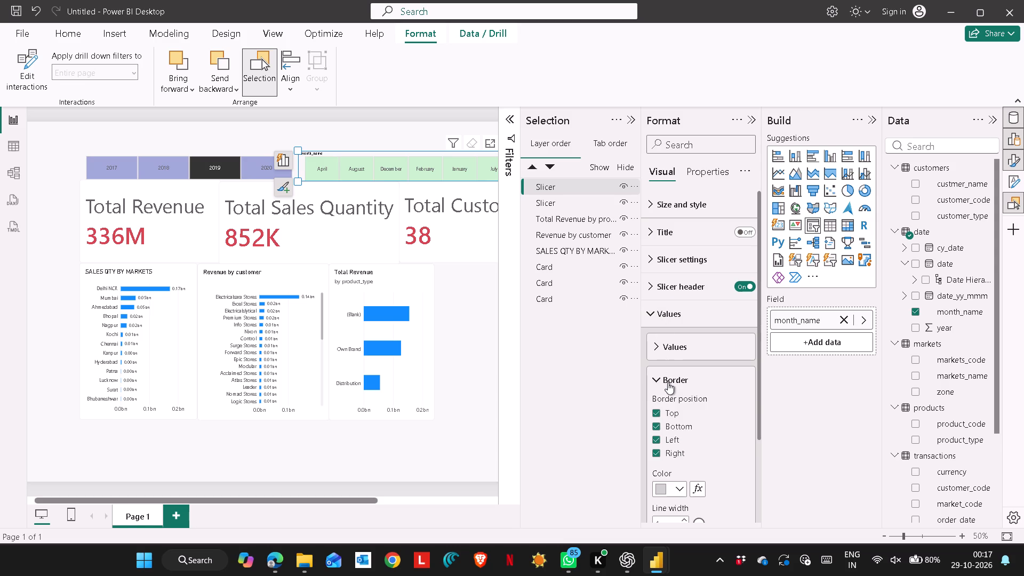
pyautogui.click(668, 382)
pyautogui.click(661, 377)
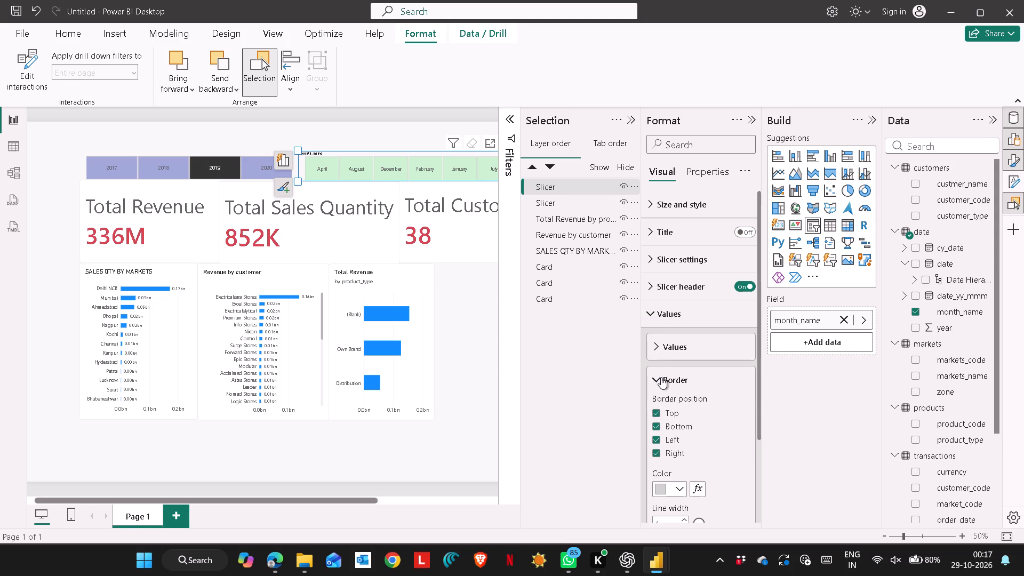
pyautogui.click(661, 377)
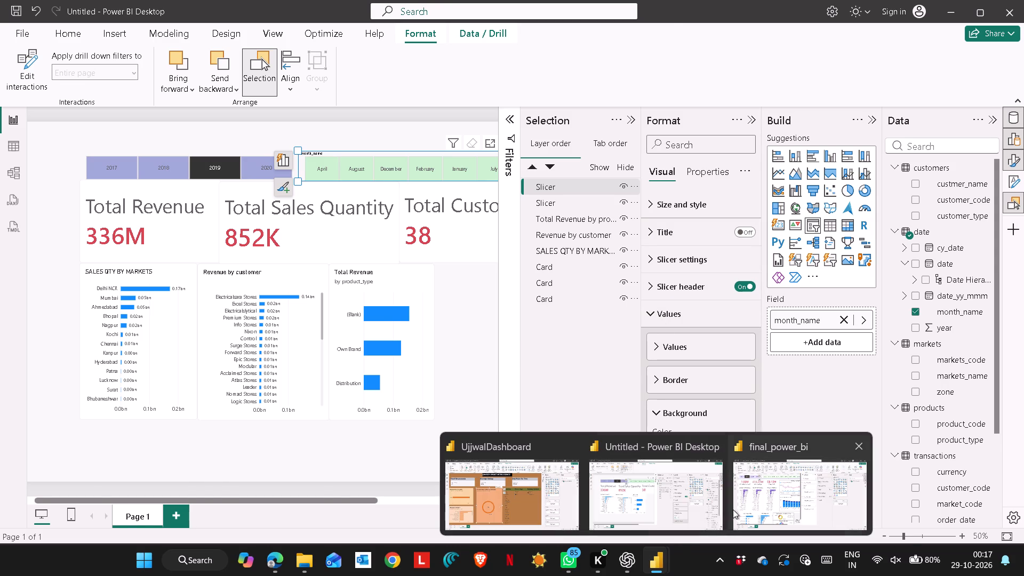
pyautogui.click(753, 507)
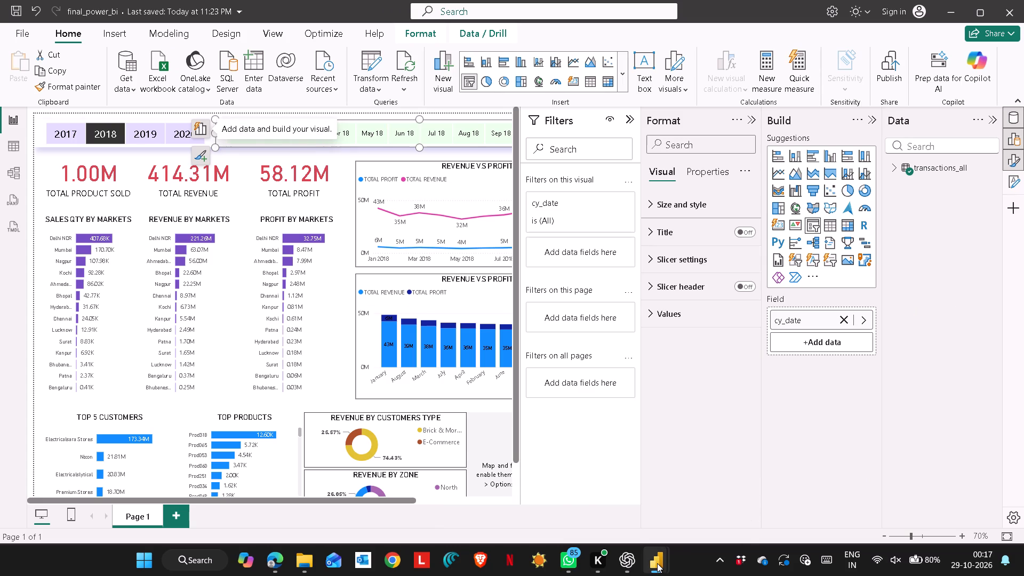
pyautogui.click(694, 511)
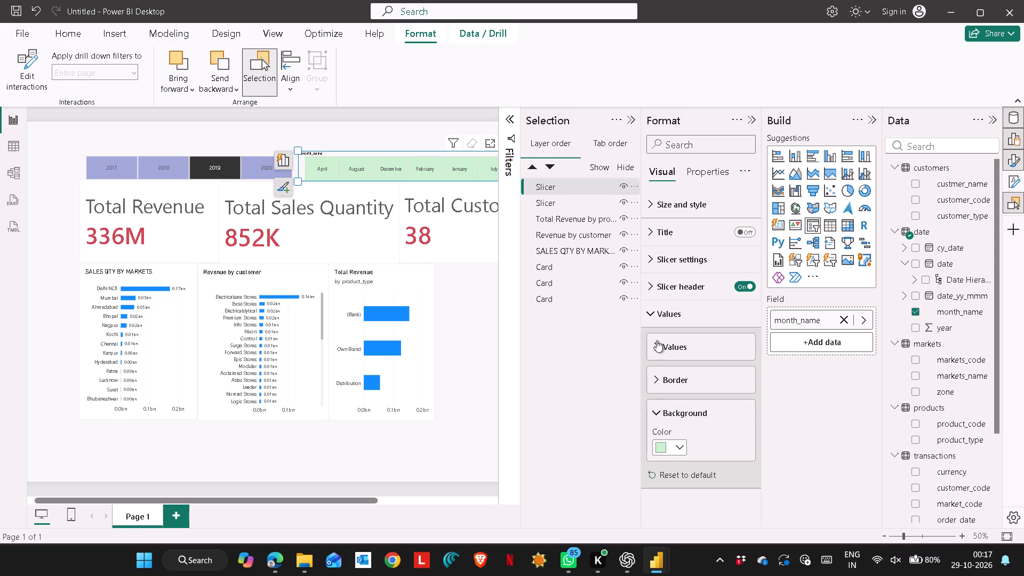
# Look through the new report's month slicer options for slicer style, value font and title.
pyautogui.click(647, 314)
pyautogui.click(652, 263)
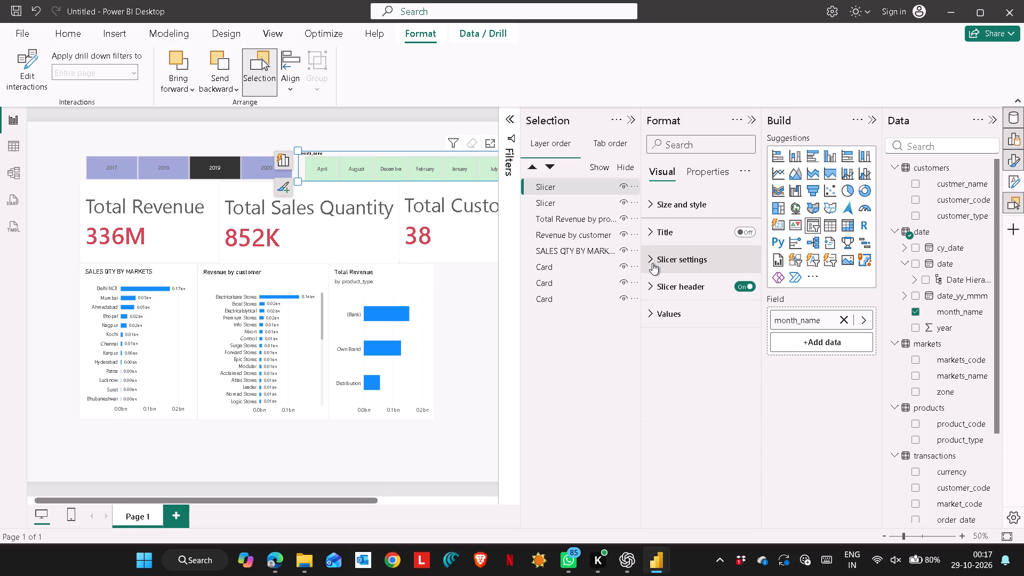
pyautogui.click(653, 286)
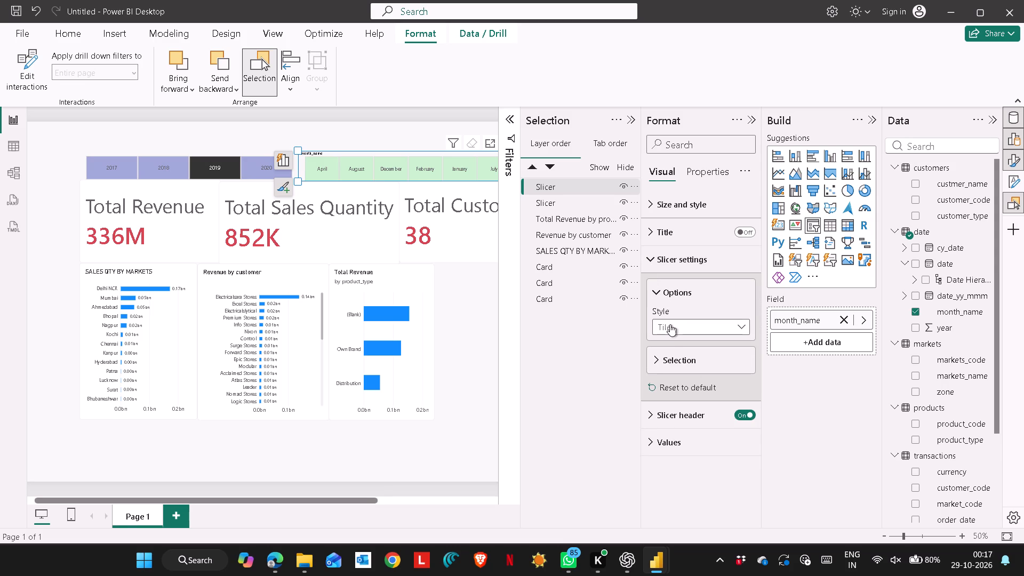
pyautogui.click(672, 327)
pyautogui.click(672, 327)
pyautogui.click(656, 286)
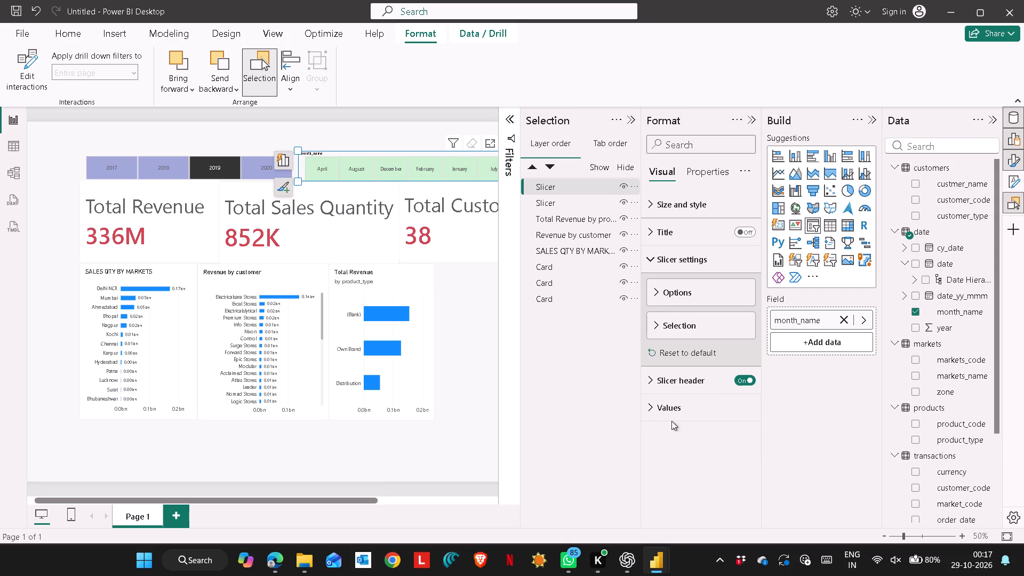
pyautogui.click(669, 416)
pyautogui.click(669, 413)
pyautogui.click(669, 413)
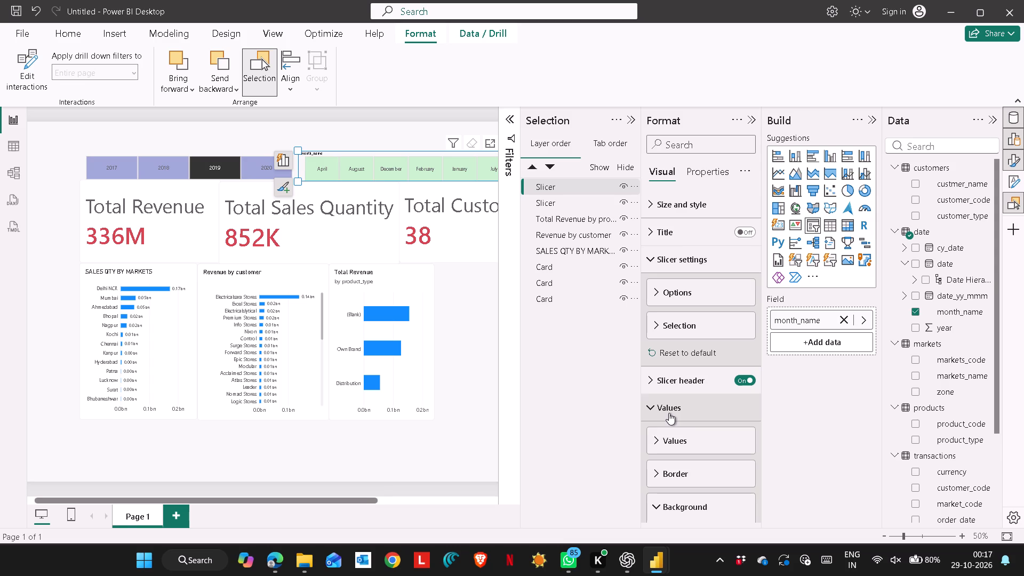
pyautogui.scroll(-2, 669, 422)
pyautogui.click(660, 383)
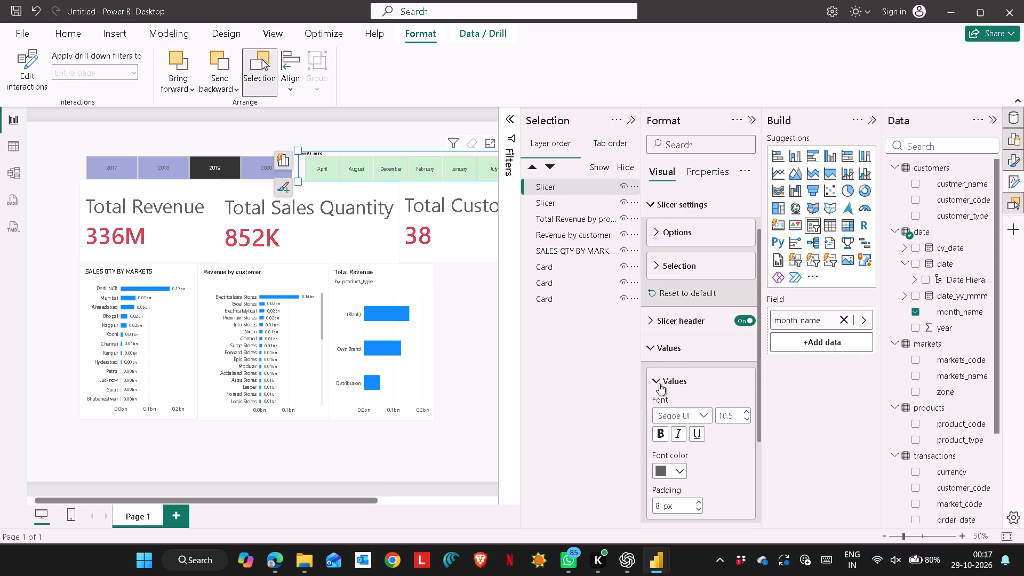
pyautogui.click(659, 383)
pyautogui.click(659, 352)
pyautogui.scroll(4, 665, 338)
pyautogui.click(654, 235)
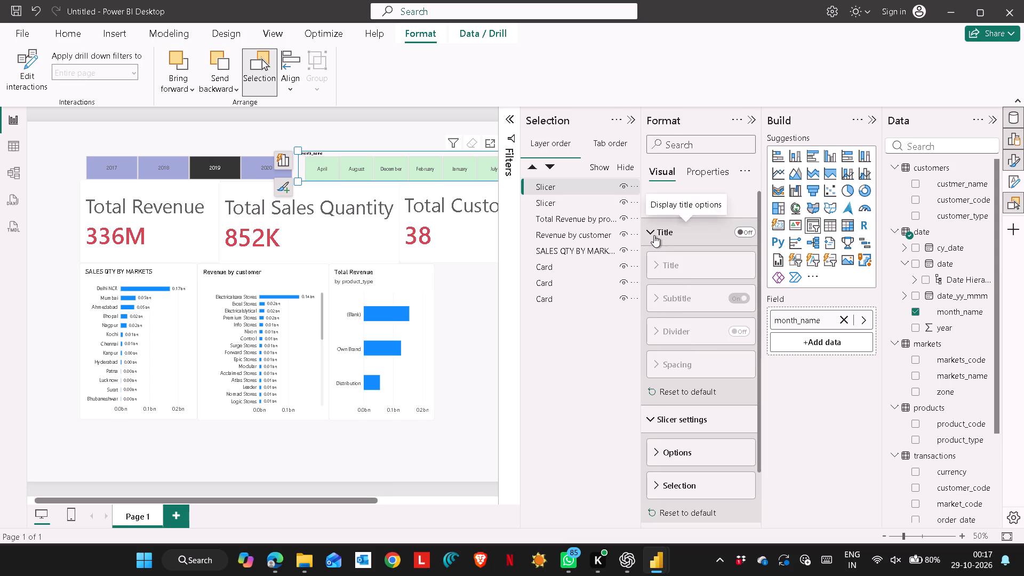
pyautogui.click(654, 235)
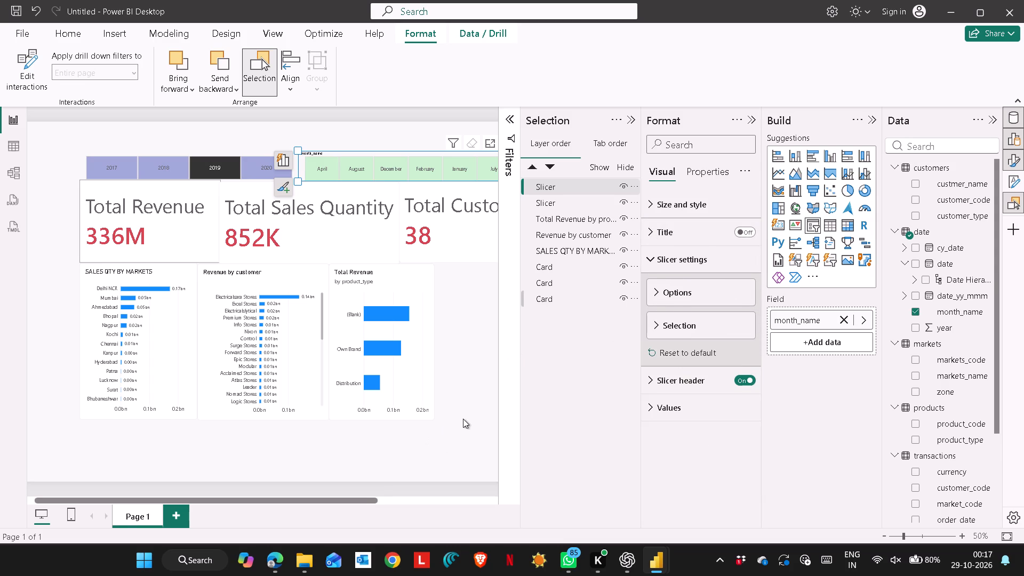
# Reselect the month slicer by its month_name header and look through its visual formatting sections again.
pyautogui.click(463, 419)
pyautogui.click(316, 153)
pyautogui.click(316, 152)
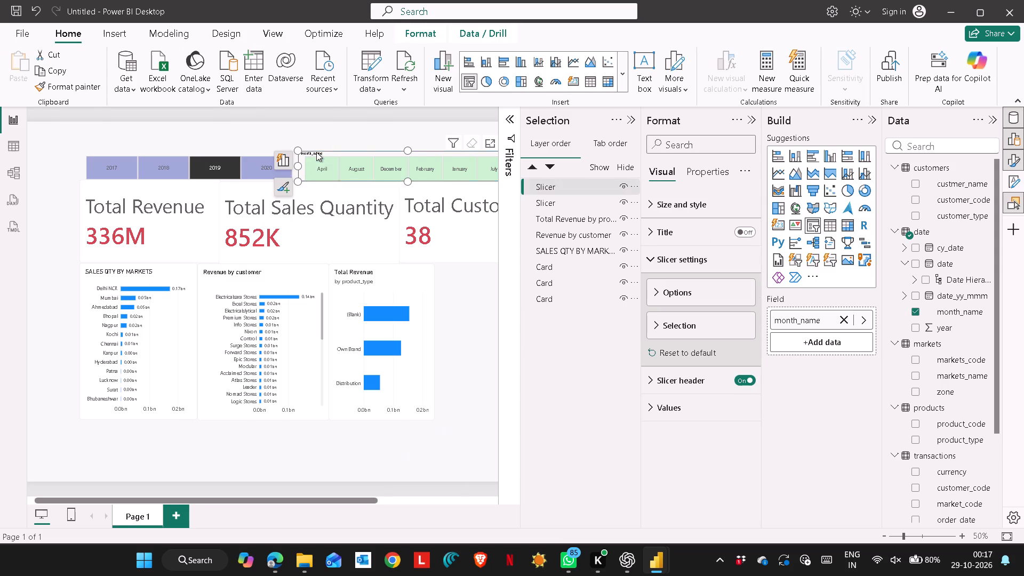
pyautogui.click(316, 153)
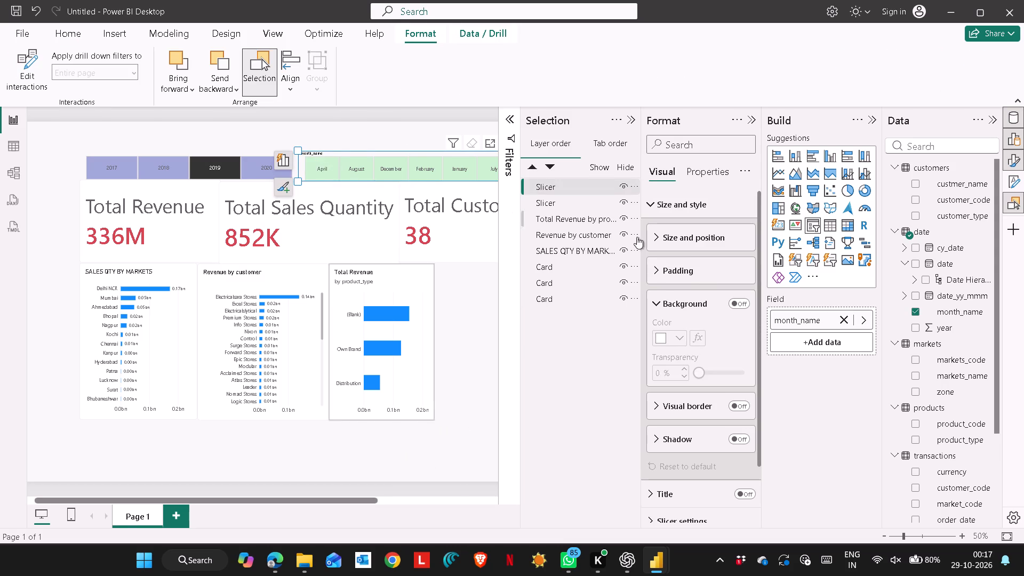
pyautogui.click(652, 211)
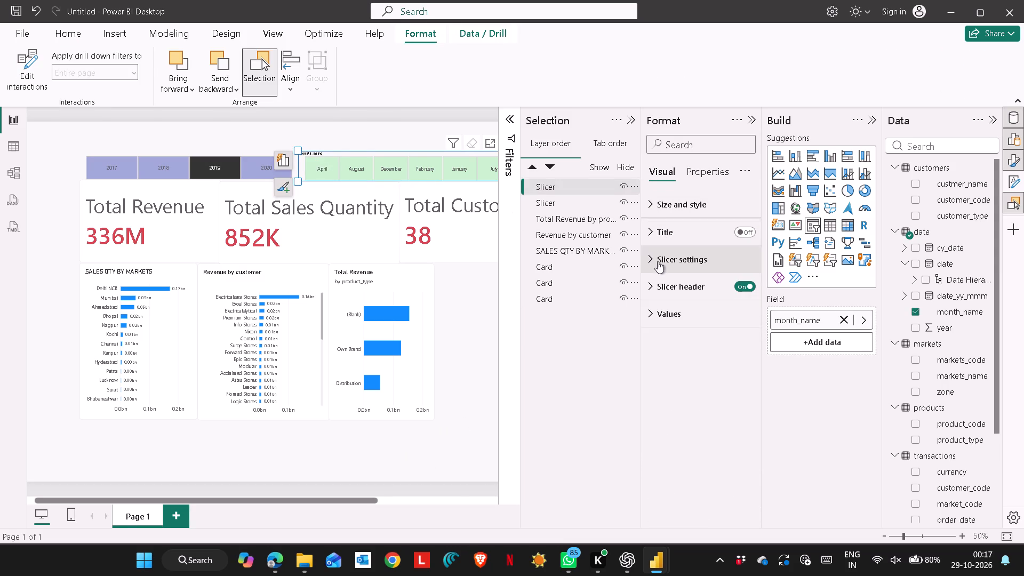
pyautogui.click(660, 313)
pyautogui.click(667, 307)
pyautogui.scroll(4, 689, 361)
pyautogui.click(699, 177)
pyautogui.click(665, 174)
# Review the full dashboard layout in final_power_bi, then check the filters section of ChatGPT's guide.
pyautogui.moveTo(343, 506); pyautogui.dragTo(355, 503)
pyautogui.moveTo(355, 497); pyautogui.dragTo(383, 499)
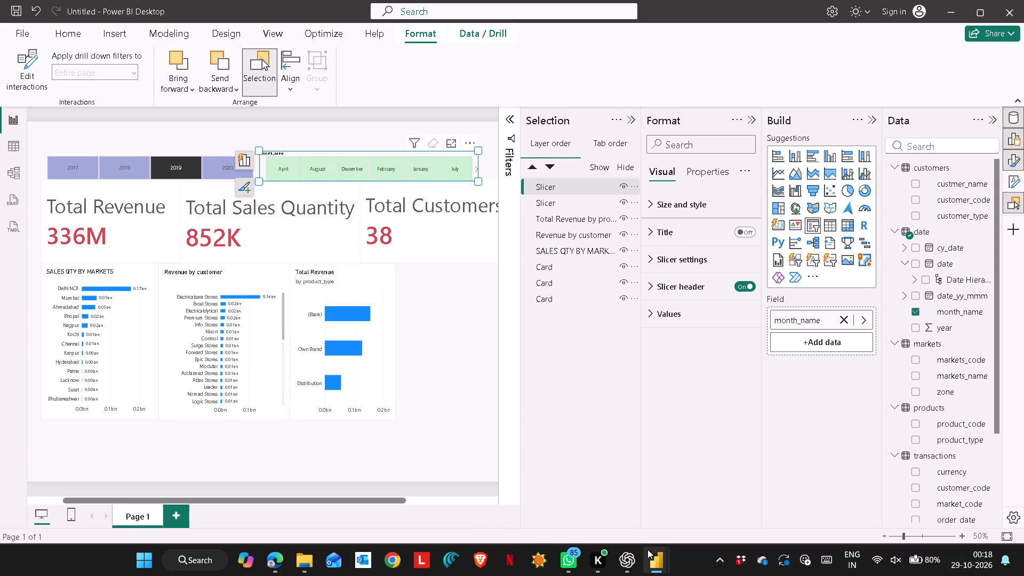
pyautogui.click(732, 518)
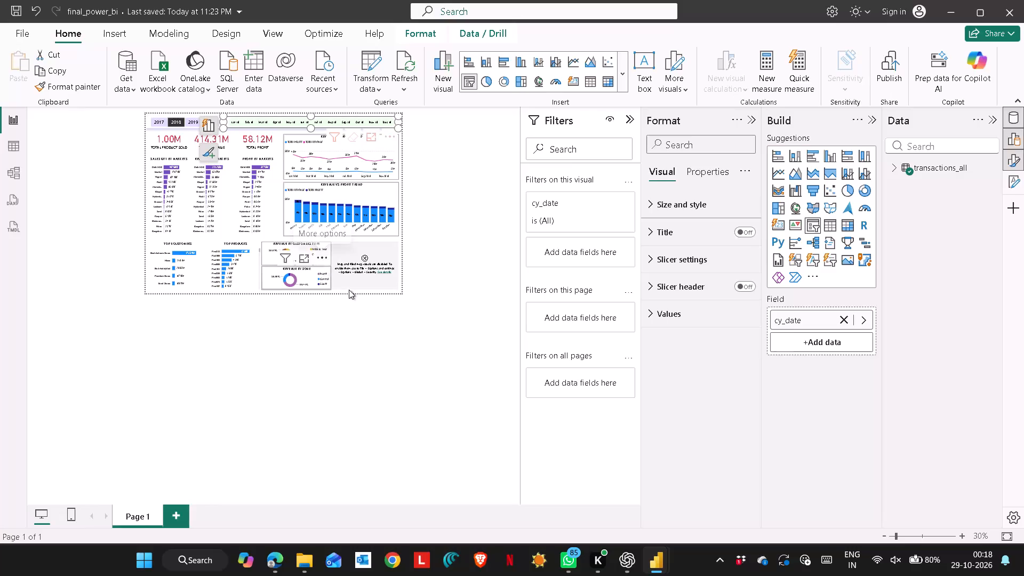
pyautogui.click(370, 326)
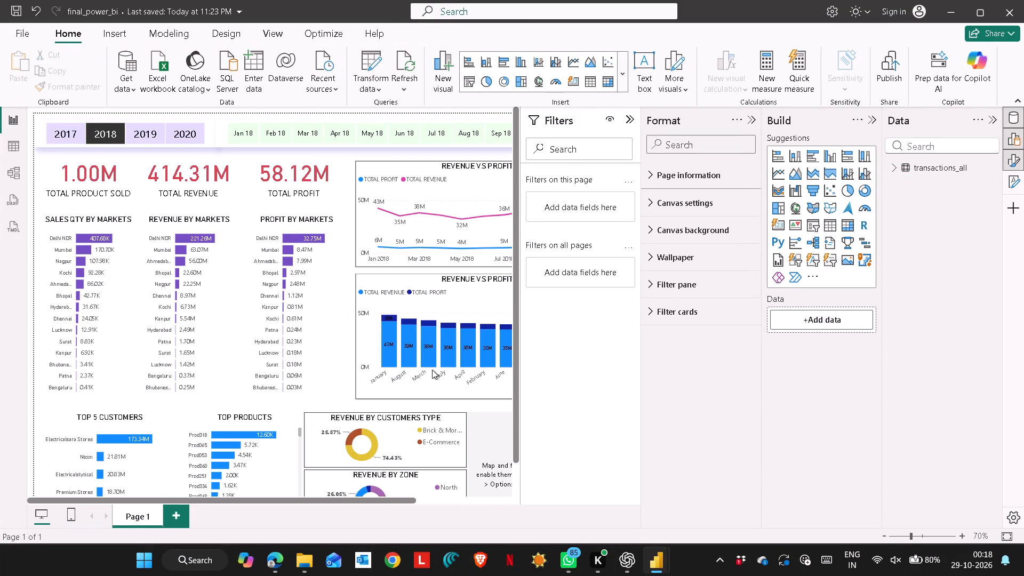
pyautogui.hscroll(-4, 432, 370)
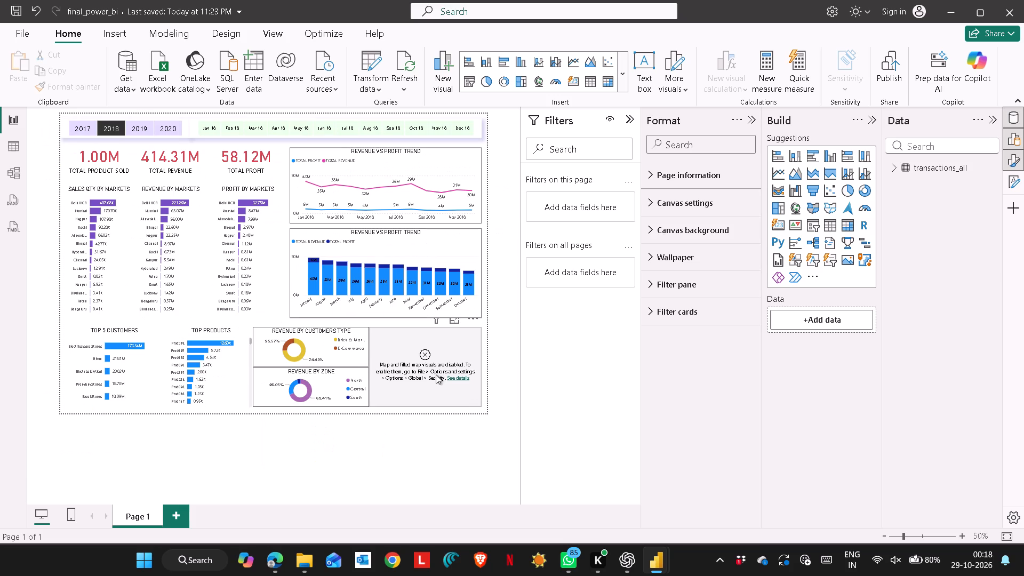
pyautogui.click(459, 453)
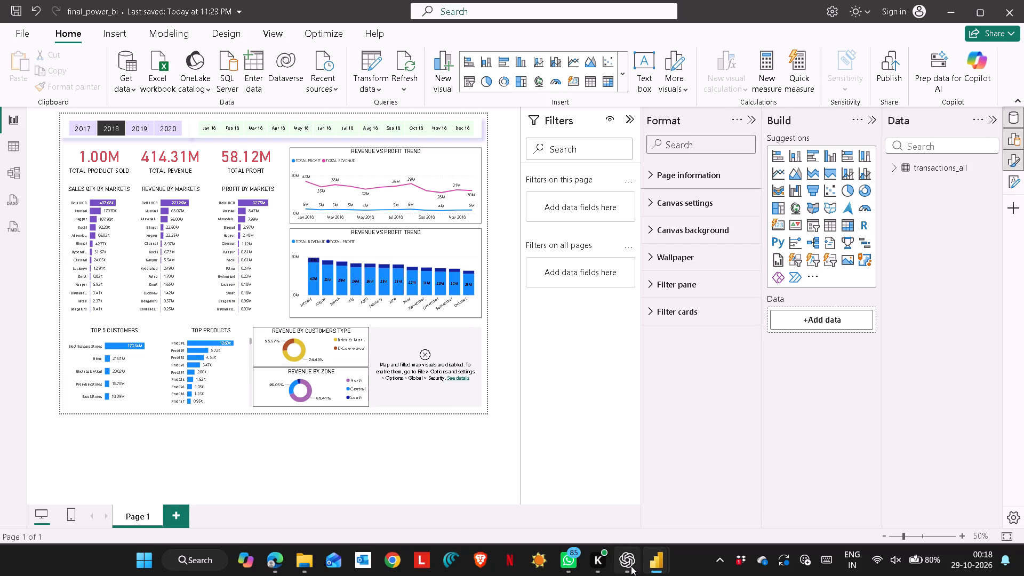
pyautogui.click(623, 511)
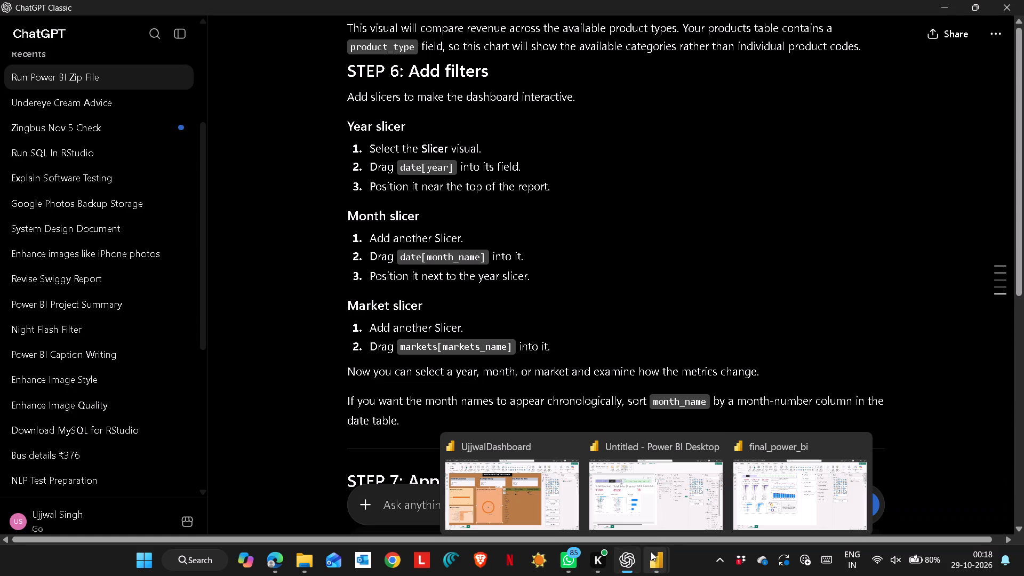
# Return to the new report and try each year in the year slicer, finishing with 2020 selected.
pyautogui.click(677, 481)
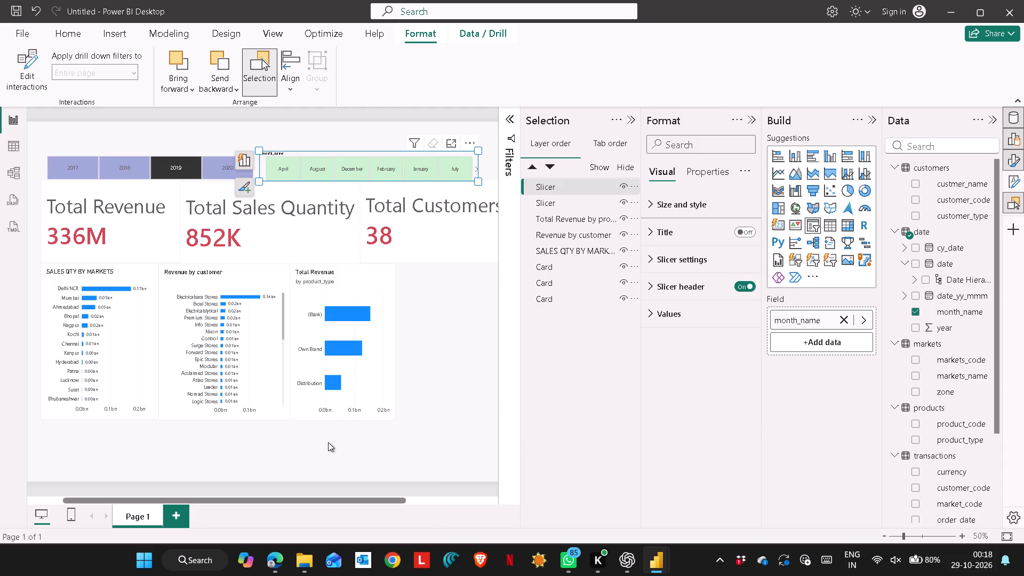
pyautogui.moveTo(198, 430); pyautogui.dragTo(306, 433)
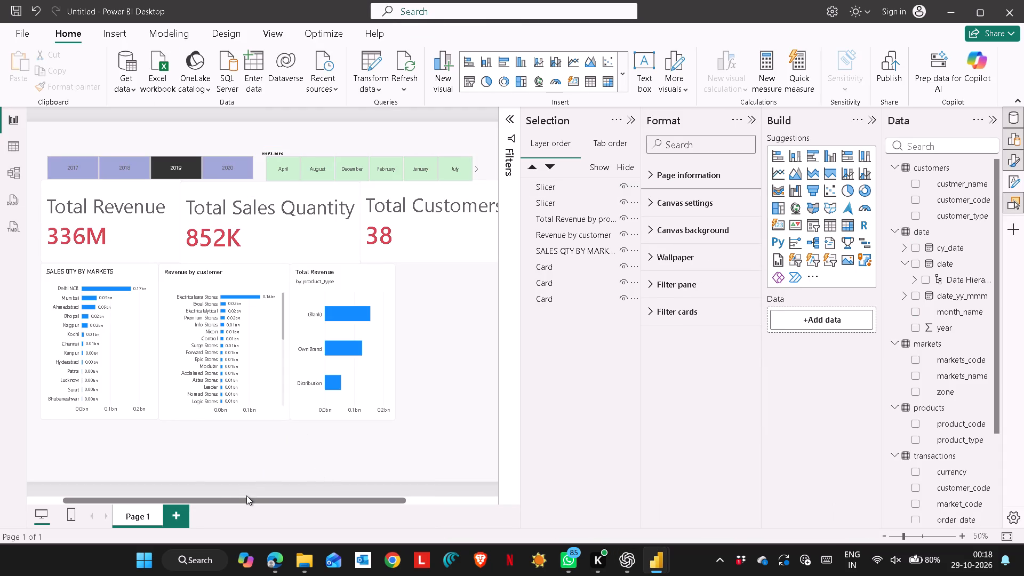
pyautogui.moveTo(246, 495); pyautogui.dragTo(217, 501)
pyautogui.moveTo(215, 497); pyautogui.dragTo(164, 485)
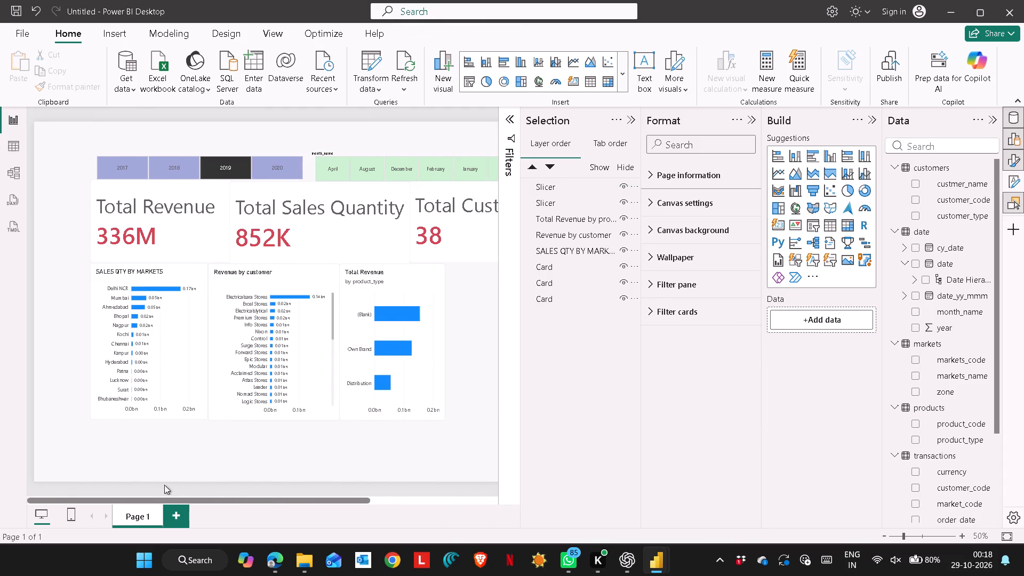
pyautogui.moveTo(164, 485); pyautogui.dragTo(150, 479)
pyautogui.click(282, 170)
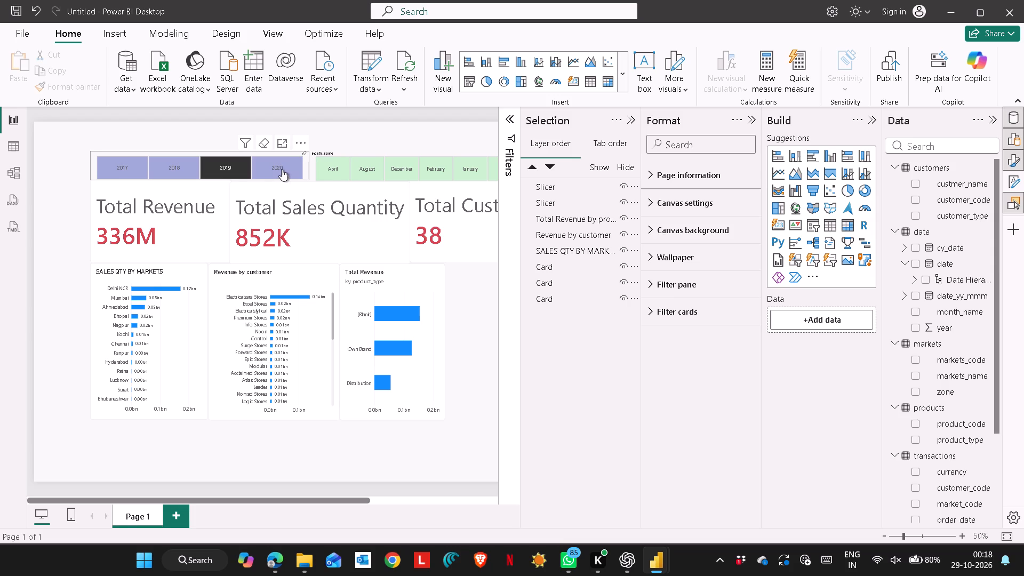
pyautogui.click(229, 169)
pyautogui.click(179, 169)
pyautogui.click(128, 165)
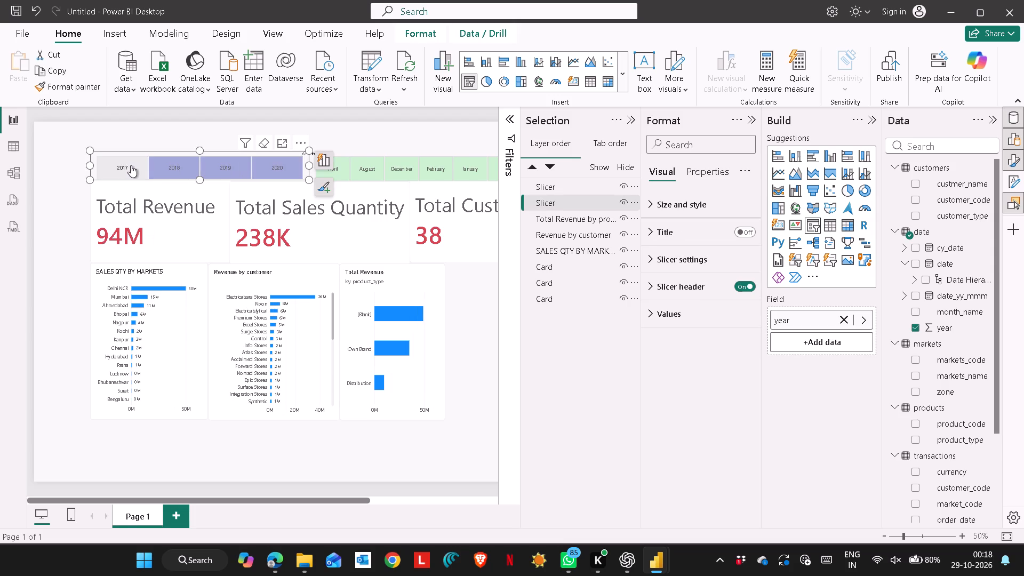
pyautogui.click(178, 165)
pyautogui.click(239, 160)
pyautogui.click(265, 161)
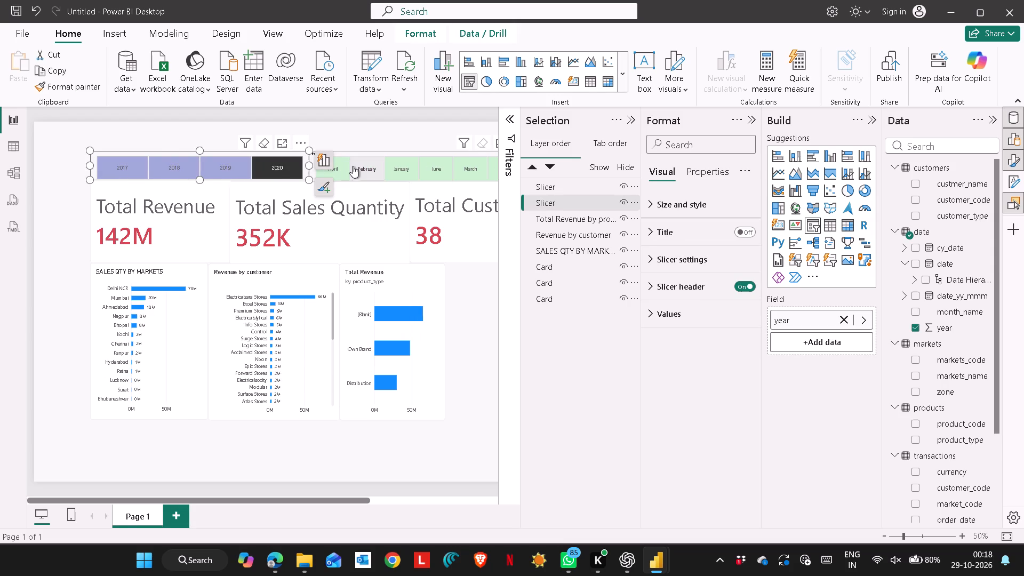
# Try several months in the month slicer, finishing with March selected.
pyautogui.click(353, 166)
pyautogui.click(333, 171)
pyautogui.click(399, 167)
pyautogui.click(445, 167)
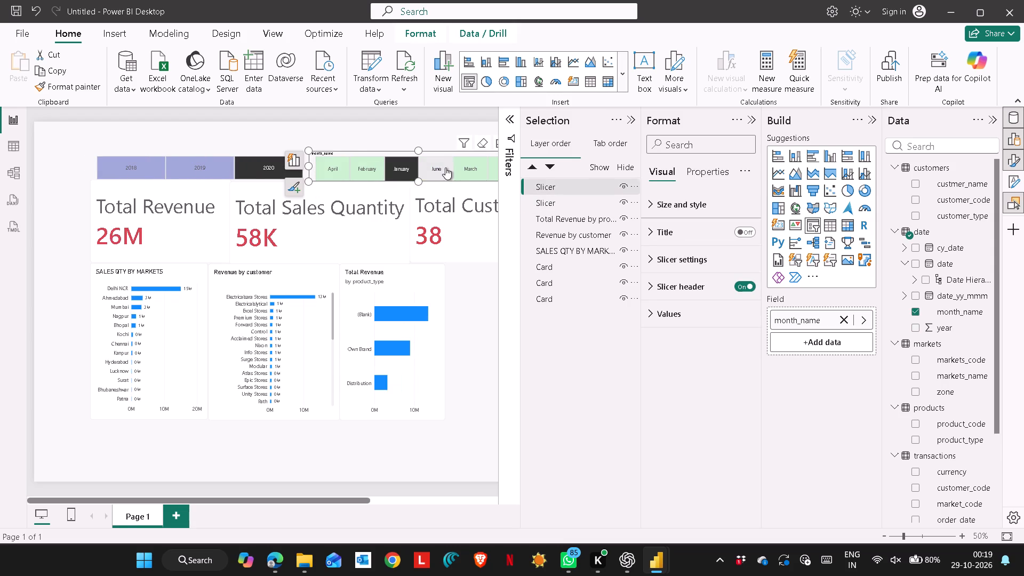
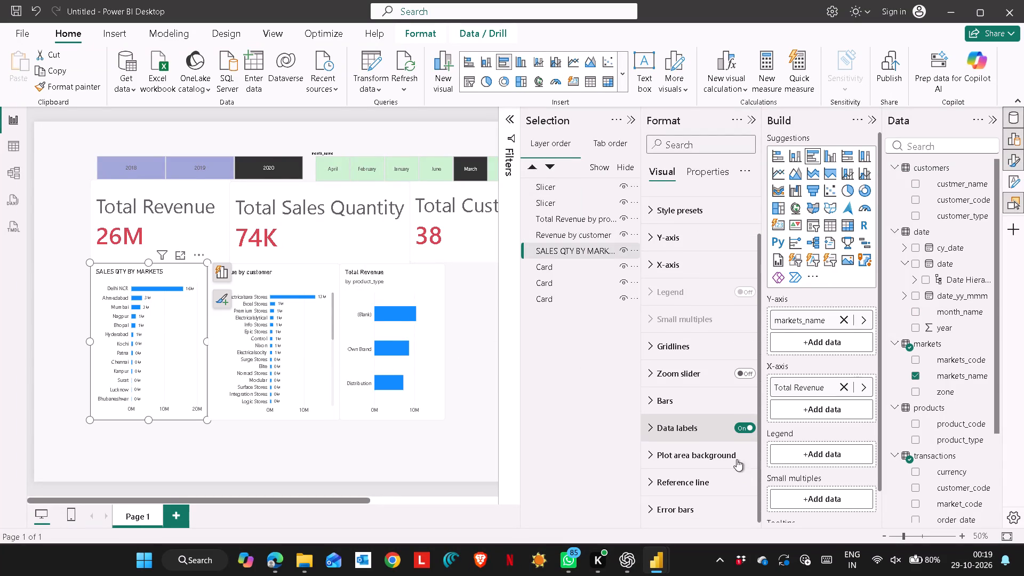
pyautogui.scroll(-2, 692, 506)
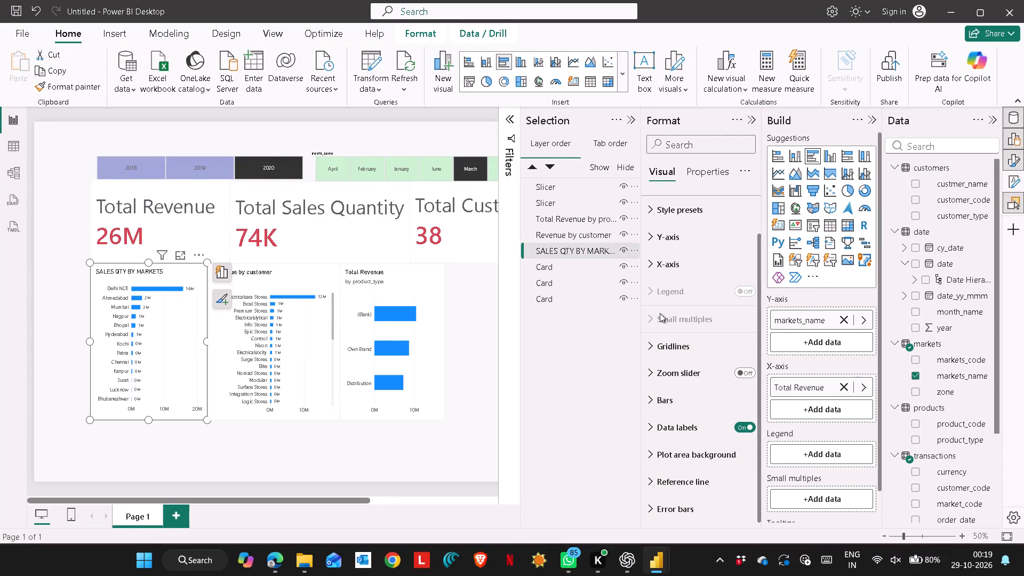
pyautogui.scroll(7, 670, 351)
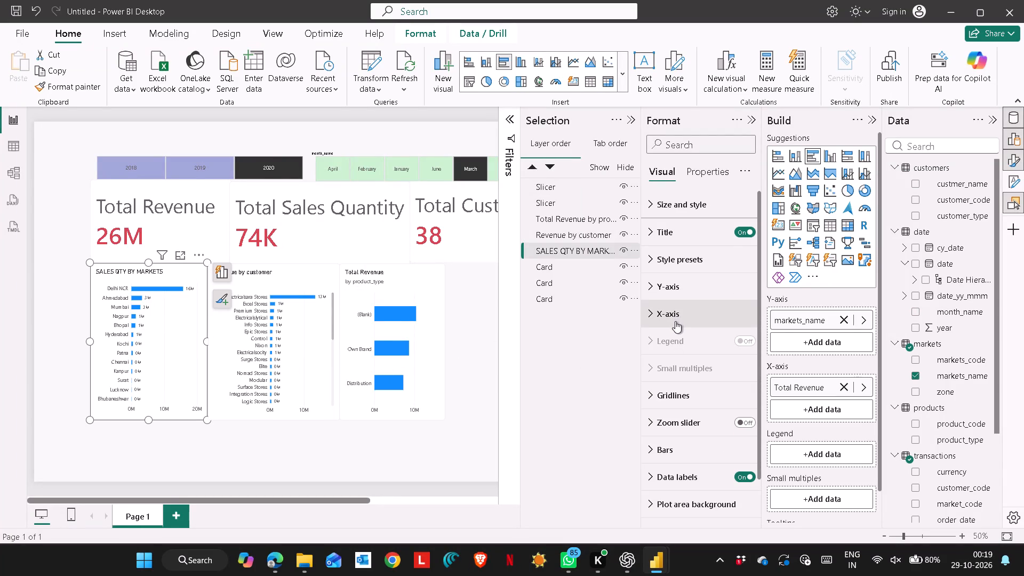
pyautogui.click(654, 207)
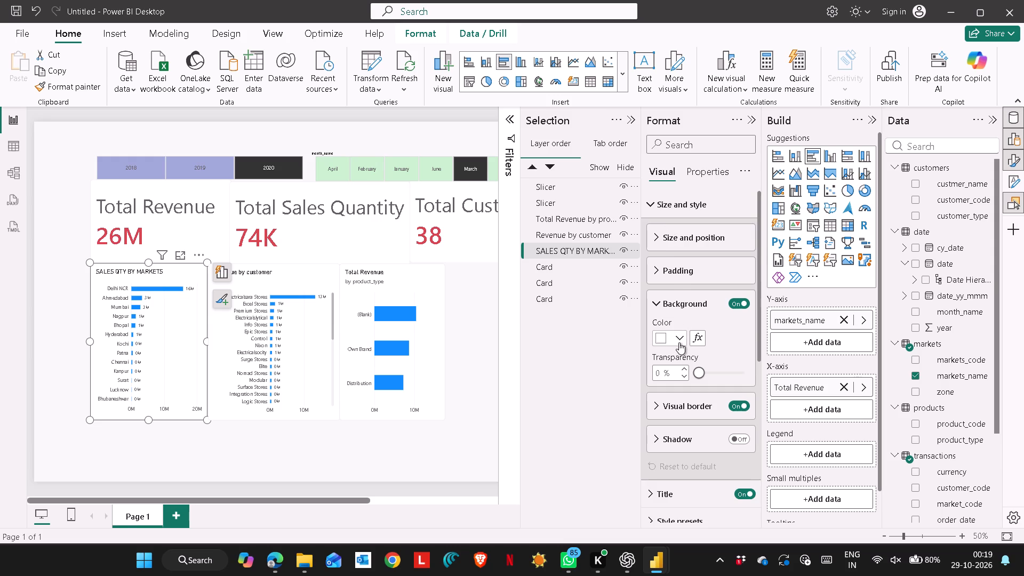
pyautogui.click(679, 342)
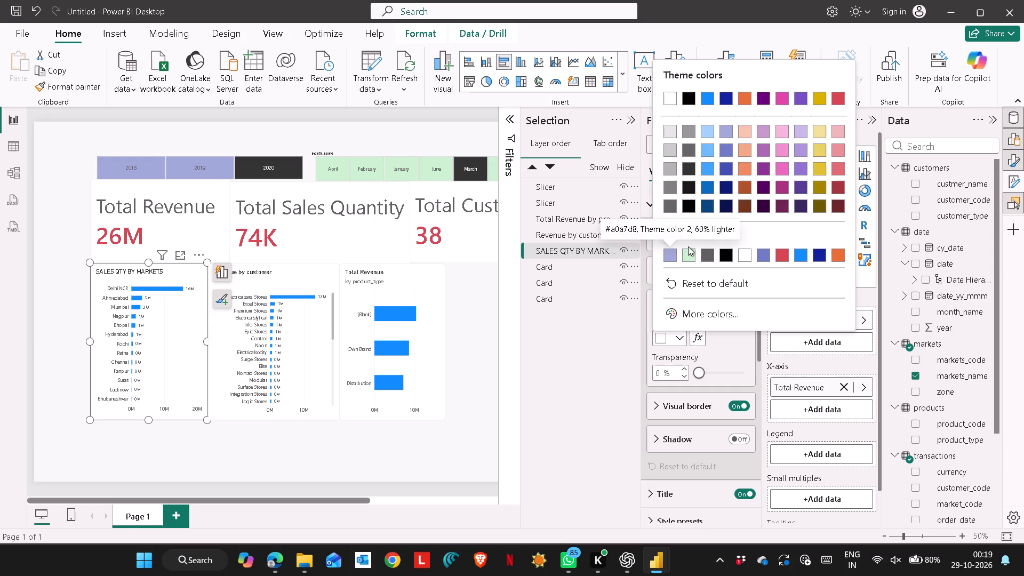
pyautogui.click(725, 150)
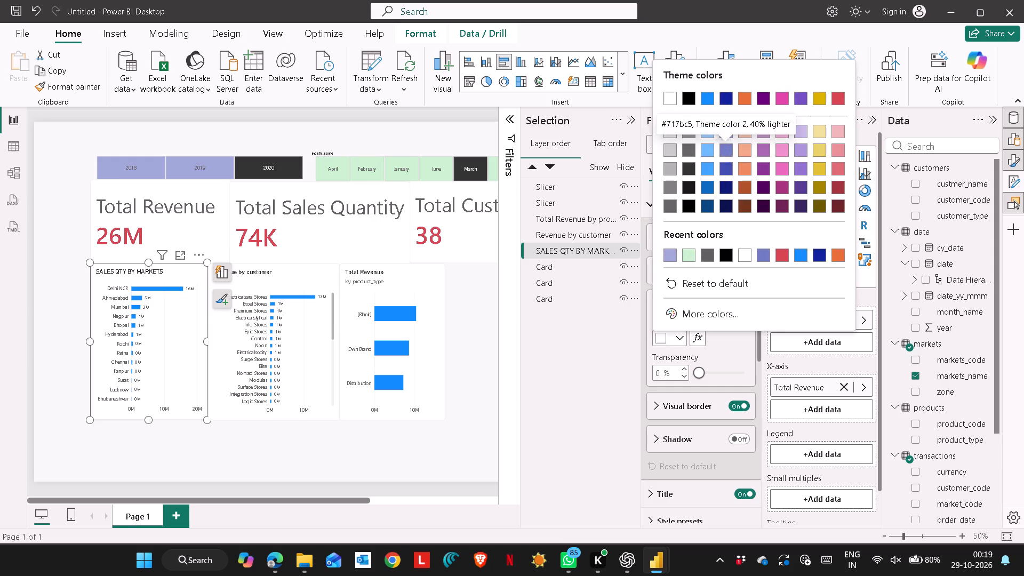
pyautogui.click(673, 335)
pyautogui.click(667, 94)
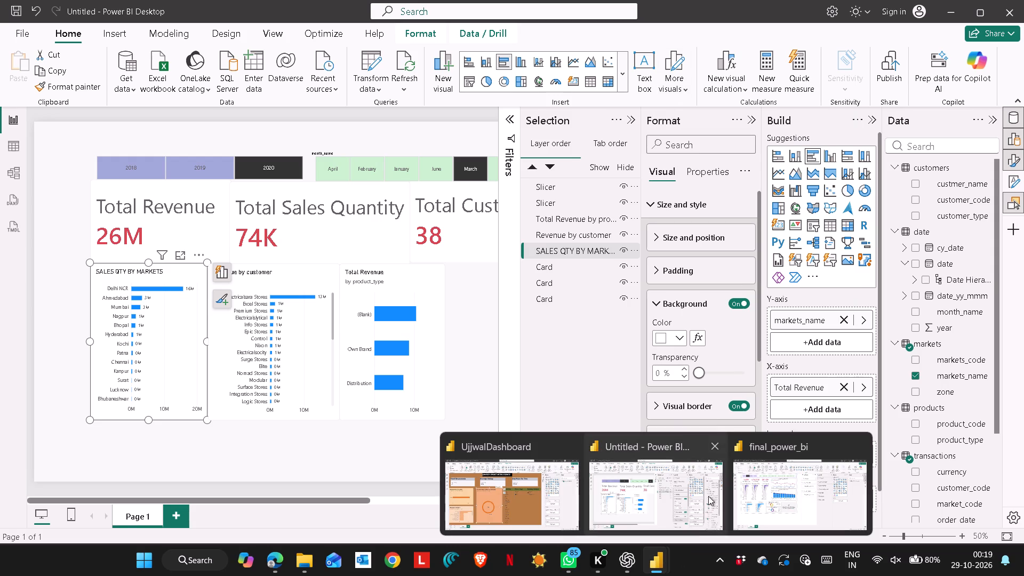
# Switch to the final_power_bi report to view its dashboard layout, and return to the untitled report.
pyautogui.click(730, 491)
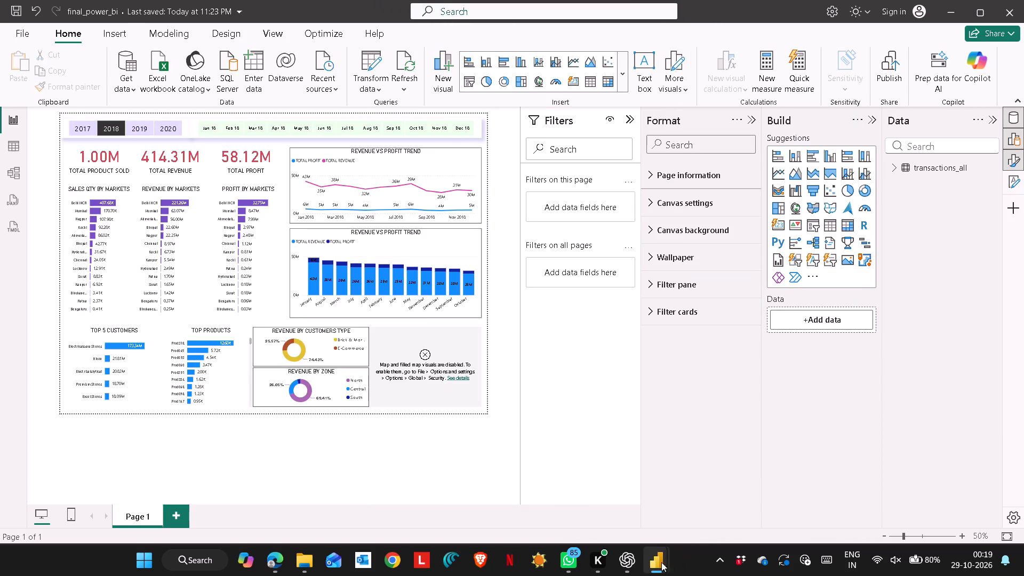
pyautogui.click(663, 516)
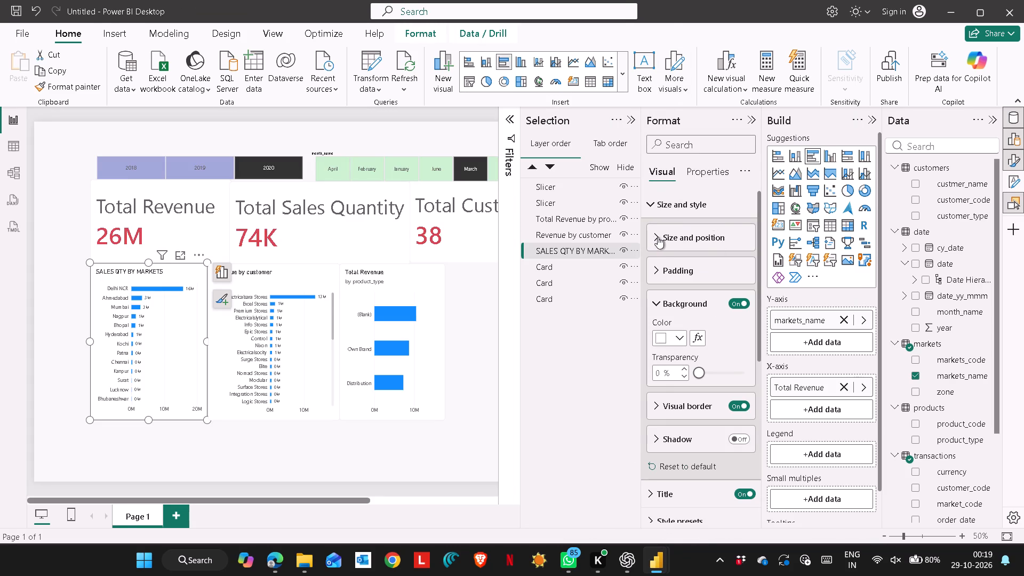
# Examine the visual formatting options of the SALES QTY BY MARKETS chart, from size and style to error bars.
pyautogui.click(661, 238)
pyautogui.click(661, 238)
pyautogui.click(659, 305)
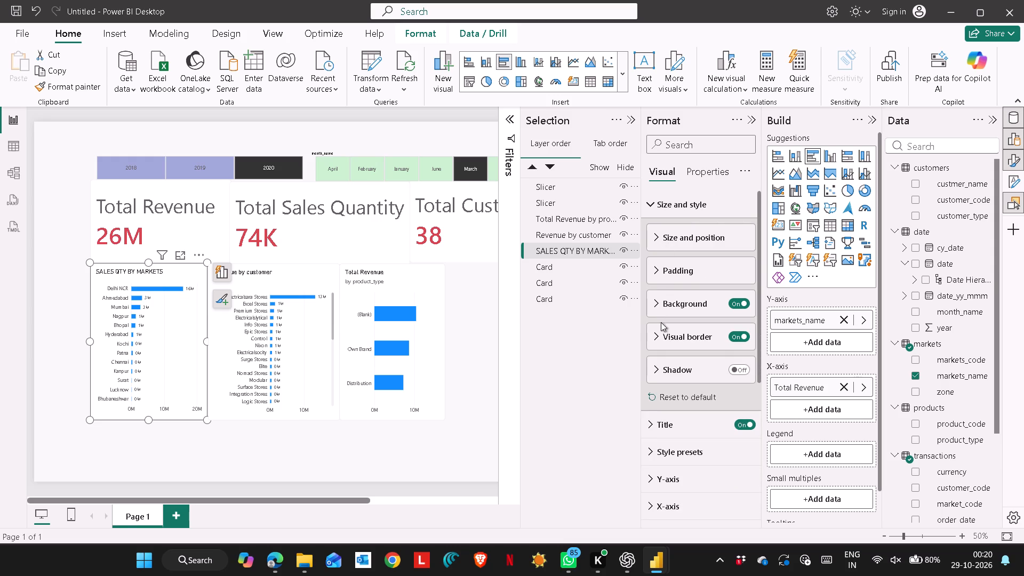
pyautogui.scroll(-7, 661, 385)
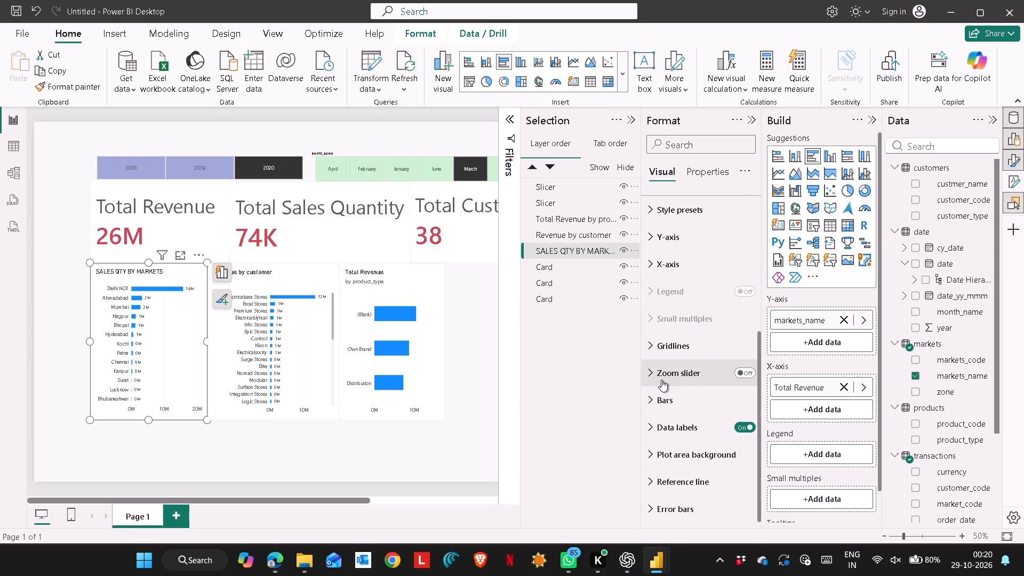
pyautogui.scroll(-4, 661, 380)
pyautogui.scroll(3, 661, 380)
pyautogui.scroll(-4, 661, 381)
pyautogui.scroll(4, 661, 381)
pyautogui.scroll(-4, 661, 383)
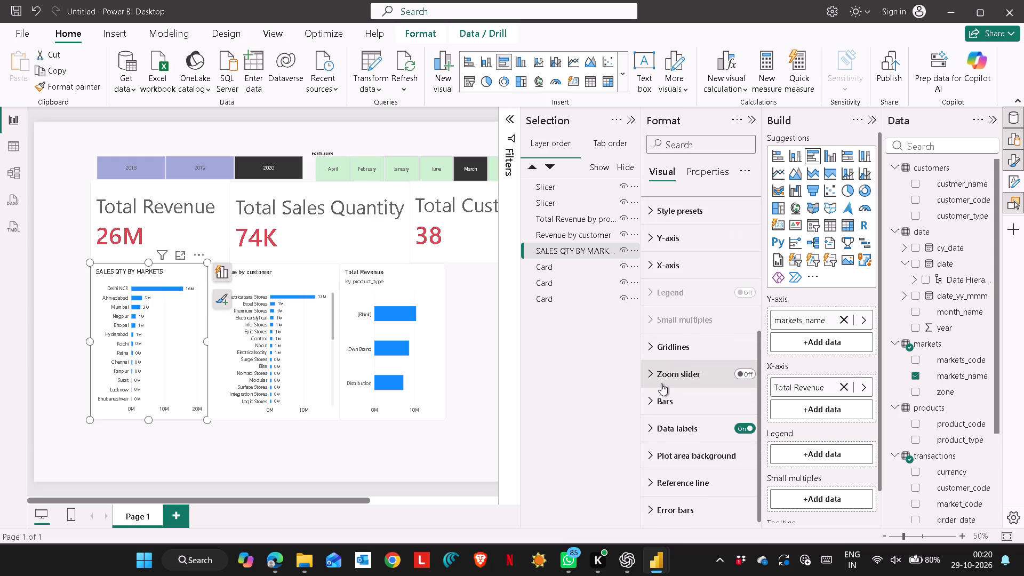
pyautogui.scroll(3, 666, 366)
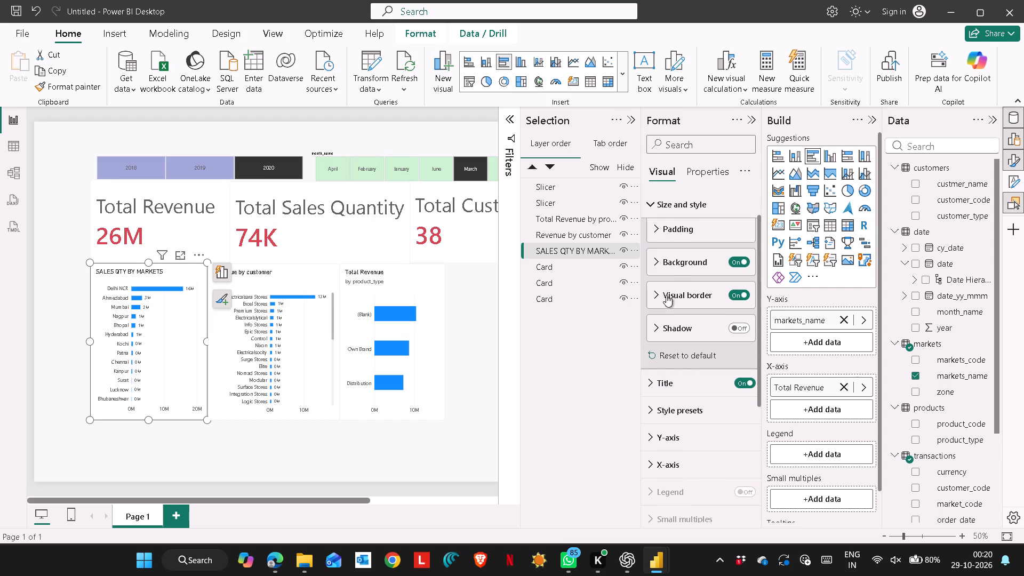
pyautogui.scroll(6, 671, 290)
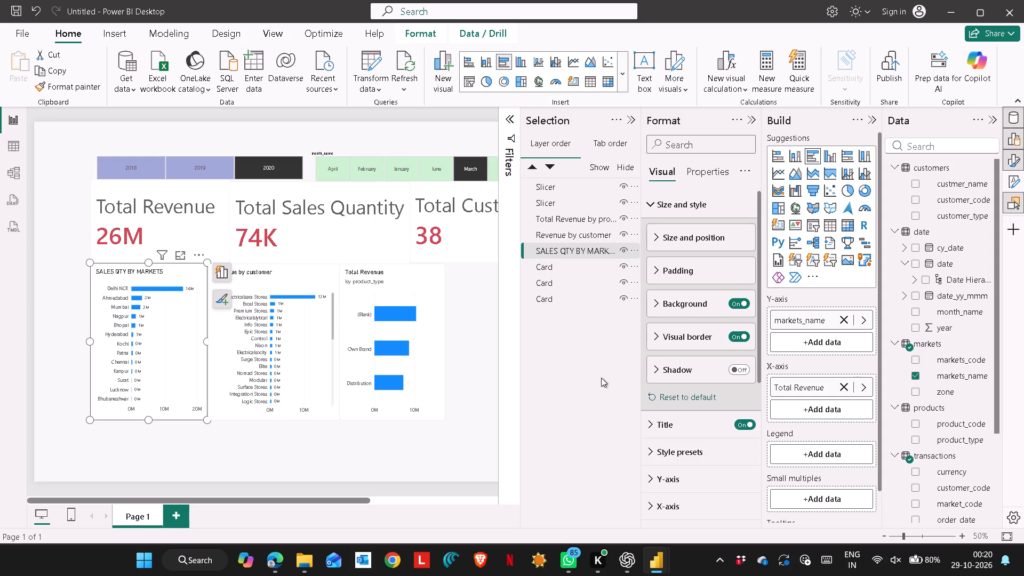
pyautogui.click(666, 202)
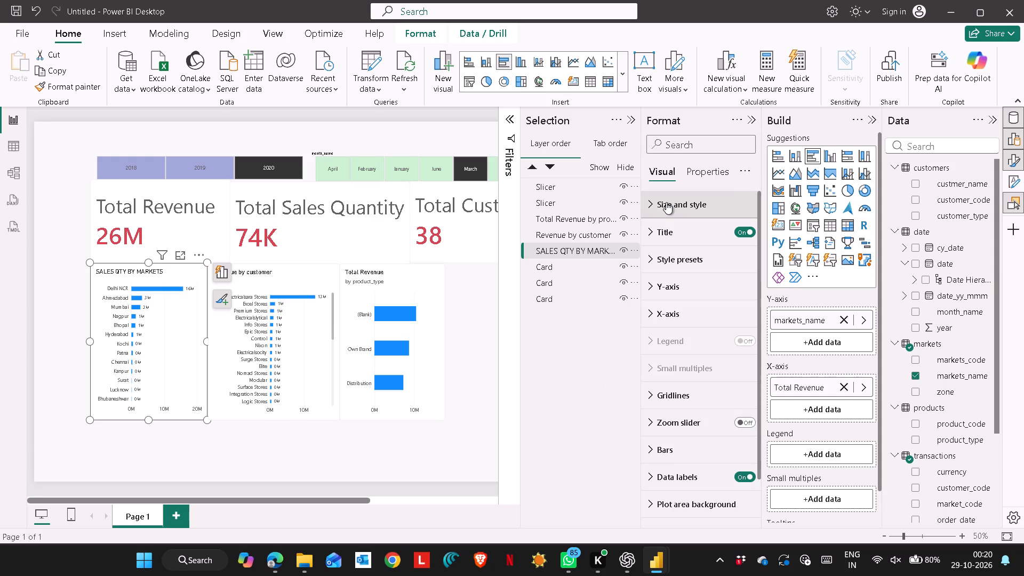
pyautogui.scroll(-3, 659, 380)
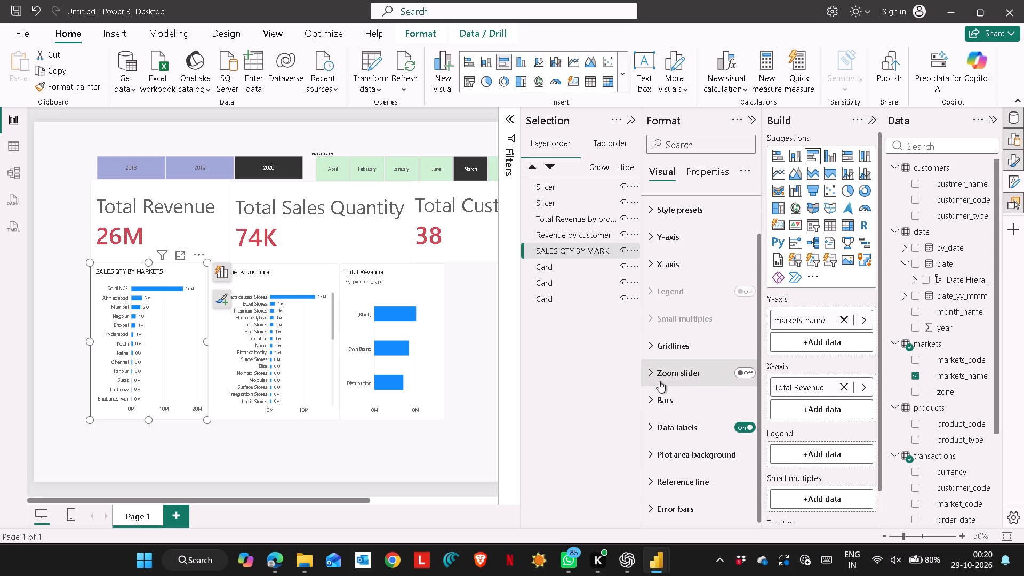
pyautogui.scroll(-4, 686, 430)
# Close the Format pane and clear the March selection in the month_name slicer.
pyautogui.click(750, 119)
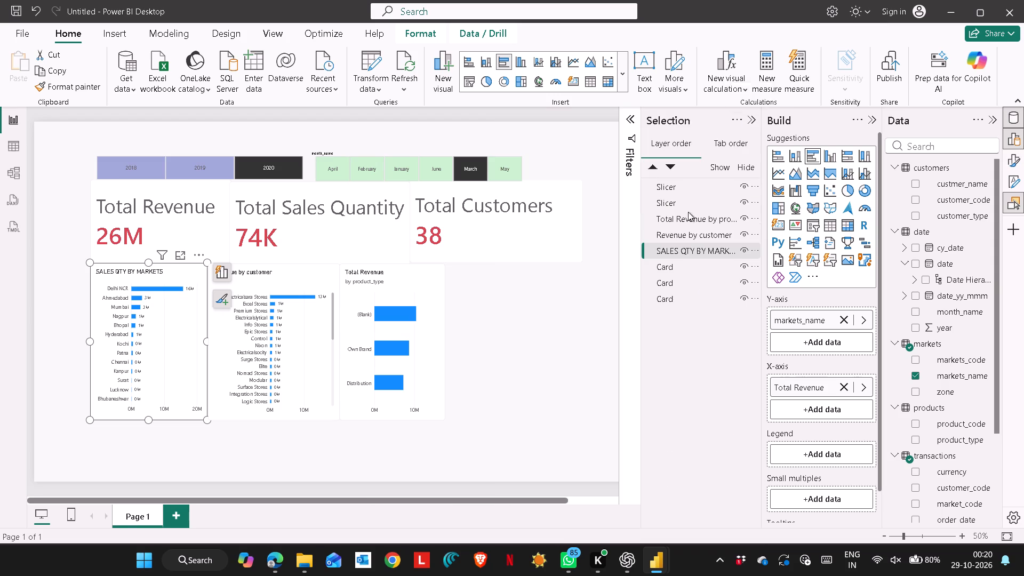
pyautogui.scroll(-1, 563, 304)
pyautogui.click(472, 157)
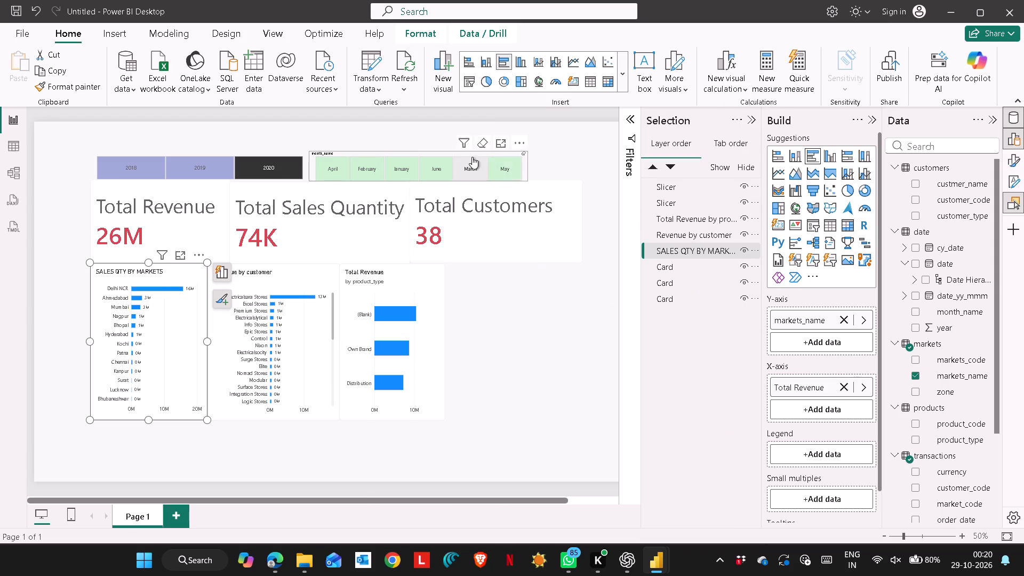
# Widen the month_name slicer by extending its outer edge away from the year slicer.
pyautogui.moveTo(527, 166); pyautogui.dragTo(580, 161)
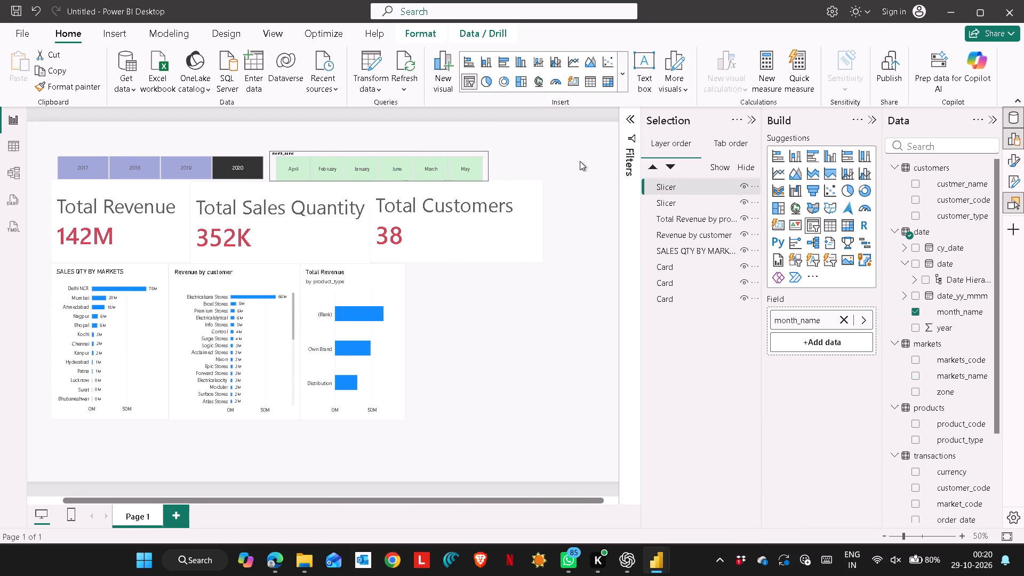
pyautogui.moveTo(580, 161); pyautogui.dragTo(579, 163)
pyautogui.click(454, 384)
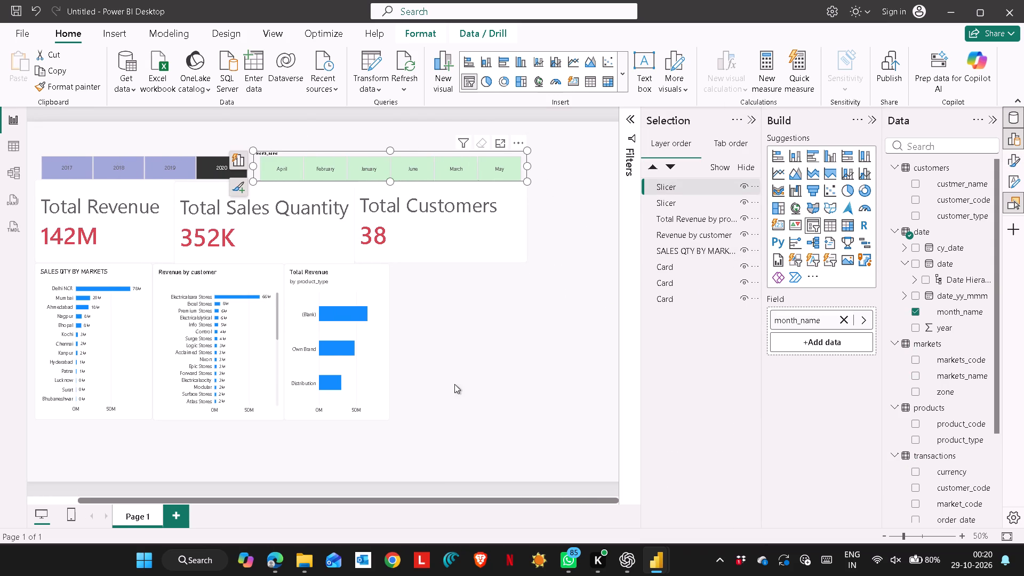
# Open the month_name slicer's formatting options and examine its size, style and title settings.
pyautogui.click(266, 152)
pyautogui.doubleClick(266, 152)
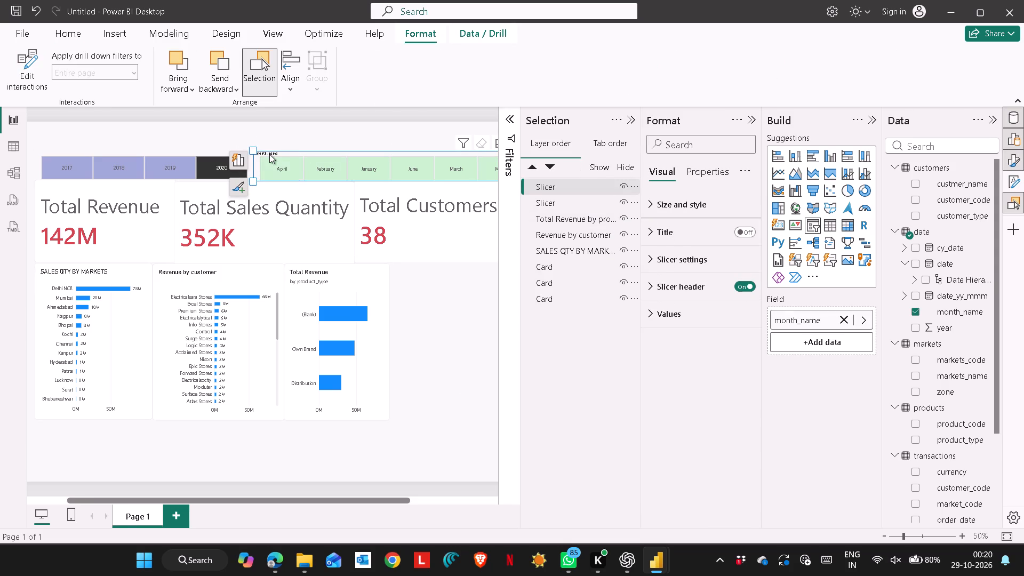
pyautogui.click(269, 154)
pyautogui.scroll(-5, 686, 319)
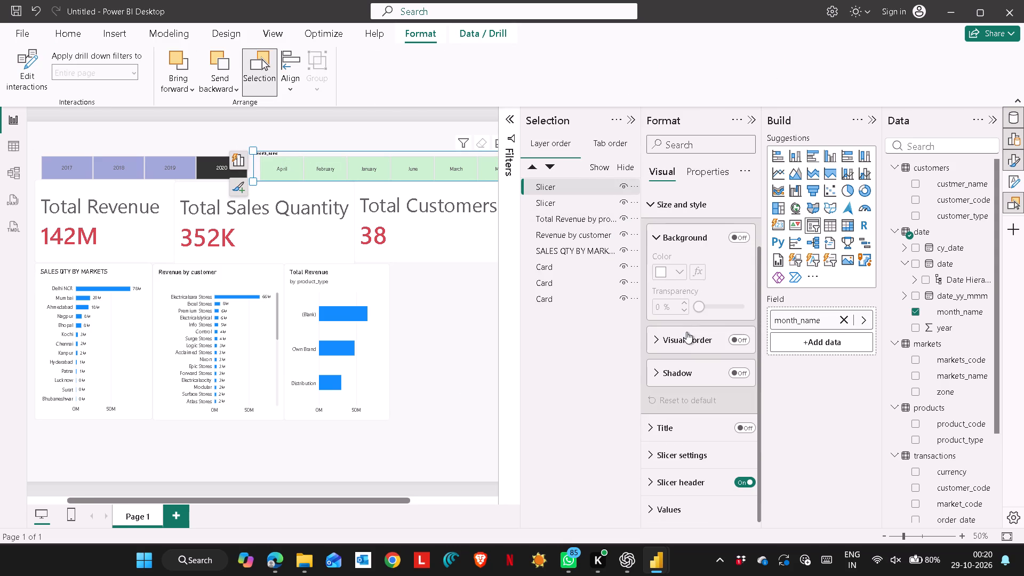
pyautogui.scroll(-5, 686, 334)
pyautogui.click(677, 428)
pyautogui.scroll(-4, 678, 434)
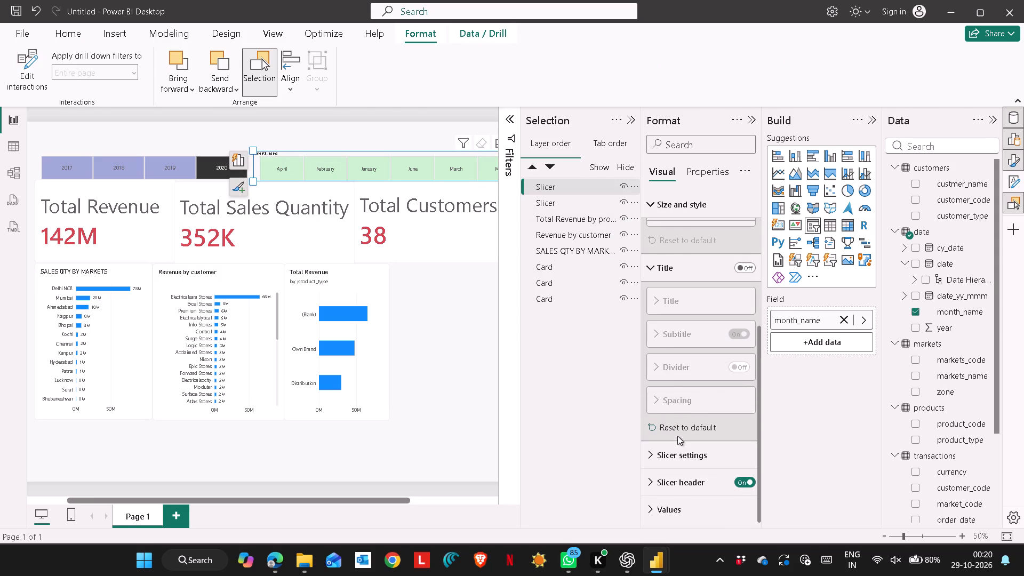
pyautogui.click(649, 269)
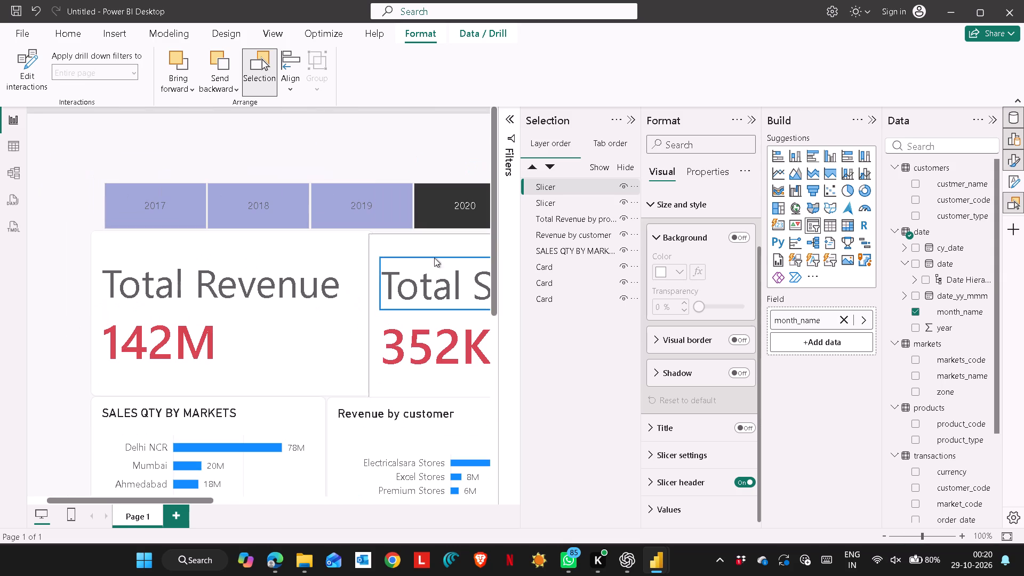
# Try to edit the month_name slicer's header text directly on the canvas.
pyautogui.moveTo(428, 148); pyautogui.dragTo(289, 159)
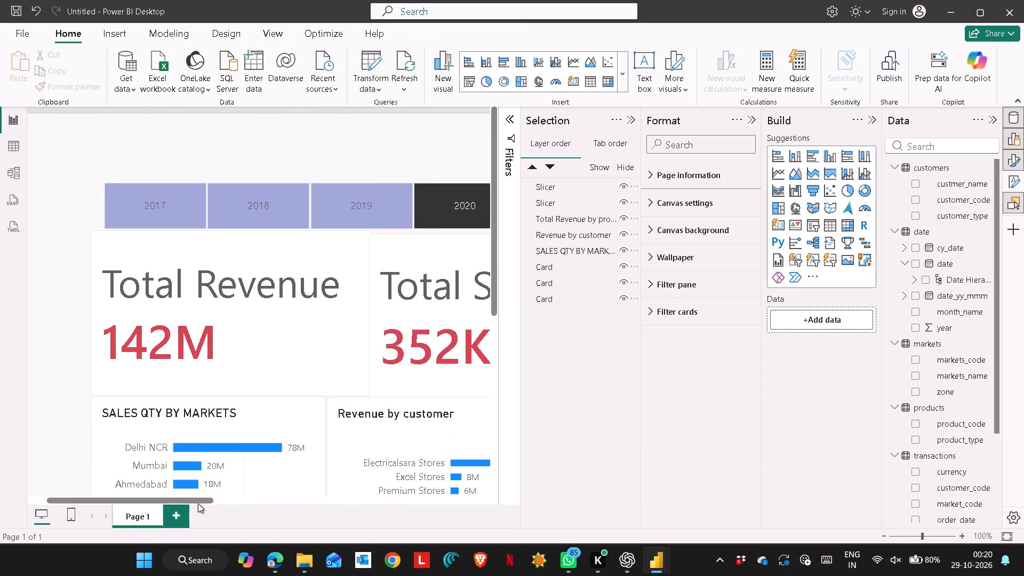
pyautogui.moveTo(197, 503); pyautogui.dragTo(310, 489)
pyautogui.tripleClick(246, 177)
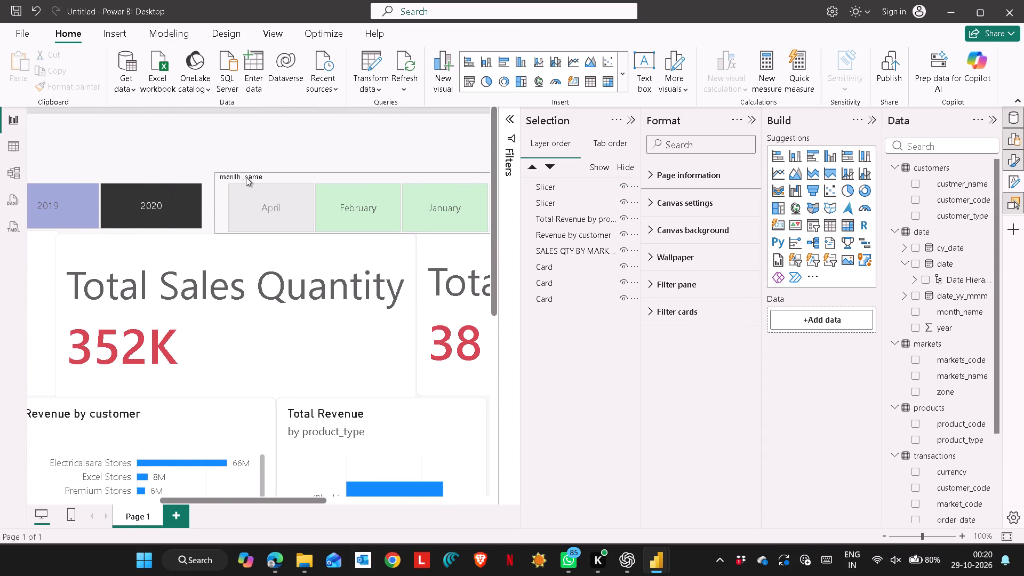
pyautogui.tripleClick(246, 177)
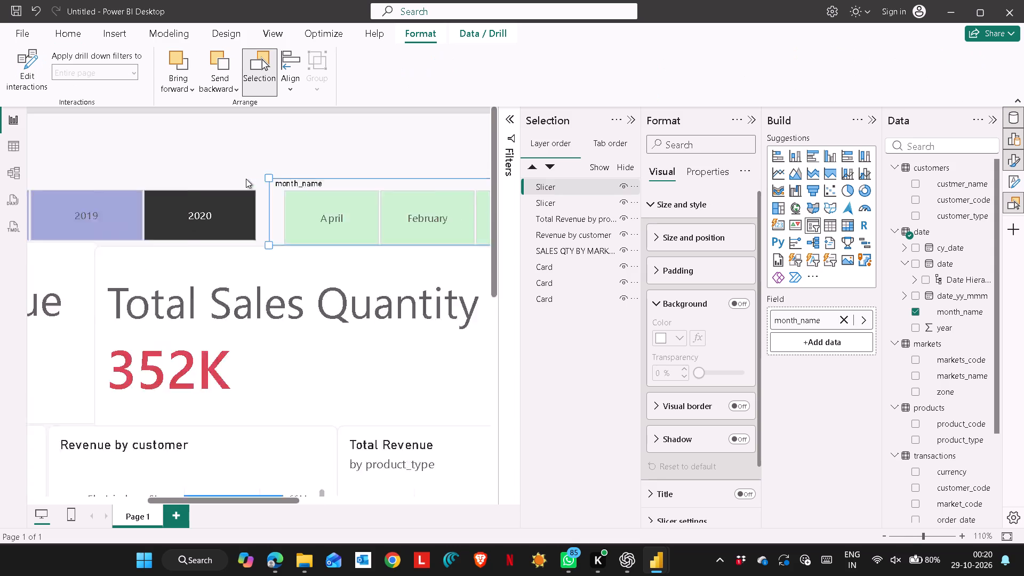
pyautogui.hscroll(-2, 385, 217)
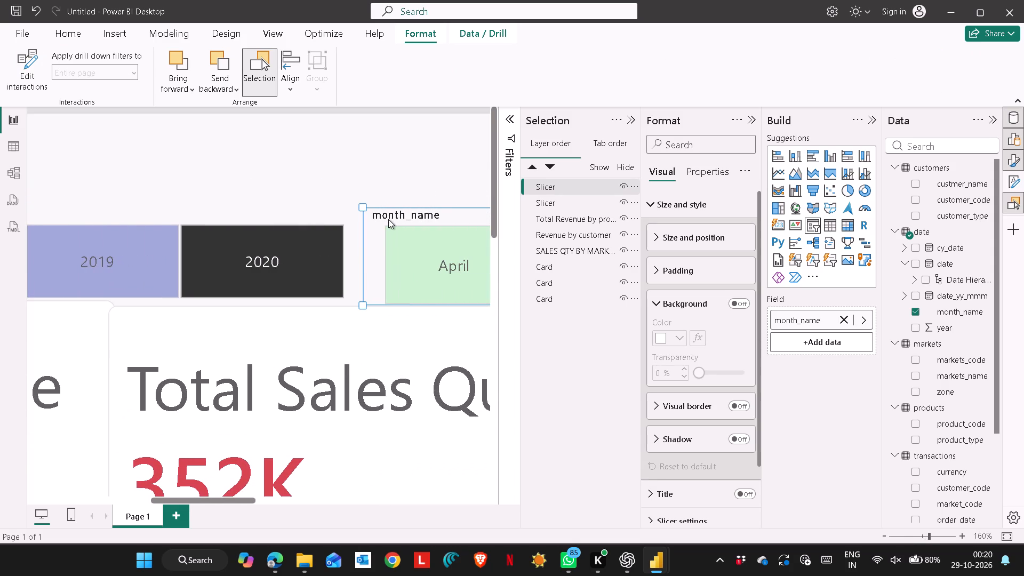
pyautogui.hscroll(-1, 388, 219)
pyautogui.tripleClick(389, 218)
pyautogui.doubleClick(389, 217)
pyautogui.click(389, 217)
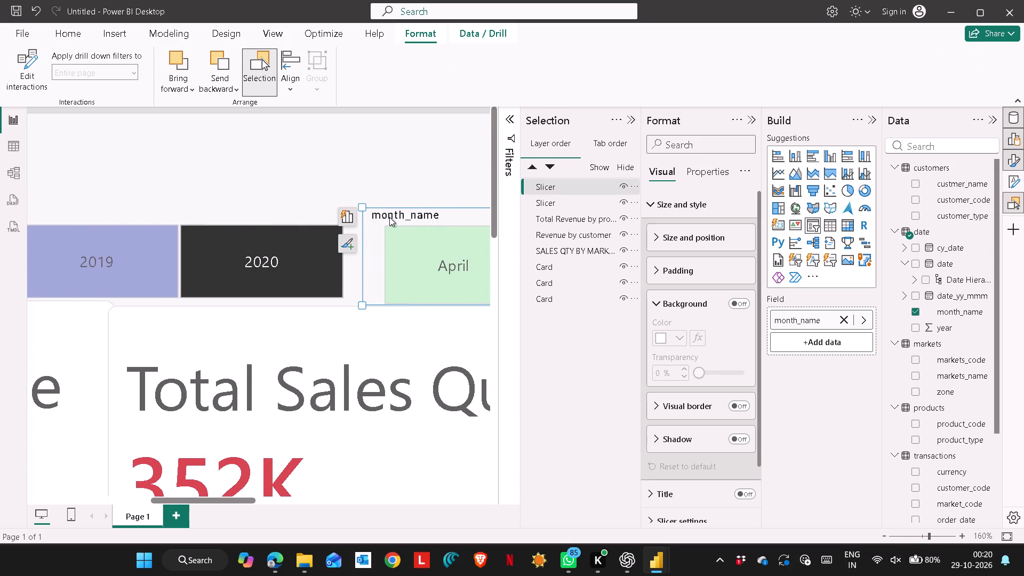
# Move the month_name slicer flush against the 2020 tile of the year slicer.
pyautogui.moveTo(442, 211); pyautogui.dragTo(429, 216)
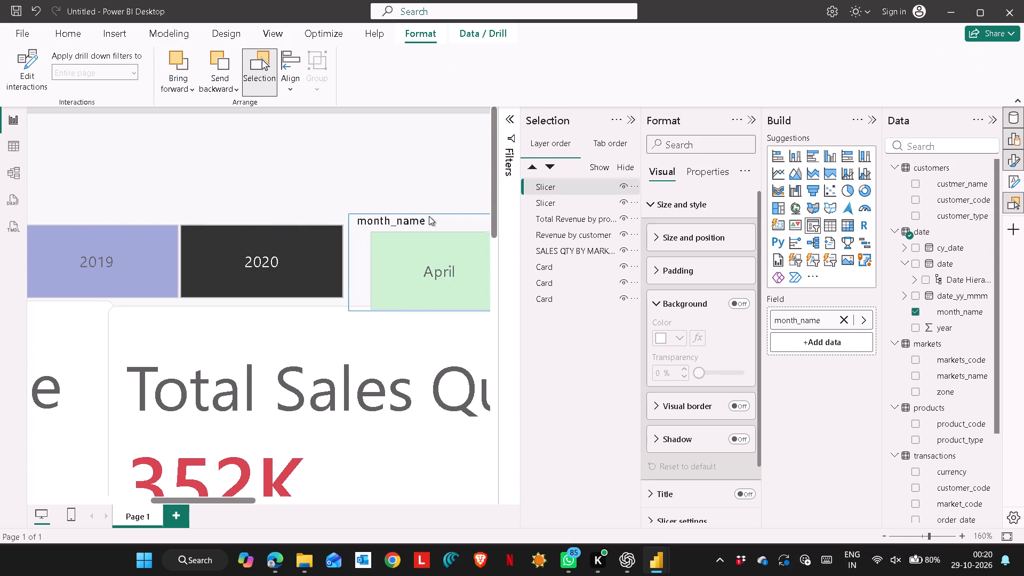
pyautogui.moveTo(429, 216); pyautogui.dragTo(423, 212)
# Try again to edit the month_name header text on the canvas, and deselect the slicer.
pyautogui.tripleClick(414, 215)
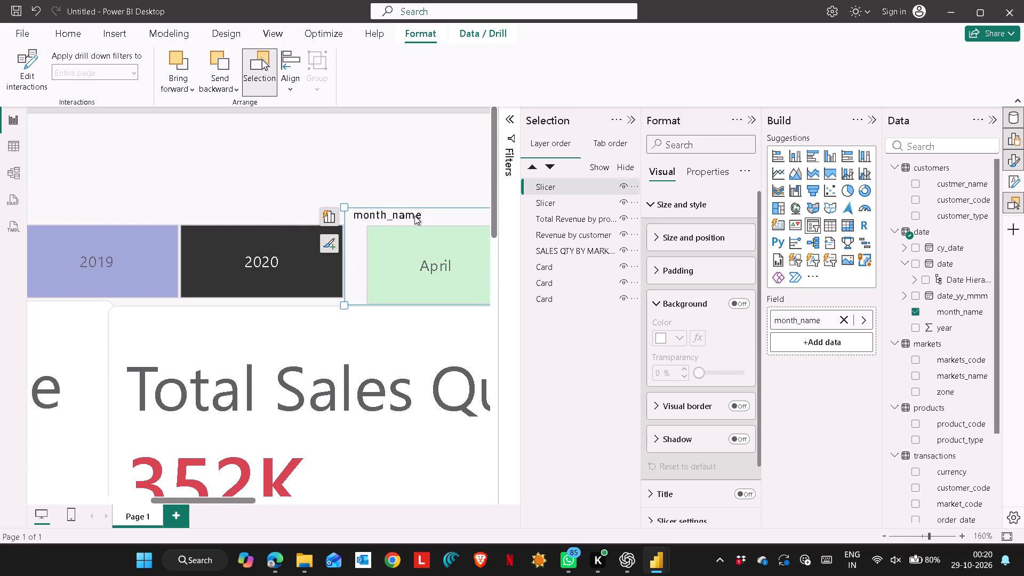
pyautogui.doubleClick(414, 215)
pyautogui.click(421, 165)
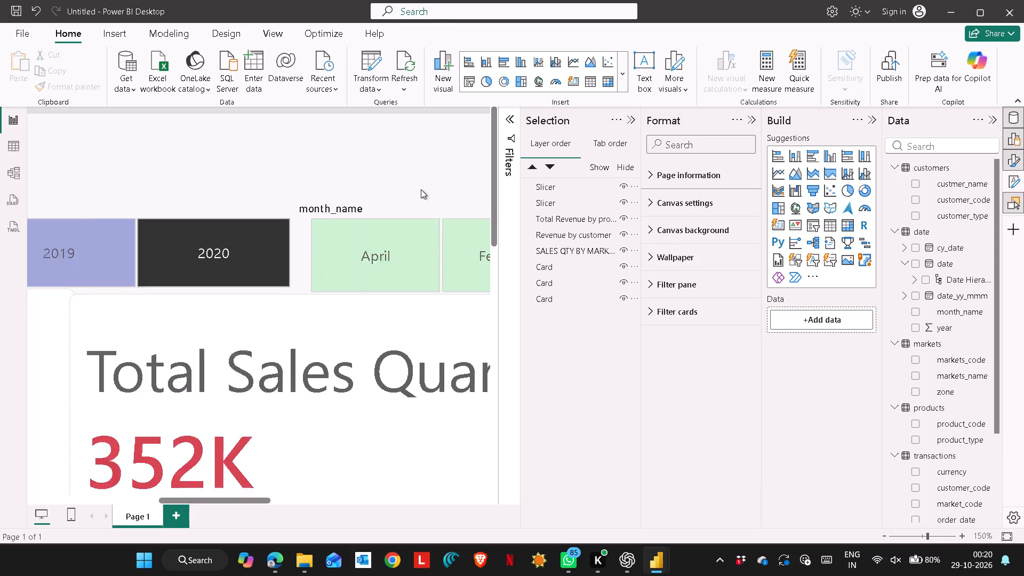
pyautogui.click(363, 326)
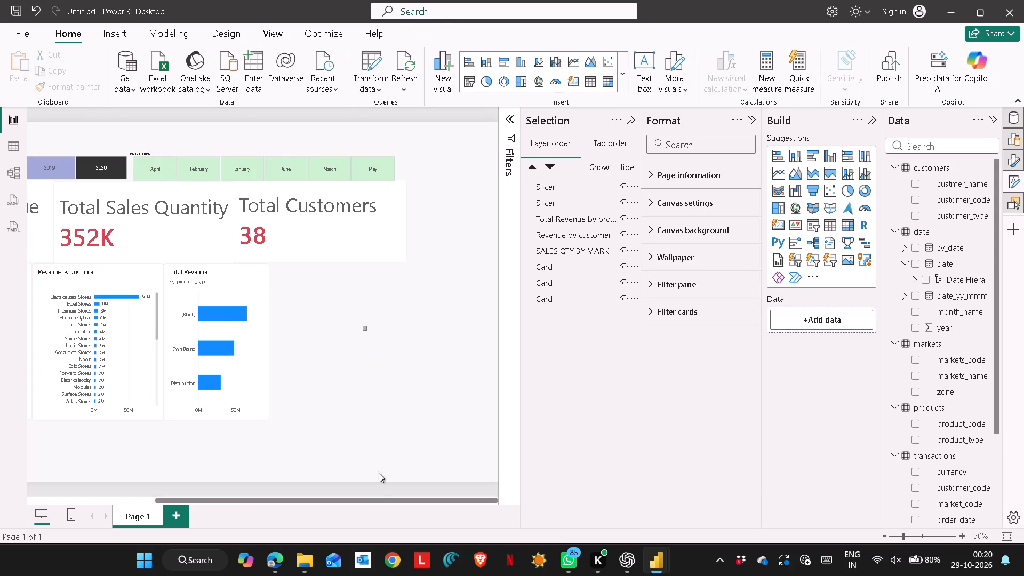
# Nudge the month_name slicer slightly upward to line it up with the year slicer's tiles.
pyautogui.moveTo(373, 499); pyautogui.dragTo(302, 500)
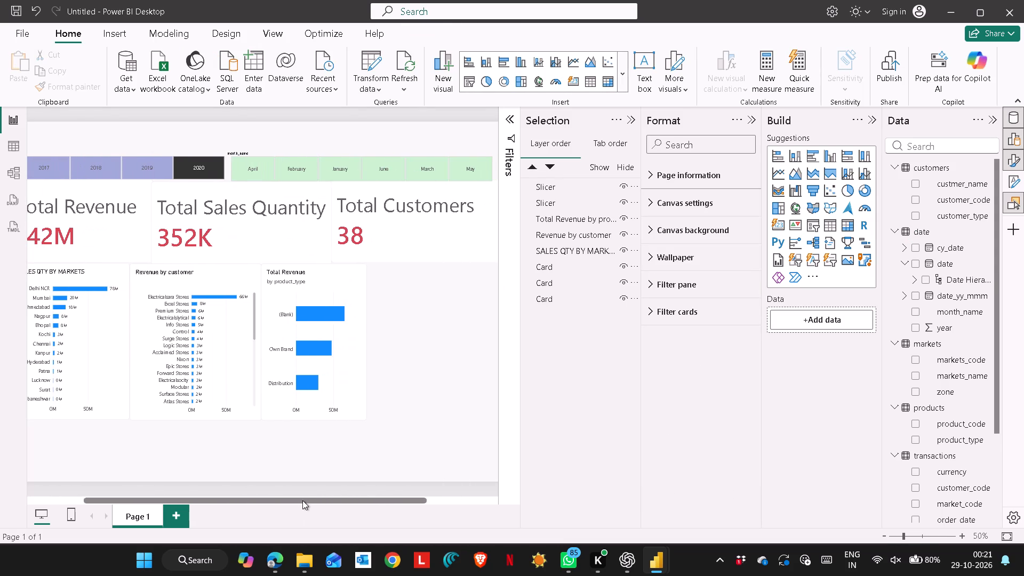
pyautogui.moveTo(302, 500); pyautogui.dragTo(302, 499)
pyautogui.click(414, 369)
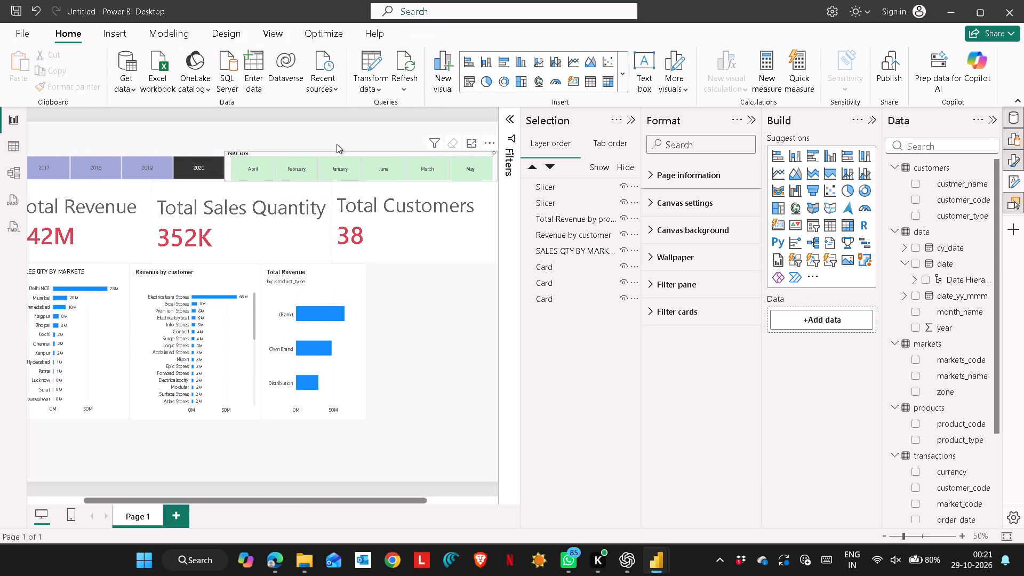
pyautogui.click(334, 149)
pyautogui.moveTo(333, 154); pyautogui.dragTo(333, 149)
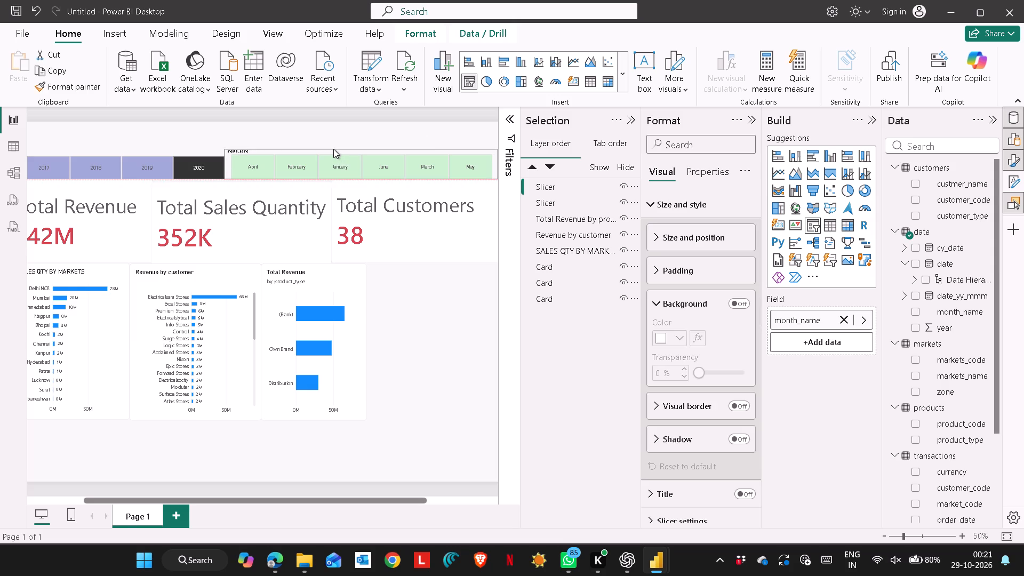
pyautogui.moveTo(333, 149); pyautogui.dragTo(333, 148)
pyautogui.click(359, 127)
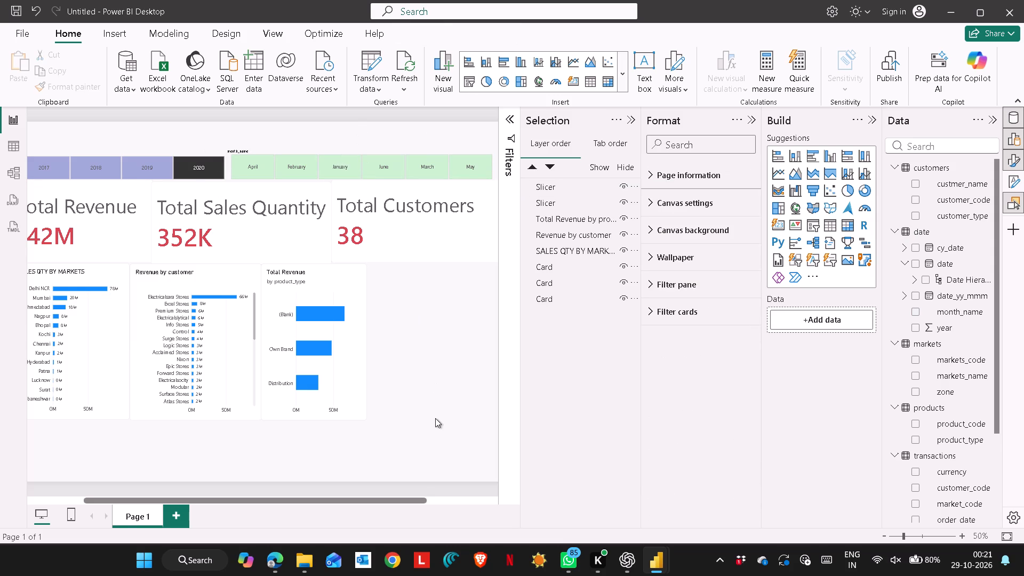
pyautogui.click(631, 570)
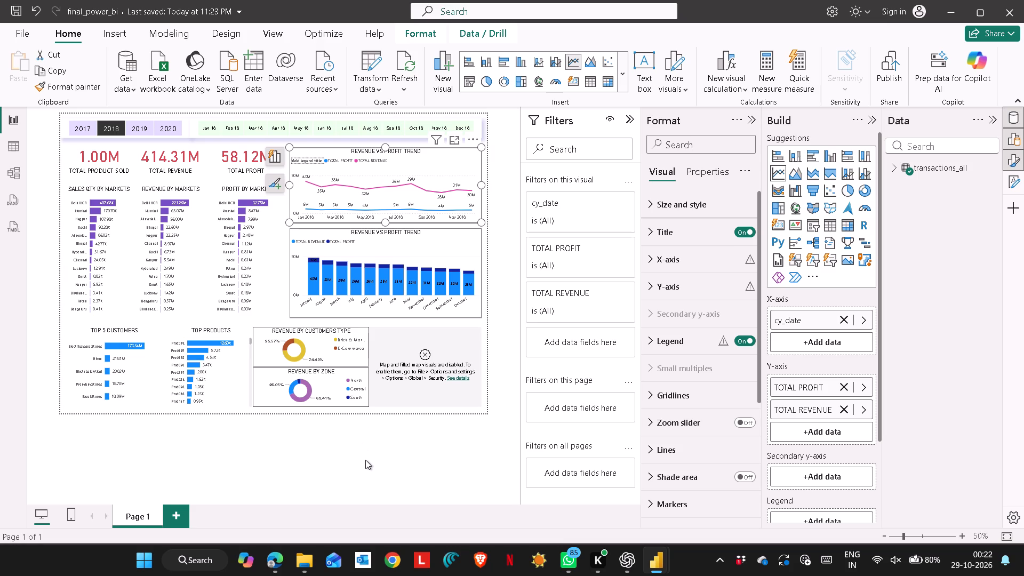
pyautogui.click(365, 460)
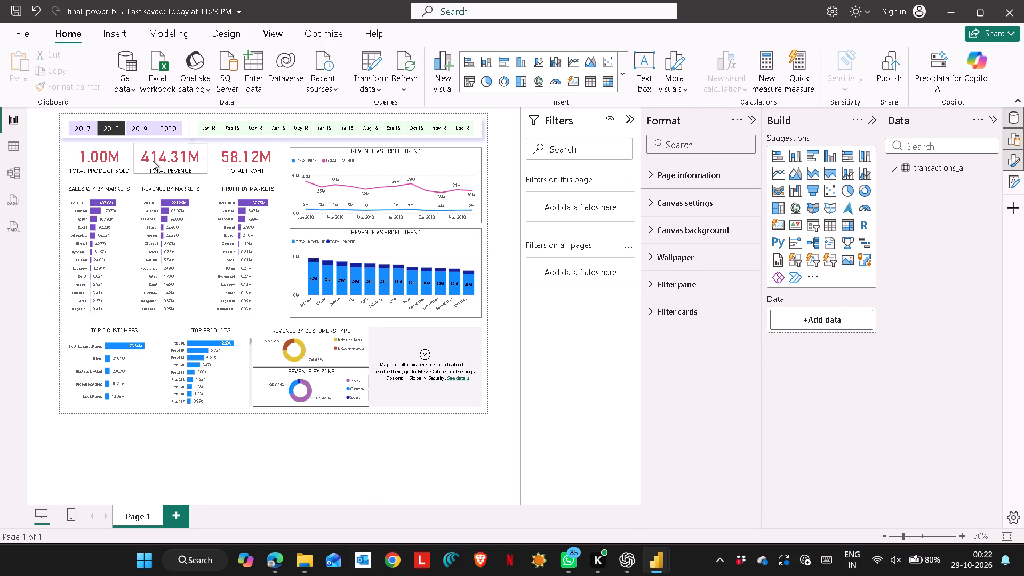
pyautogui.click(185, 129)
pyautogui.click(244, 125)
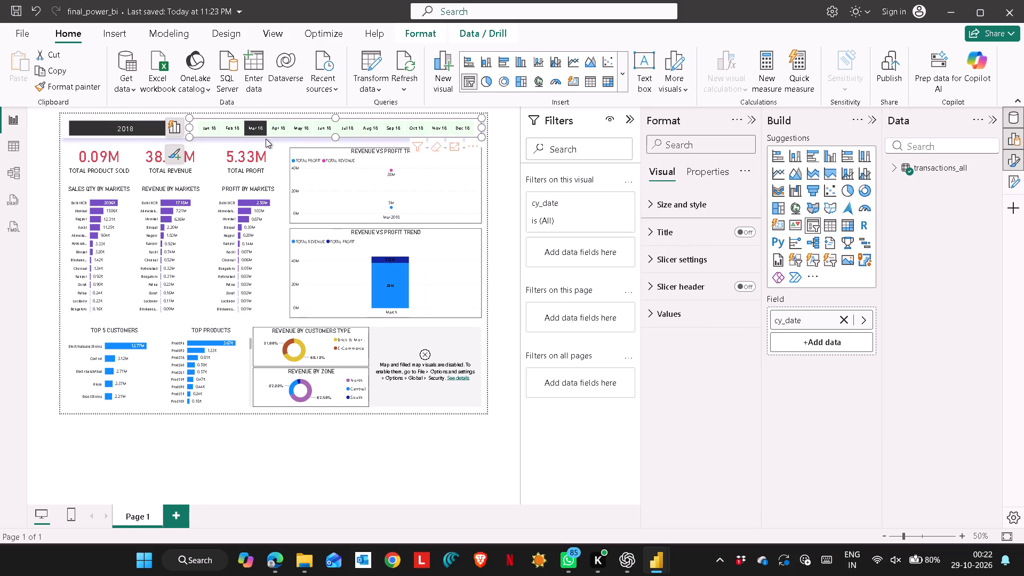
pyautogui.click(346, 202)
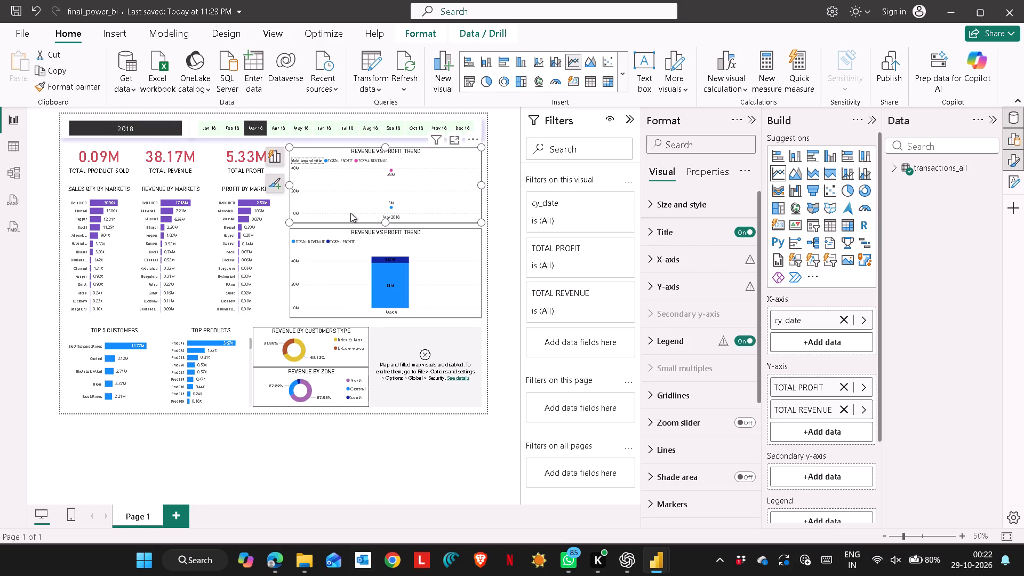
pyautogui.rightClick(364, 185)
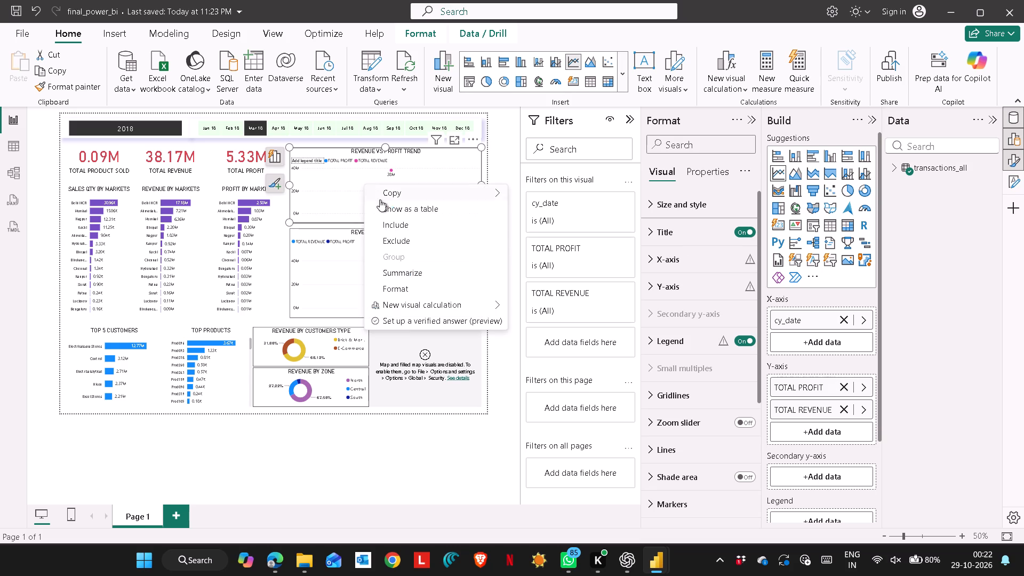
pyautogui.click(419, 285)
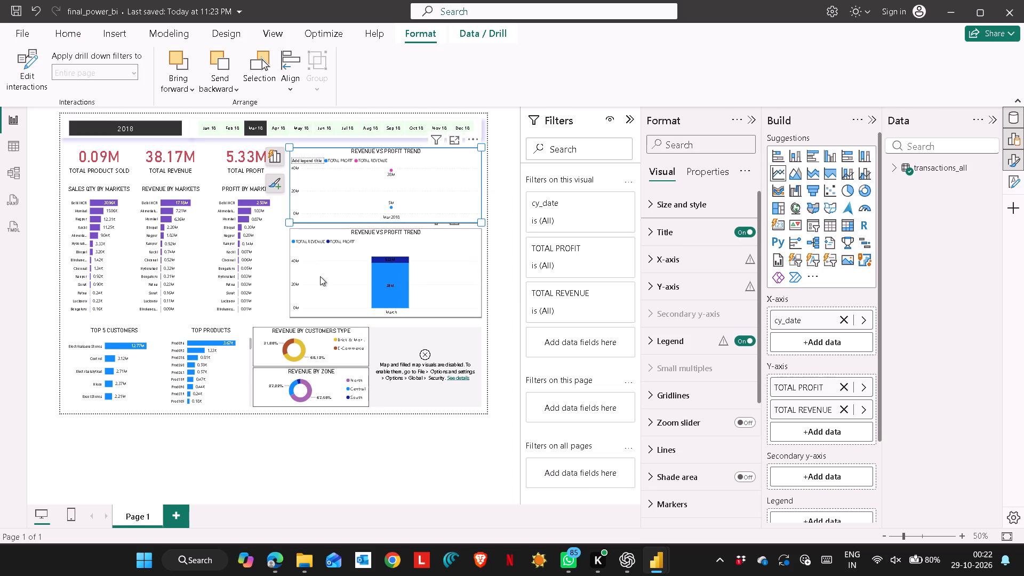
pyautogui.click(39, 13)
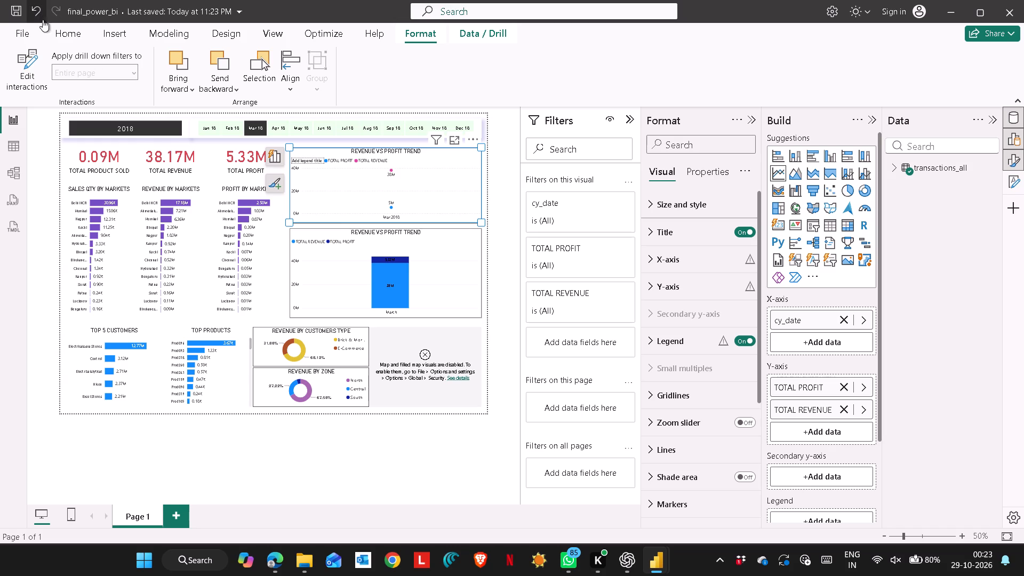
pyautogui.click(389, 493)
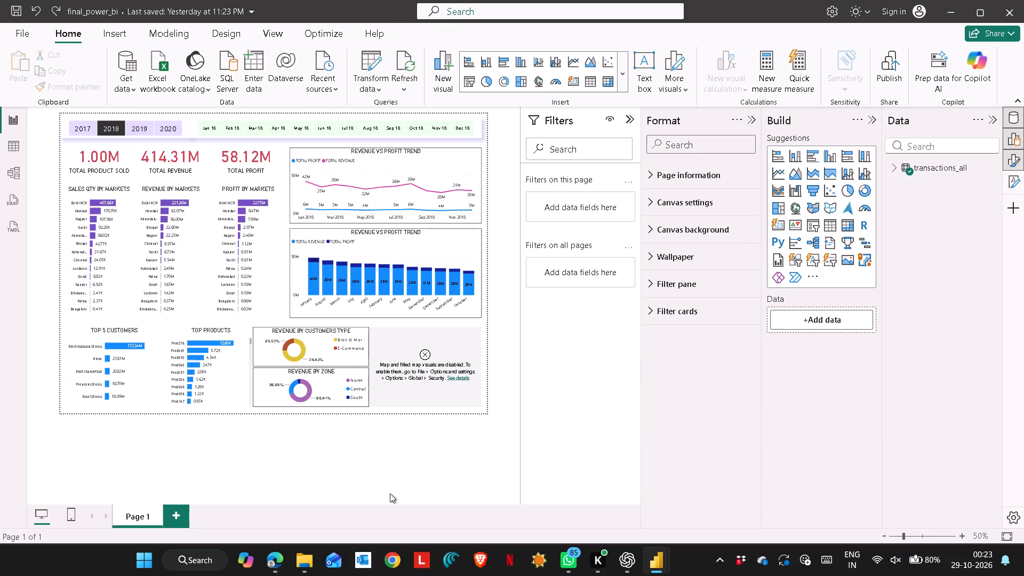
# Choose 2017 in the final_power_bi report's year slicer and examine that slicer's size and position settings.
pyautogui.click(395, 249)
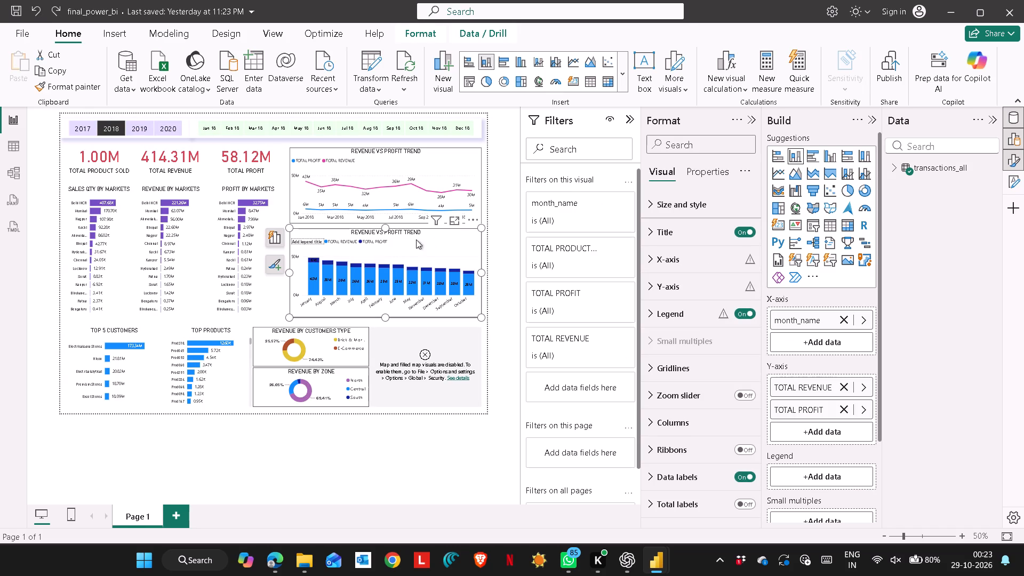
pyautogui.click(72, 130)
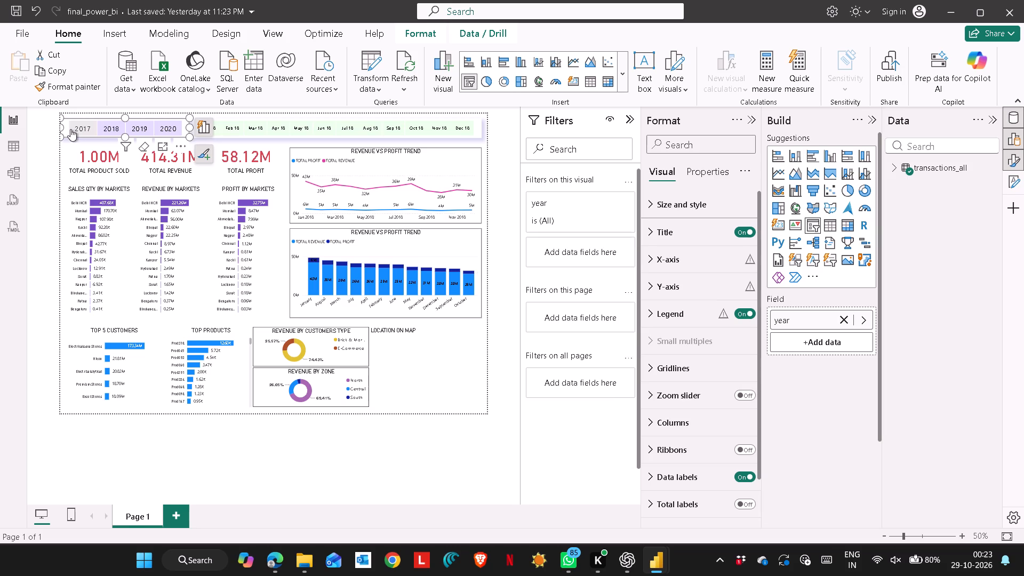
pyautogui.click(65, 129)
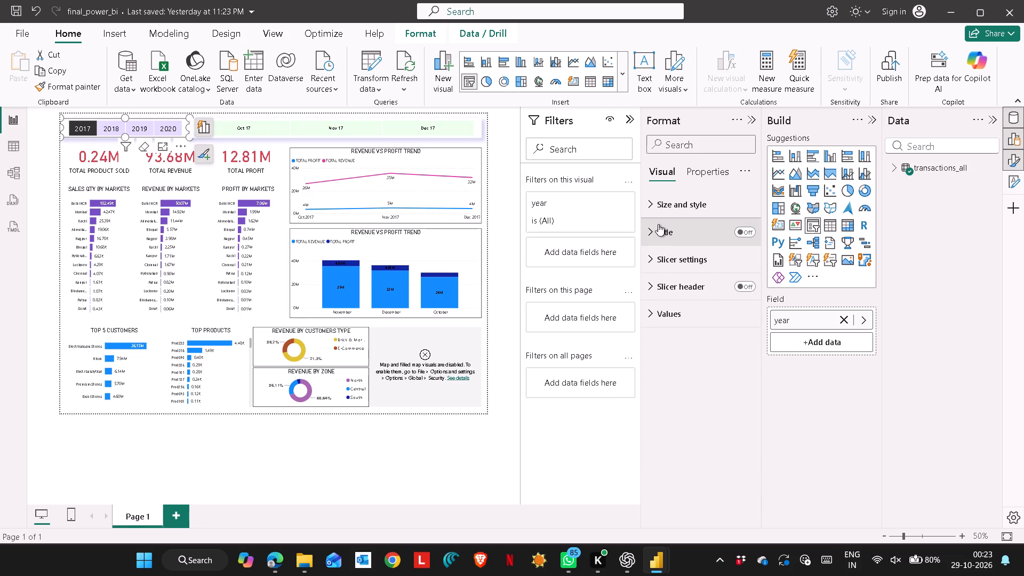
pyautogui.click(663, 209)
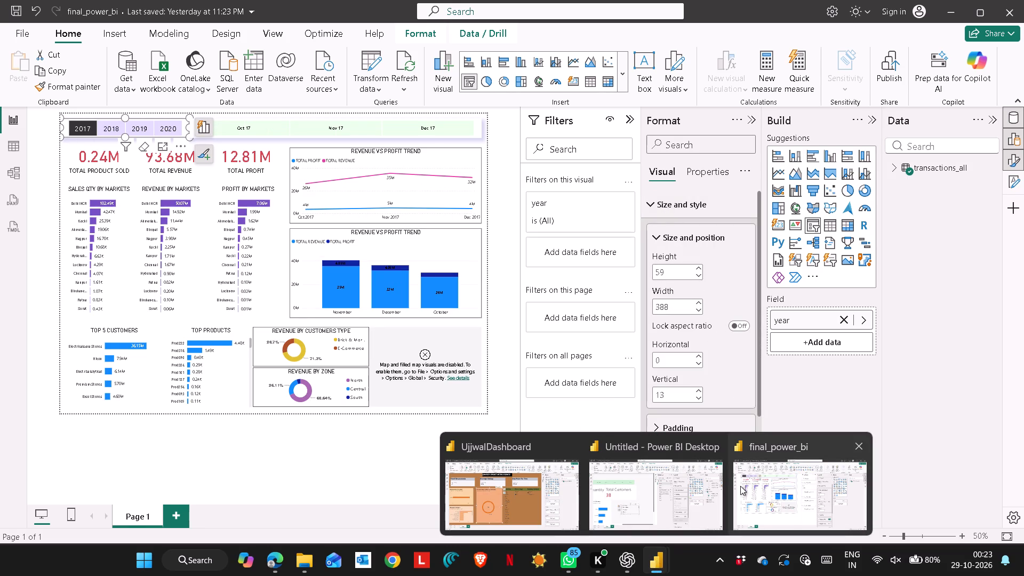
# In the Untitled report, choose 2017 in the year slicer and set its height to 59 and width to 388, matching final_power_bi.
pyautogui.click(692, 501)
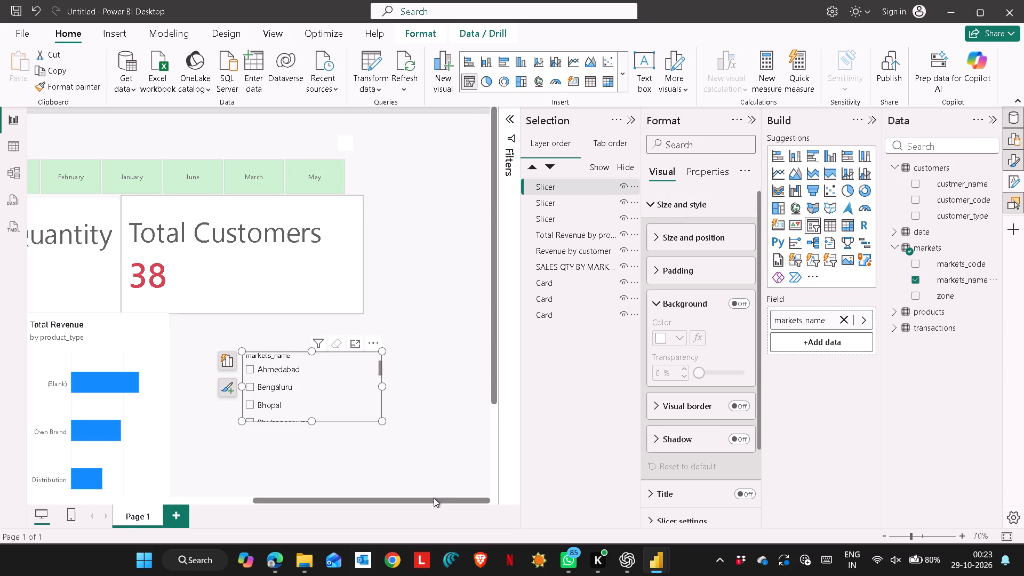
pyautogui.moveTo(433, 498); pyautogui.dragTo(170, 483)
pyautogui.click(172, 167)
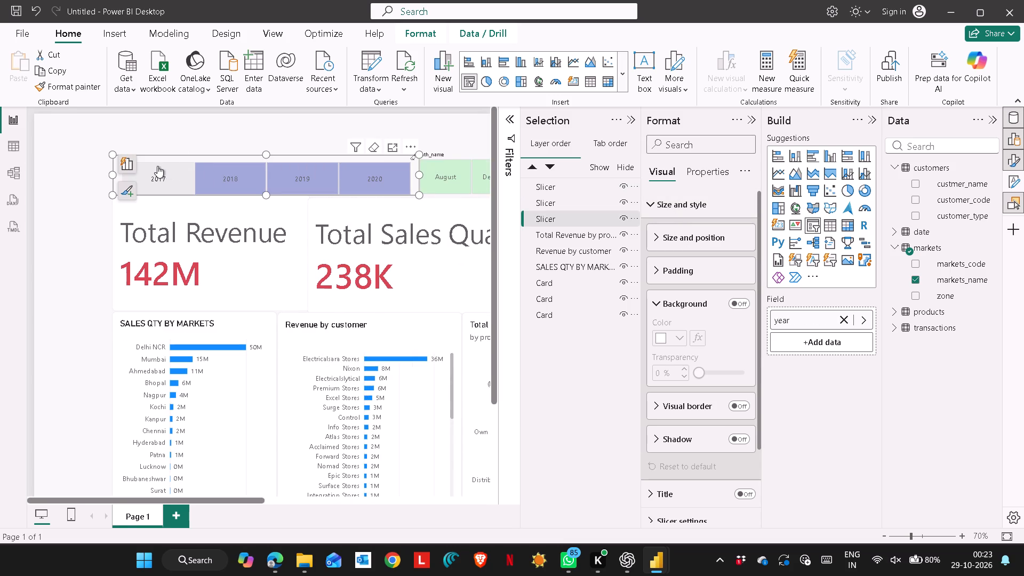
pyautogui.click(657, 299)
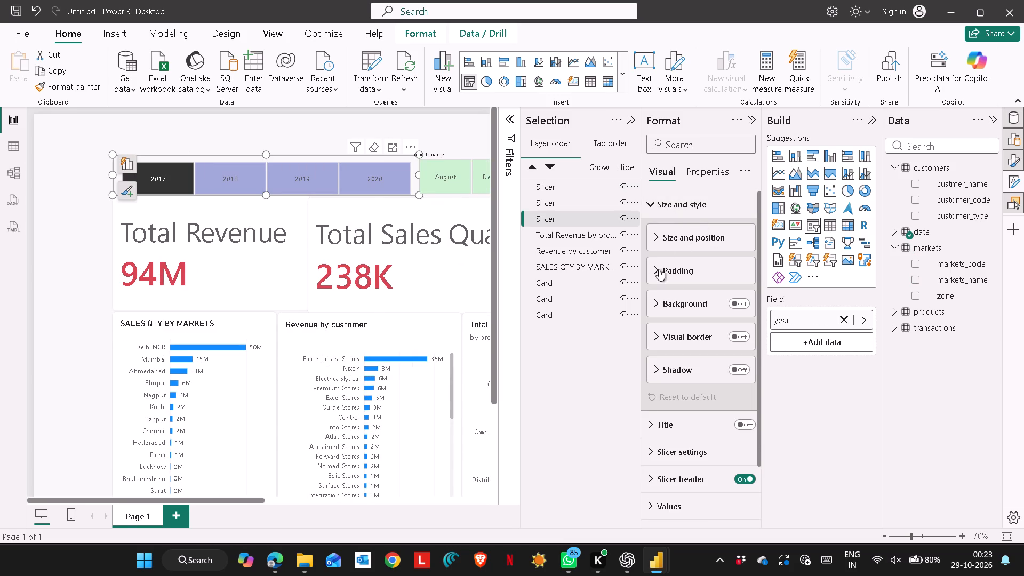
pyautogui.click(666, 227)
pyautogui.click(666, 237)
pyautogui.click(681, 268)
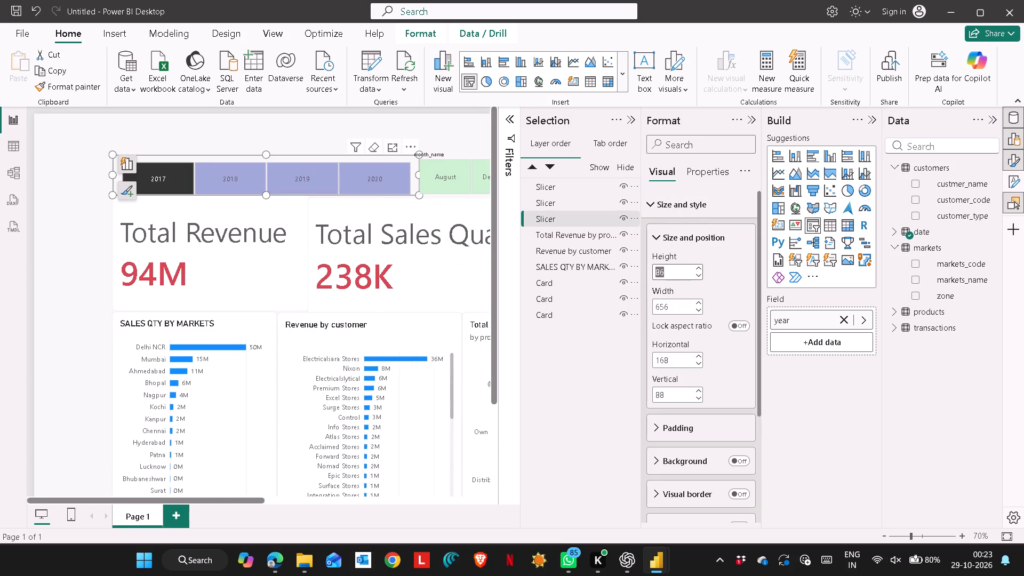
pyautogui.press('5')
pyautogui.press('9')
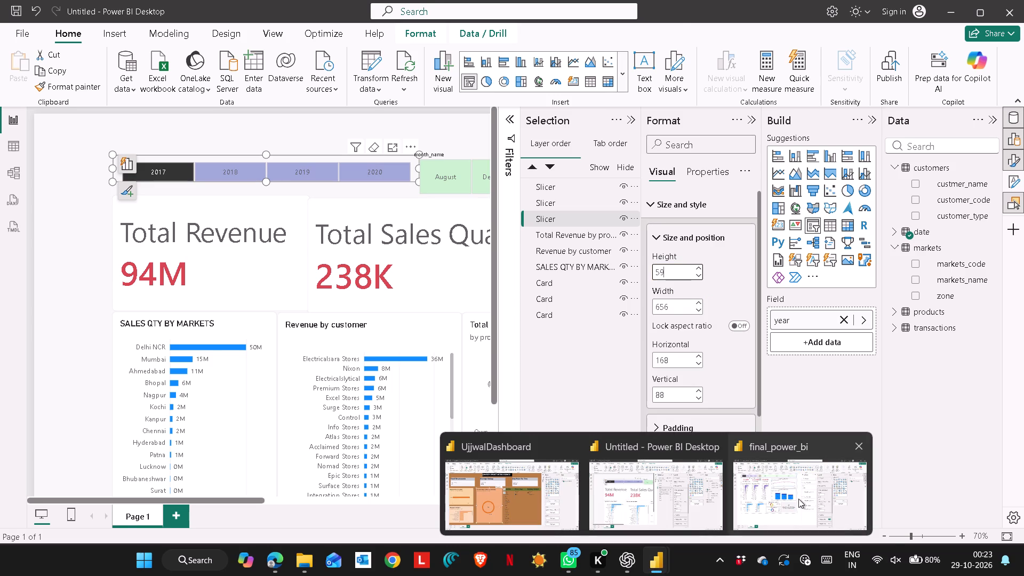
pyautogui.click(798, 499)
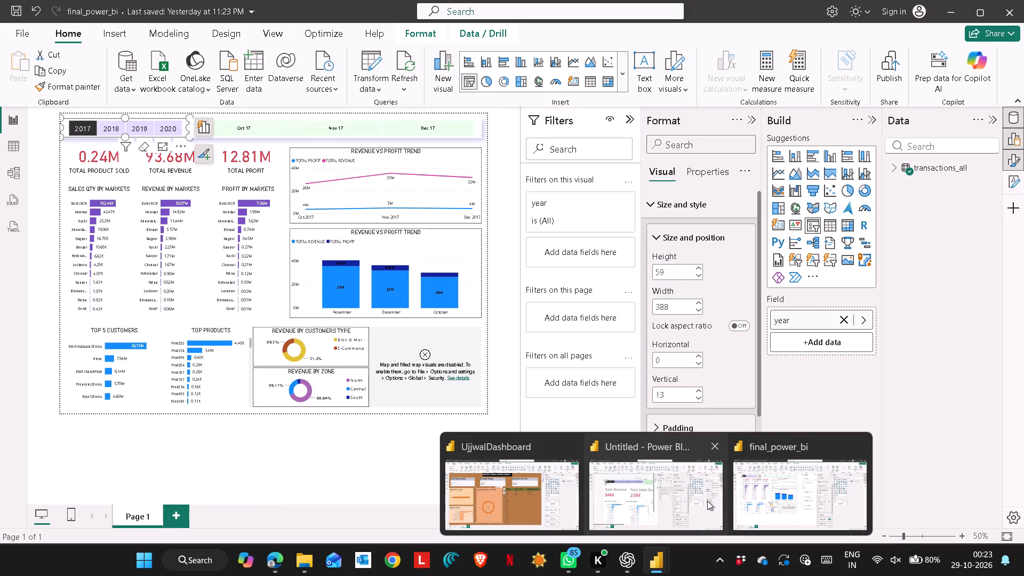
pyautogui.click(707, 501)
pyautogui.click(685, 305)
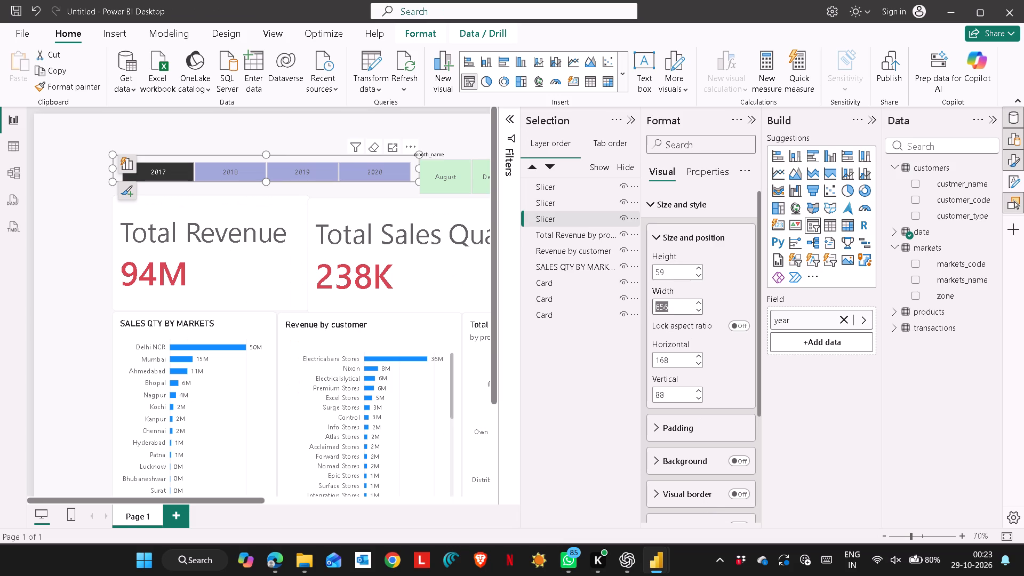
pyautogui.write('38')
pyautogui.press('8')
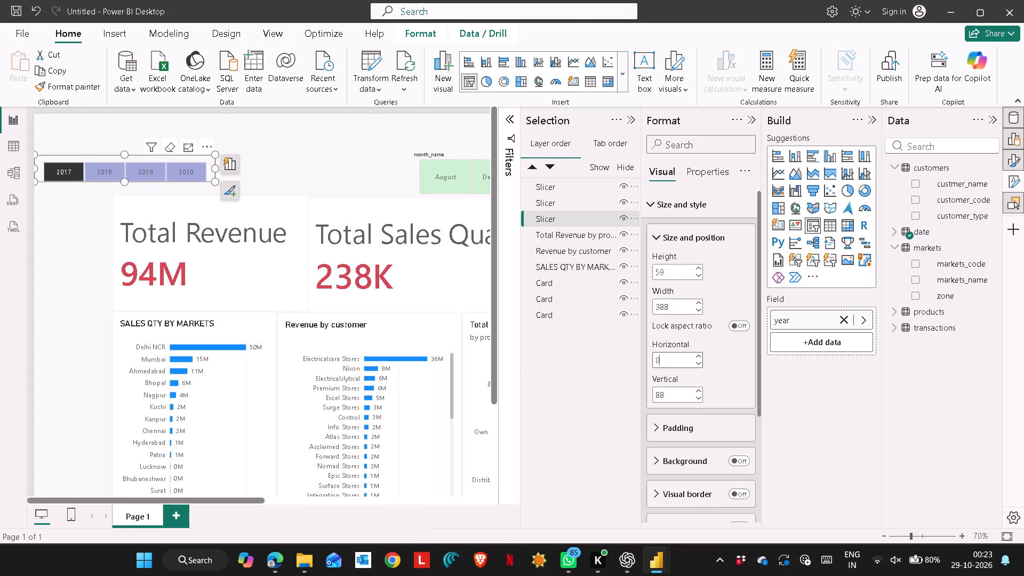
pyautogui.click(674, 392)
pyautogui.write('13')
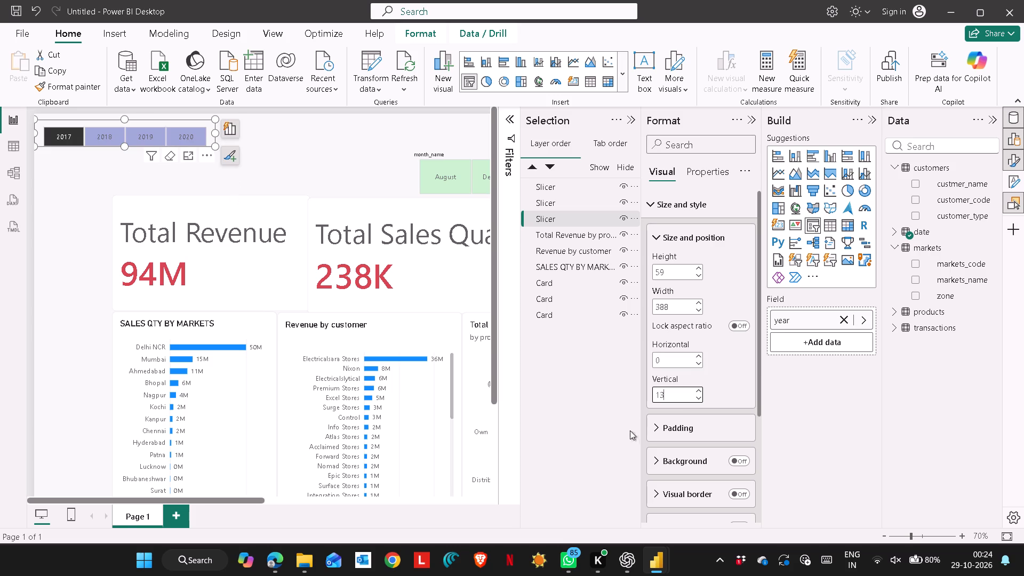
pyautogui.click(597, 435)
# Check the reference slicer's padding in final_power_bi, and set the Untitled report's year slicer padding to 5 px on all four sides.
pyautogui.click(658, 236)
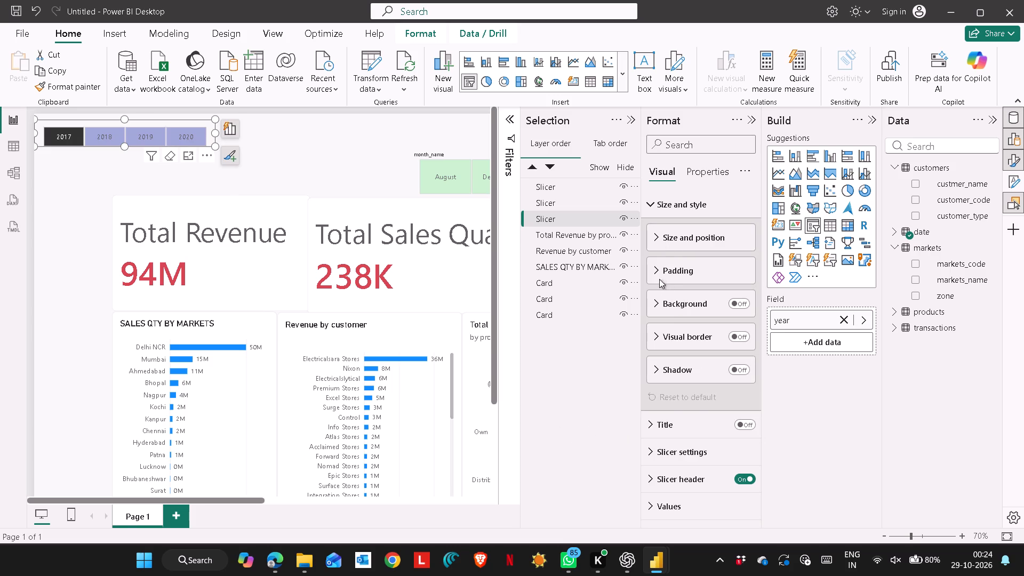
pyautogui.click(658, 274)
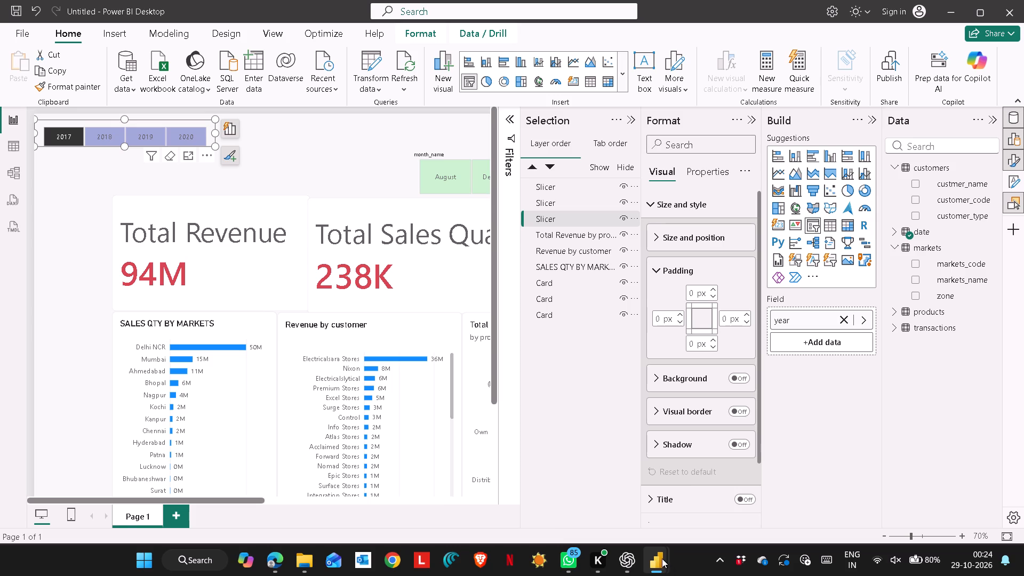
pyautogui.click(747, 498)
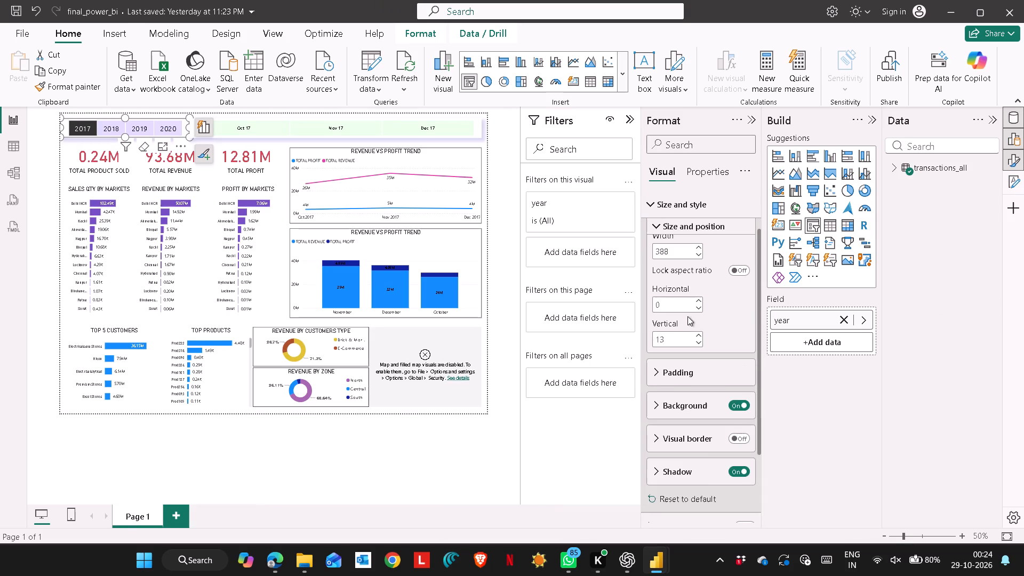
pyautogui.click(655, 229)
pyautogui.click(654, 274)
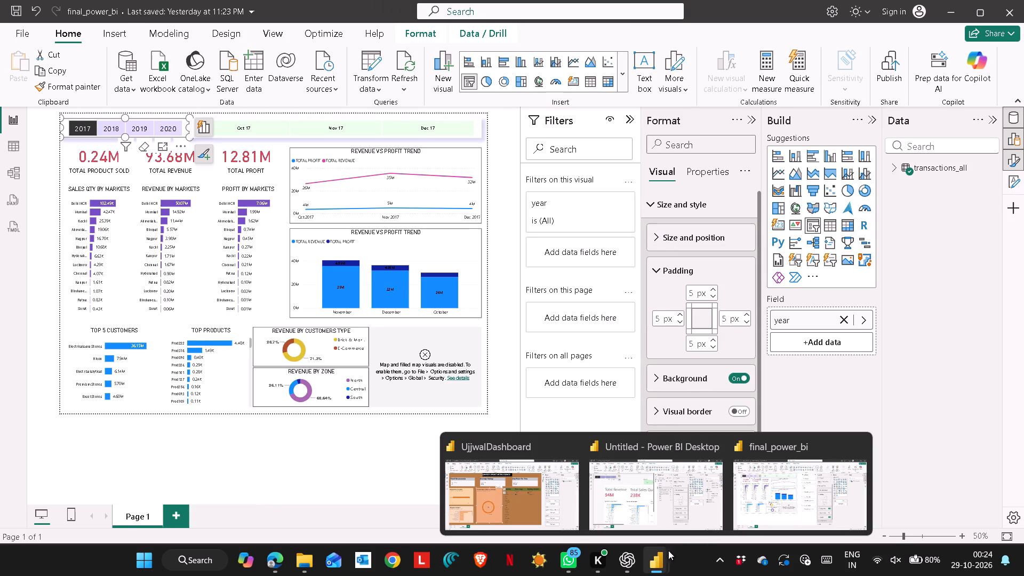
pyautogui.click(684, 516)
pyautogui.click(693, 291)
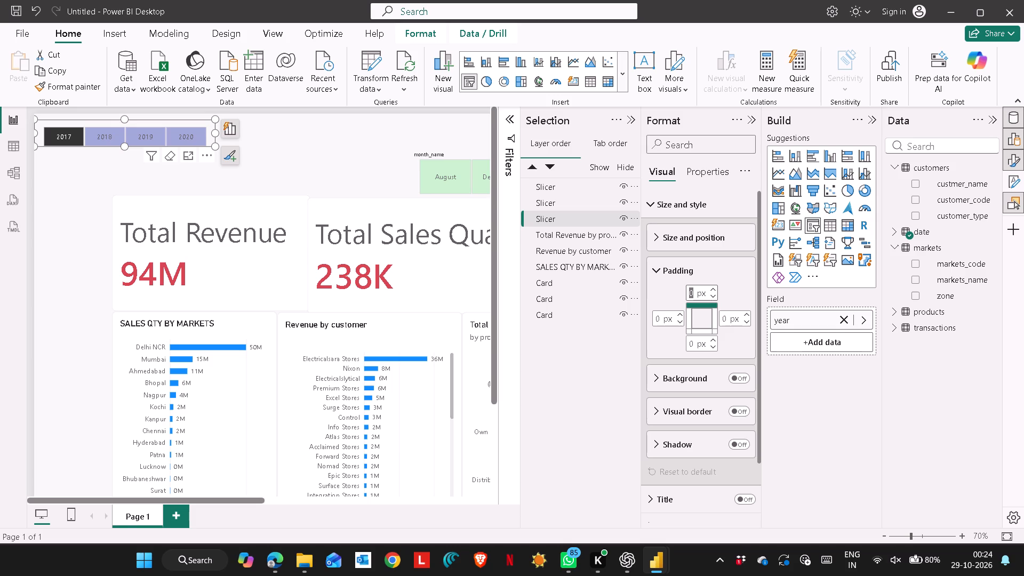
pyautogui.press('5')
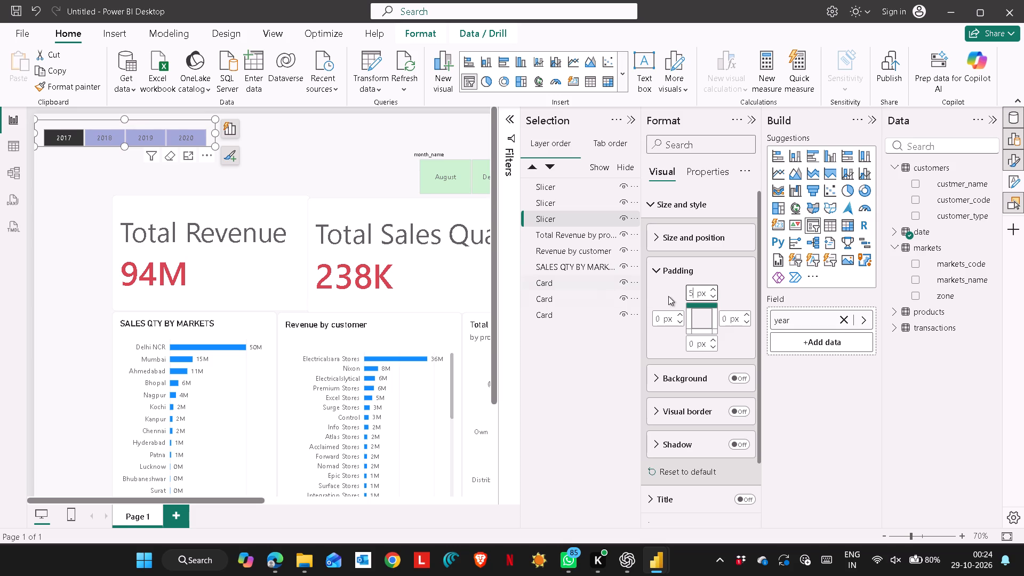
pyautogui.click(727, 321)
pyautogui.press('5')
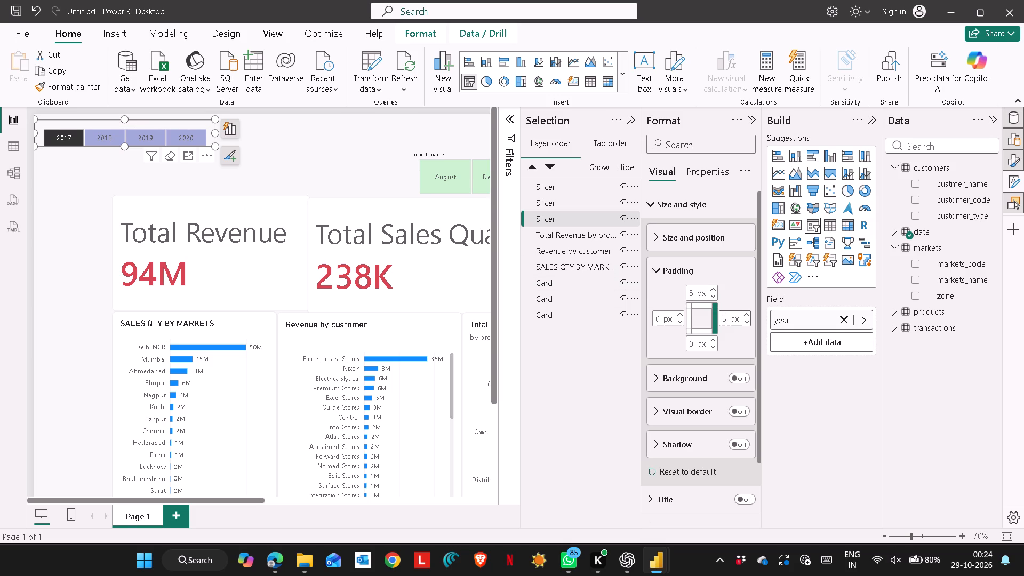
pyautogui.click(694, 347)
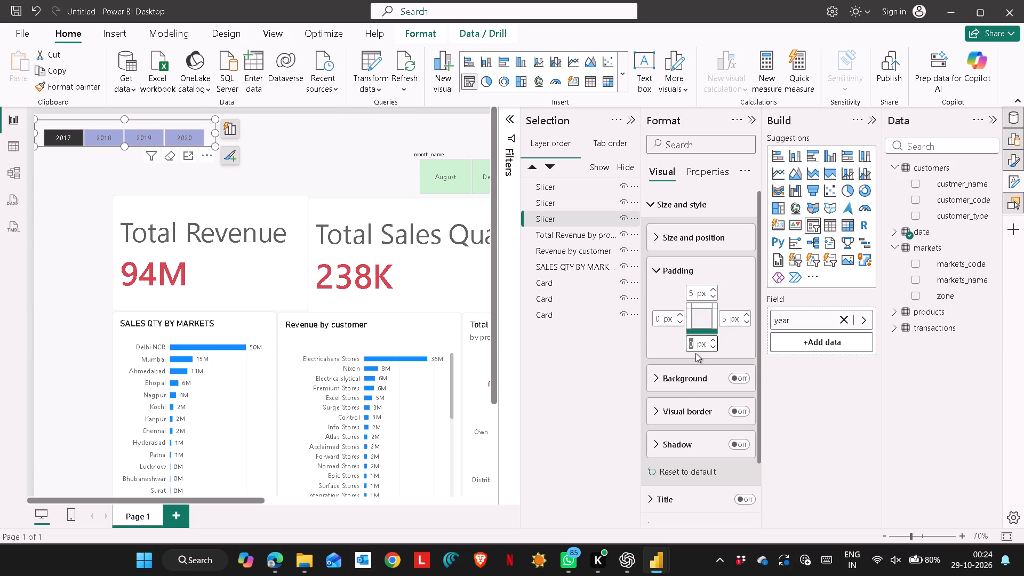
pyautogui.press('5')
pyautogui.click(658, 322)
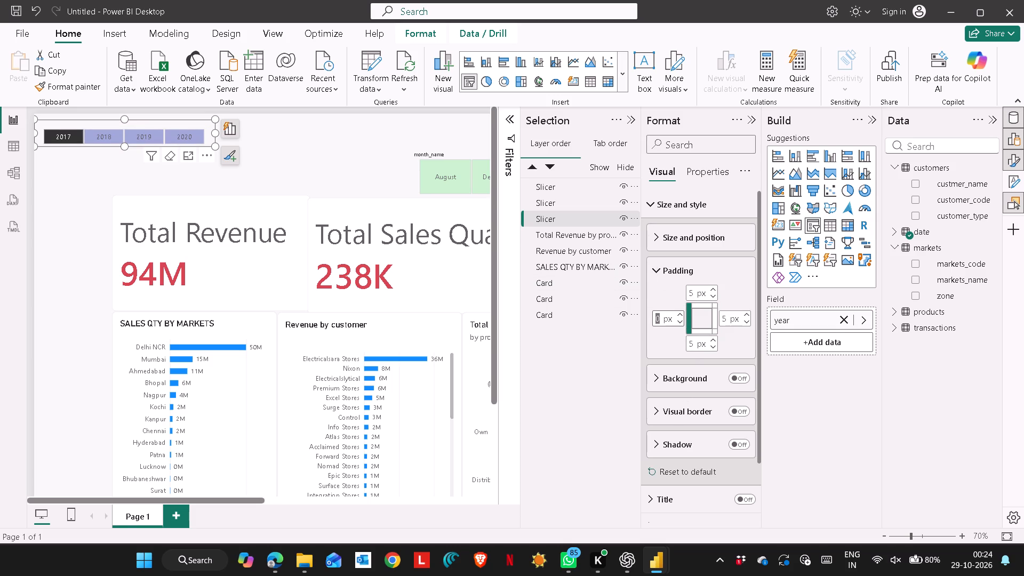
pyautogui.press('5')
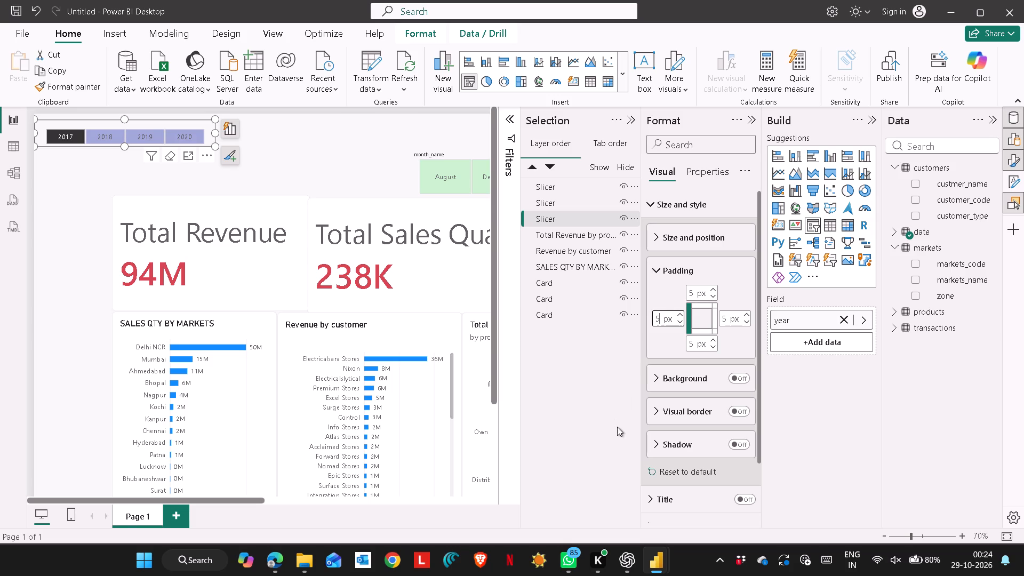
pyautogui.click(621, 426)
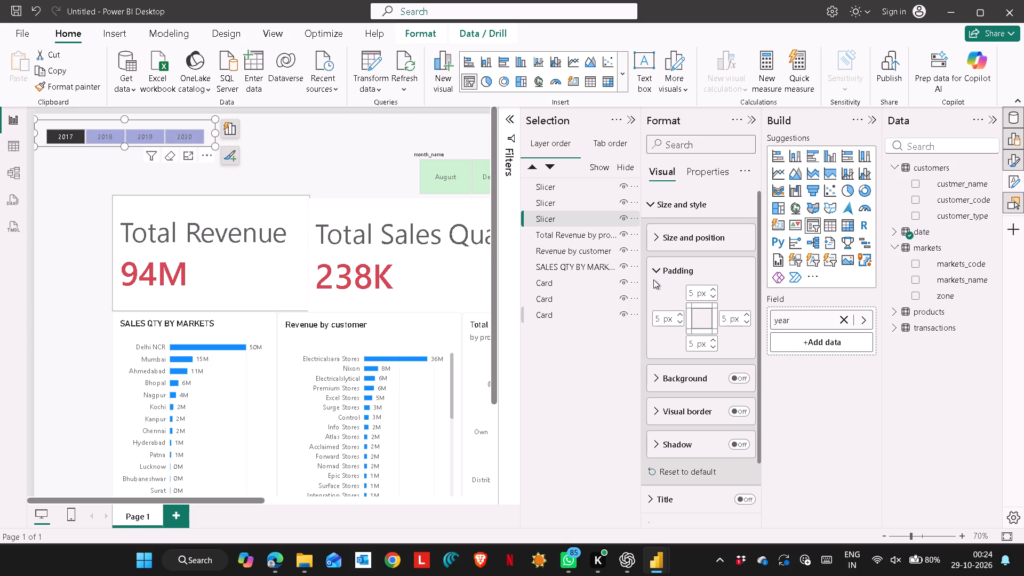
# Check the reference slicer's background settings in final_power_bi, and turn on the background of the Untitled report's year slicer.
pyautogui.click(654, 269)
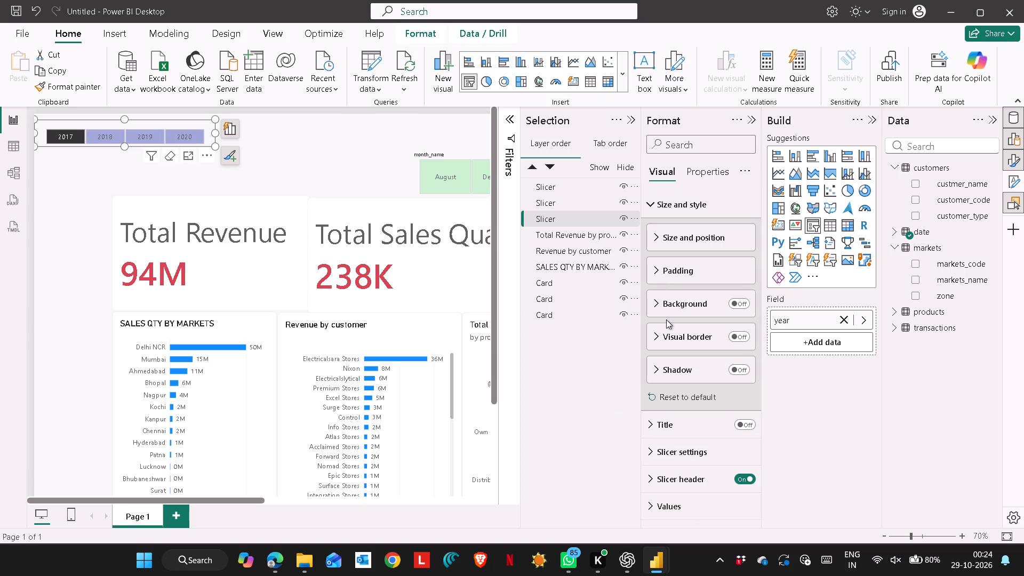
pyautogui.click(656, 304)
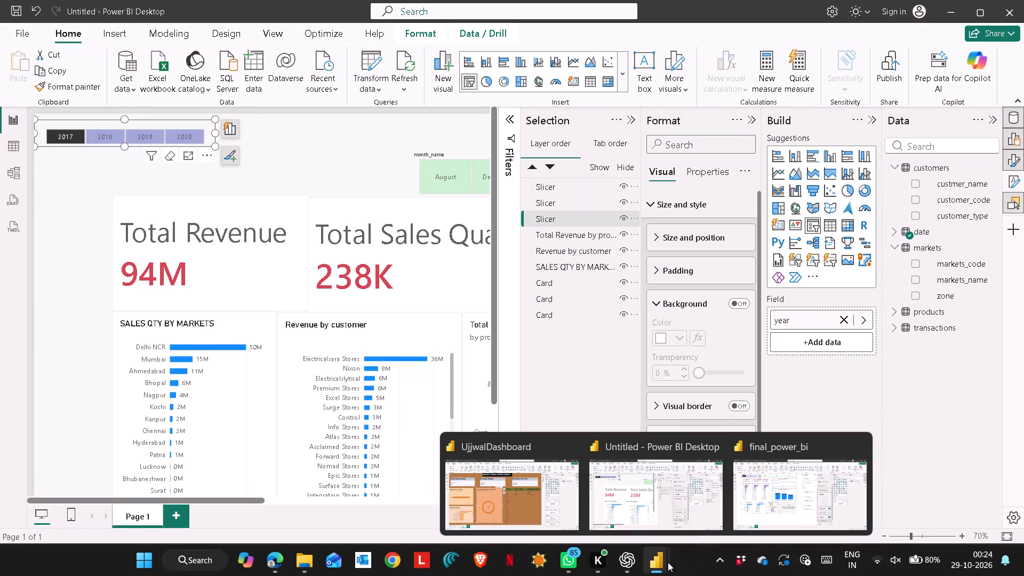
pyautogui.click(739, 510)
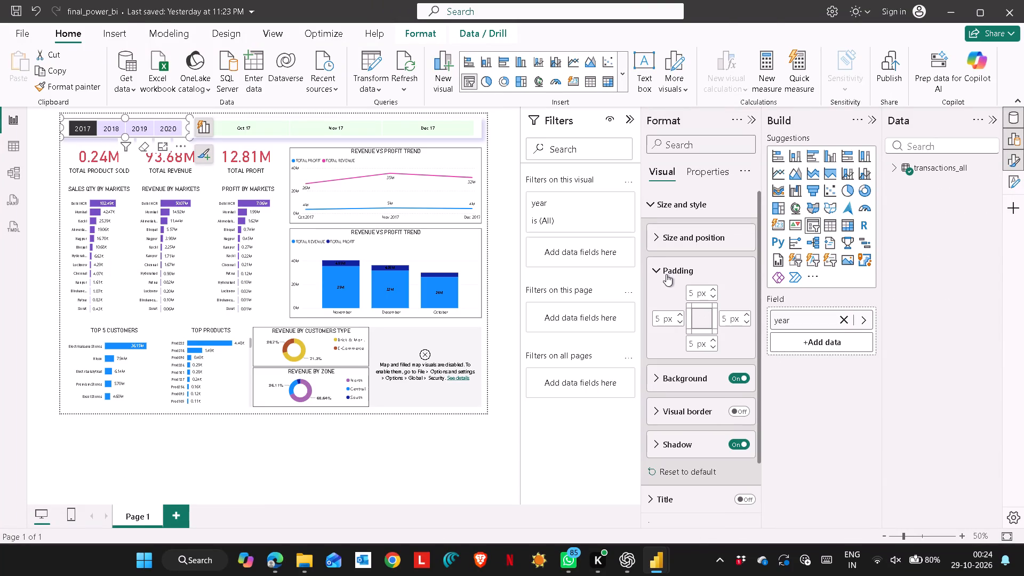
pyautogui.click(657, 268)
pyautogui.click(658, 305)
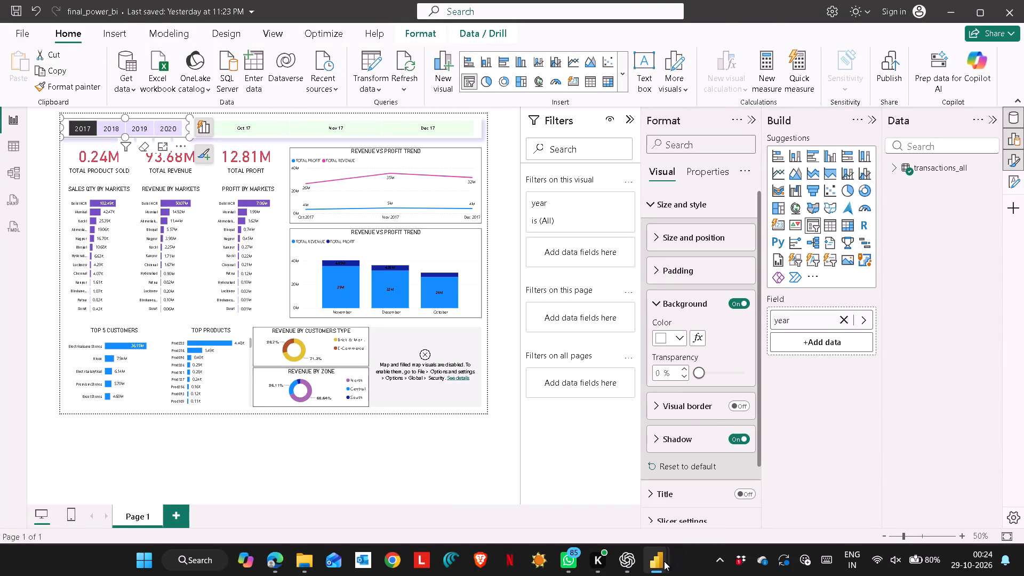
pyautogui.click(694, 510)
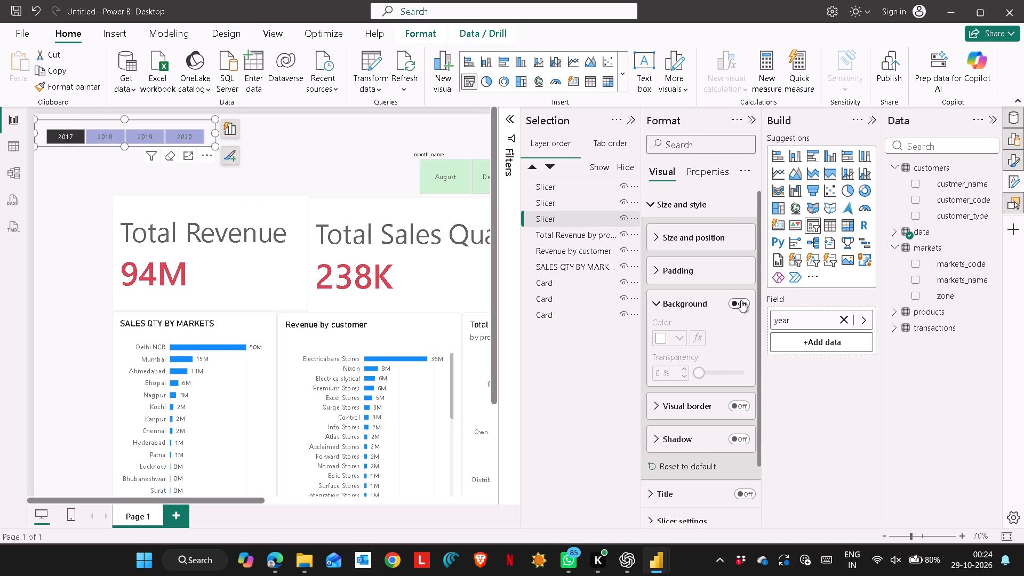
pyautogui.click(741, 300)
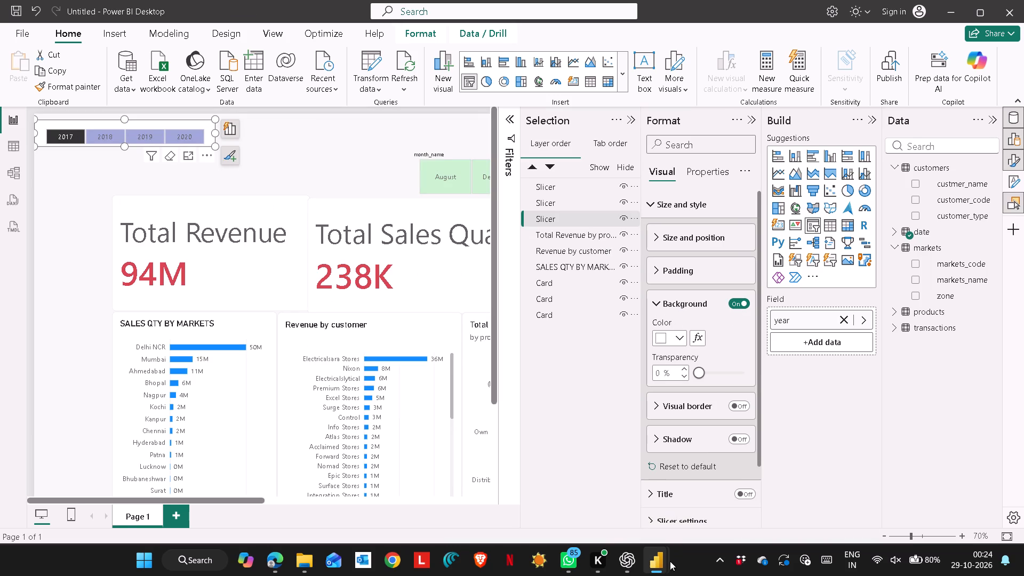
# Close the UjjwalDashboard report without saving its changes.
pyautogui.click(709, 513)
pyautogui.click(577, 448)
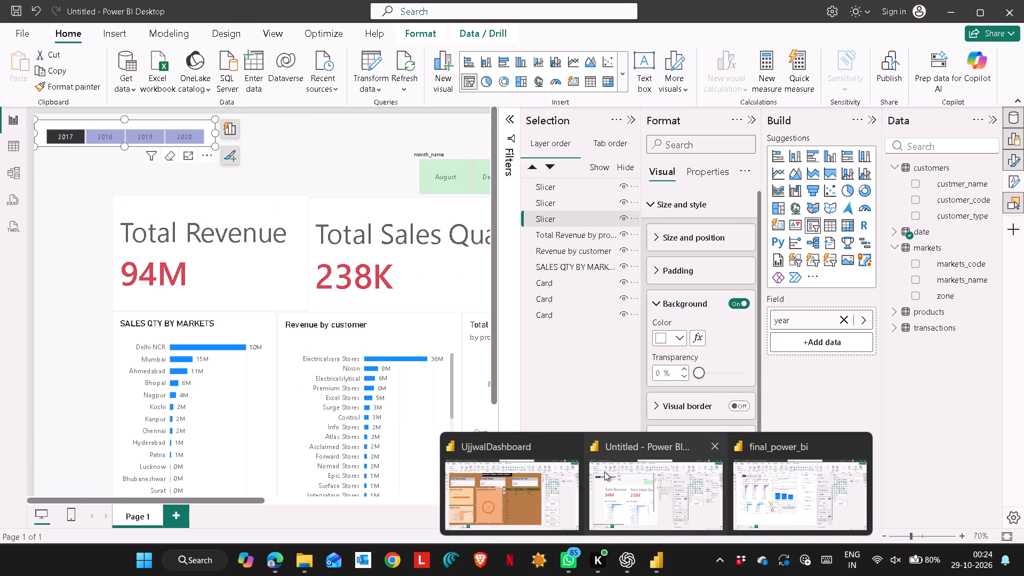
pyautogui.click(570, 443)
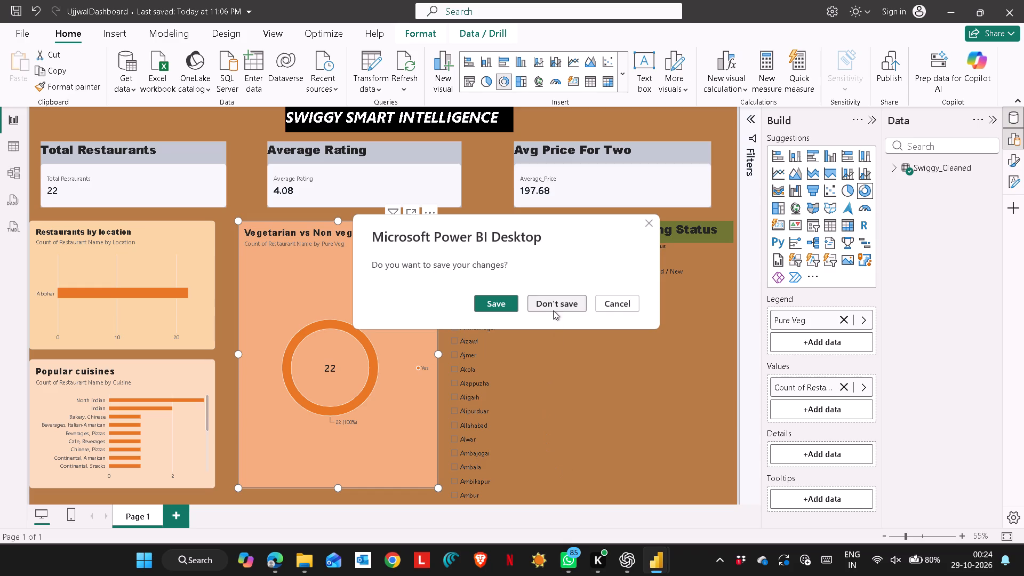
pyautogui.click(553, 305)
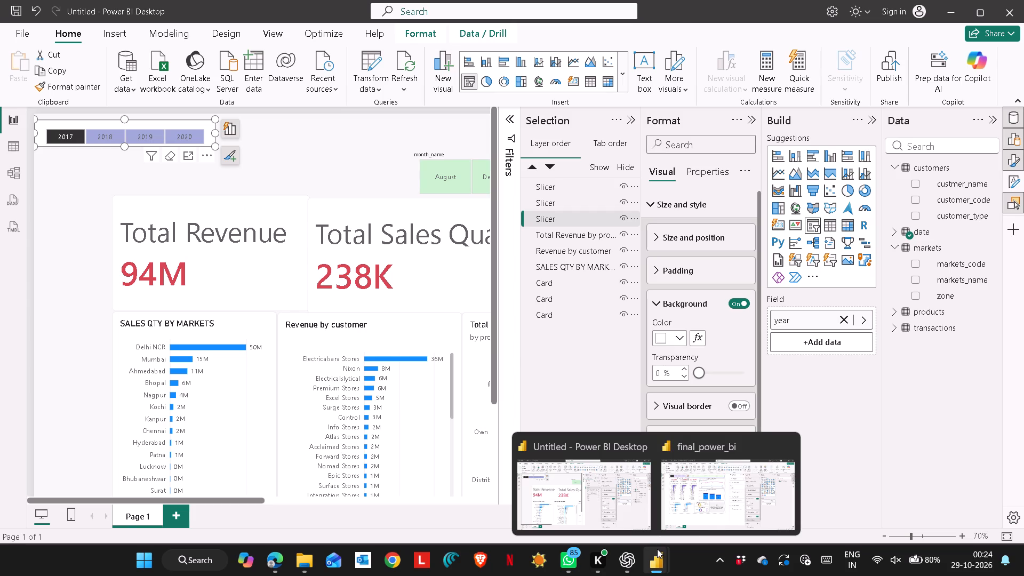
# Check the reference slicer's border and shadow in final_power_bi, and give the Untitled report's year slicer a shadow in the matching medium periwinkle blue.
pyautogui.click(717, 518)
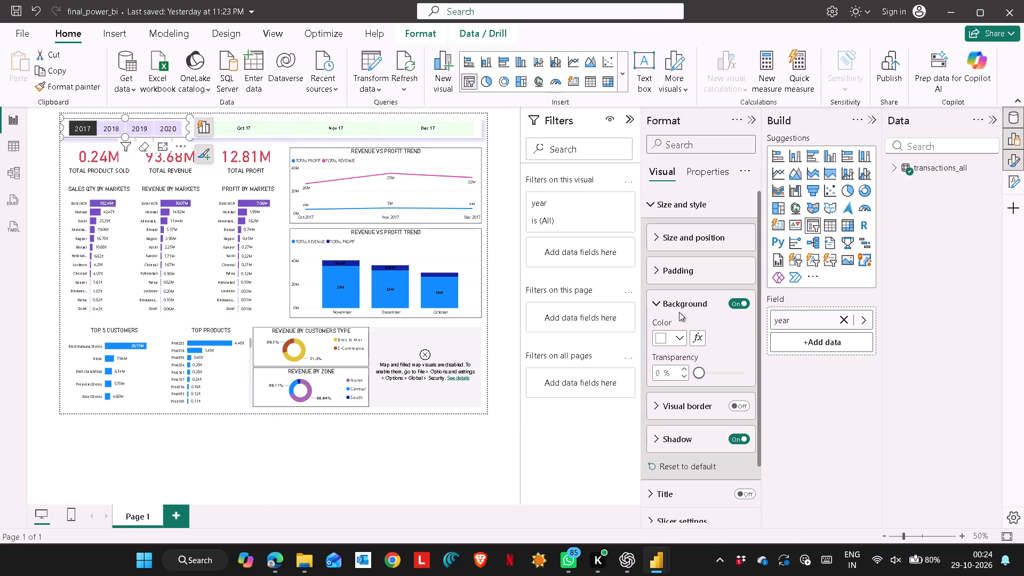
pyautogui.click(660, 299)
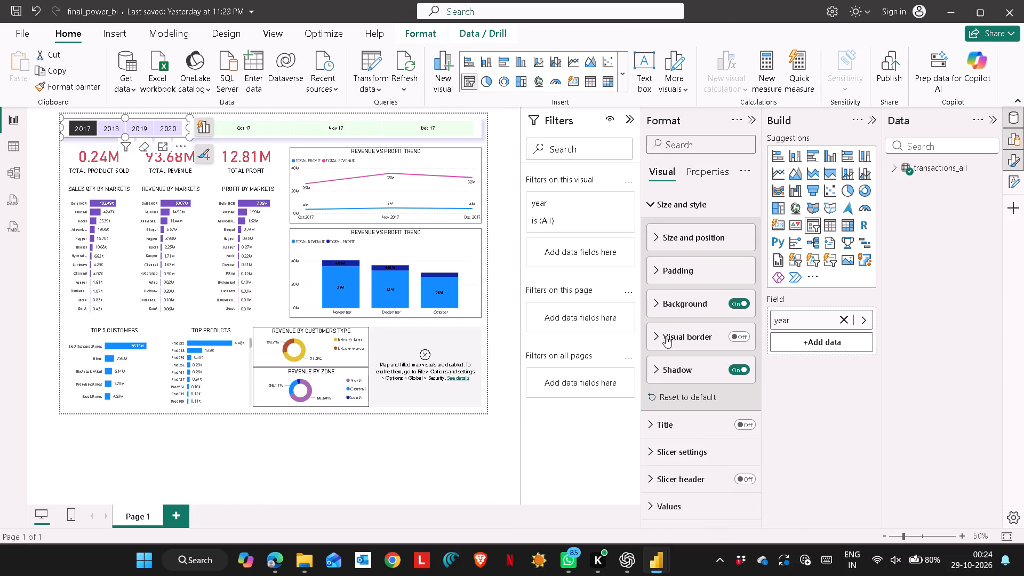
pyautogui.click(665, 336)
pyautogui.click(666, 337)
pyautogui.click(657, 366)
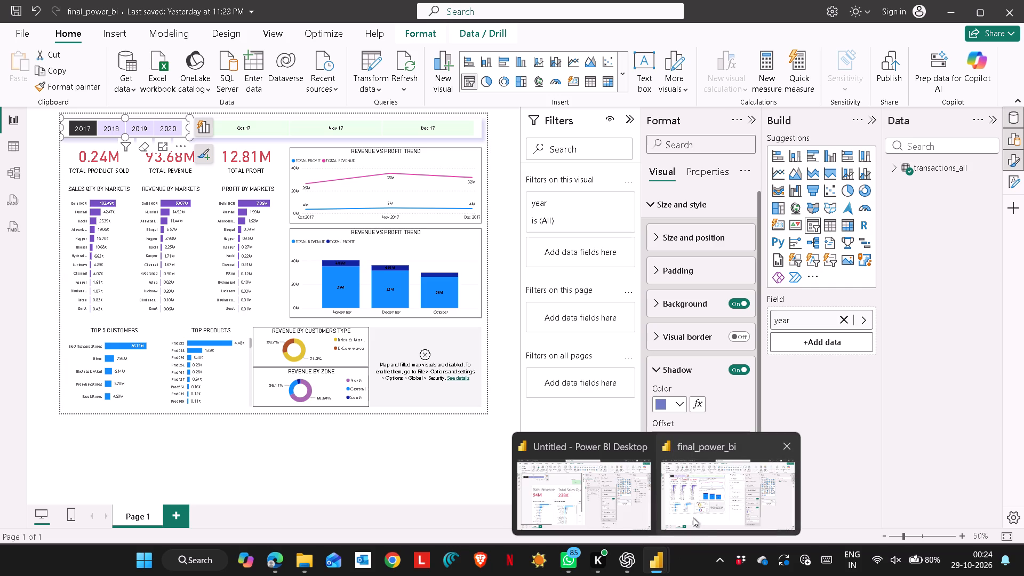
pyautogui.click(596, 518)
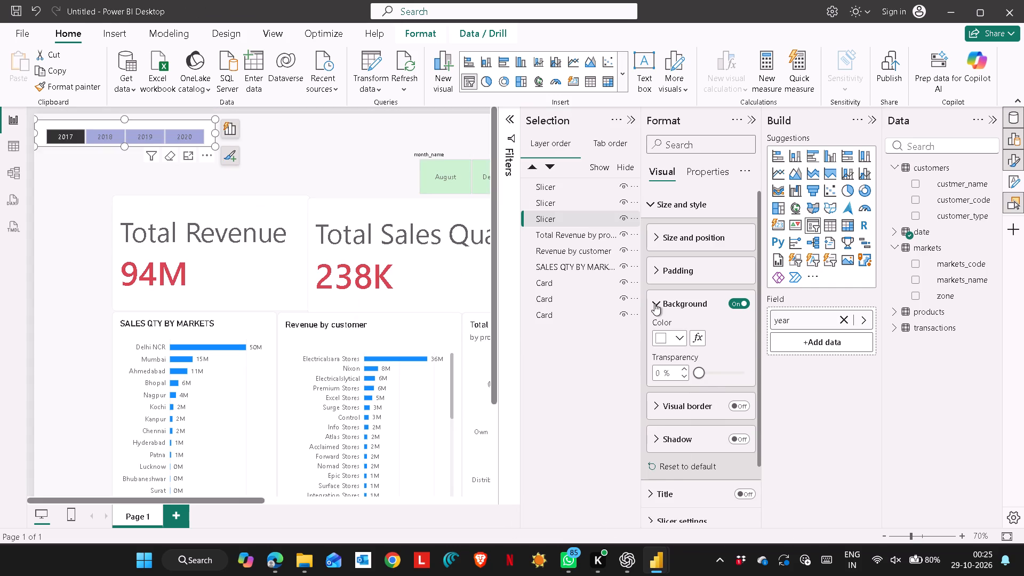
pyautogui.click(654, 303)
pyautogui.click(666, 372)
pyautogui.click(745, 368)
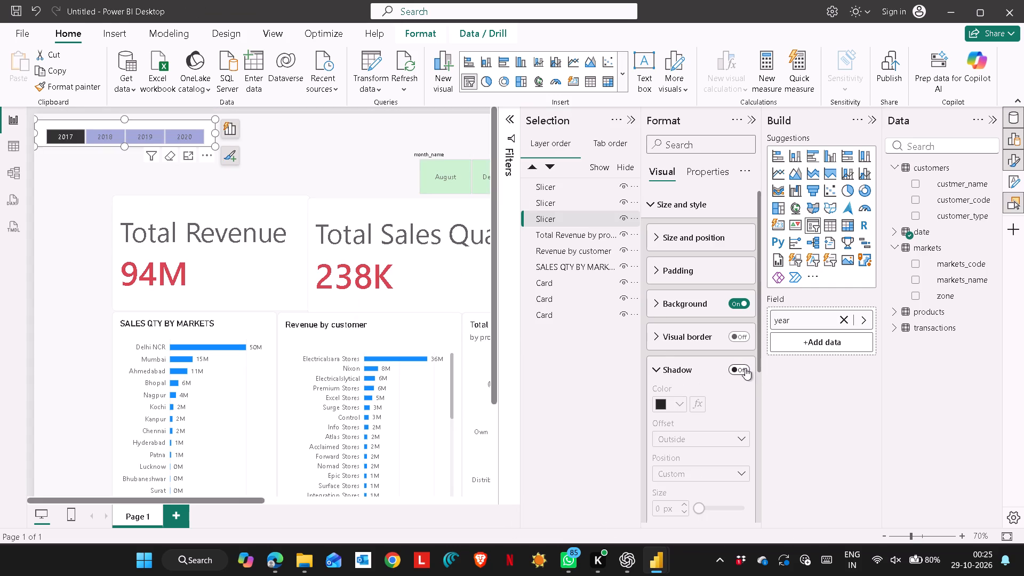
pyautogui.click(682, 406)
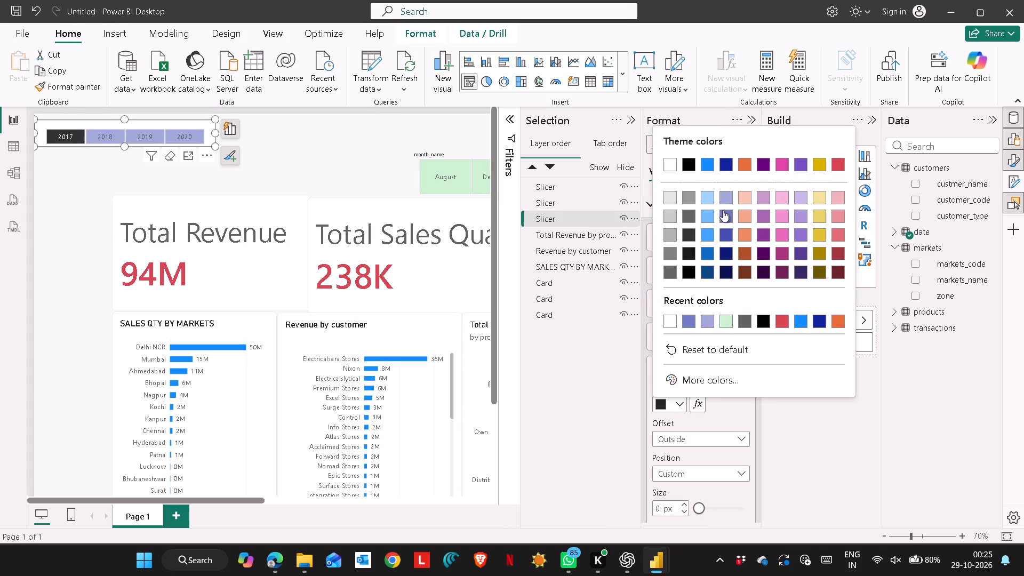
pyautogui.click(723, 212)
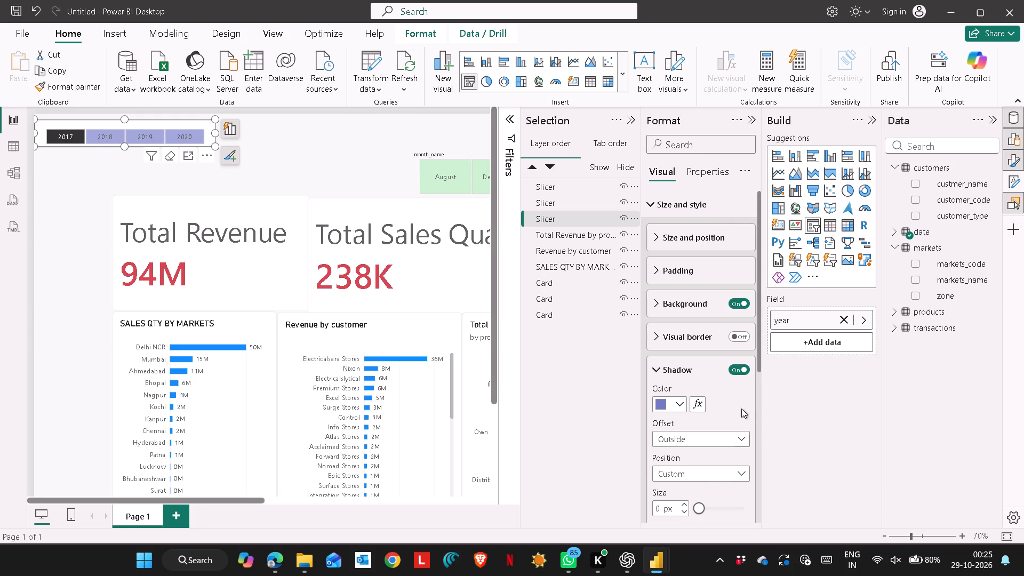
pyautogui.click(747, 401)
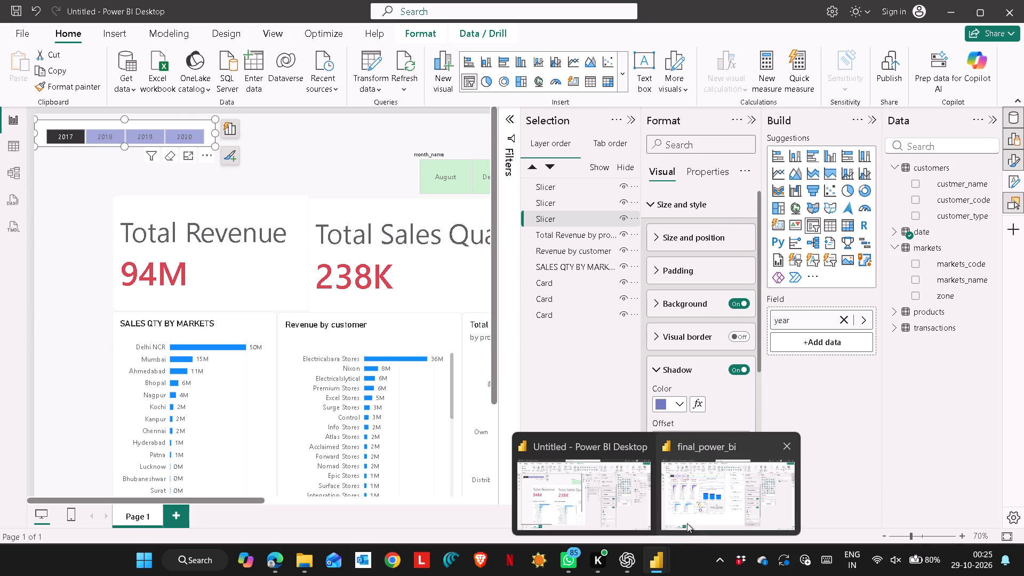
# Check the reference slicer's shadow position in final_power_bi, set the Untitled report's year slicer shadow position to Bottom, and deselect the slicer.
pyautogui.click(666, 498)
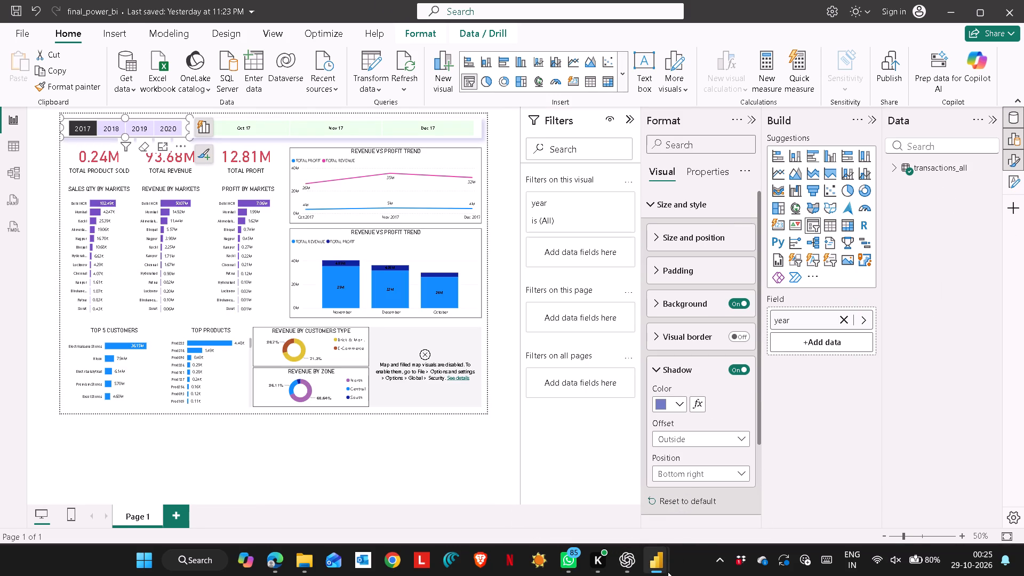
pyautogui.click(625, 513)
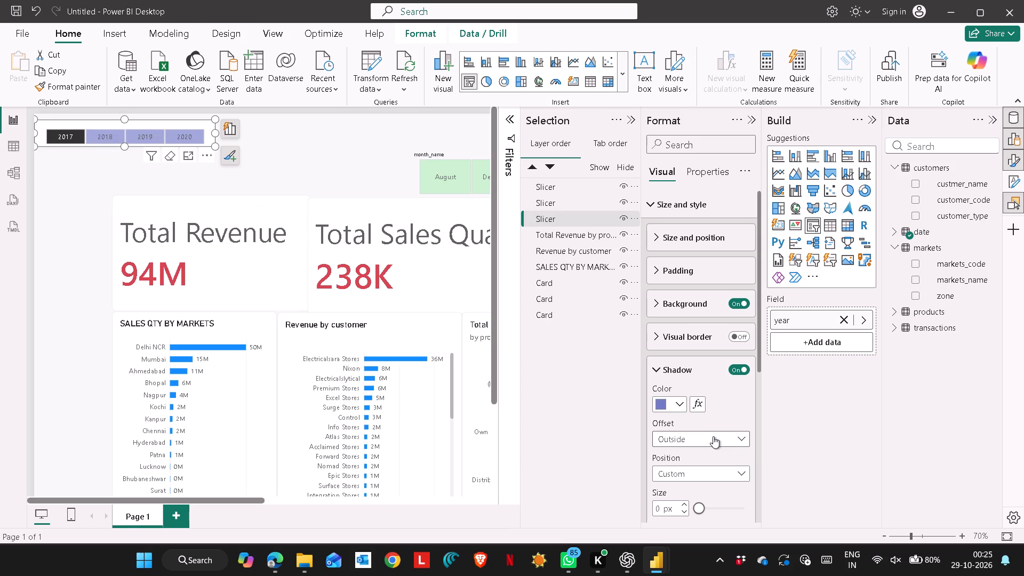
pyautogui.click(680, 462)
pyautogui.click(681, 468)
pyautogui.click(692, 331)
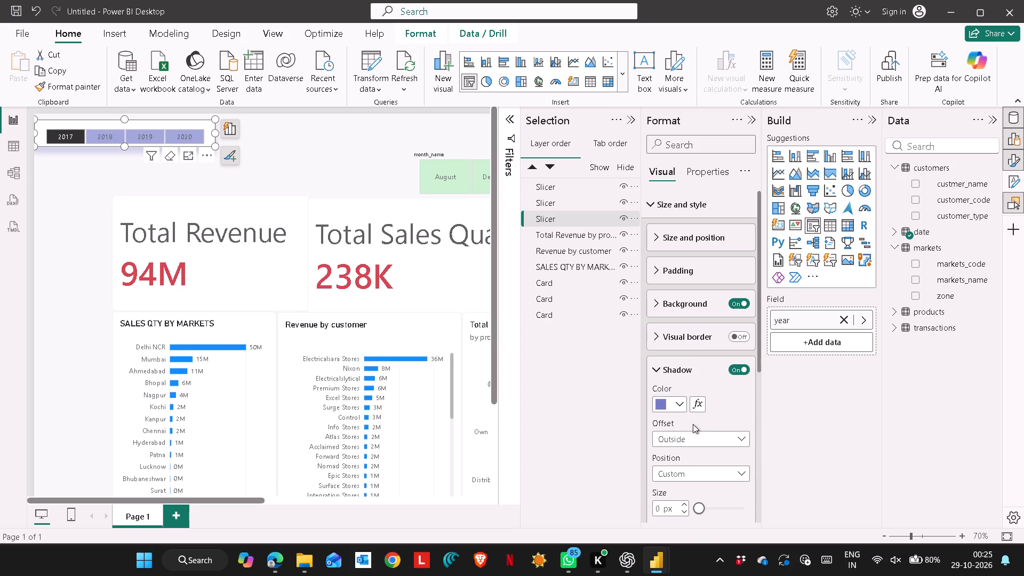
pyautogui.click(794, 429)
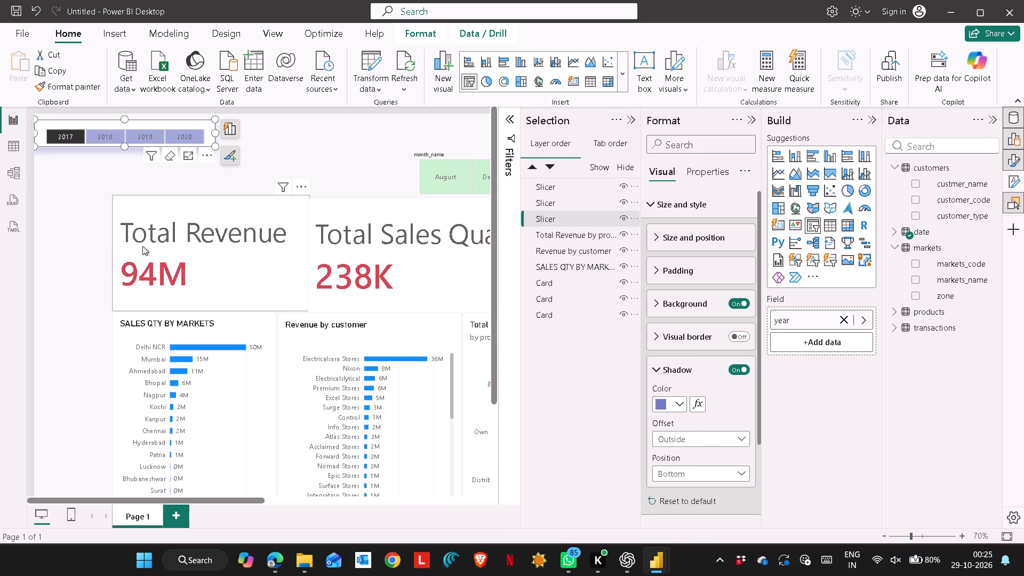
pyautogui.click(92, 276)
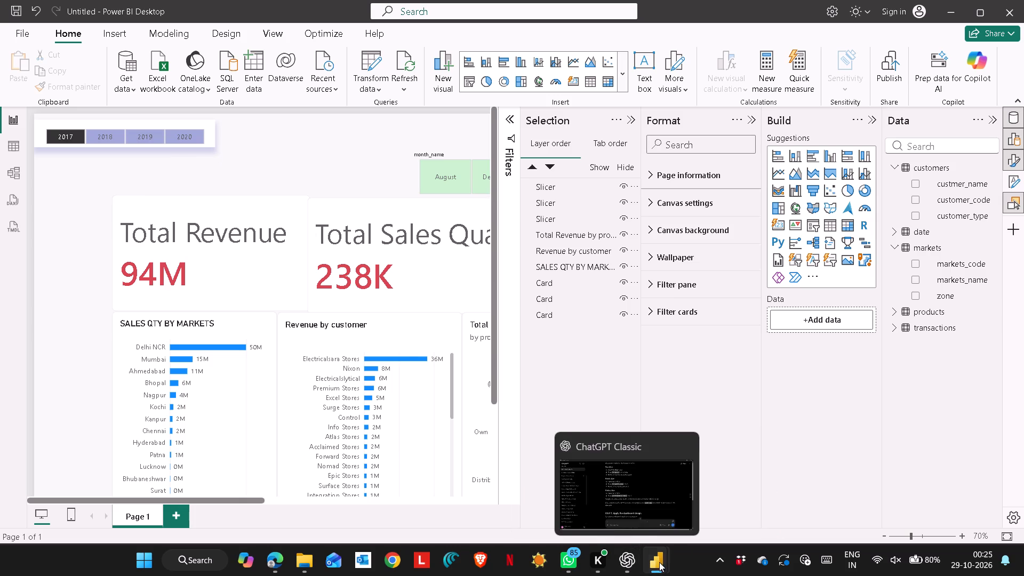
# Check the reference year slicer's shadow position in final_power_bi and set the Untitled report's year slicer shadow position to Bottom right.
pyautogui.click(690, 515)
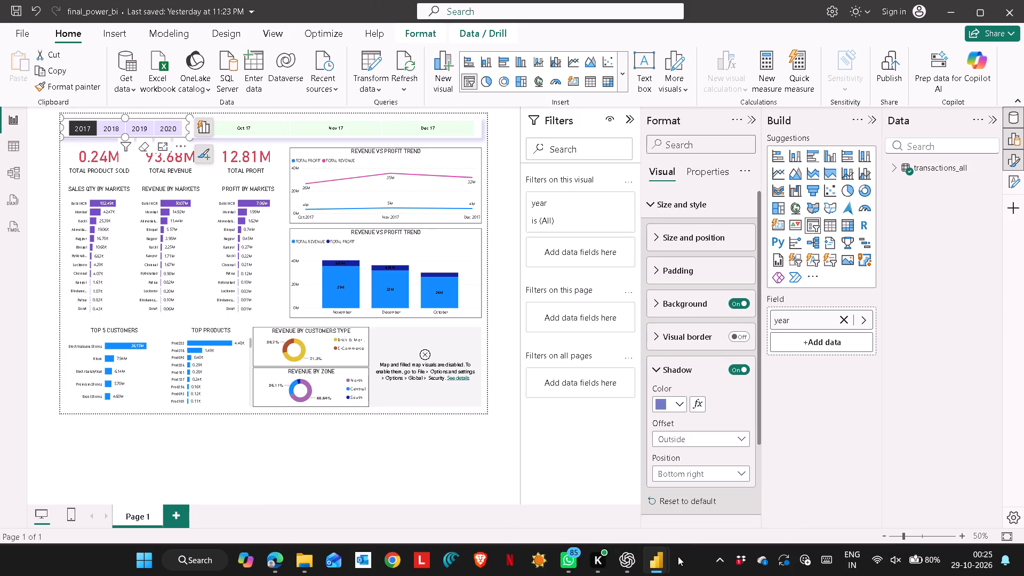
pyautogui.click(703, 503)
pyautogui.click(628, 501)
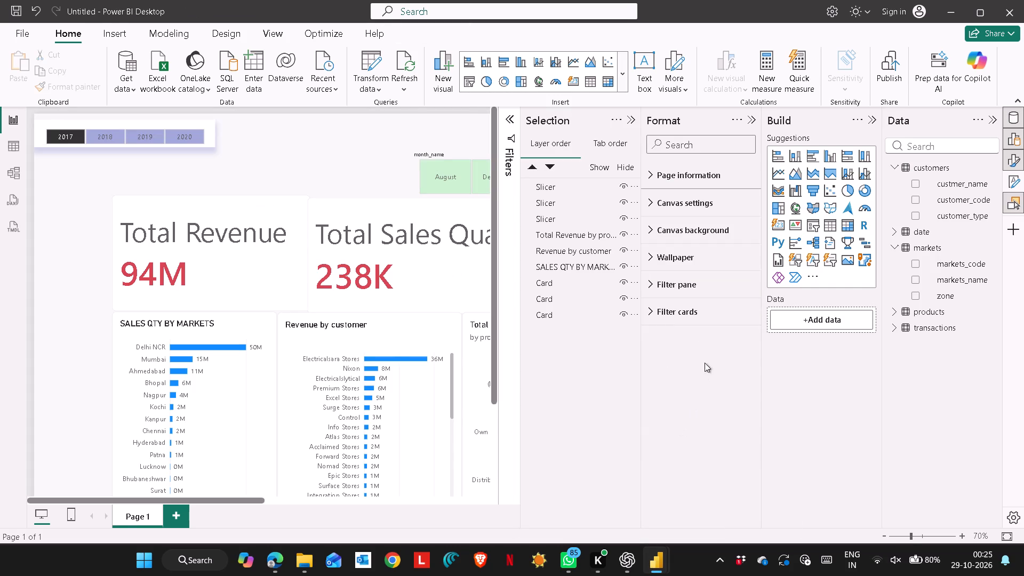
pyautogui.click(122, 129)
pyautogui.click(59, 145)
pyautogui.click(61, 141)
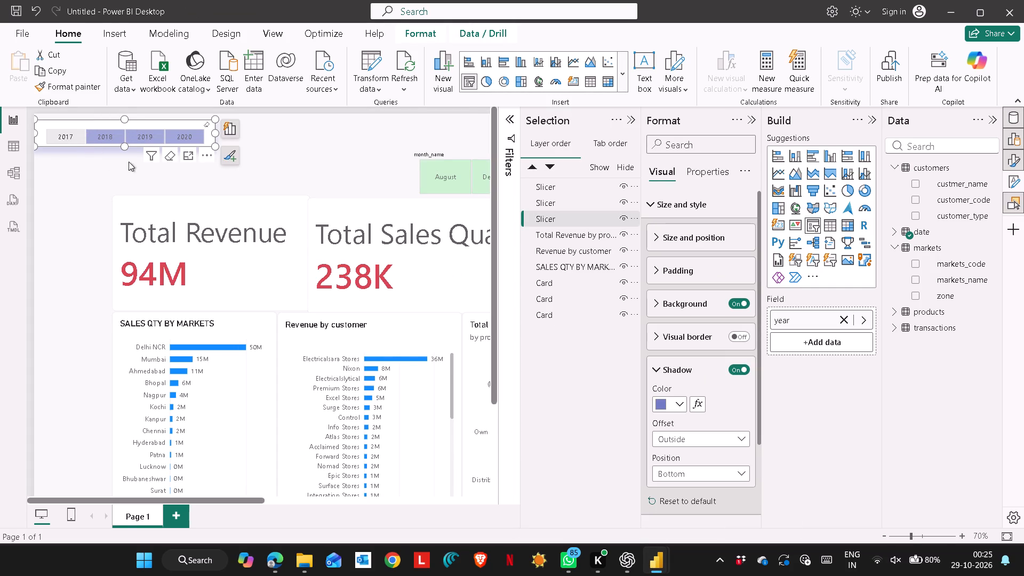
pyautogui.click(696, 469)
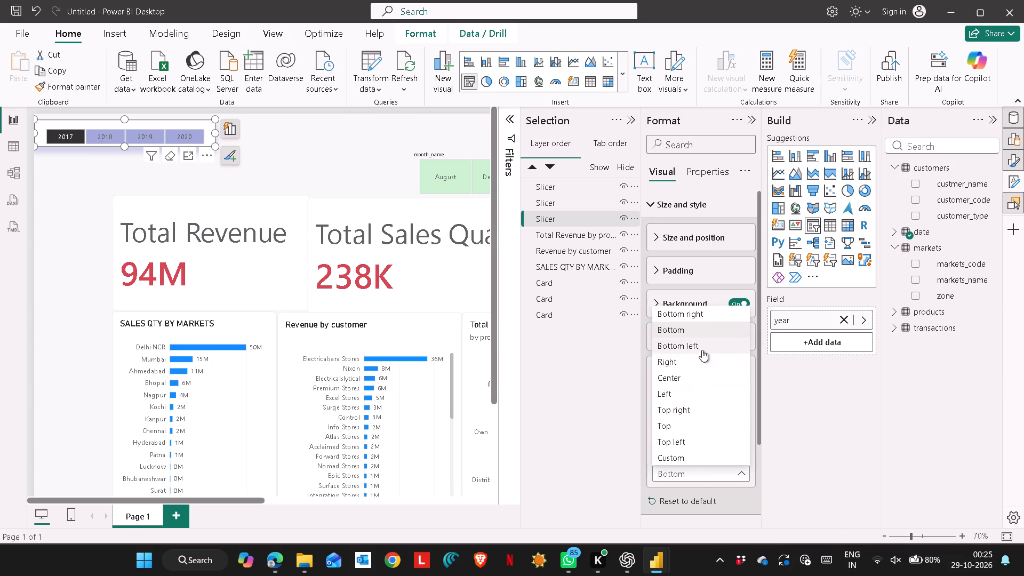
pyautogui.click(707, 313)
pyautogui.click(735, 412)
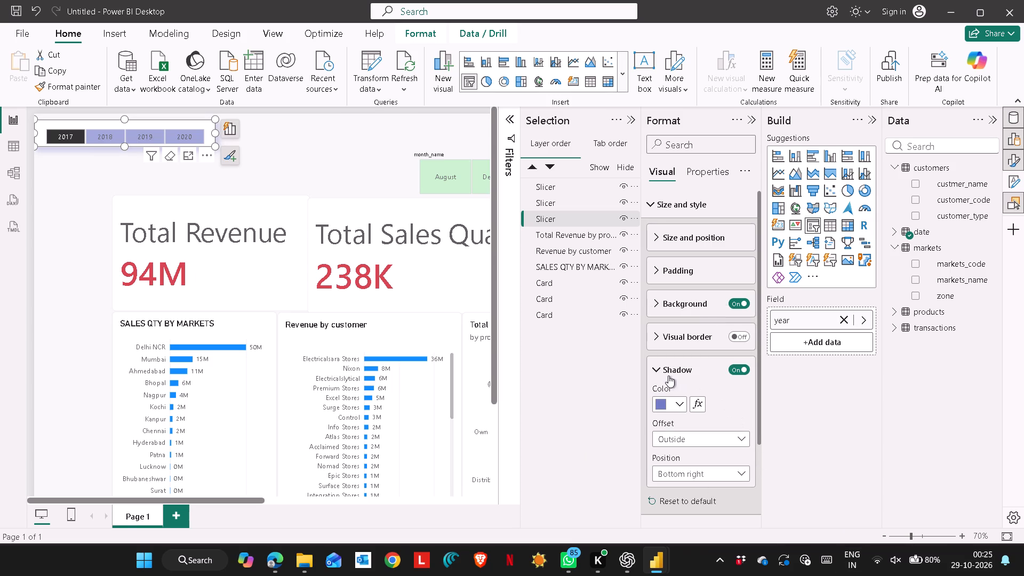
pyautogui.click(660, 370)
# Examine the reference year slicer's title state and its slicer settings for options and selection in final_power_bi.
pyautogui.scroll(-2, 703, 457)
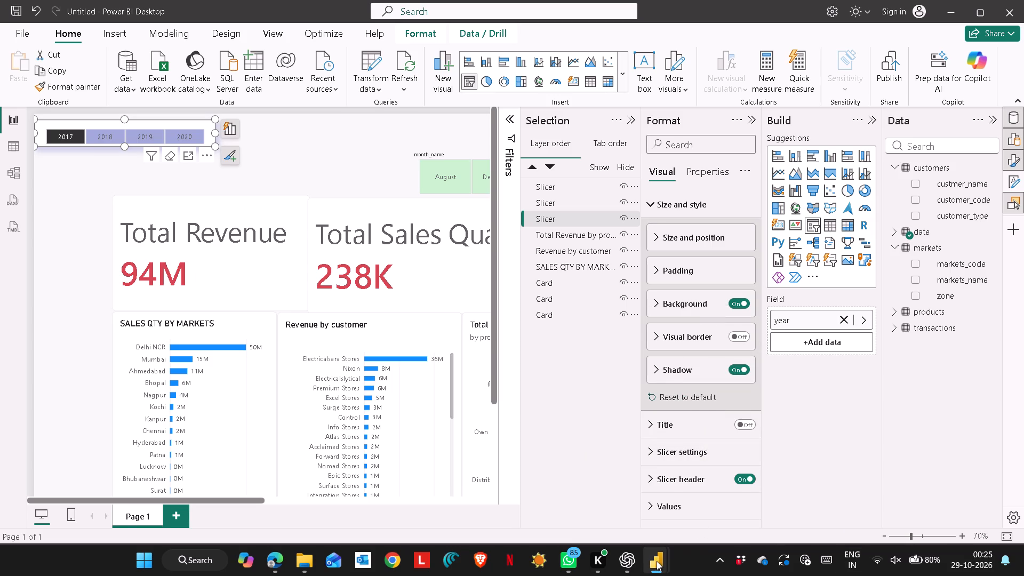
pyautogui.click(712, 509)
pyautogui.scroll(-1, 713, 430)
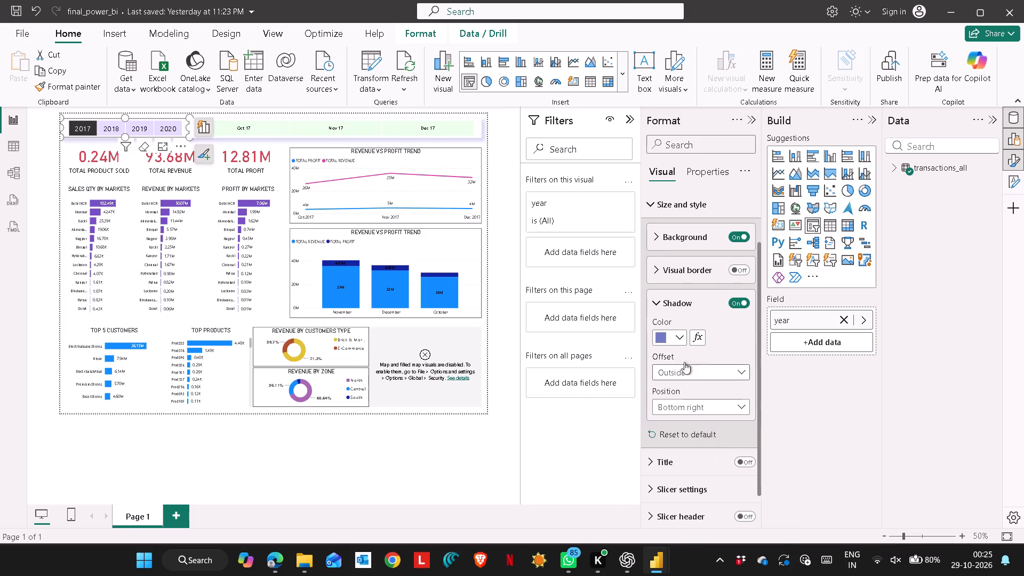
pyautogui.click(659, 301)
pyautogui.scroll(-2, 695, 448)
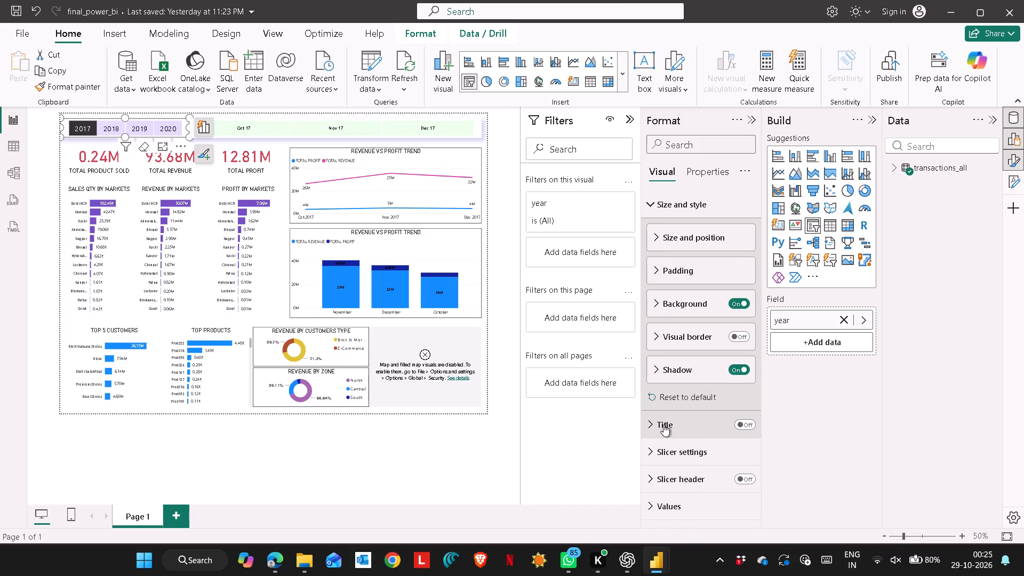
pyautogui.click(662, 425)
pyautogui.click(667, 428)
pyautogui.click(655, 451)
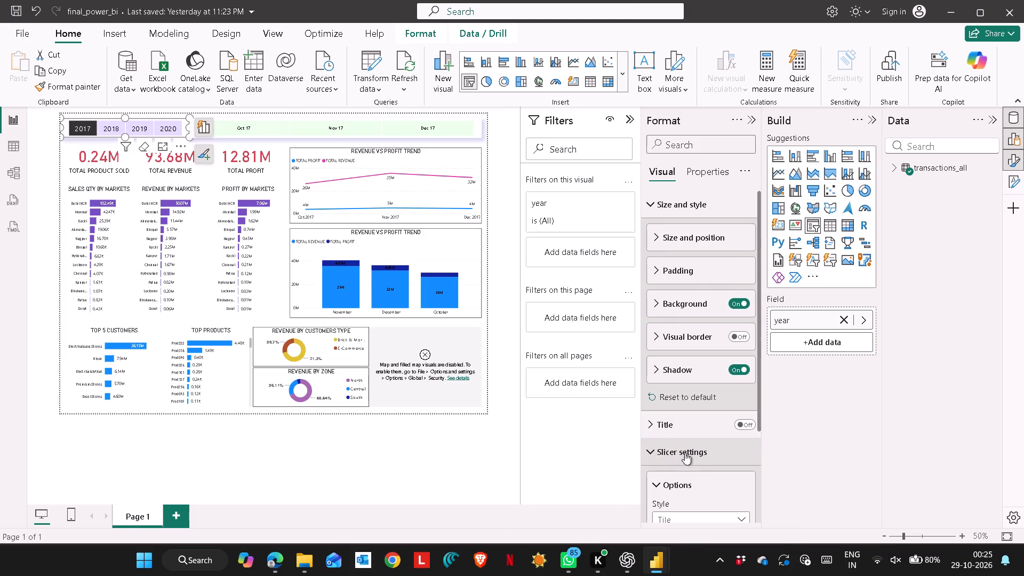
pyautogui.scroll(-3, 687, 458)
pyautogui.click(668, 357)
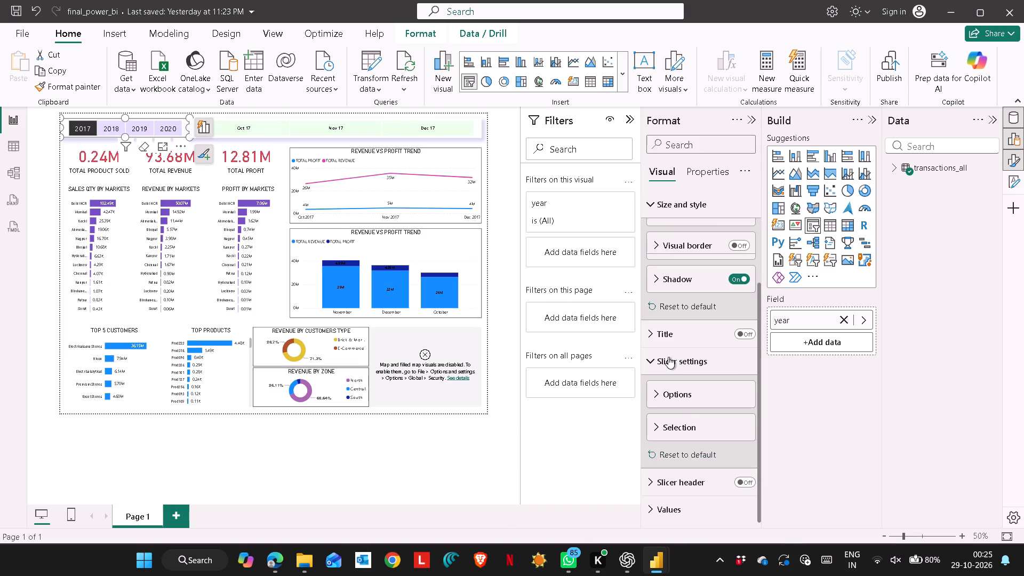
pyautogui.click(663, 438)
pyautogui.click(663, 430)
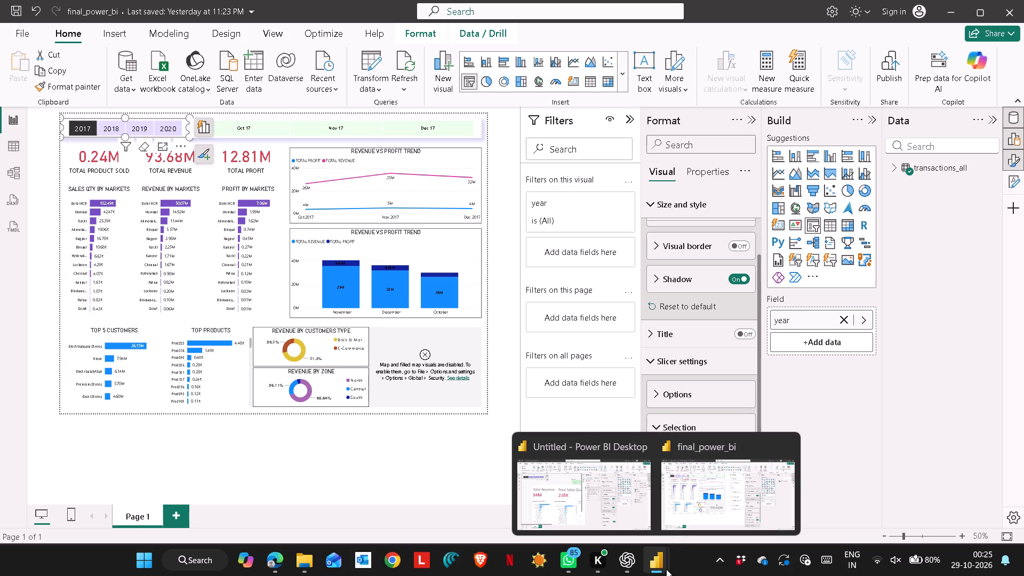
# Examine the slicer settings and slicer header text formatting of the Untitled report's year slicer for comparison.
pyautogui.click(629, 511)
pyautogui.click(676, 455)
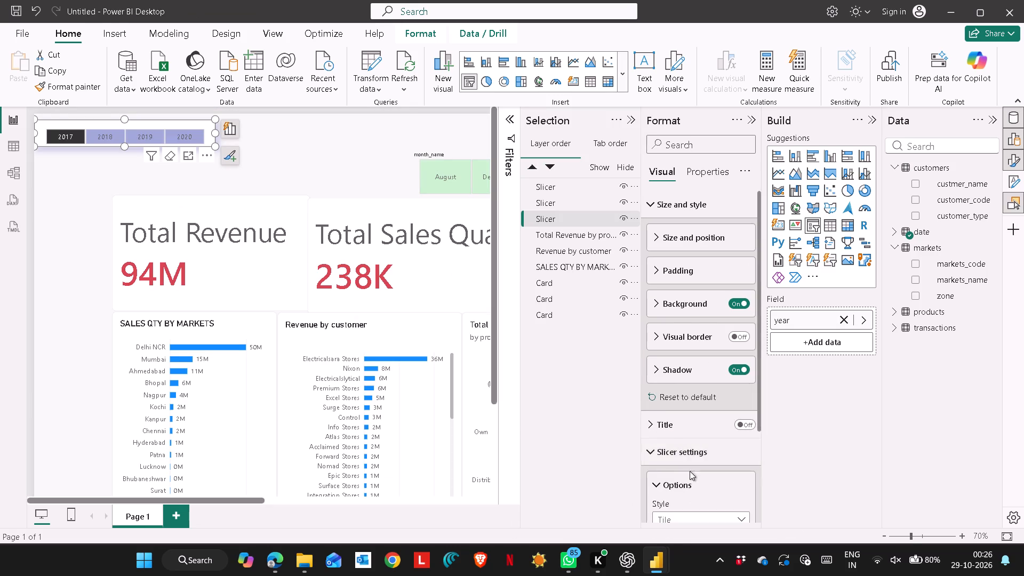
pyautogui.scroll(-2, 697, 488)
pyautogui.click(672, 414)
pyautogui.click(675, 434)
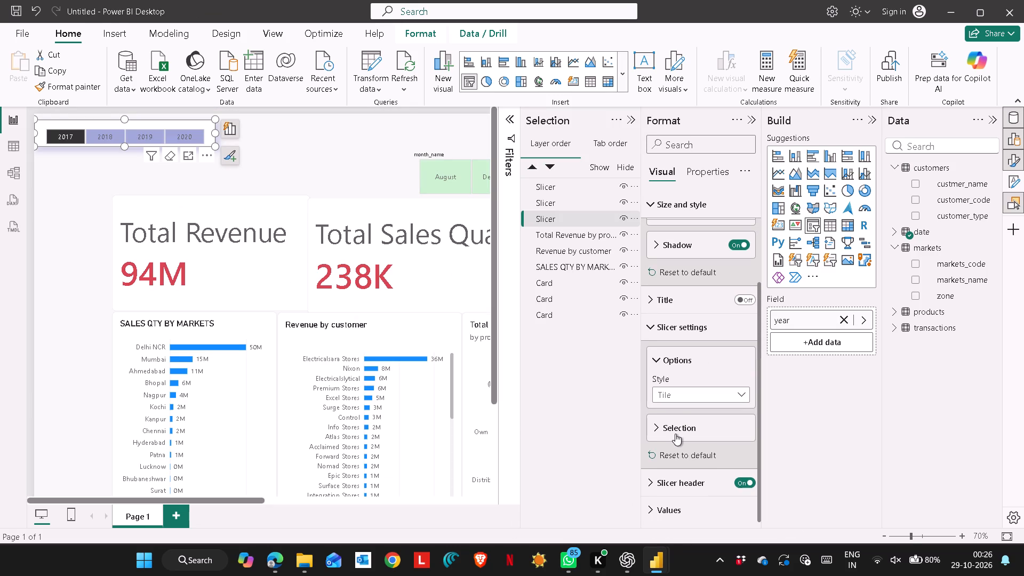
pyautogui.click(676, 435)
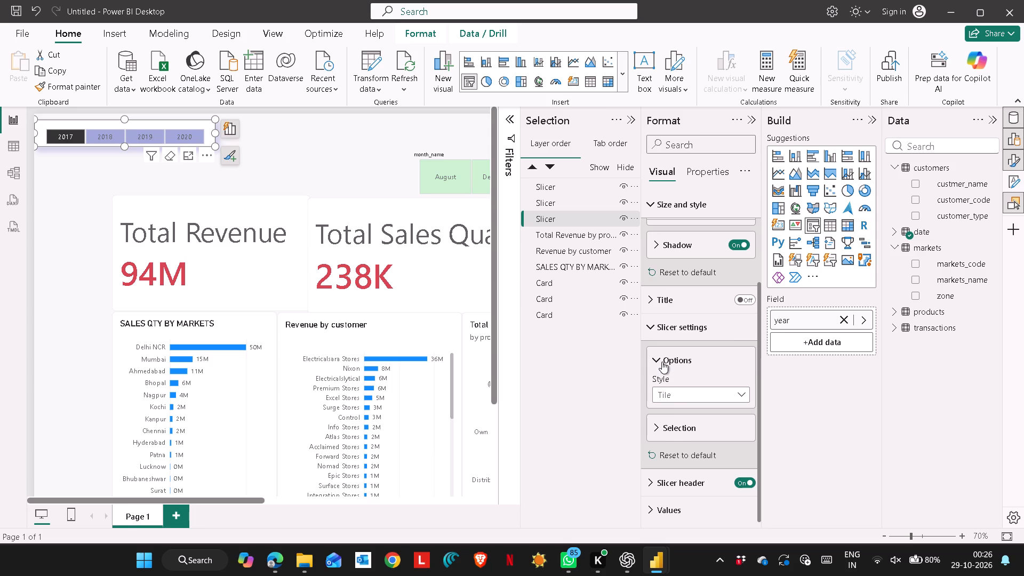
pyautogui.click(662, 362)
pyautogui.click(652, 483)
pyautogui.scroll(-3, 671, 502)
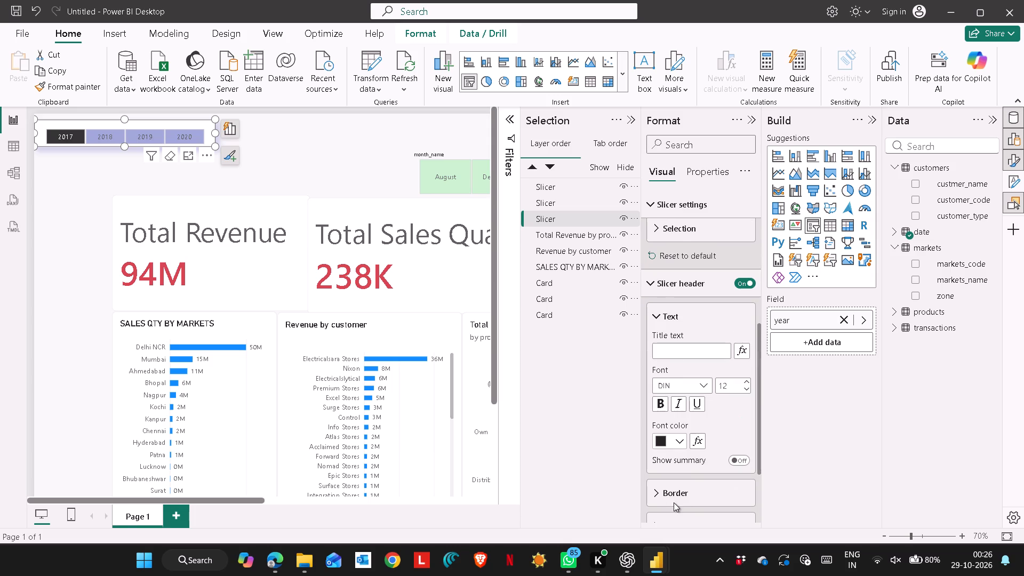
# Examine the reference year slicer's header and values formatting in final_power_bi, and deselect the slicer.
pyautogui.click(700, 509)
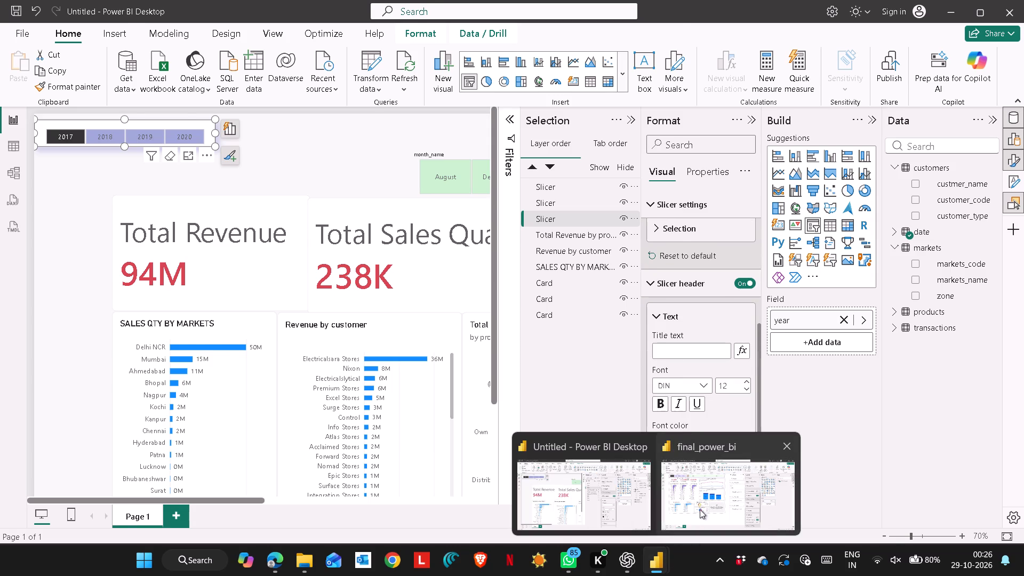
pyautogui.click(662, 425)
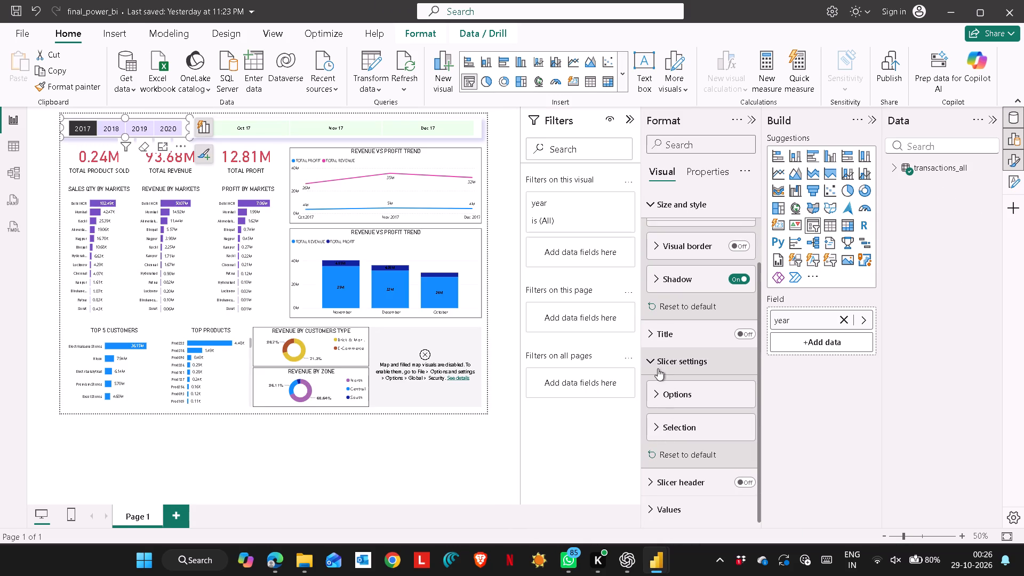
pyautogui.click(656, 363)
pyautogui.click(661, 484)
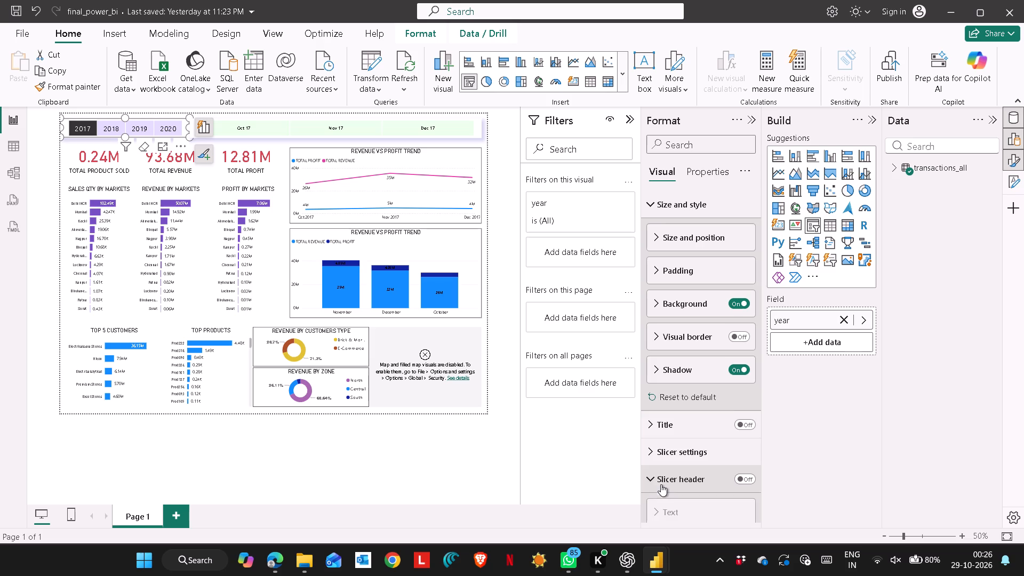
pyautogui.scroll(-3, 673, 491)
pyautogui.click(654, 328)
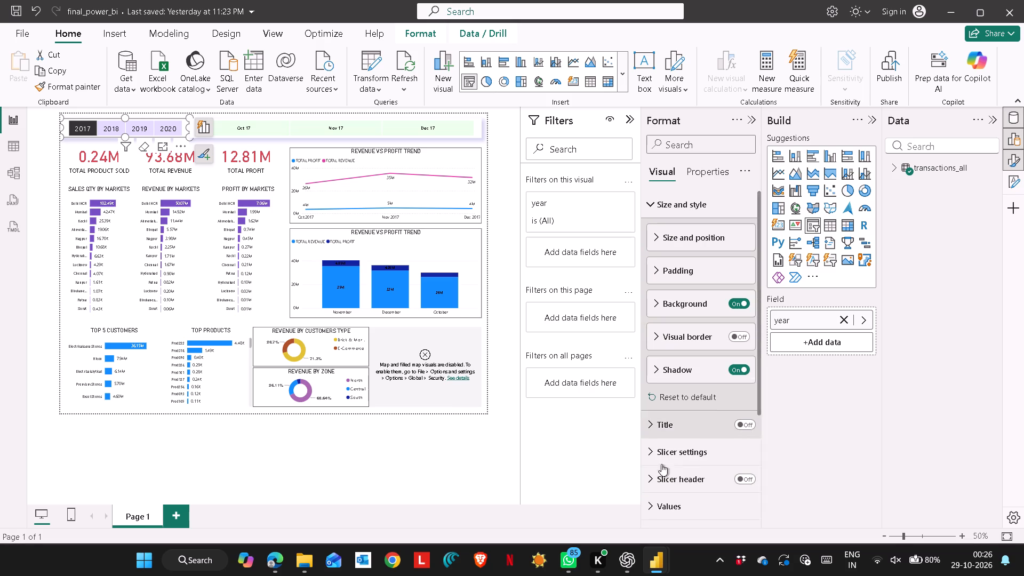
pyautogui.click(665, 508)
pyautogui.scroll(-5, 679, 462)
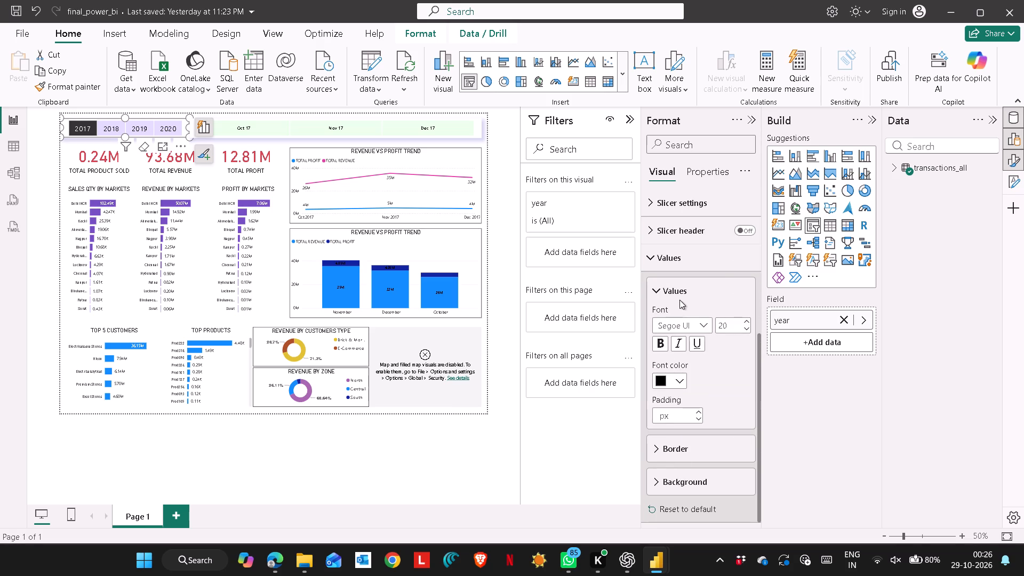
pyautogui.click(660, 294)
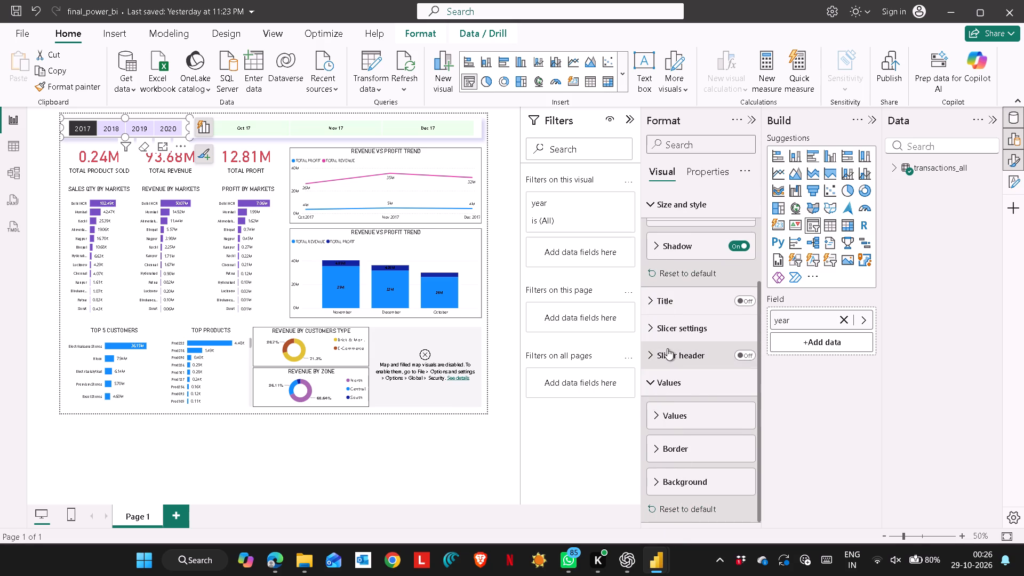
pyautogui.scroll(3, 670, 360)
pyautogui.click(655, 215)
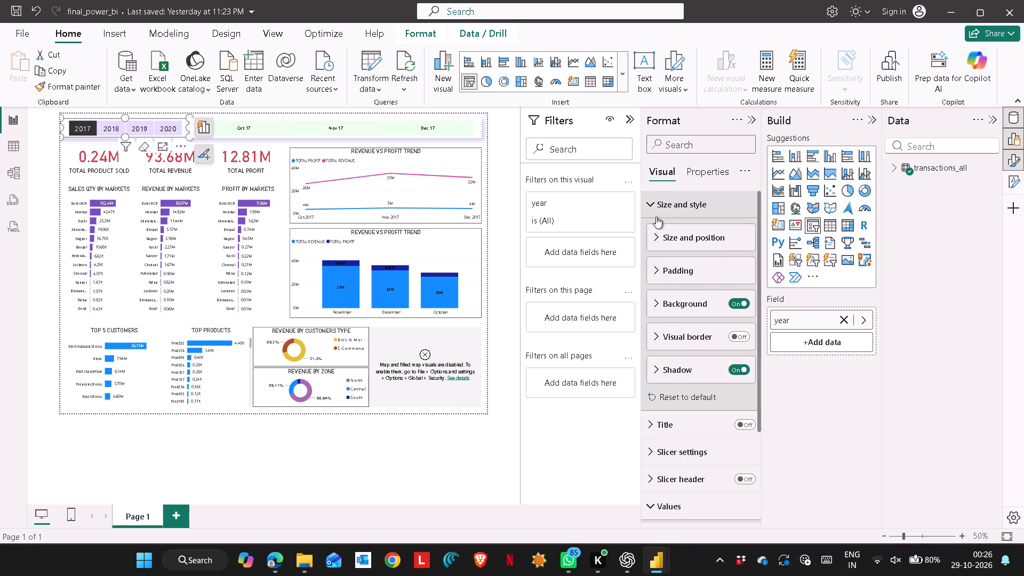
pyautogui.click(385, 457)
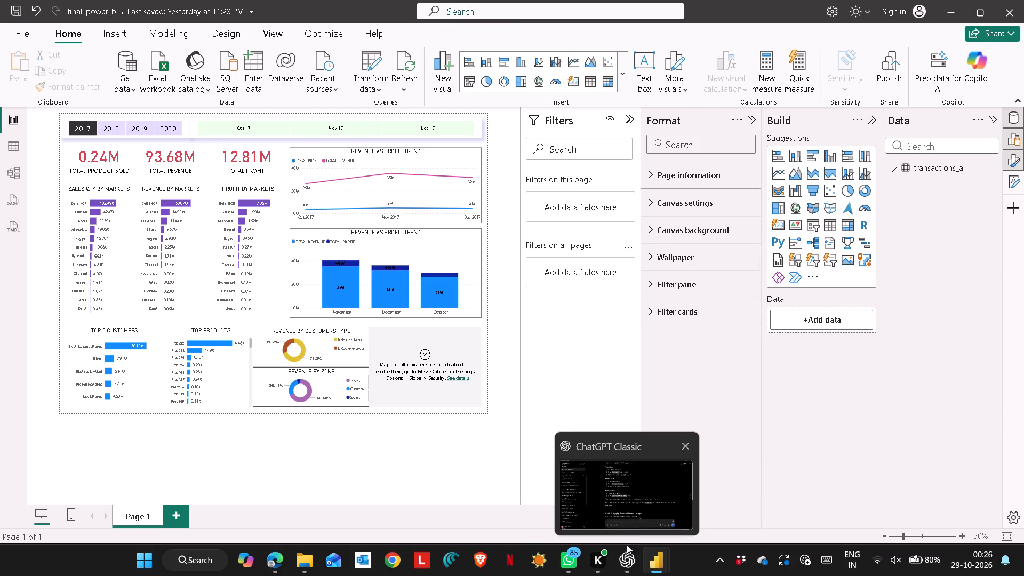
# In the Untitled report, move the month_name slicer up beside the year slicer, aligned with the year slicer's top edge.
pyautogui.click(609, 516)
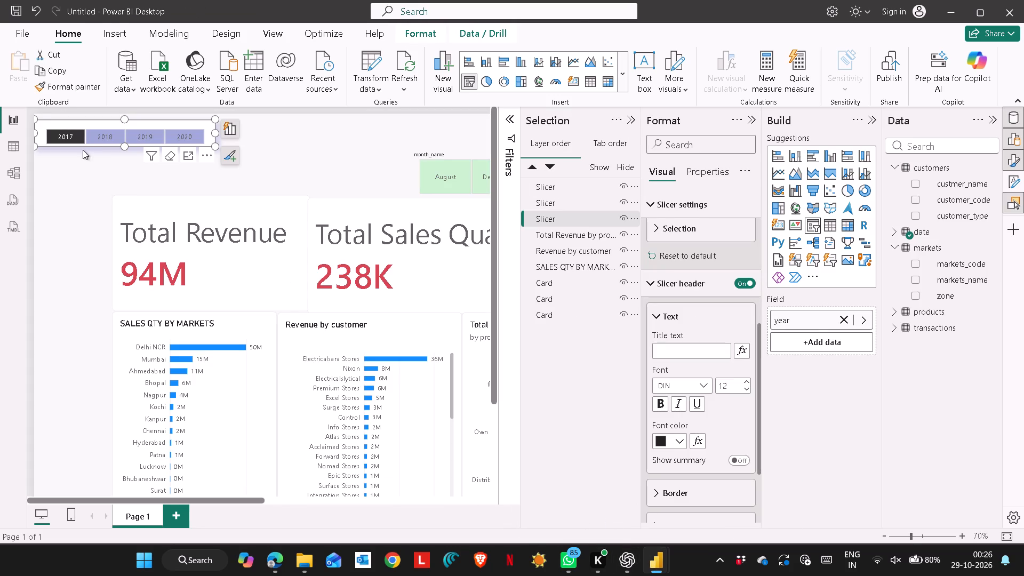
pyautogui.click(79, 175)
pyautogui.click(427, 178)
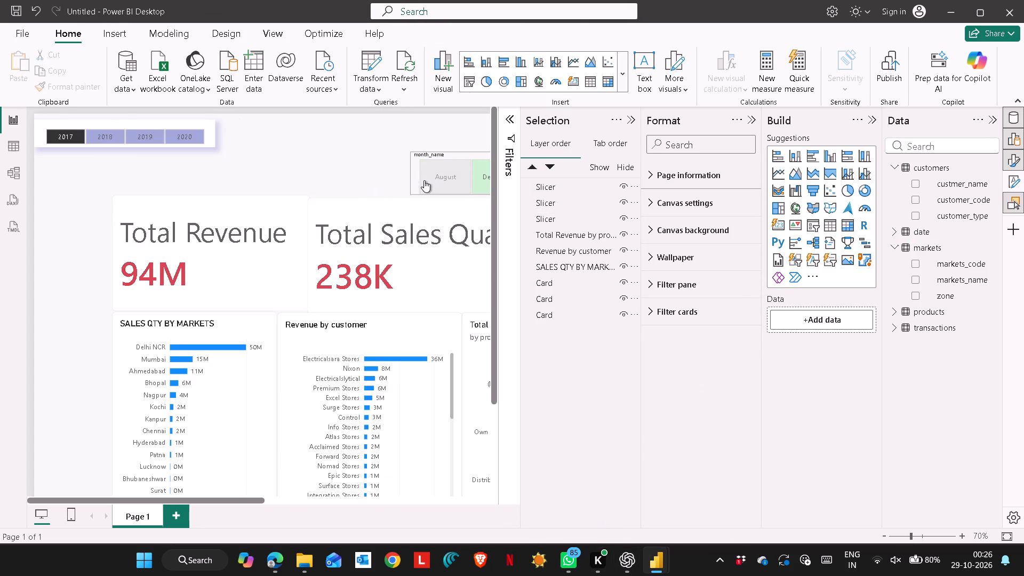
pyautogui.click(439, 154)
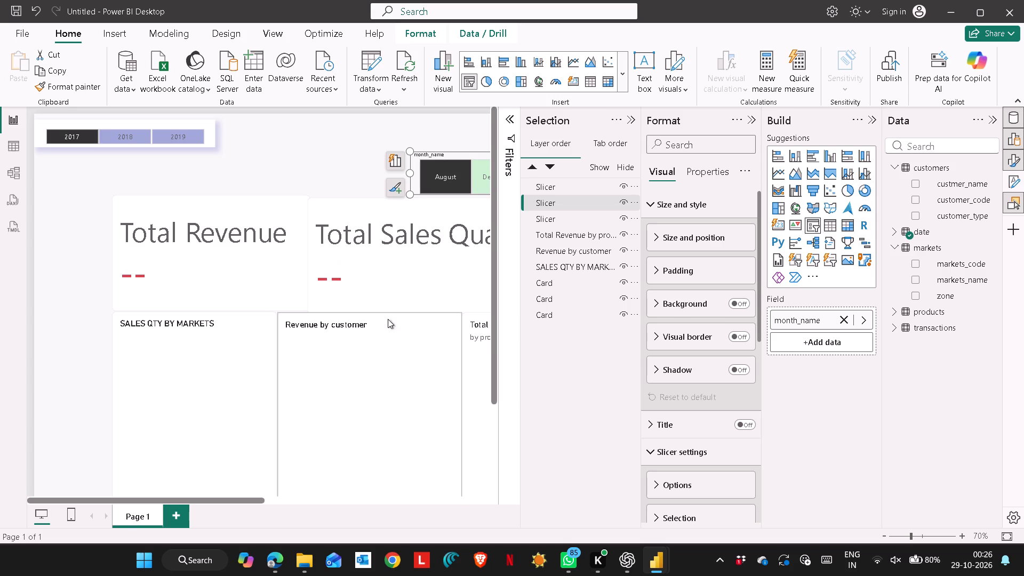
pyautogui.click(456, 154)
pyautogui.click(456, 154)
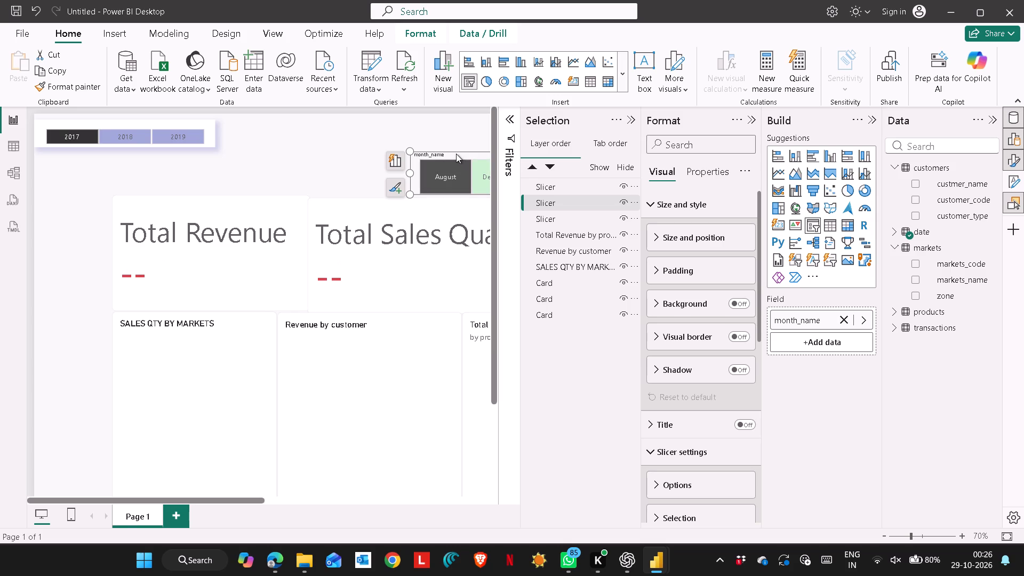
pyautogui.moveTo(468, 152); pyautogui.dragTo(307, 119)
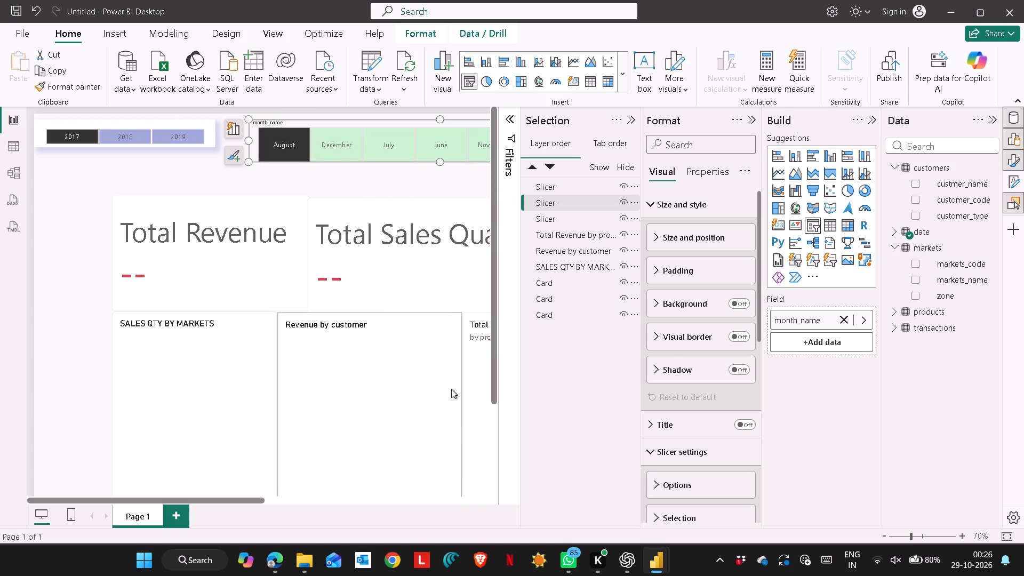
# Examine the size and position settings of the reference cy_date slicer in final_power_bi.
pyautogui.scroll(-4, 436, 459)
pyautogui.scroll(4, 435, 461)
pyautogui.moveTo(225, 505); pyautogui.dragTo(273, 505)
pyautogui.moveTo(256, 498); pyautogui.dragTo(231, 494)
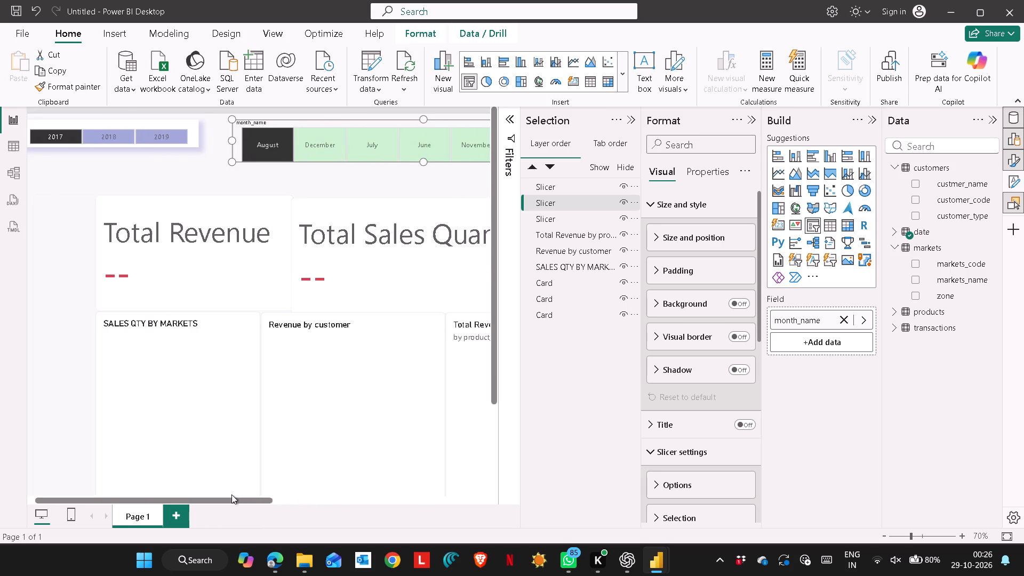
pyautogui.moveTo(231, 494); pyautogui.dragTo(334, 493)
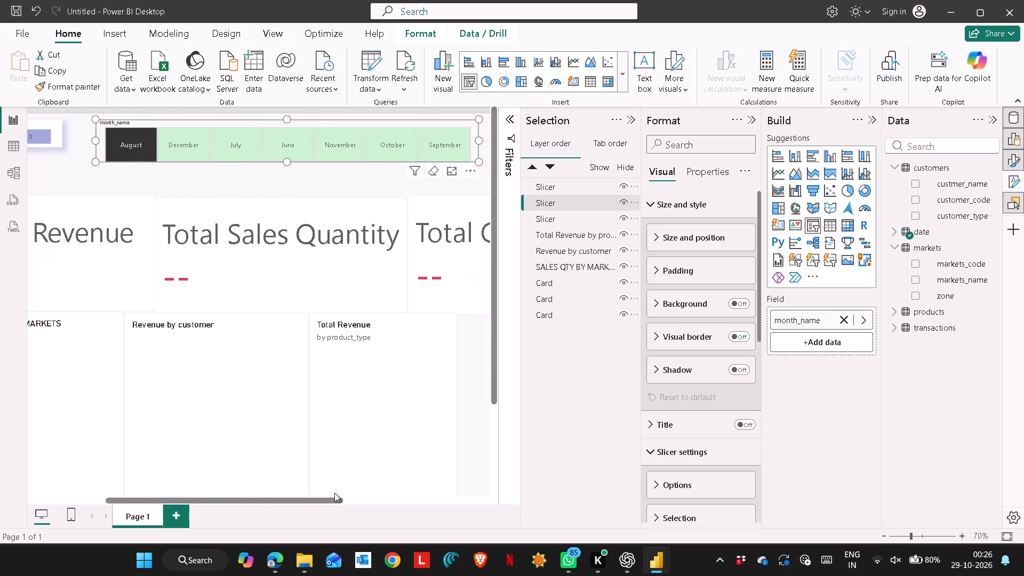
pyautogui.moveTo(334, 493); pyautogui.dragTo(335, 497)
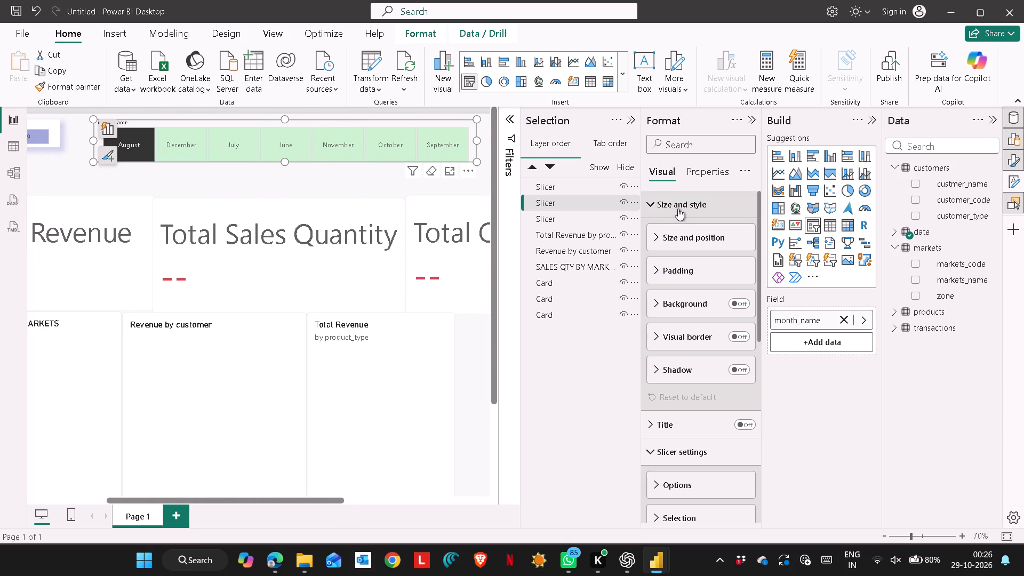
pyautogui.click(679, 508)
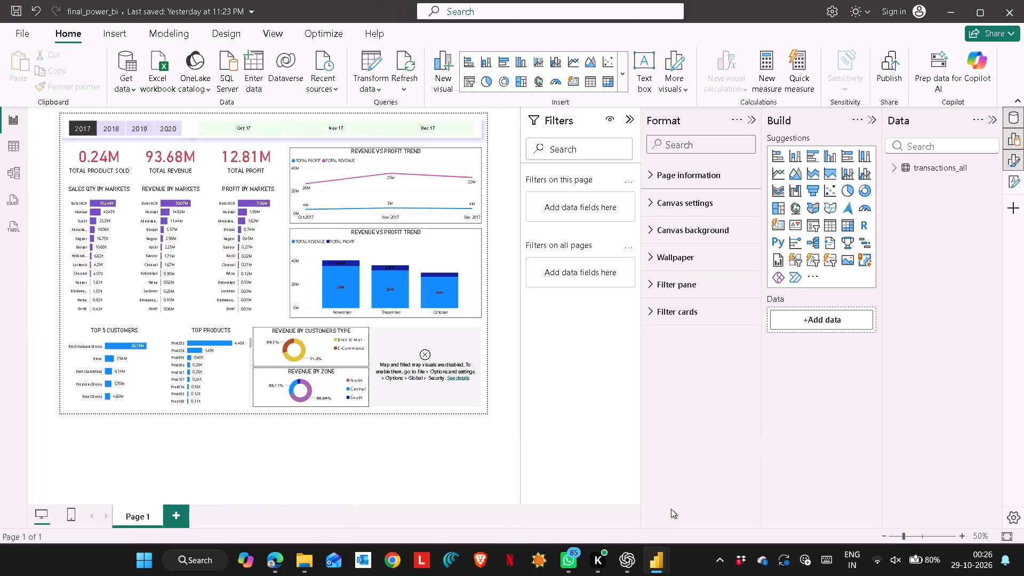
pyautogui.click(231, 132)
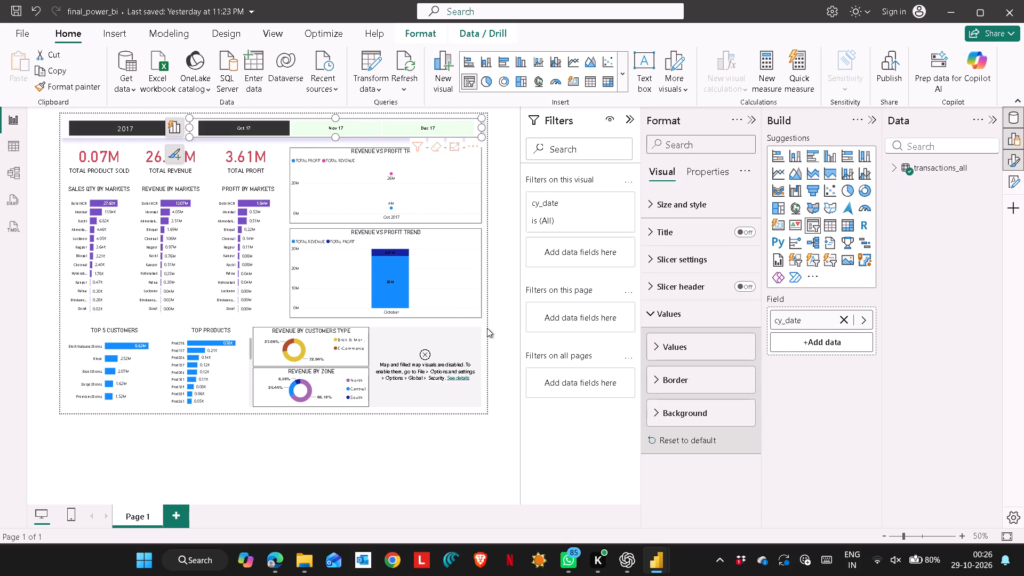
pyautogui.click(657, 204)
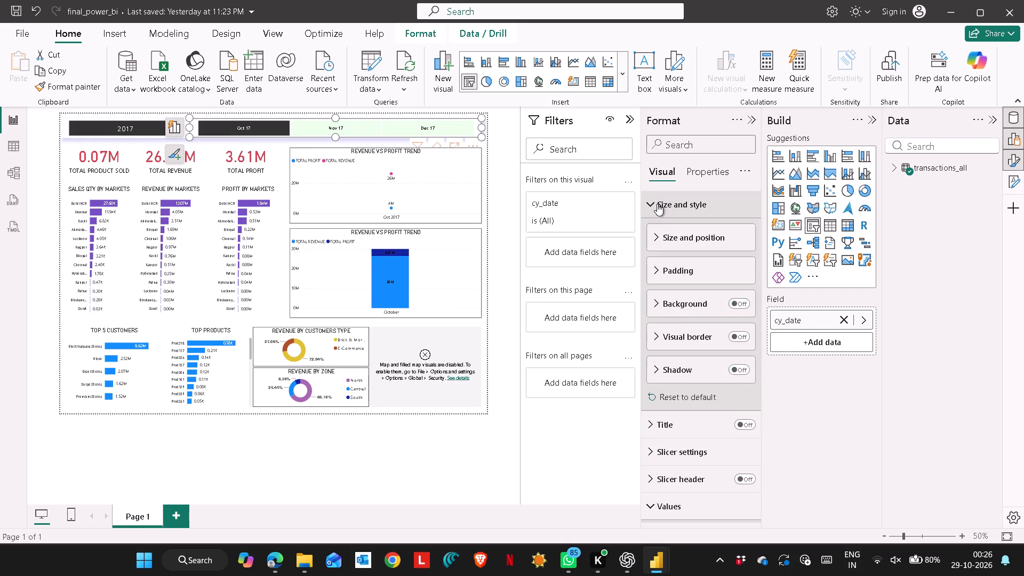
pyautogui.click(653, 235)
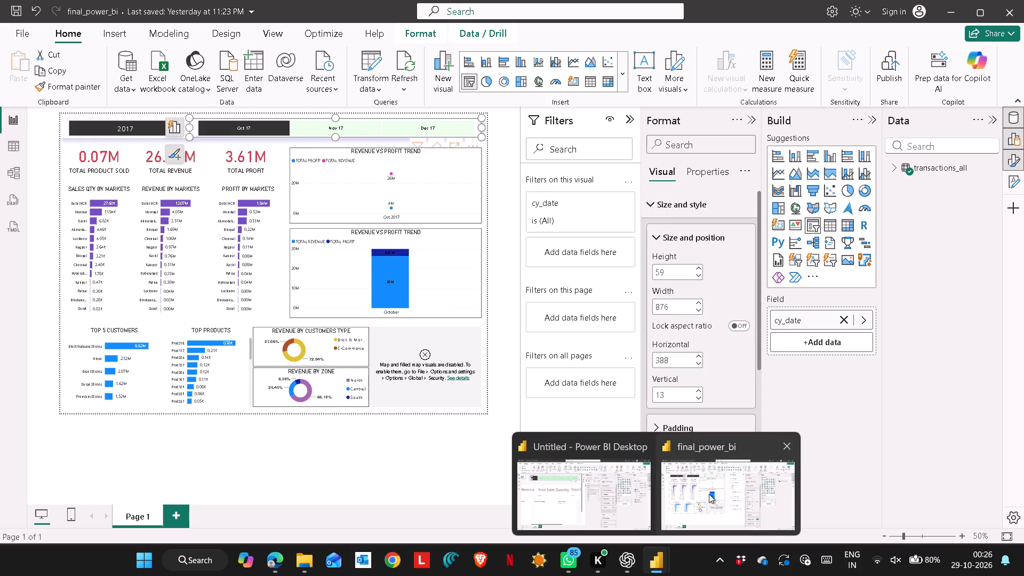
pyautogui.click(709, 494)
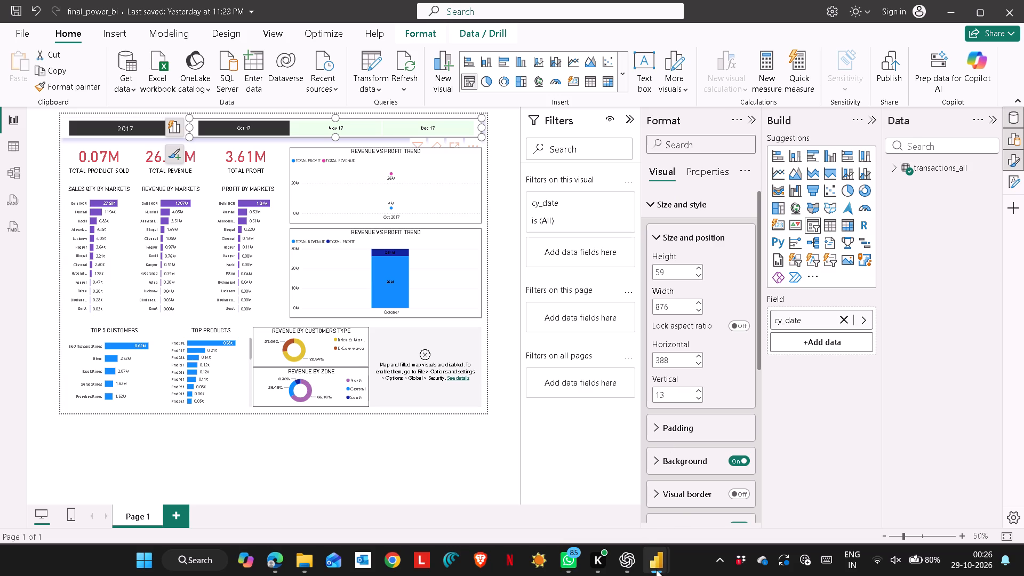
# In the Untitled report, set the month_name slicer's height to 59 and width to 876, matching the reference cy_date slicer.
pyautogui.click(607, 492)
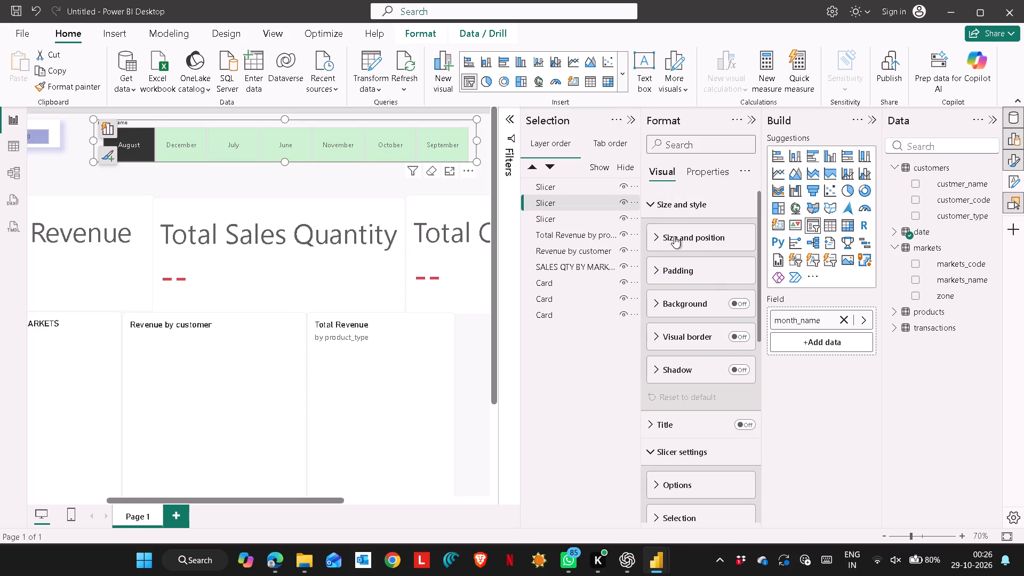
pyautogui.click(658, 235)
pyautogui.click(658, 235)
pyautogui.click(659, 238)
pyautogui.click(679, 267)
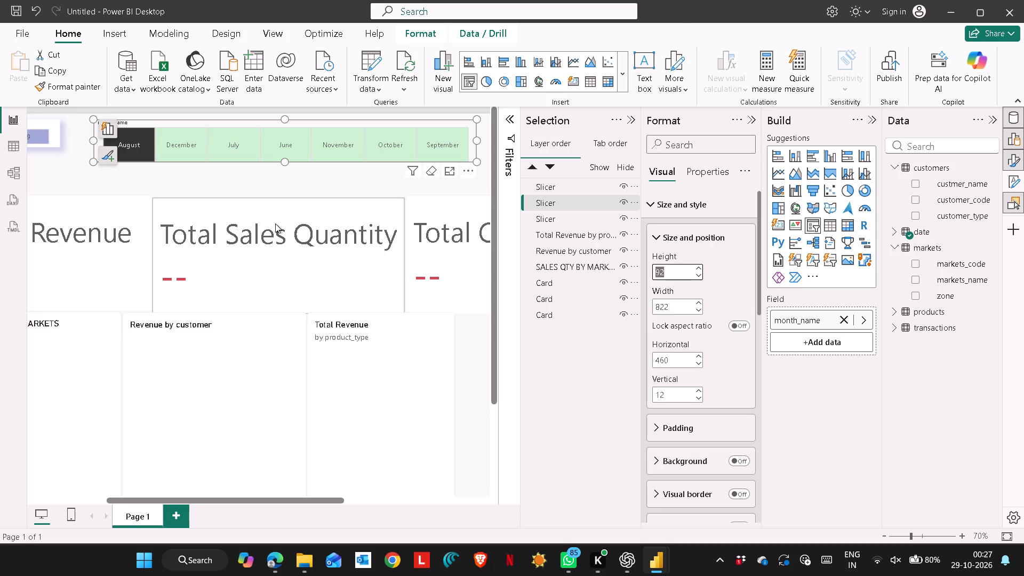
pyautogui.hotkey('alt', 'Tab')
pyautogui.hotkey('alt', 'Tab')
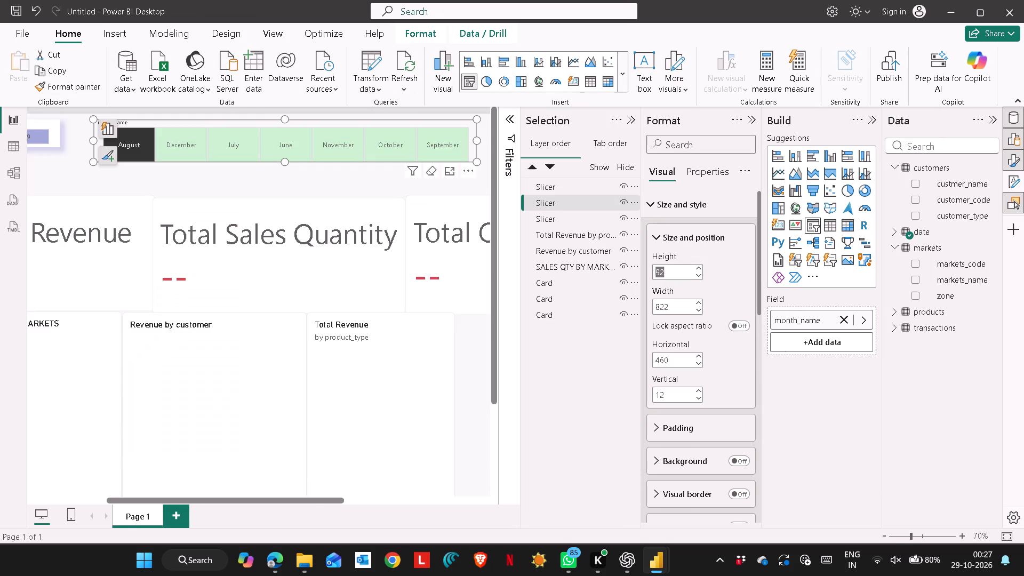
pyautogui.write('59')
pyautogui.hotkey('alt', 'Tab')
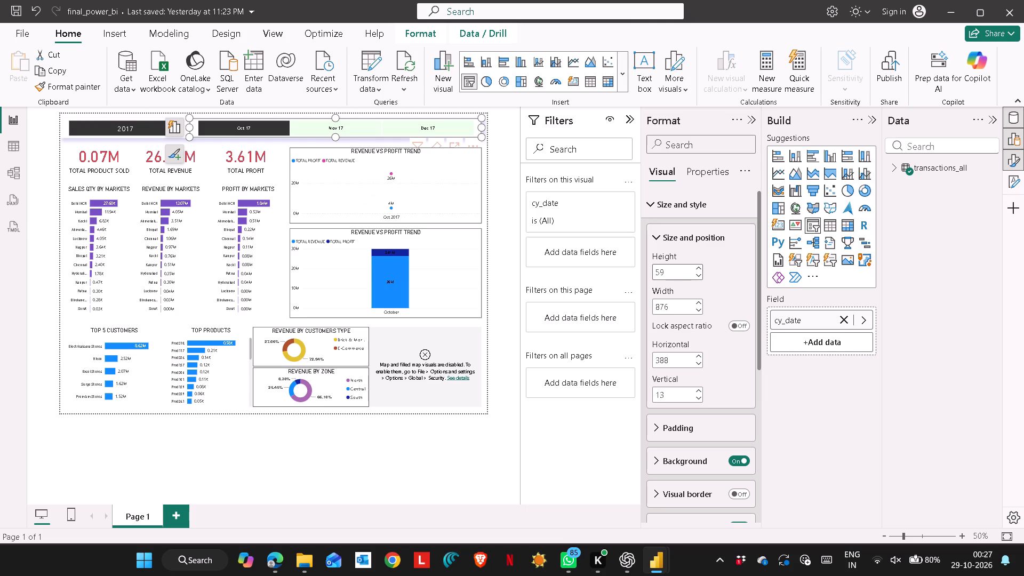
pyautogui.hotkey('alt', 'Tab')
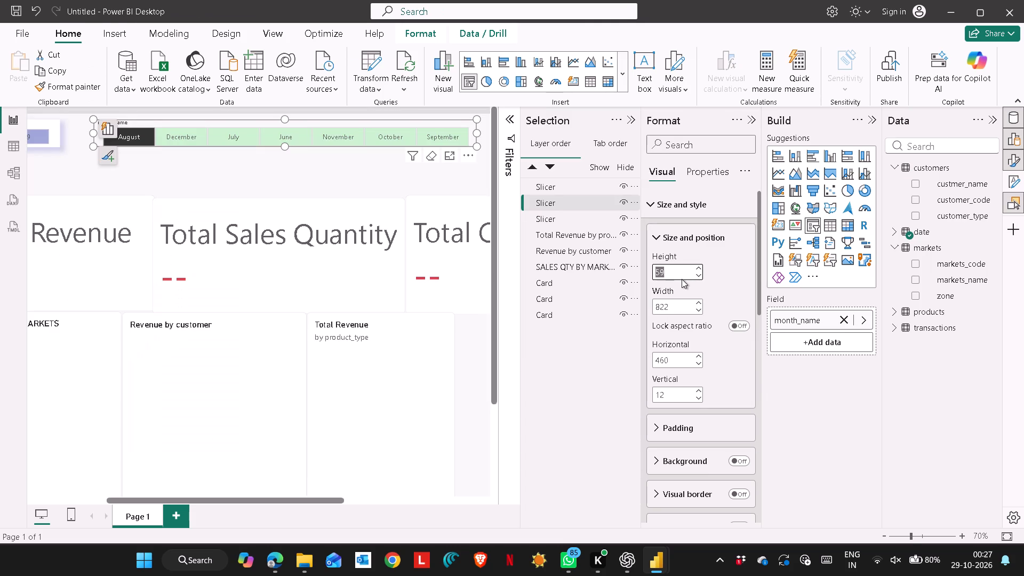
pyautogui.hotkey('alt', 'Tab')
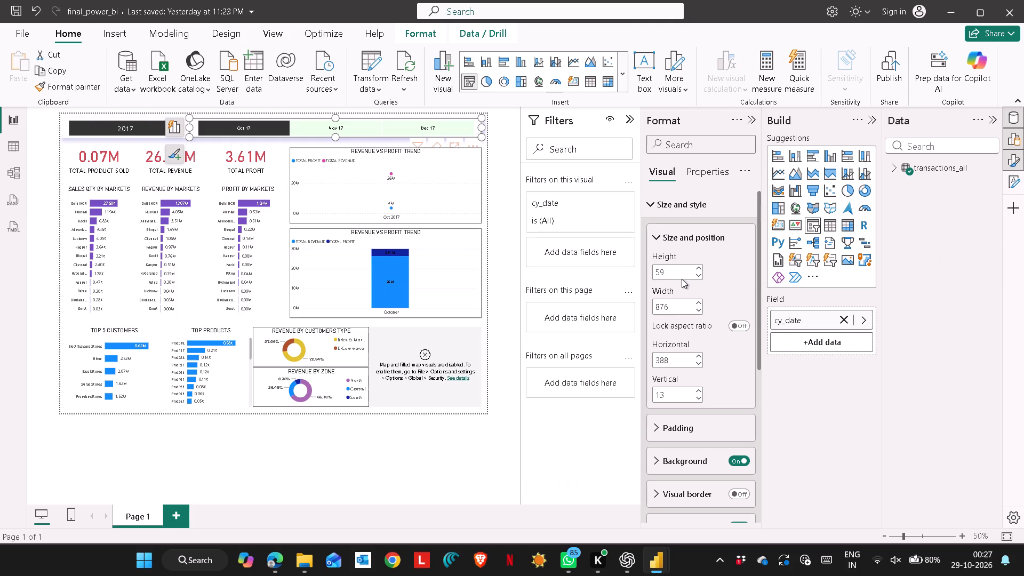
pyautogui.hotkey('alt', 'Tab')
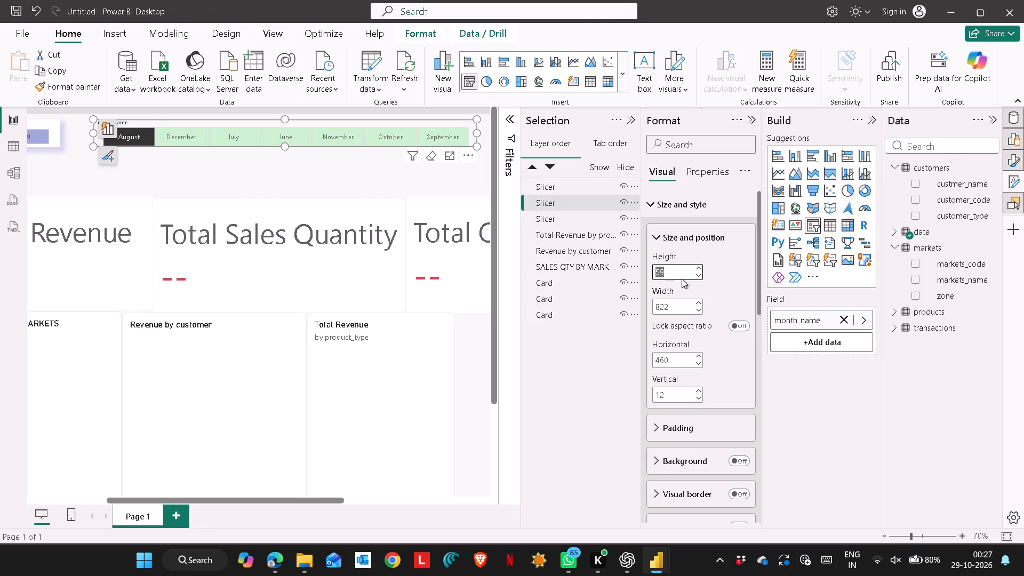
pyautogui.click(676, 304)
pyautogui.write('876')
# Set the month_name slicer's horizontal position to 388 and vertical position to 13, matching the reference slicer.
pyautogui.hotkey('alt', 'Tab')
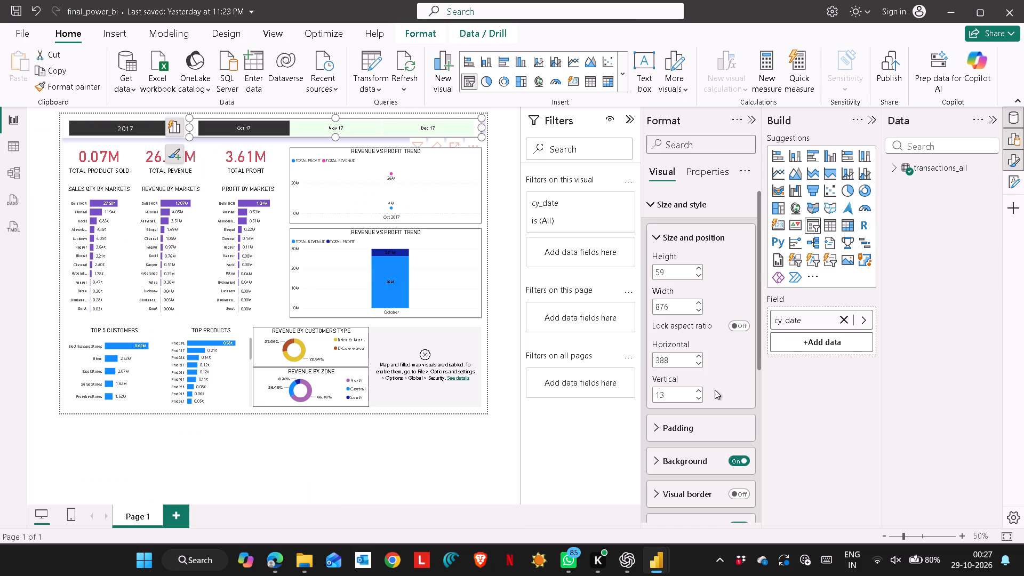
pyautogui.hotkey('alt', 'Tab')
pyautogui.click(687, 357)
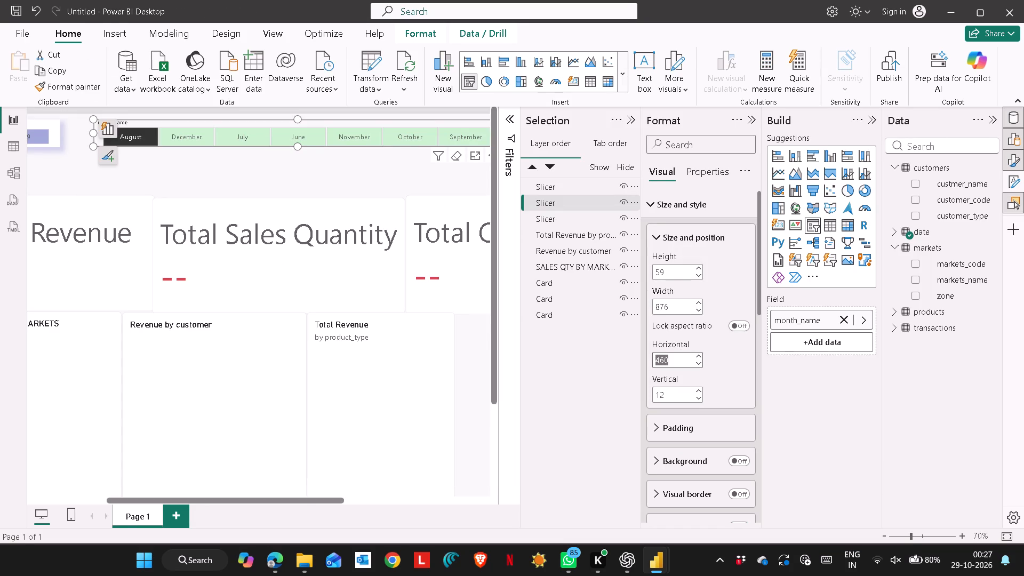
pyautogui.write('388')
pyautogui.hotkey('alt', 'Tab')
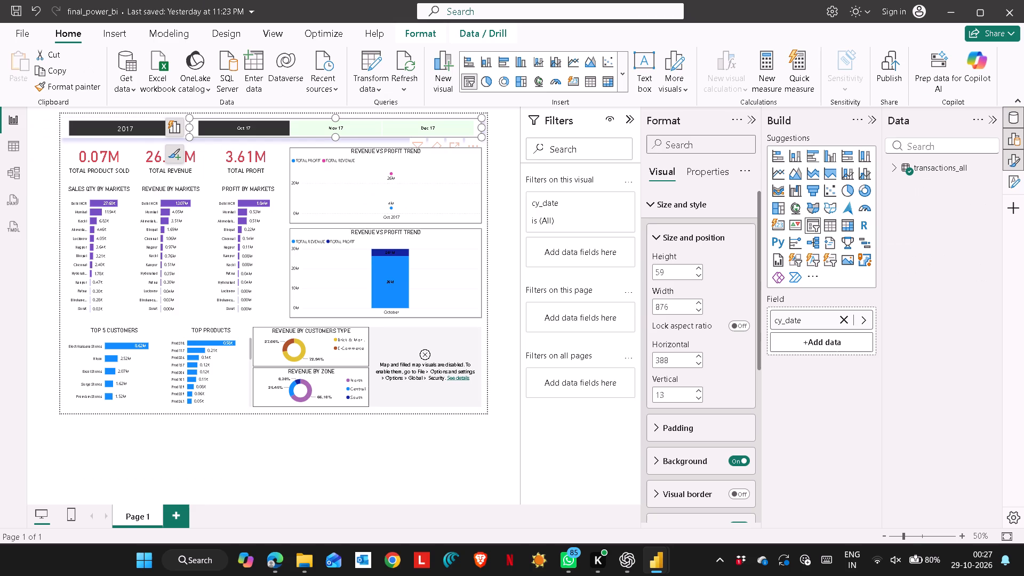
pyautogui.hotkey('alt', 'Tab')
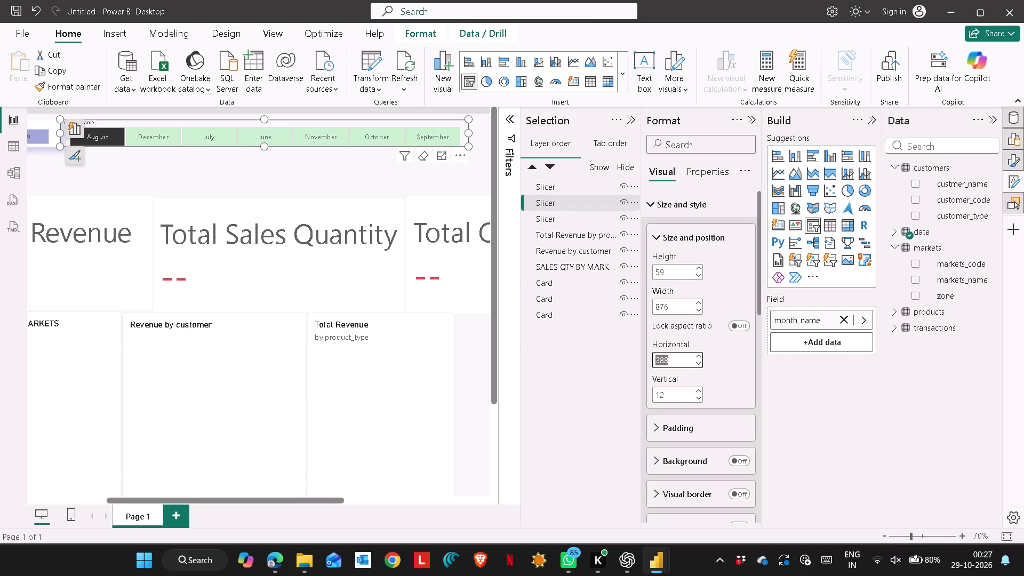
pyautogui.click(674, 396)
pyautogui.press('Up')
pyautogui.click(658, 236)
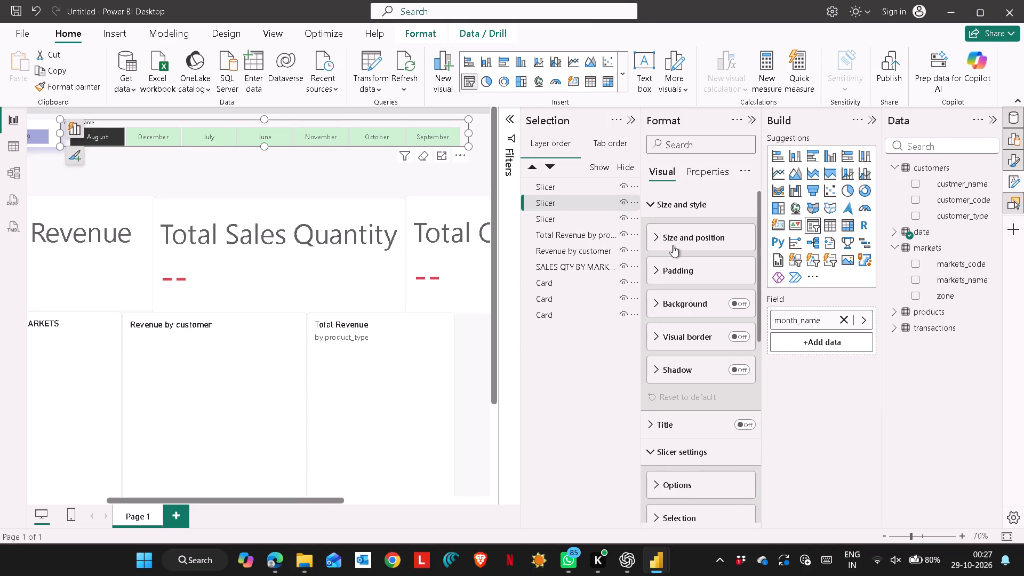
# Set the month_name slicer's padding to 5 px on all four sides, matching the reference cy_date slicer.
pyautogui.click(657, 278)
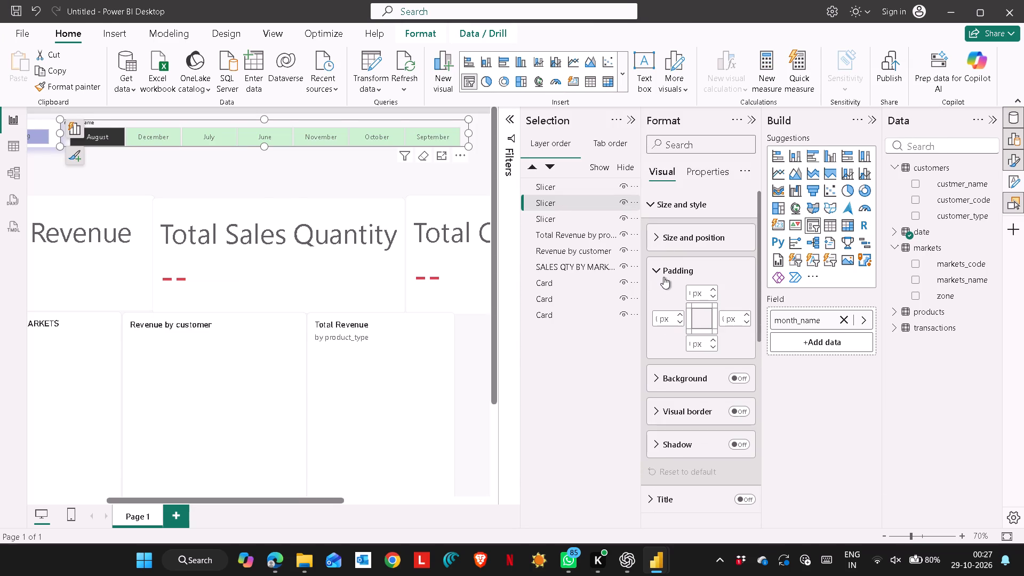
pyautogui.hotkey('alt', 'Tab')
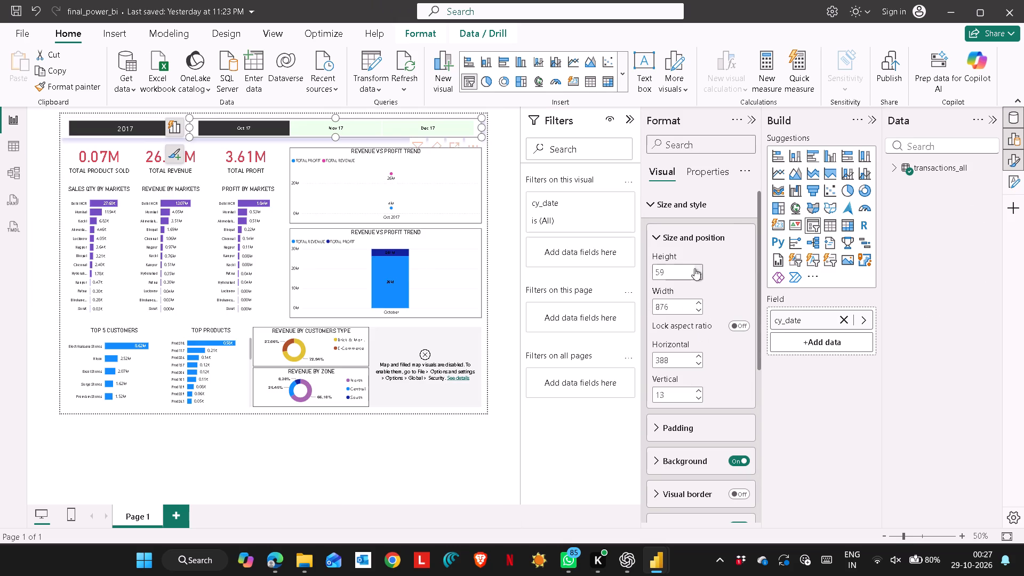
pyautogui.click(685, 236)
pyautogui.click(661, 270)
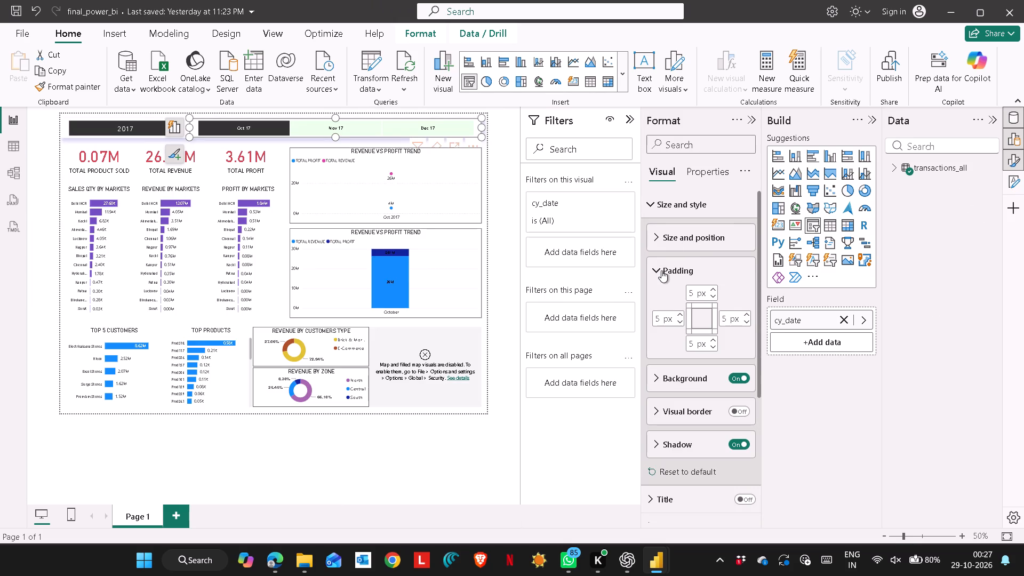
pyautogui.hotkey('alt', 'Tab')
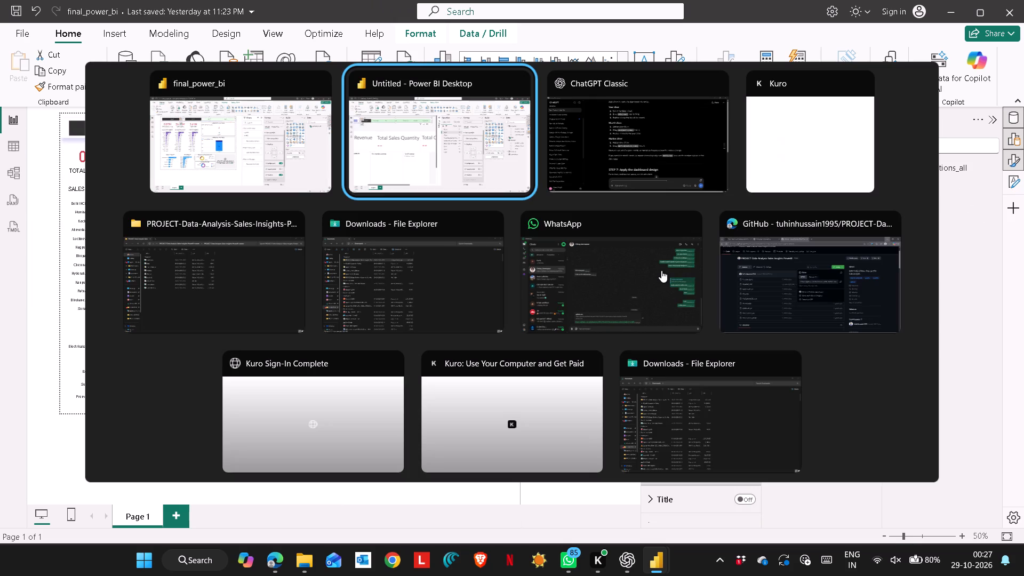
pyautogui.click(702, 293)
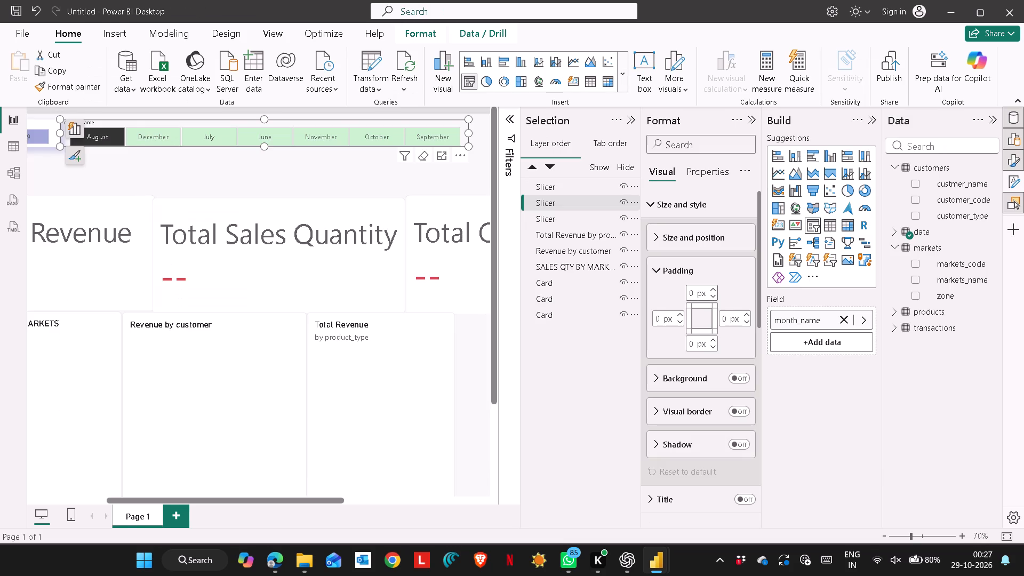
pyautogui.click(695, 293)
pyautogui.press('5')
pyautogui.click(726, 317)
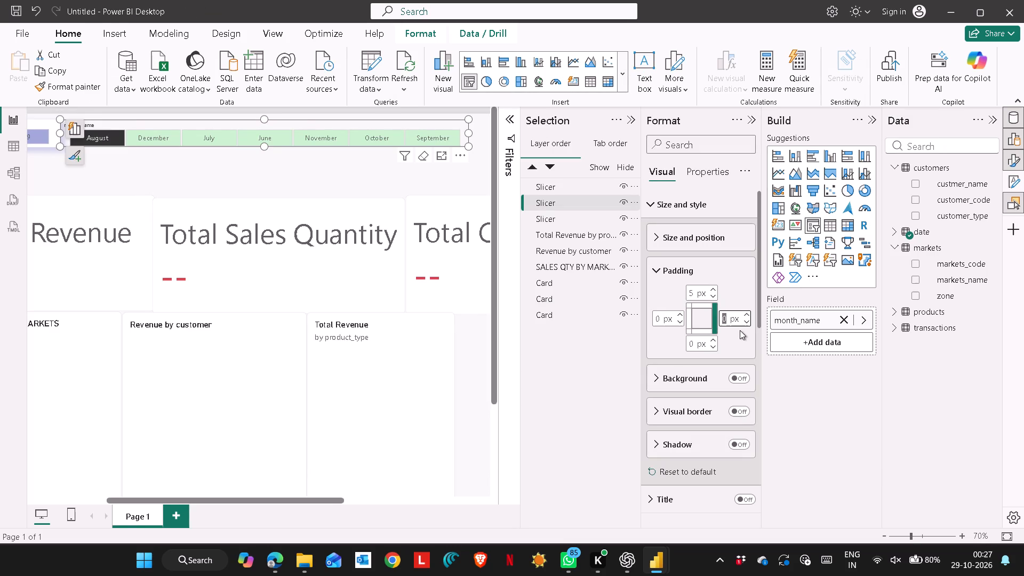
pyautogui.press('5')
pyautogui.click(689, 346)
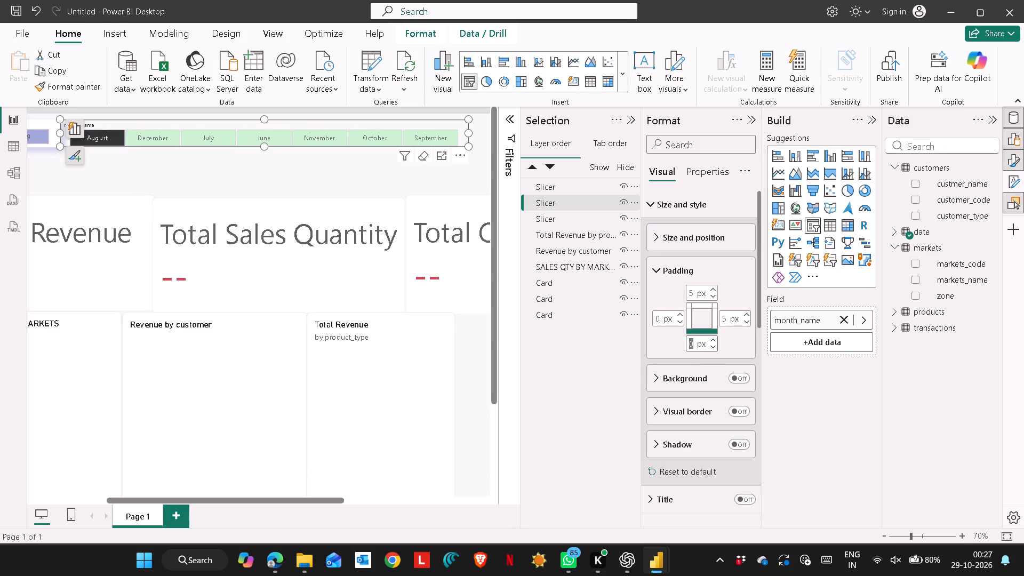
pyautogui.press('5')
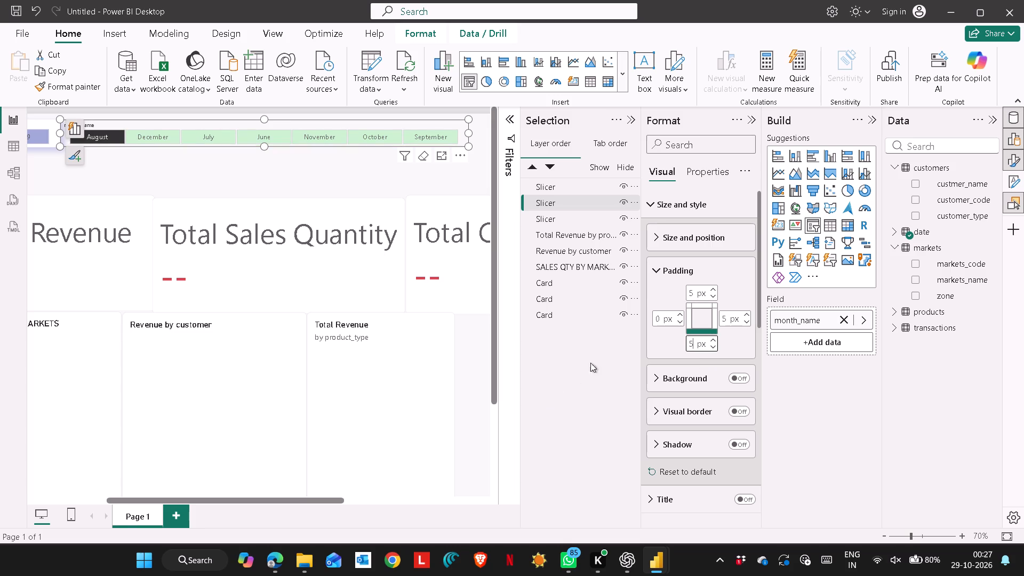
pyautogui.click(659, 323)
pyautogui.press('5')
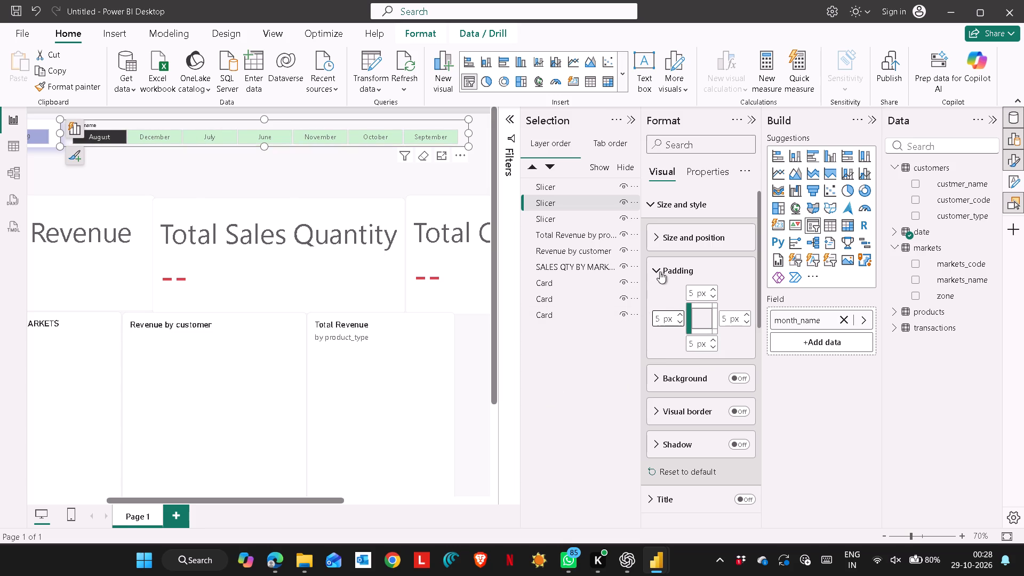
# Turn on the month_name slicer's background in the Untitled report, matching the reference cy_date slicer in final_power_bi.
pyautogui.hotkey('alt', 'Tab')
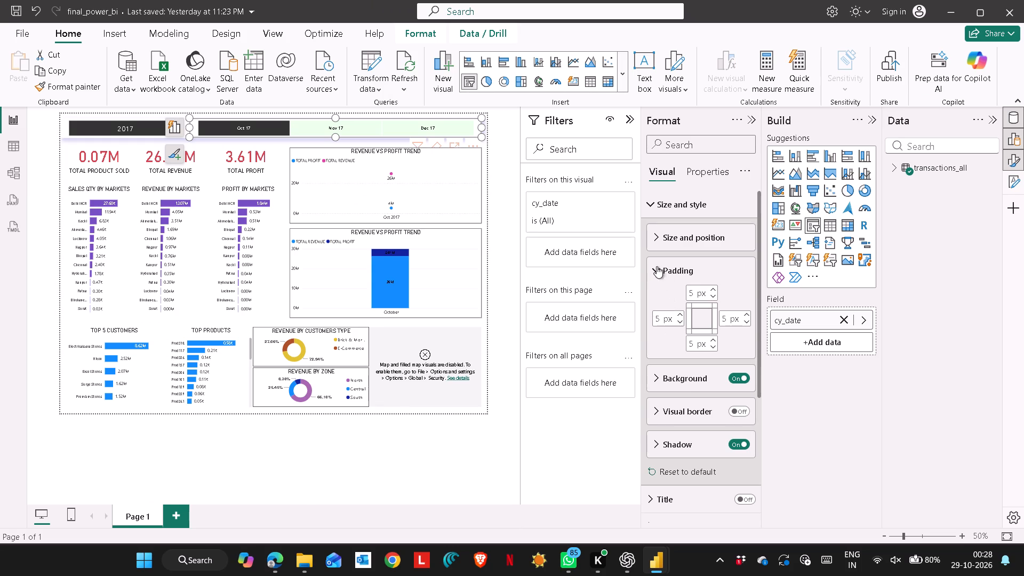
pyautogui.click(657, 267)
pyautogui.click(661, 303)
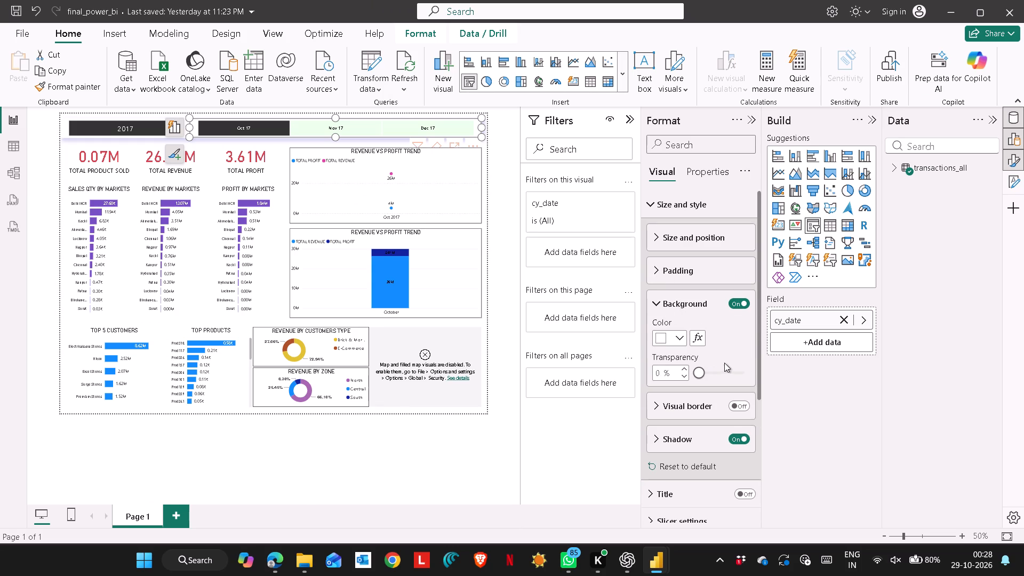
pyautogui.click(659, 301)
pyautogui.hotkey('alt', 'Tab')
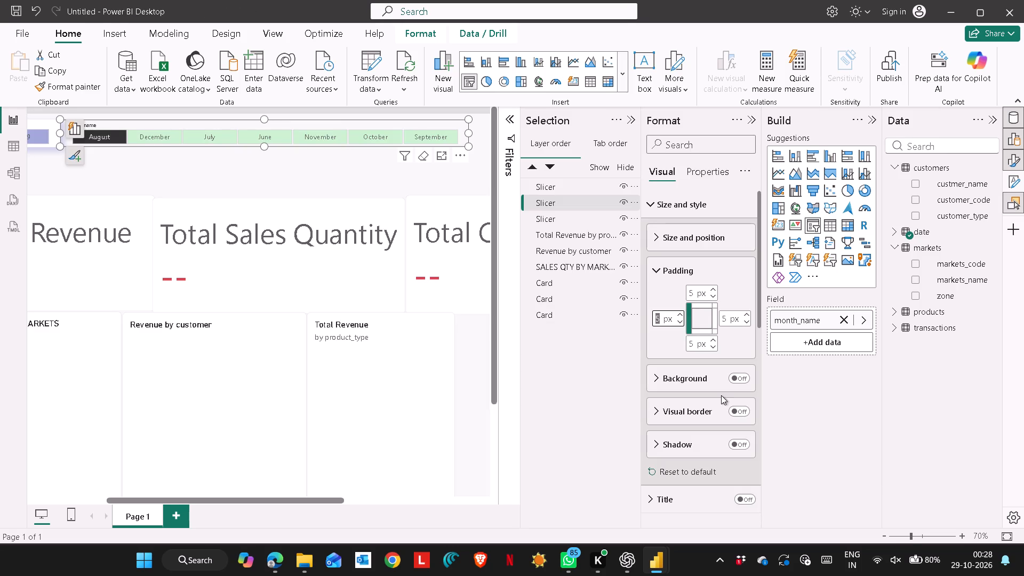
pyautogui.click(745, 377)
pyautogui.click(663, 265)
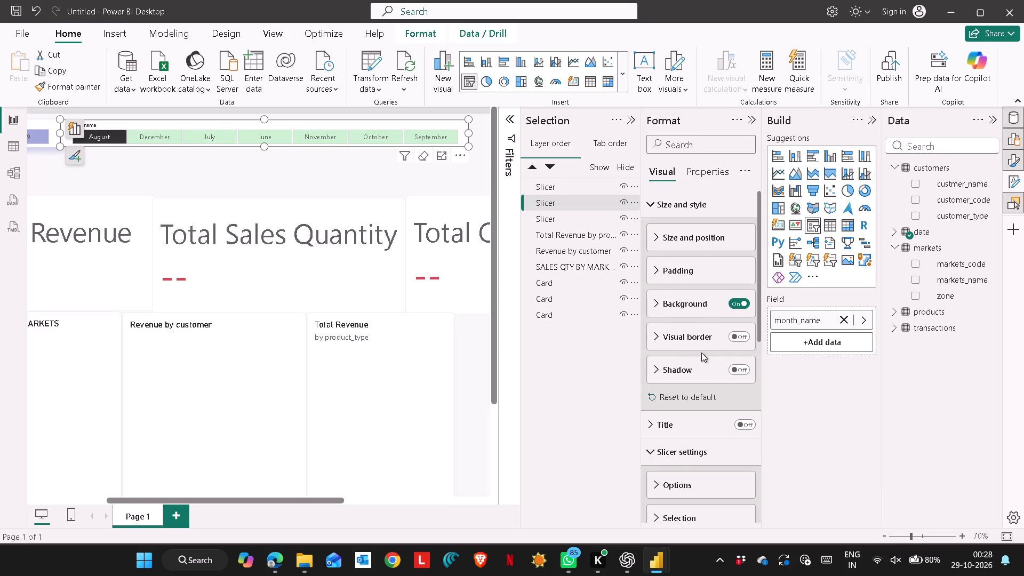
# Compare the visual border and shadow settings of the month_name slicer with those of the reference cy_date slicer.
pyautogui.click(658, 340)
pyautogui.hotkey('alt', 'Tab')
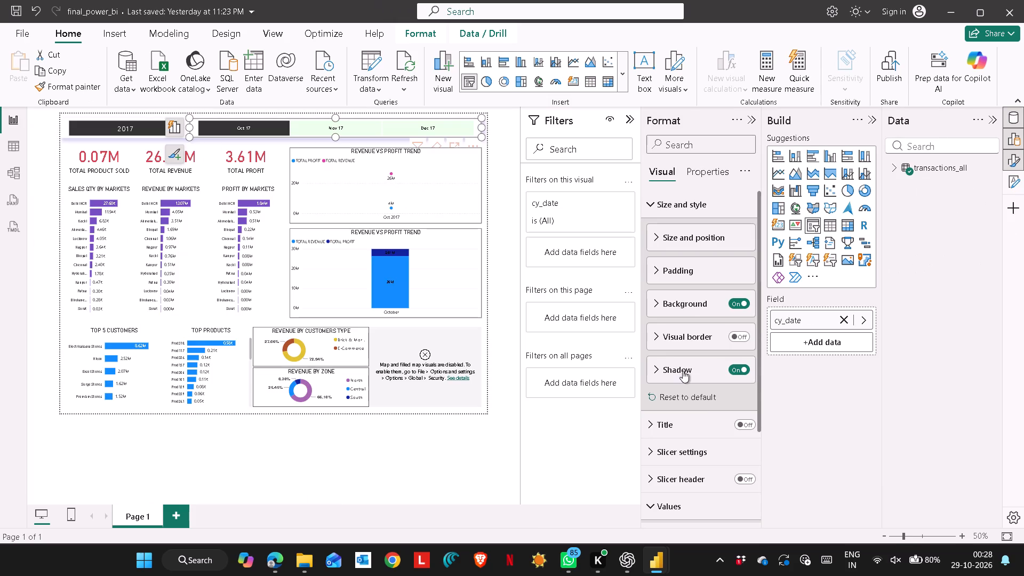
pyautogui.click(659, 335)
pyautogui.click(659, 335)
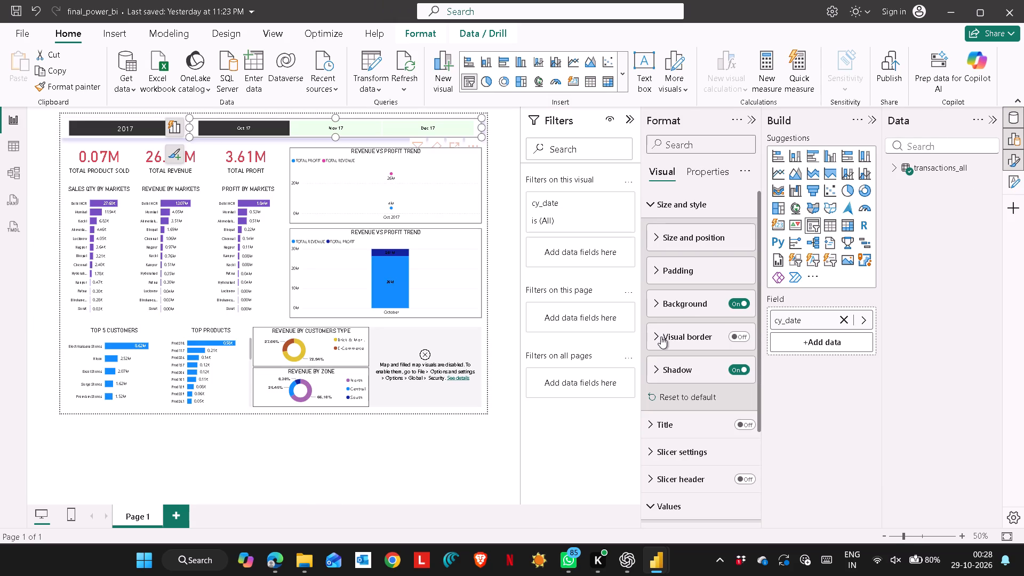
pyautogui.hotkey('alt', 'Tab')
pyautogui.click(660, 330)
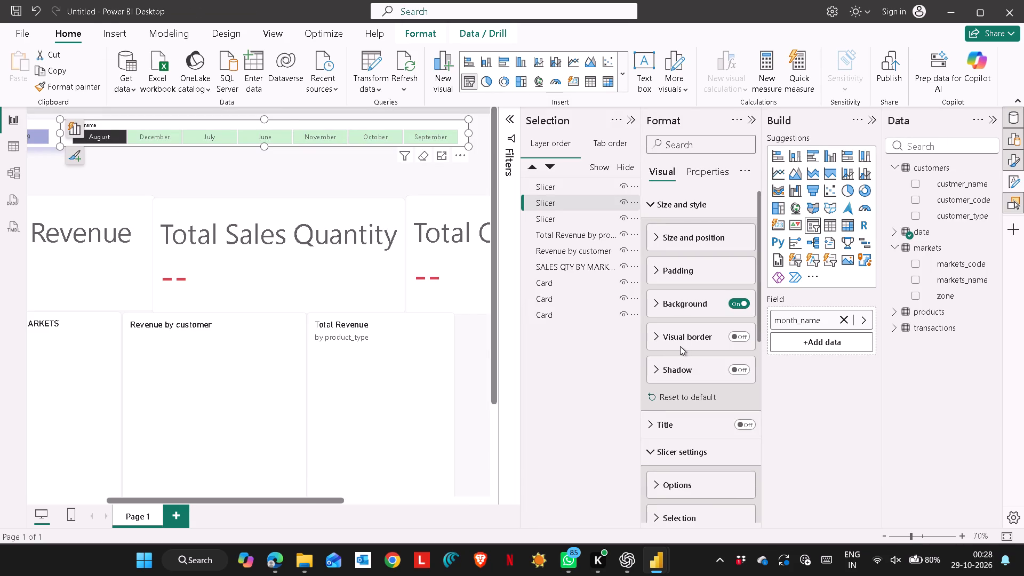
pyautogui.scroll(-2, 686, 354)
pyautogui.scroll(2, 675, 302)
pyautogui.click(665, 369)
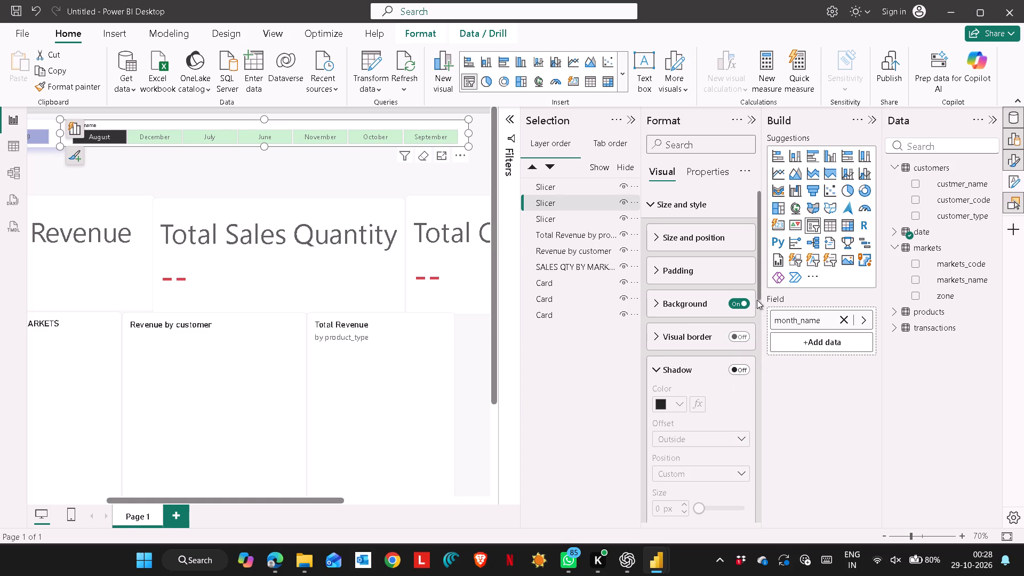
pyautogui.moveTo(757, 292); pyautogui.dragTo(762, 319)
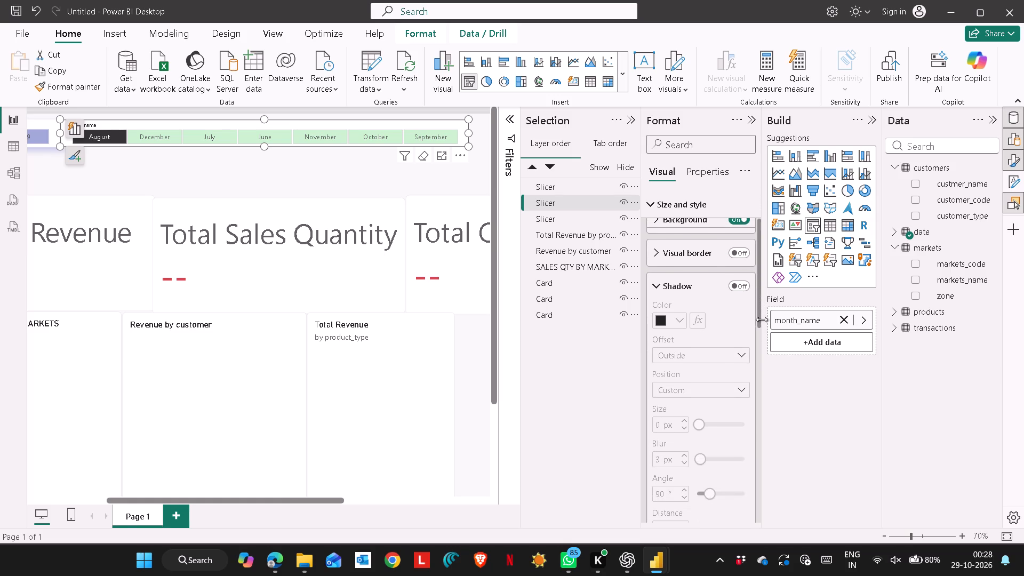
pyautogui.moveTo(762, 319); pyautogui.dragTo(758, 320)
pyautogui.hotkey('alt', 'Tab')
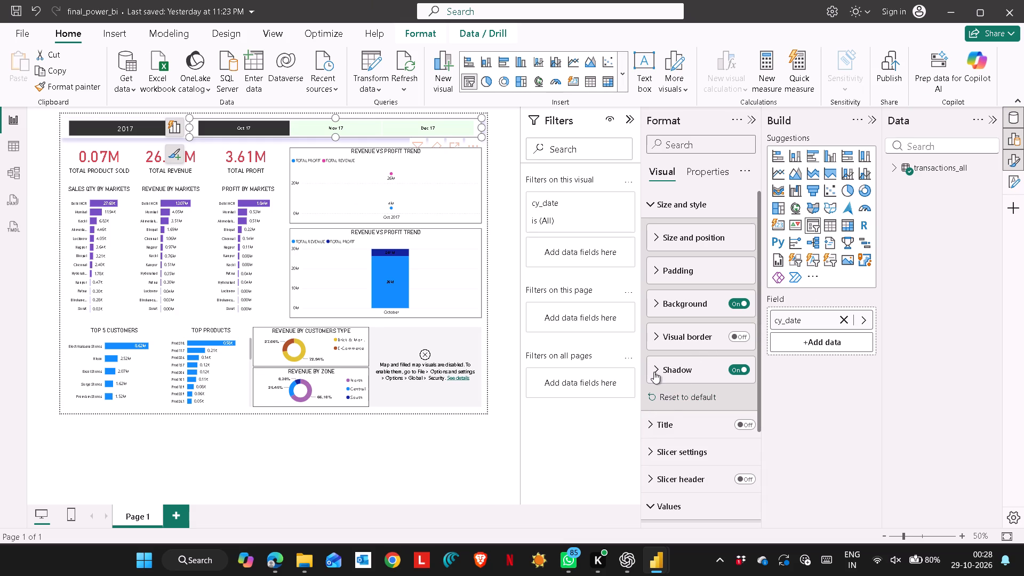
pyautogui.click(654, 372)
pyautogui.hotkey('alt', 'Tab')
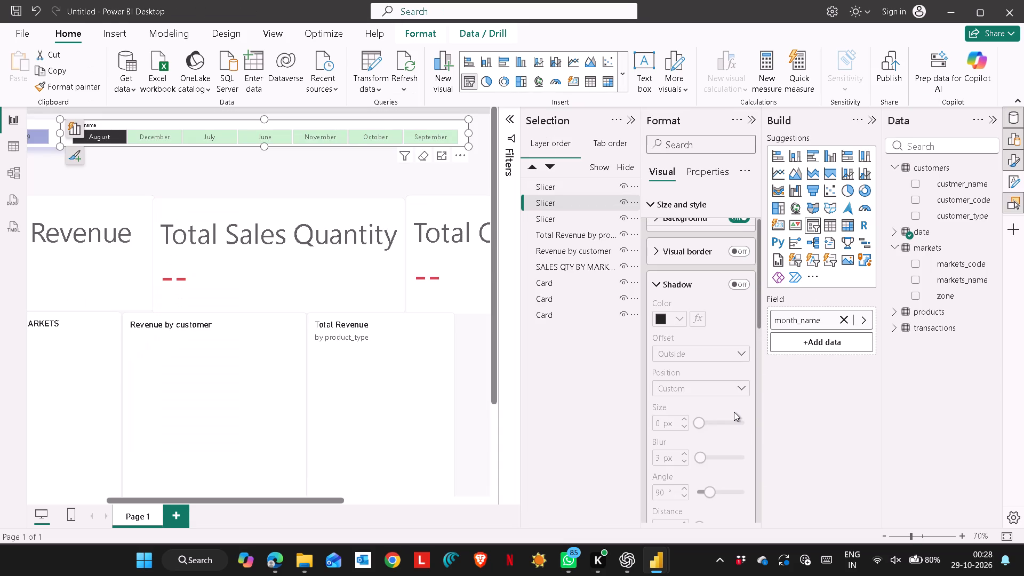
pyautogui.hotkey('alt', 'Tab')
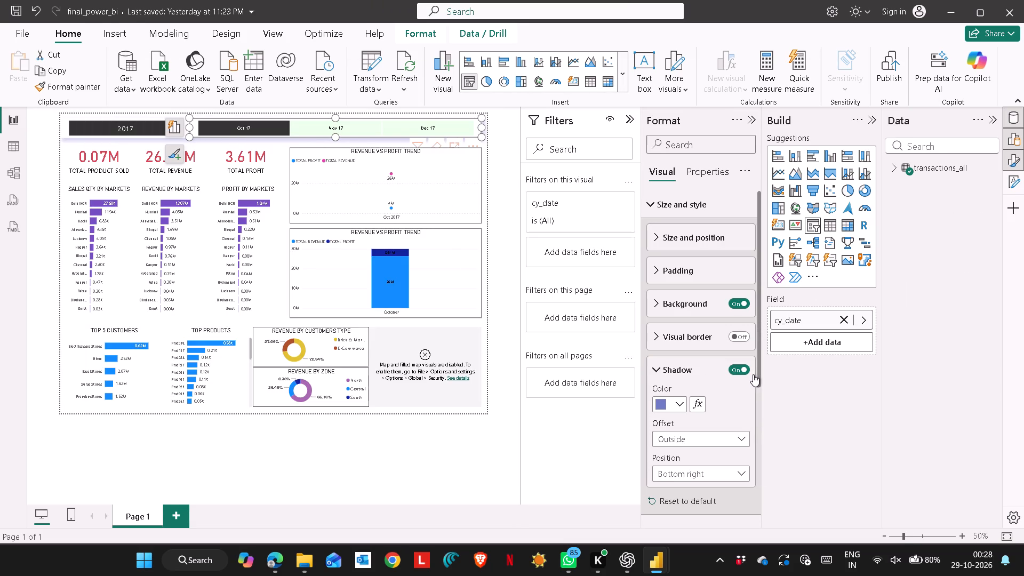
pyautogui.moveTo(759, 375); pyautogui.dragTo(765, 490)
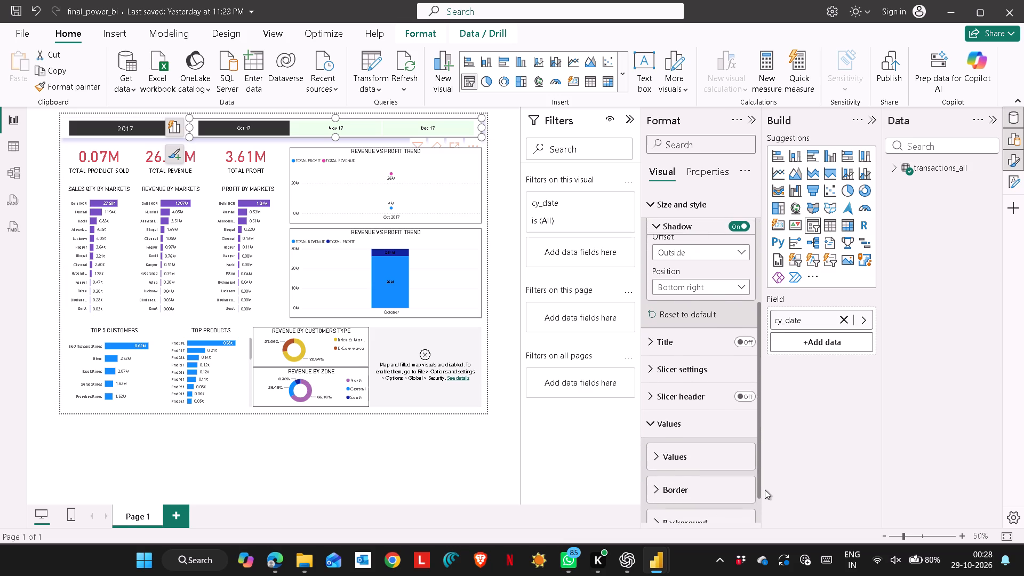
pyautogui.moveTo(765, 490); pyautogui.dragTo(756, 398)
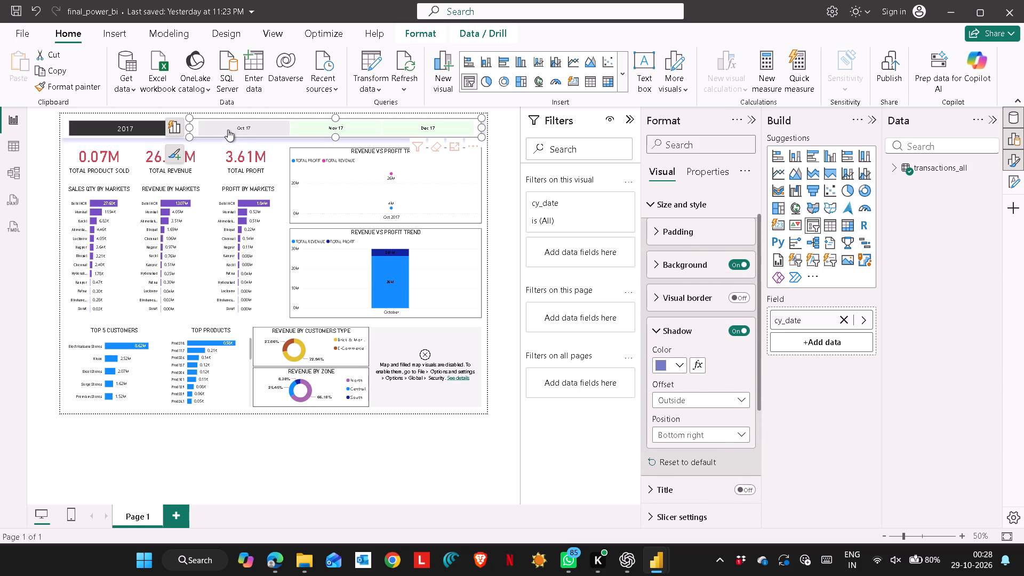
pyautogui.click(193, 125)
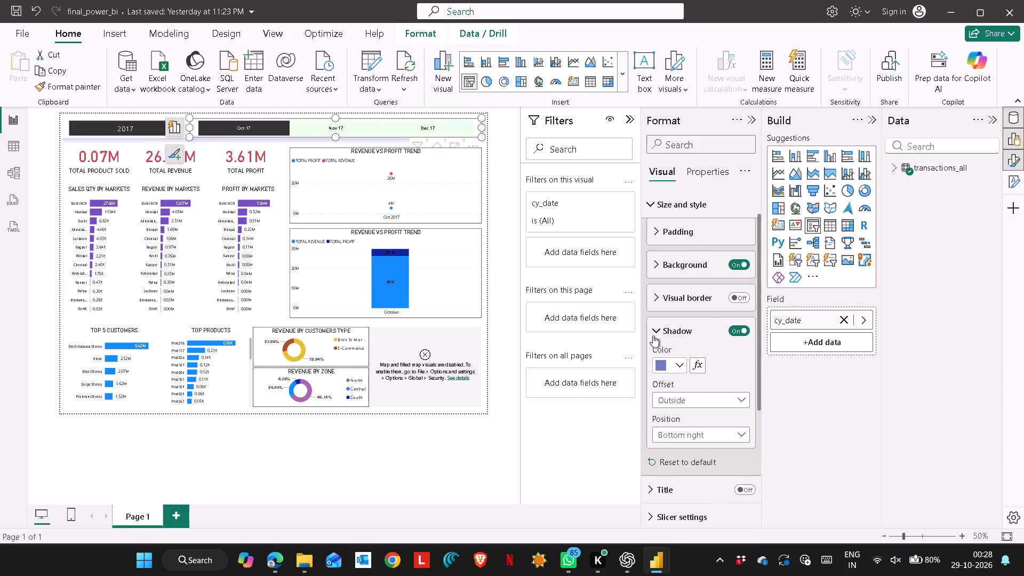
pyautogui.click(656, 335)
pyautogui.click(382, 457)
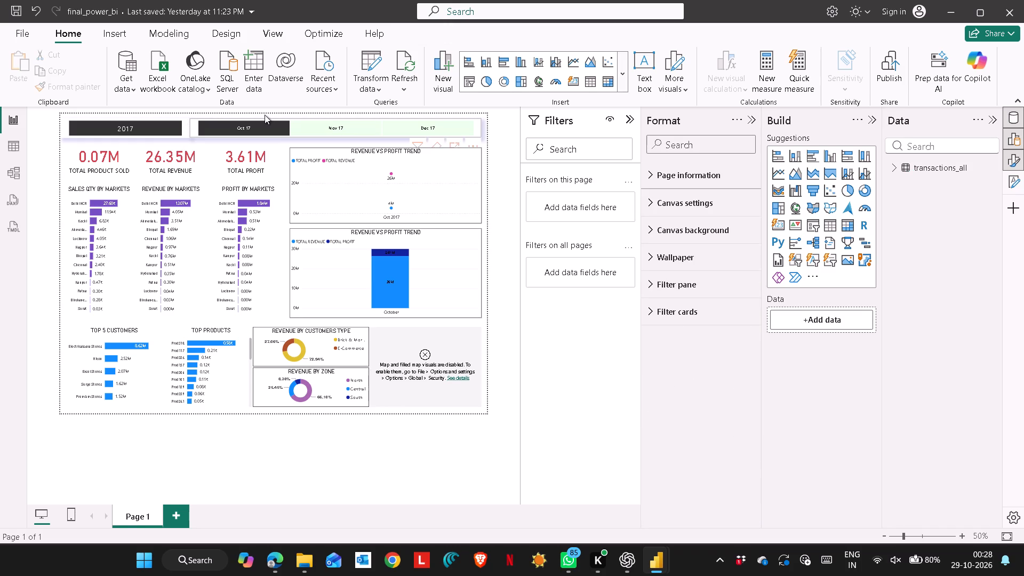
# Clear the Oct 17 selection in the reference cy_date slicer.
pyautogui.click(263, 124)
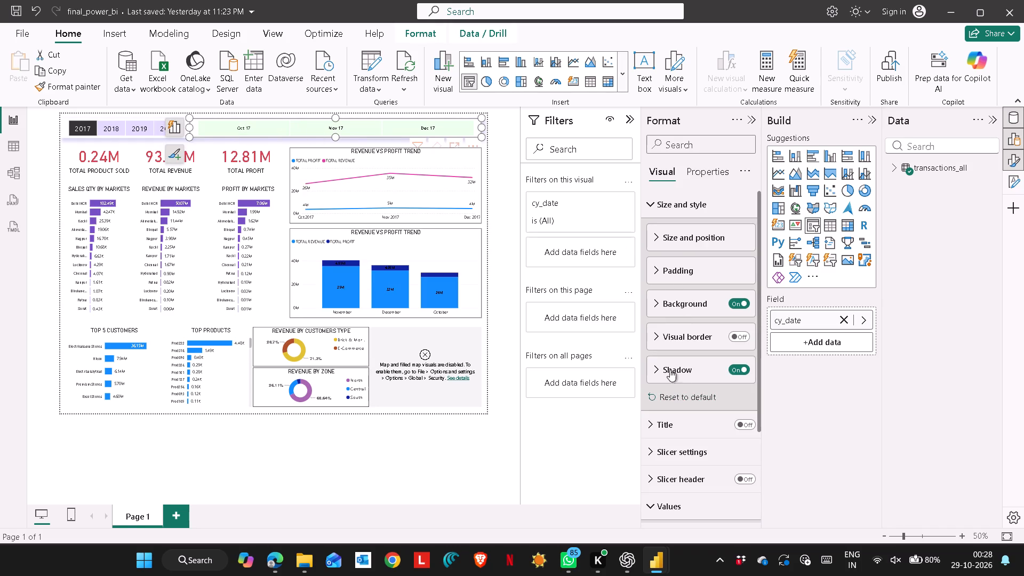
# Examine the reference cy_date slicer's background, border, shadow, title, slicer style, selection and header settings.
pyautogui.click(660, 302)
pyautogui.click(659, 302)
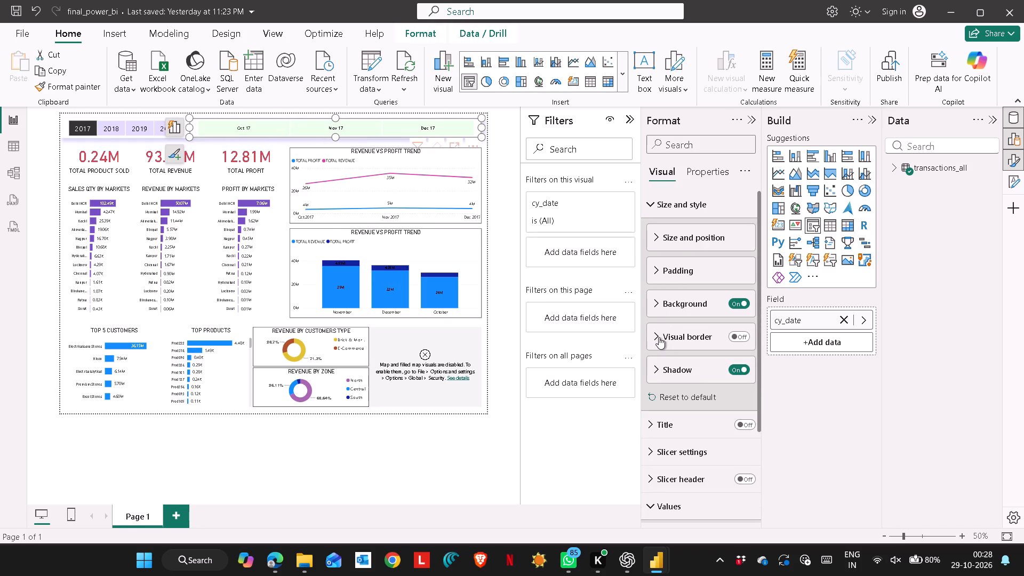
pyautogui.click(659, 337)
pyautogui.click(659, 337)
pyautogui.click(658, 371)
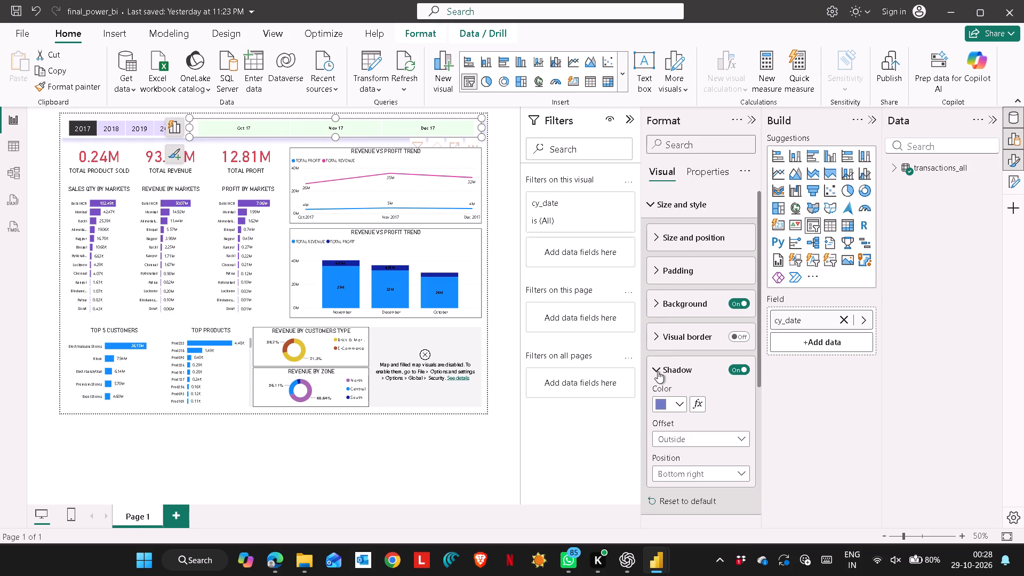
pyautogui.click(658, 371)
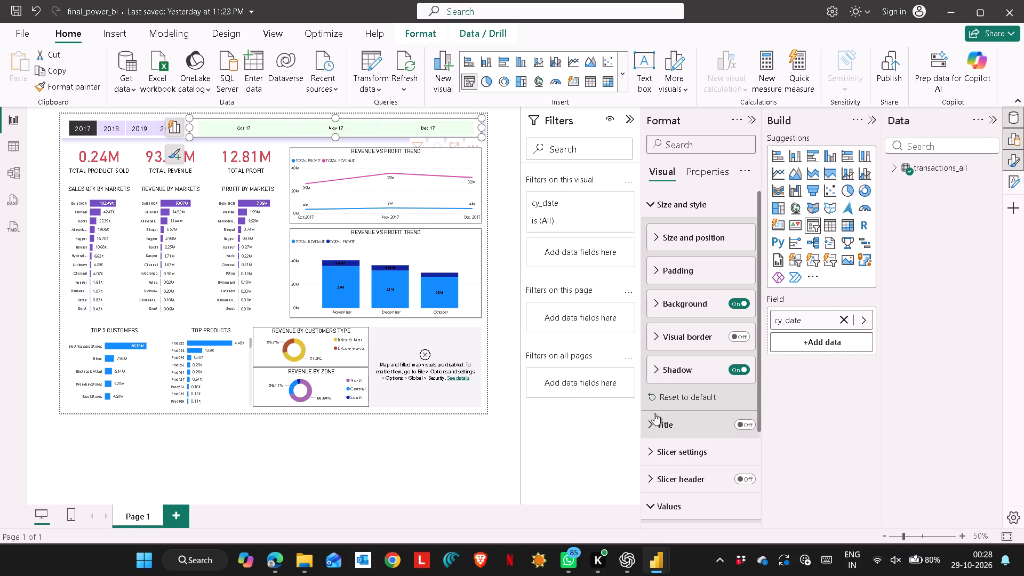
pyautogui.click(654, 422)
pyautogui.scroll(-3, 696, 398)
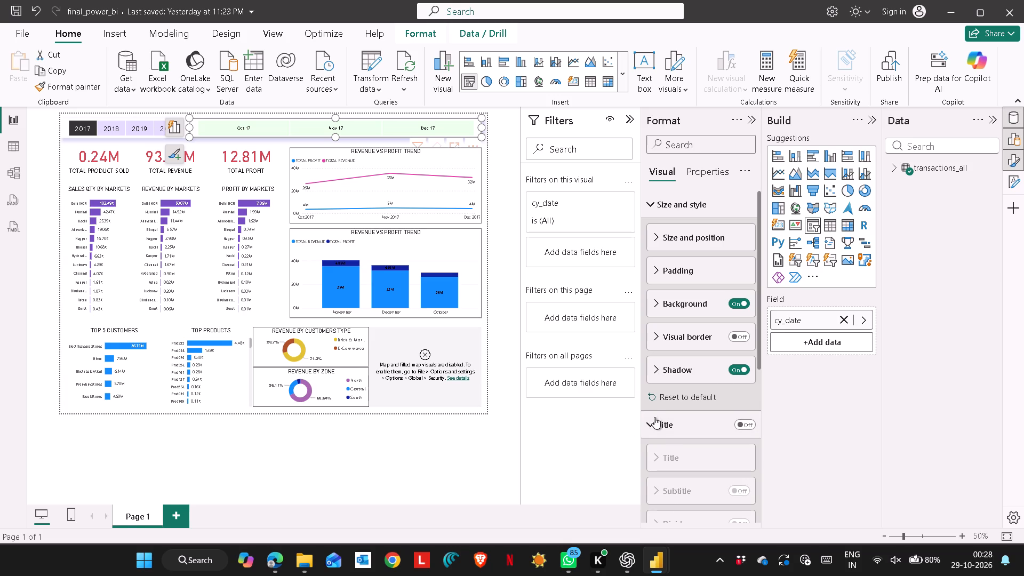
pyautogui.click(654, 417)
pyautogui.click(665, 447)
pyautogui.scroll(-2, 685, 423)
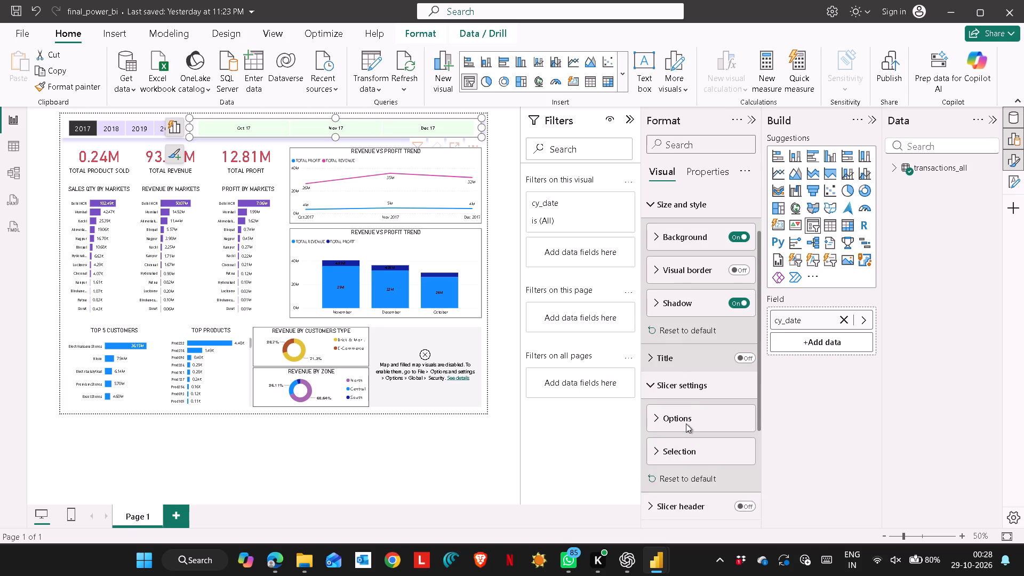
pyautogui.click(661, 354)
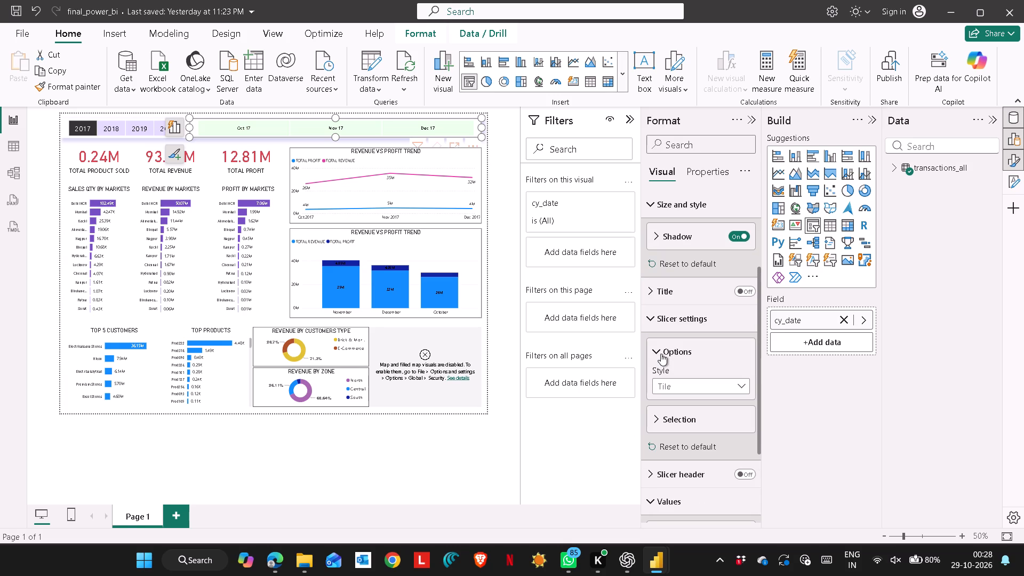
pyautogui.click(661, 354)
pyautogui.click(663, 381)
pyautogui.click(663, 381)
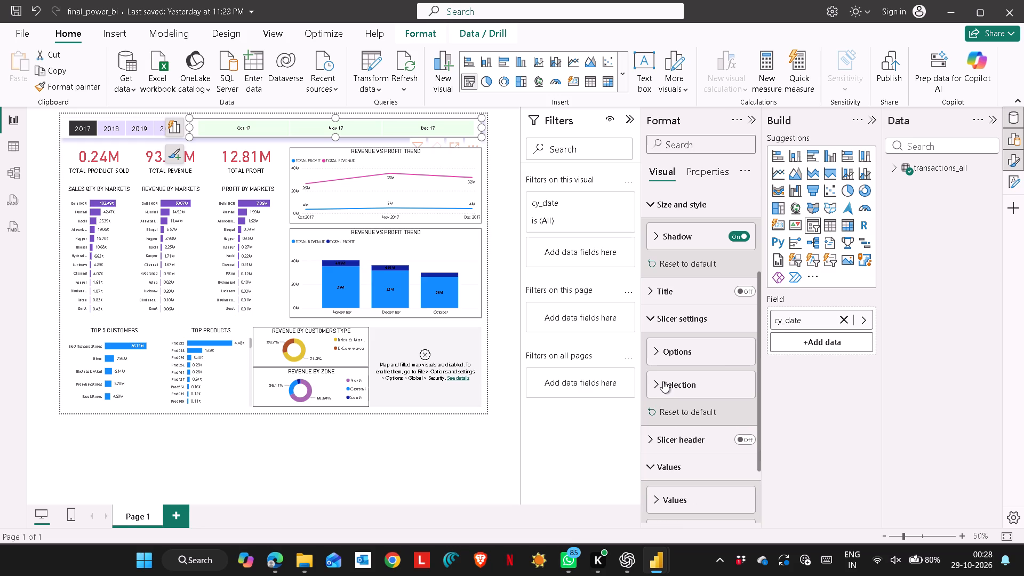
pyautogui.click(667, 441)
pyautogui.click(667, 442)
pyautogui.scroll(-3, 654, 415)
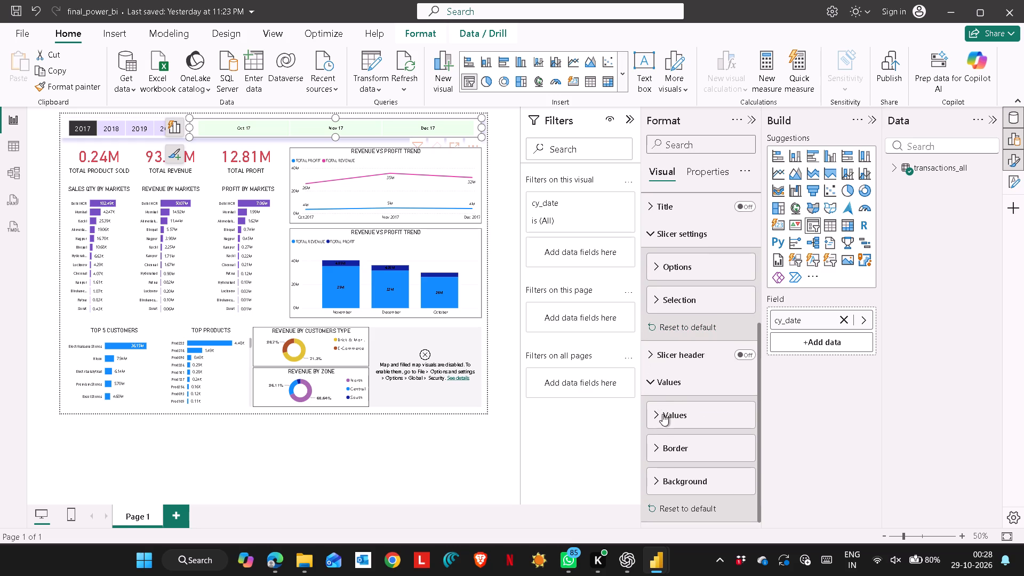
pyautogui.scroll(4, 420, 246)
pyautogui.click(427, 439)
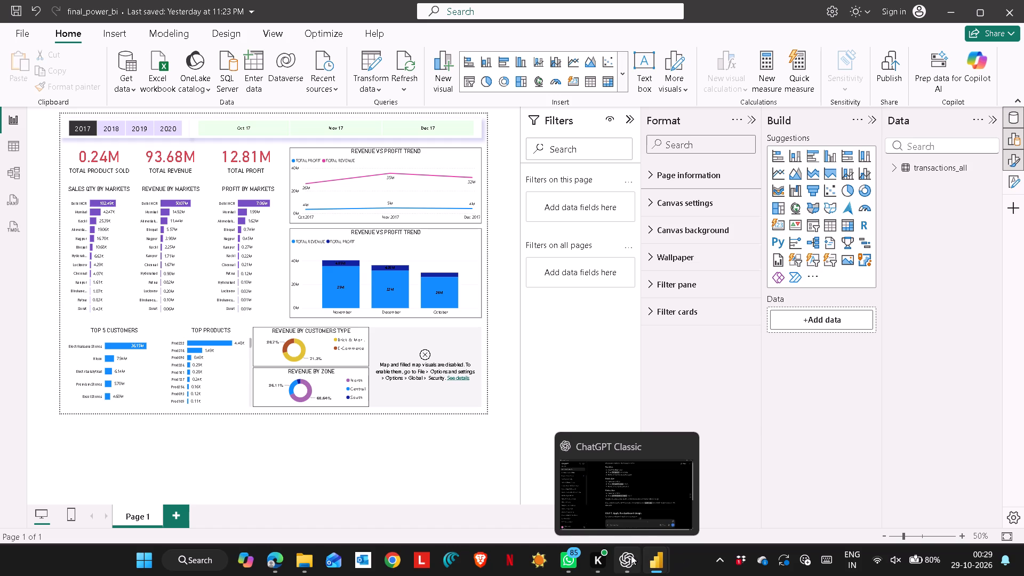
# In the Untitled report, filter the dashboard to December in the month_name slicer and 2019 in the year slicer.
pyautogui.click(610, 503)
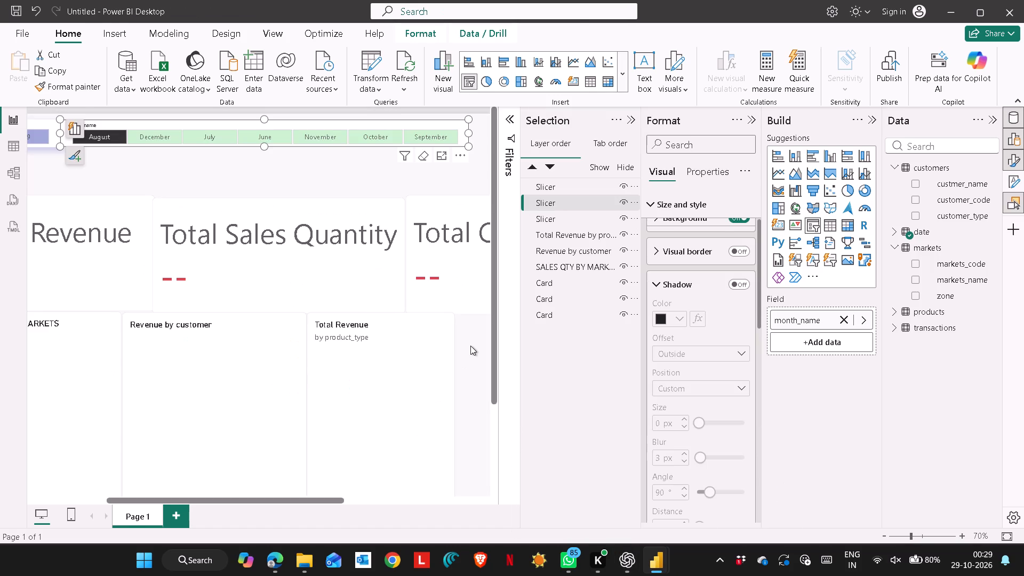
pyautogui.click(470, 346)
pyautogui.scroll(5, 403, 323)
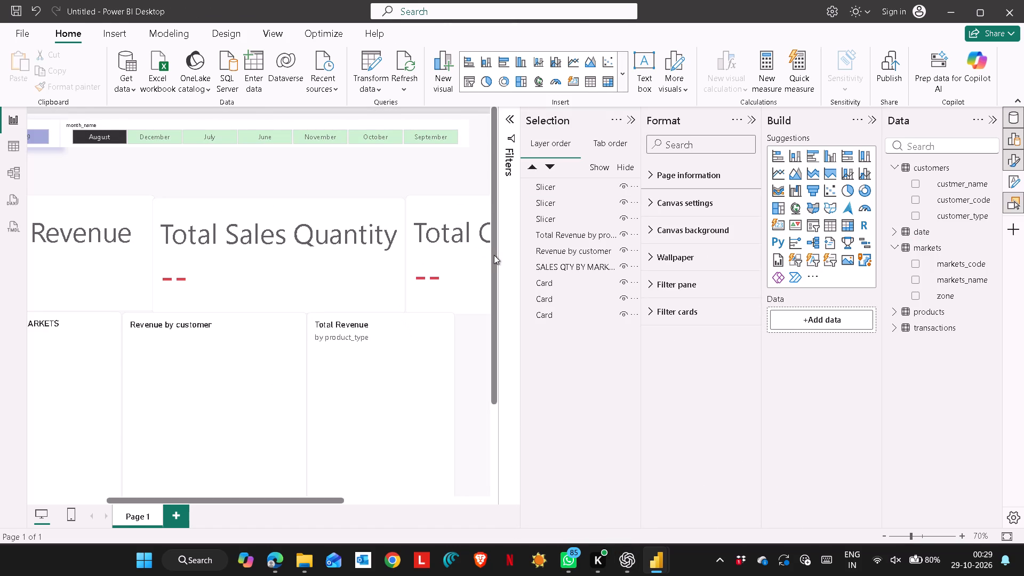
pyautogui.moveTo(494, 255); pyautogui.dragTo(492, 213)
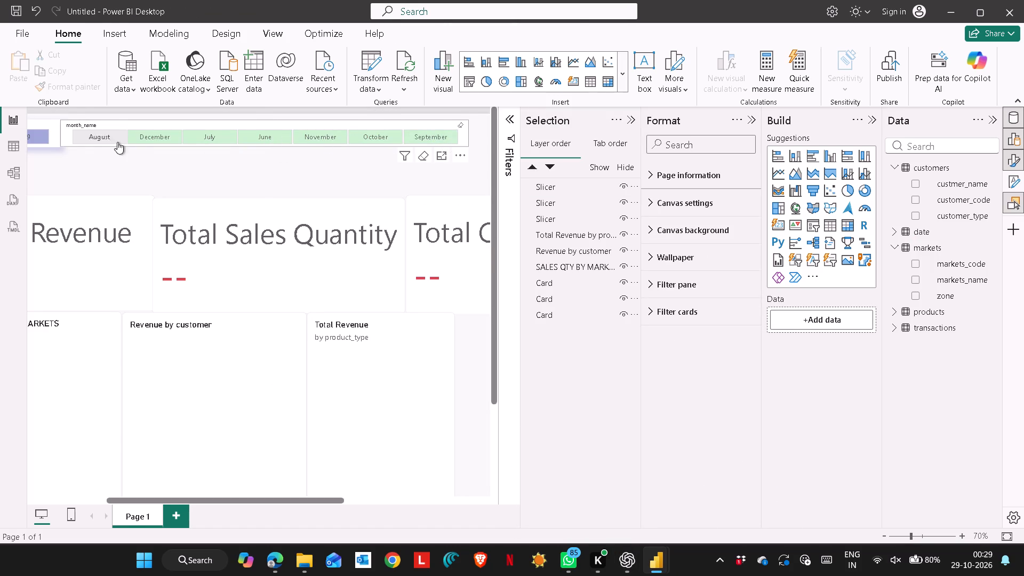
pyautogui.click(134, 139)
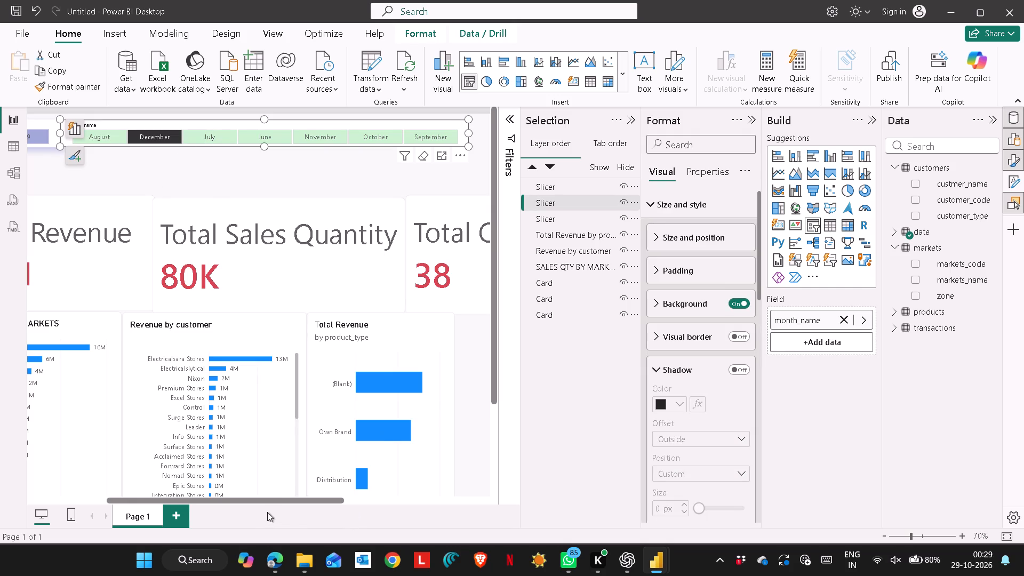
pyautogui.moveTo(277, 498); pyautogui.dragTo(148, 484)
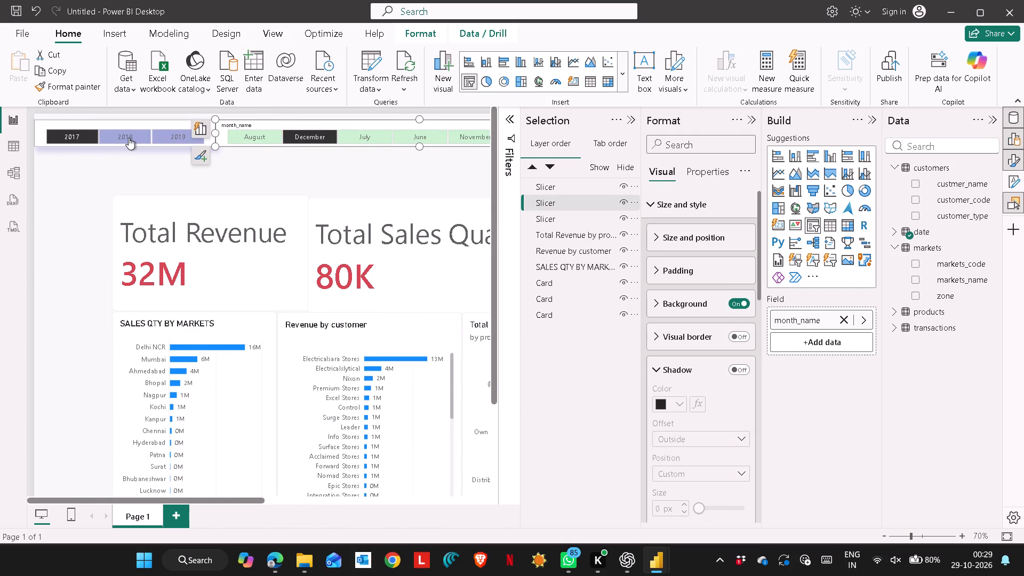
pyautogui.click(126, 134)
pyautogui.click(171, 133)
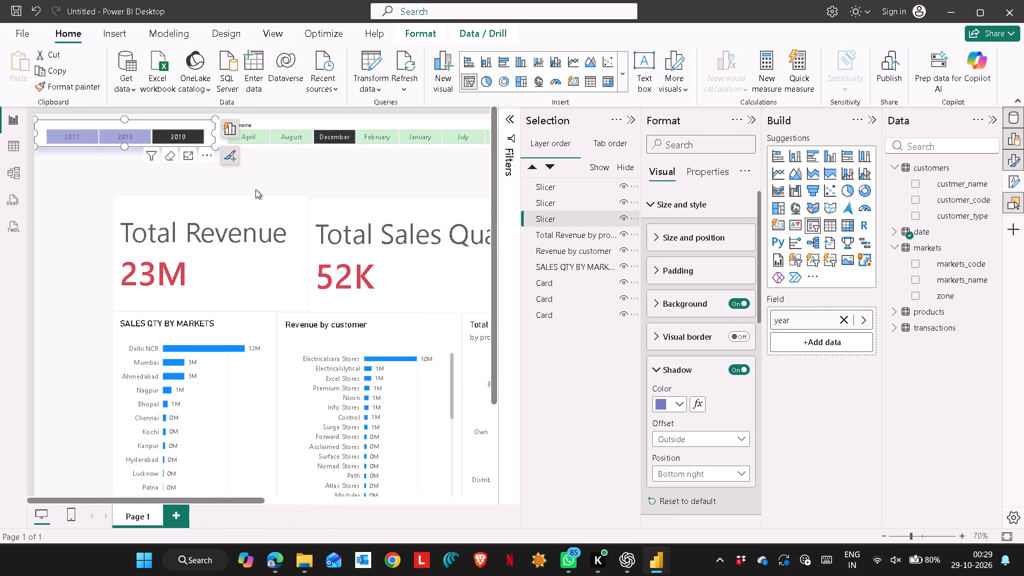
pyautogui.click(282, 178)
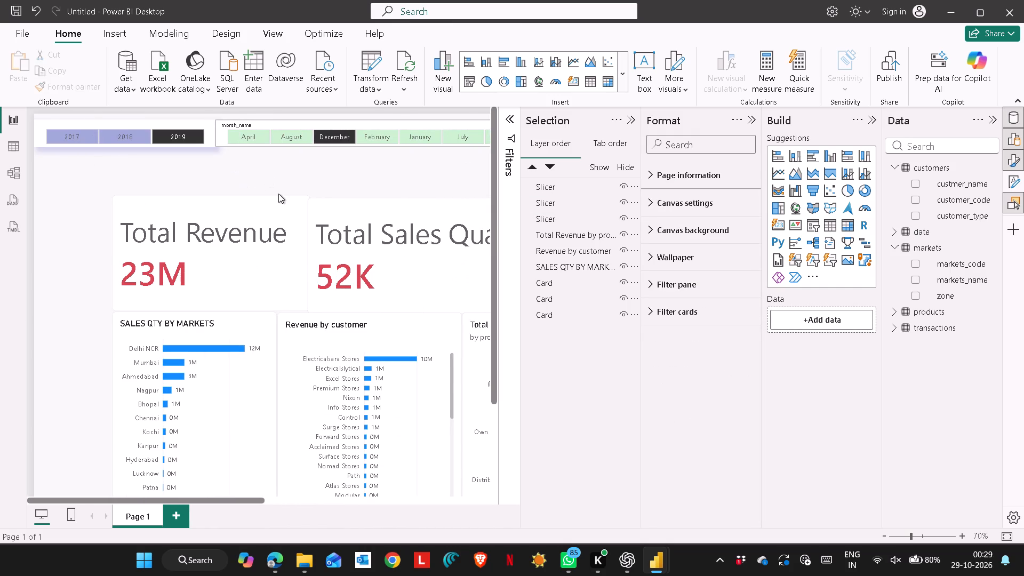
pyautogui.click(278, 194)
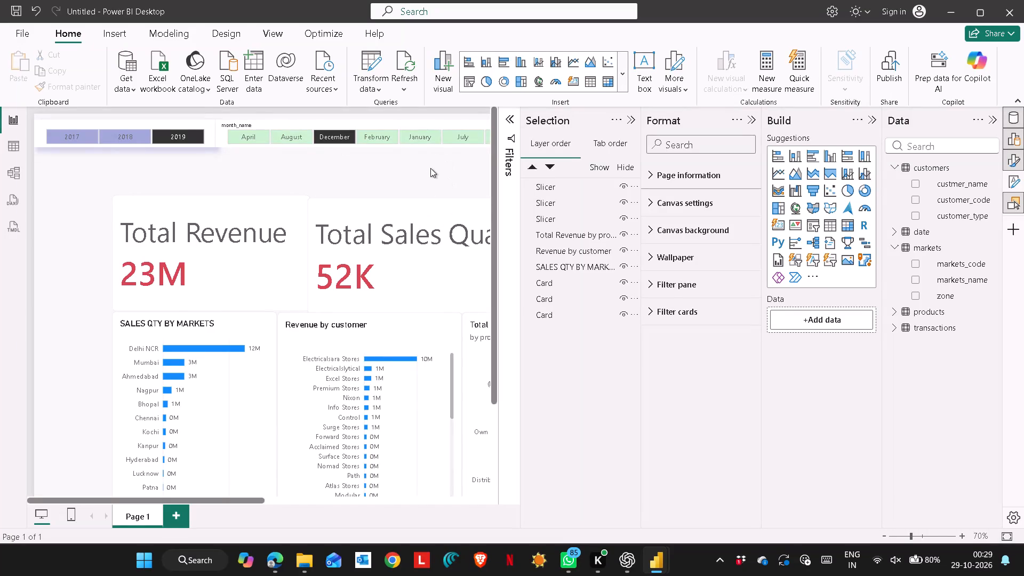
# Page the month_name slicer through to September and narrow it from its left edge, leaving a gap beside the year slicer.
pyautogui.moveTo(428, 163); pyautogui.dragTo(371, 174)
pyautogui.moveTo(255, 500); pyautogui.dragTo(269, 503)
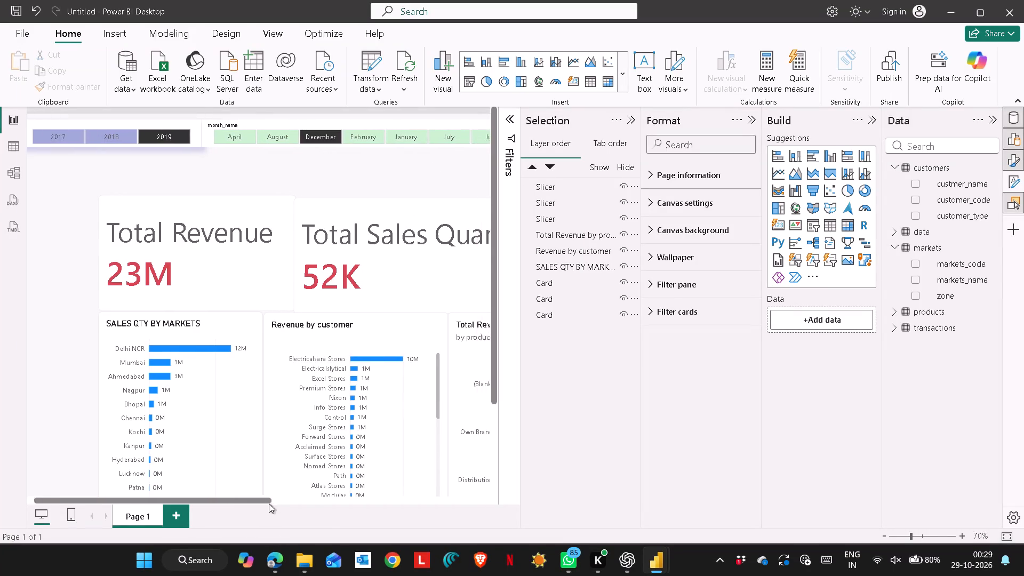
pyautogui.moveTo(269, 503); pyautogui.dragTo(324, 502)
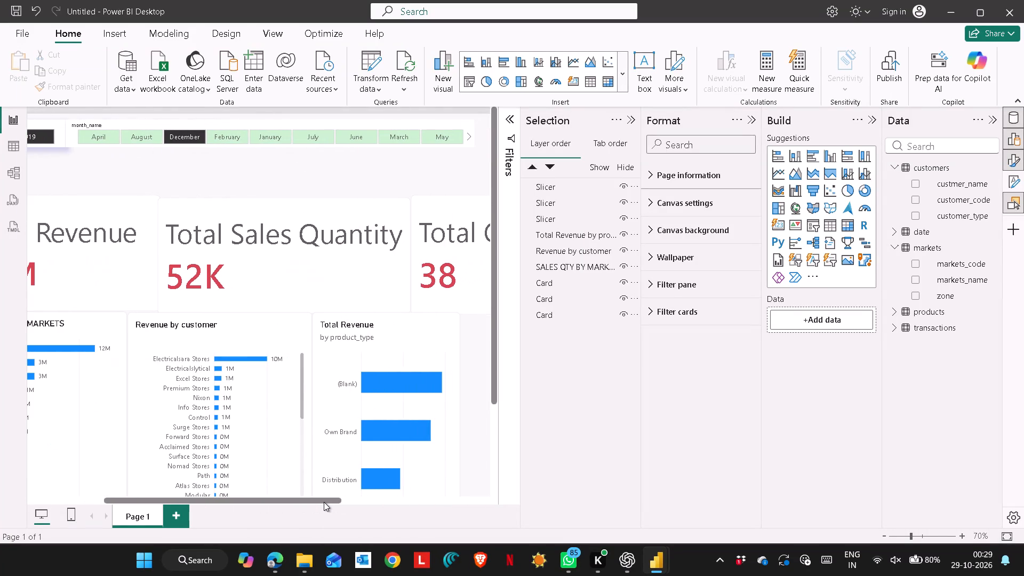
pyautogui.moveTo(324, 502); pyautogui.dragTo(327, 489)
pyautogui.click(478, 140)
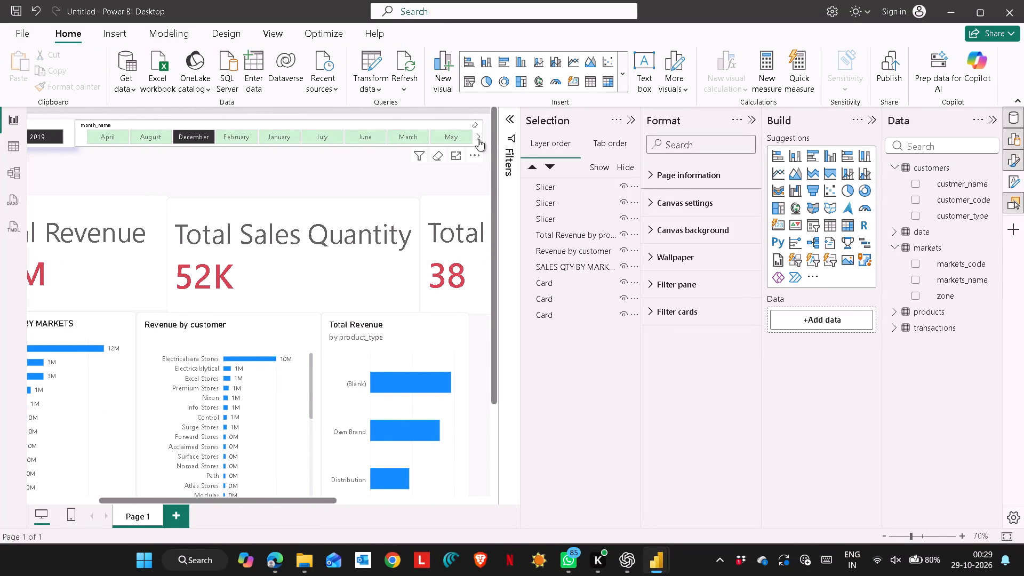
pyautogui.click(480, 138)
pyautogui.click(479, 137)
pyautogui.click(479, 137)
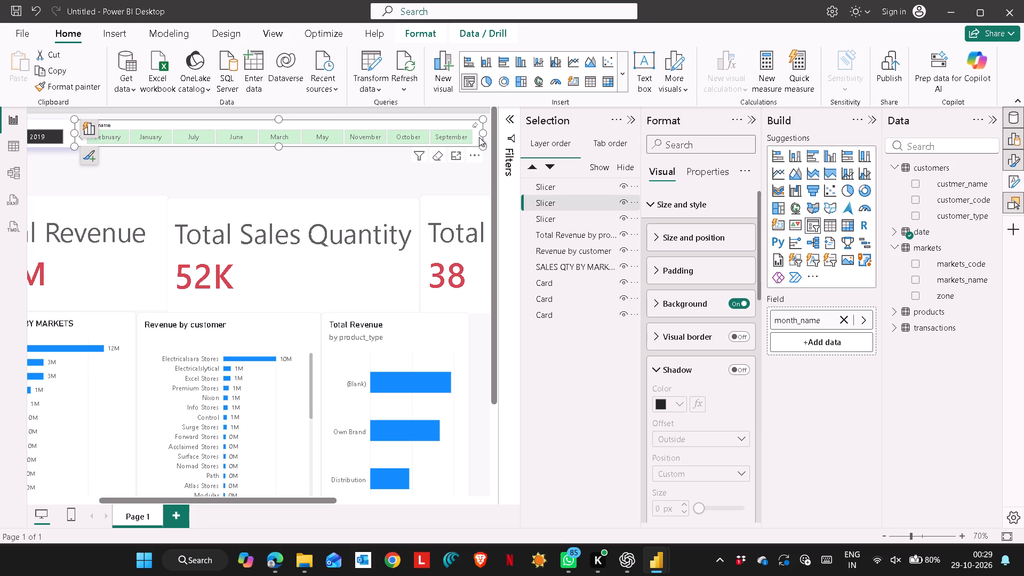
pyautogui.click(81, 141)
pyautogui.moveTo(74, 135); pyautogui.dragTo(133, 135)
# Clear the 2019 selection and widen the year slicer until its right edge reaches the month_name slicer.
pyautogui.click(57, 136)
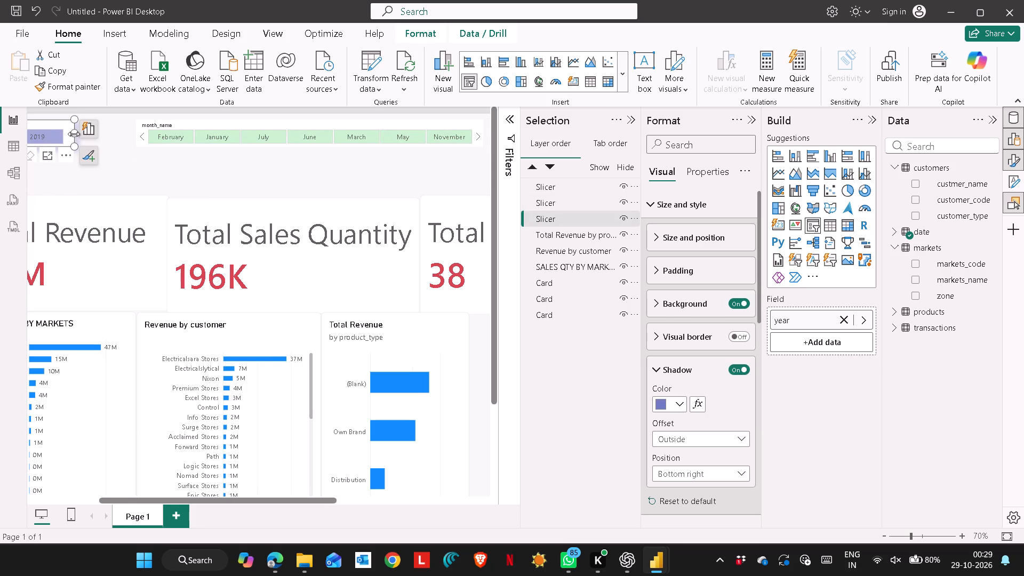
pyautogui.moveTo(74, 134); pyautogui.dragTo(109, 132)
pyautogui.click(125, 193)
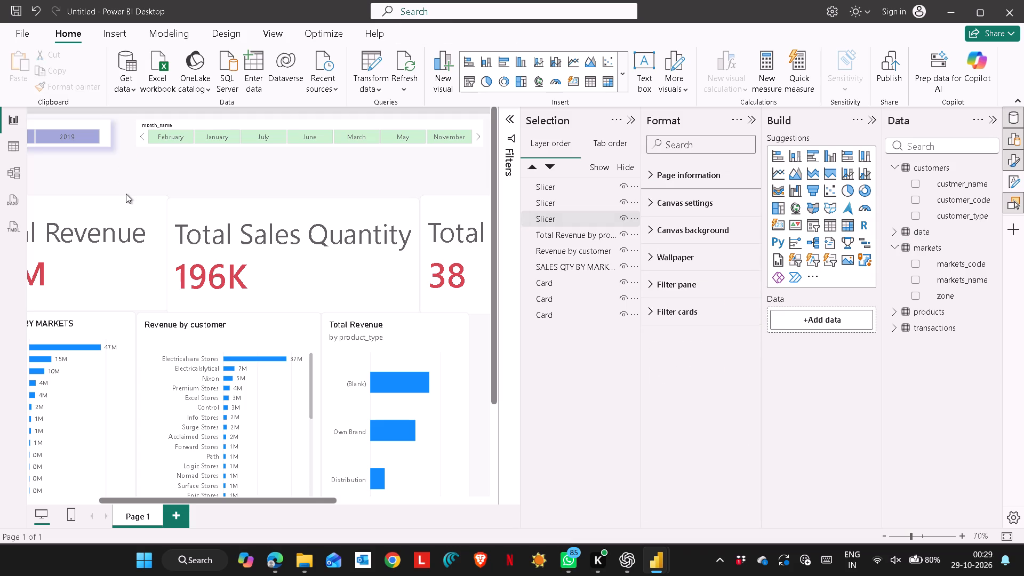
pyautogui.click(105, 132)
pyautogui.moveTo(109, 136); pyautogui.dragTo(122, 135)
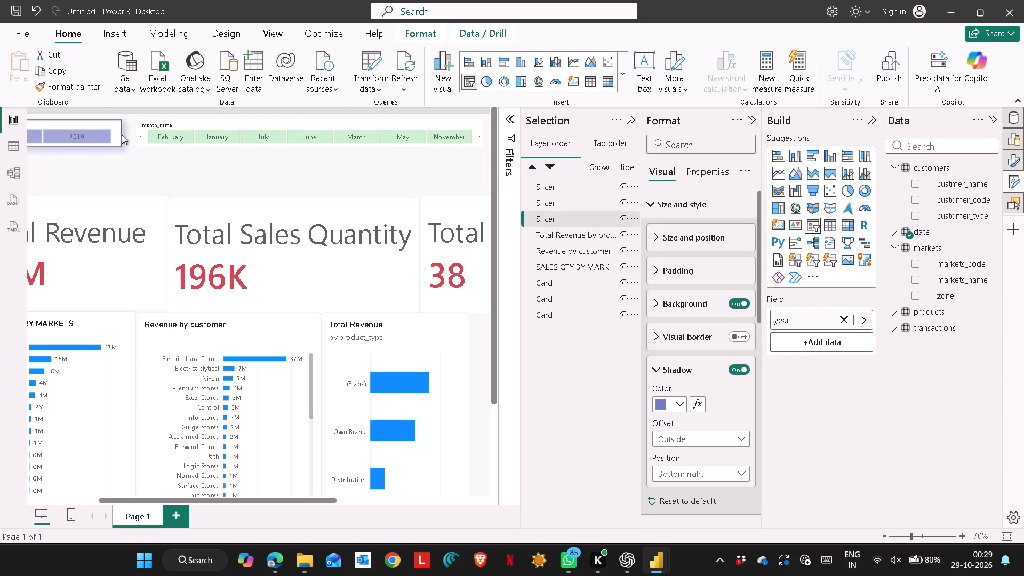
pyautogui.moveTo(122, 135); pyautogui.dragTo(133, 134)
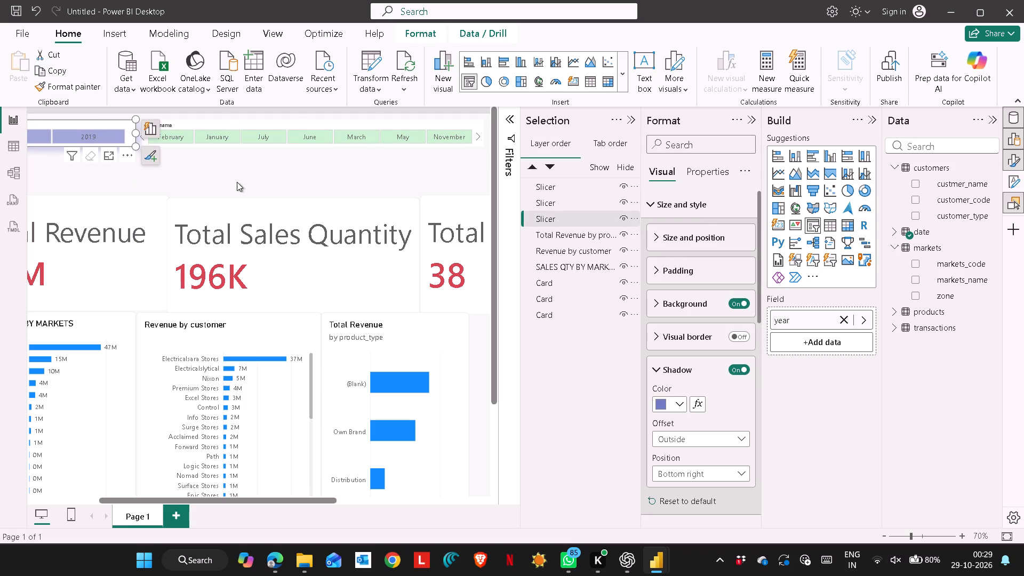
pyautogui.click(234, 181)
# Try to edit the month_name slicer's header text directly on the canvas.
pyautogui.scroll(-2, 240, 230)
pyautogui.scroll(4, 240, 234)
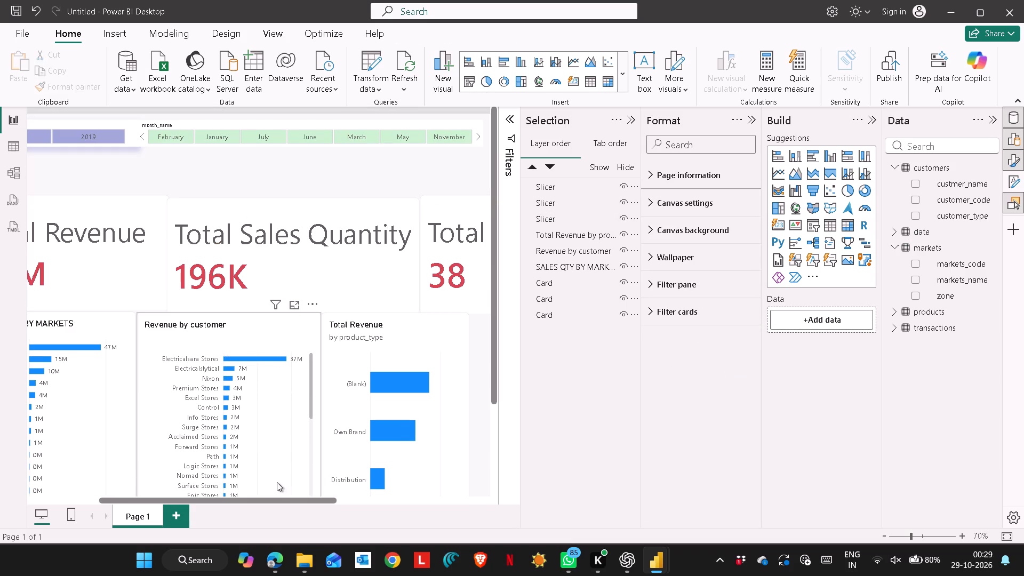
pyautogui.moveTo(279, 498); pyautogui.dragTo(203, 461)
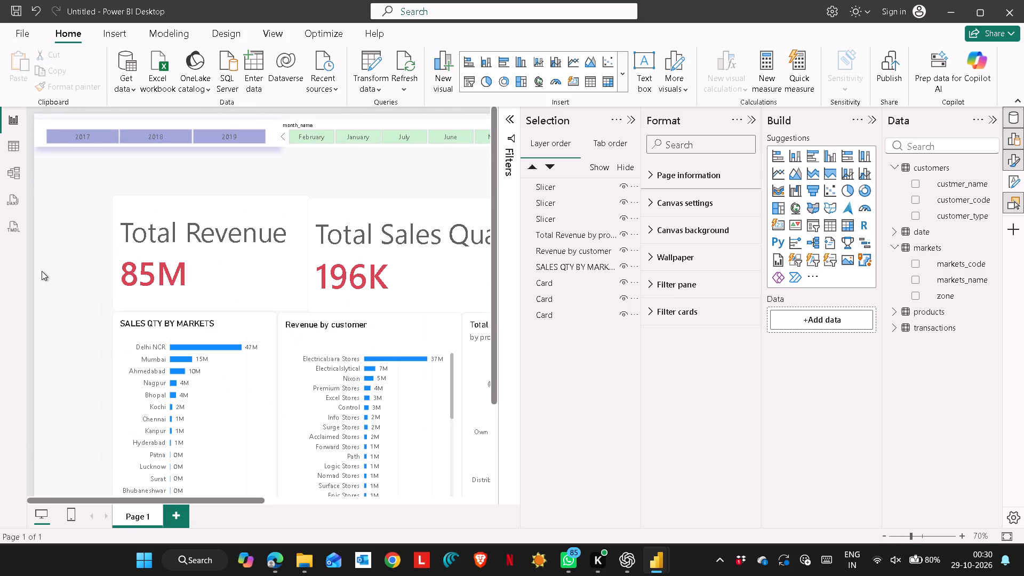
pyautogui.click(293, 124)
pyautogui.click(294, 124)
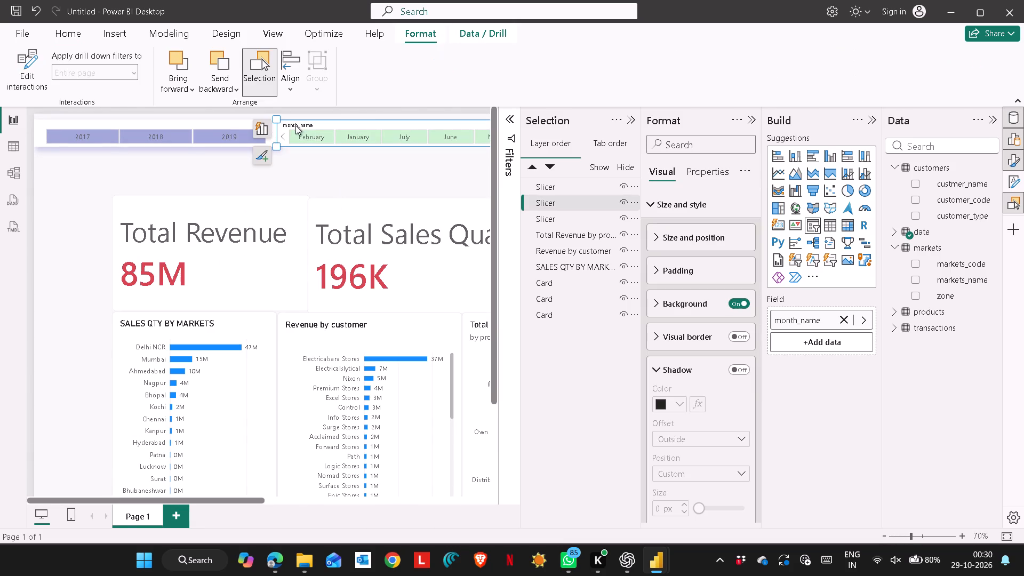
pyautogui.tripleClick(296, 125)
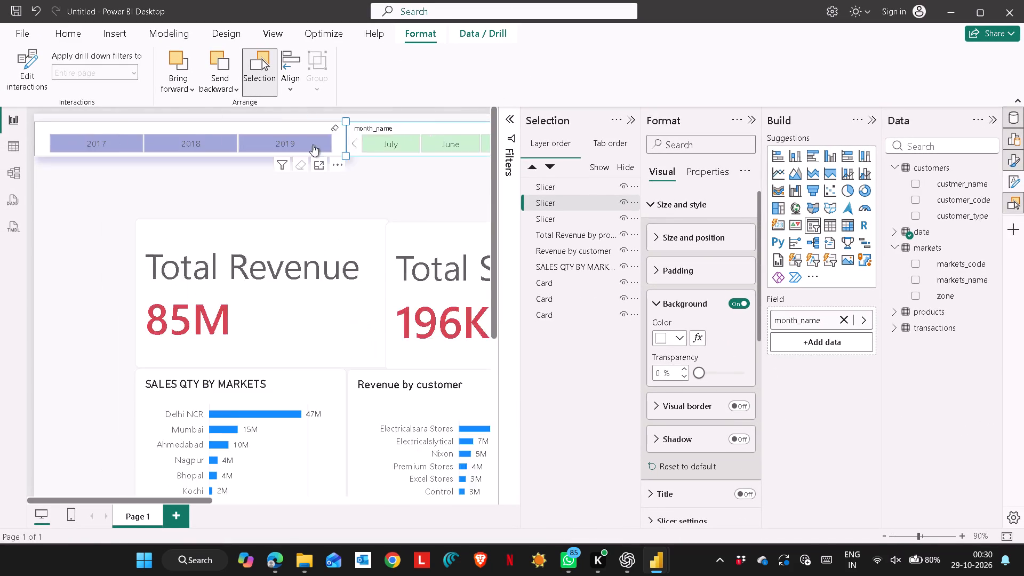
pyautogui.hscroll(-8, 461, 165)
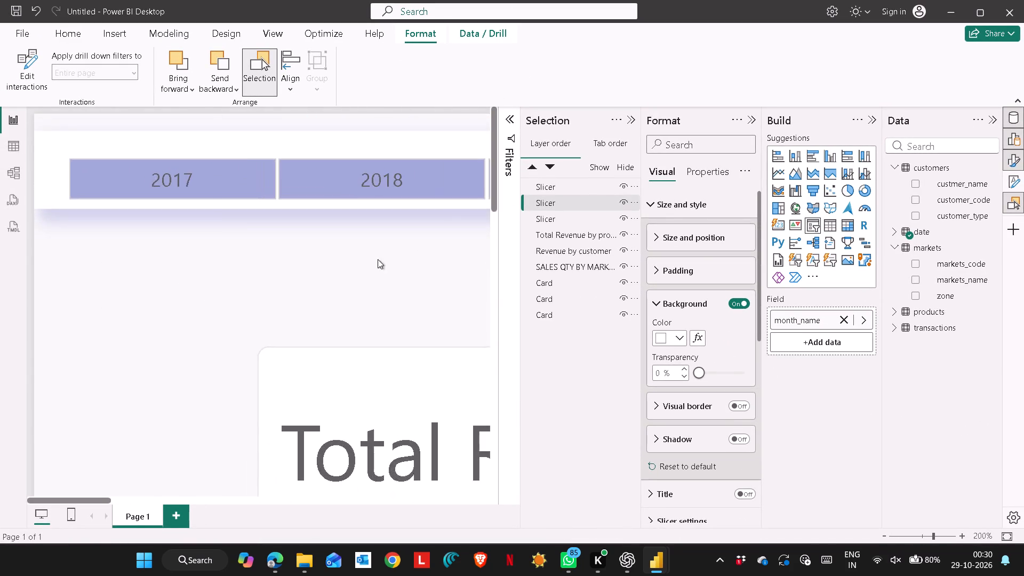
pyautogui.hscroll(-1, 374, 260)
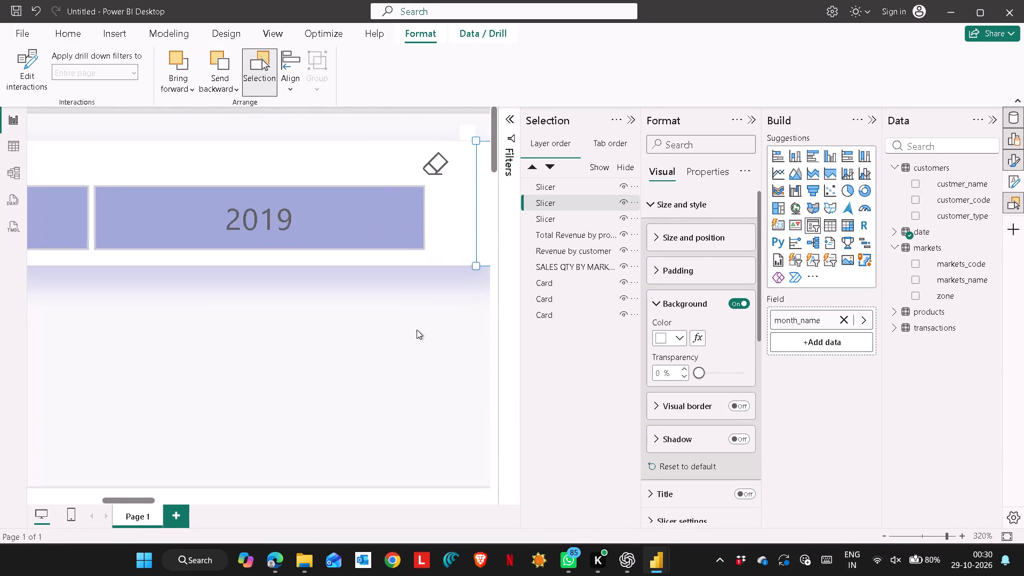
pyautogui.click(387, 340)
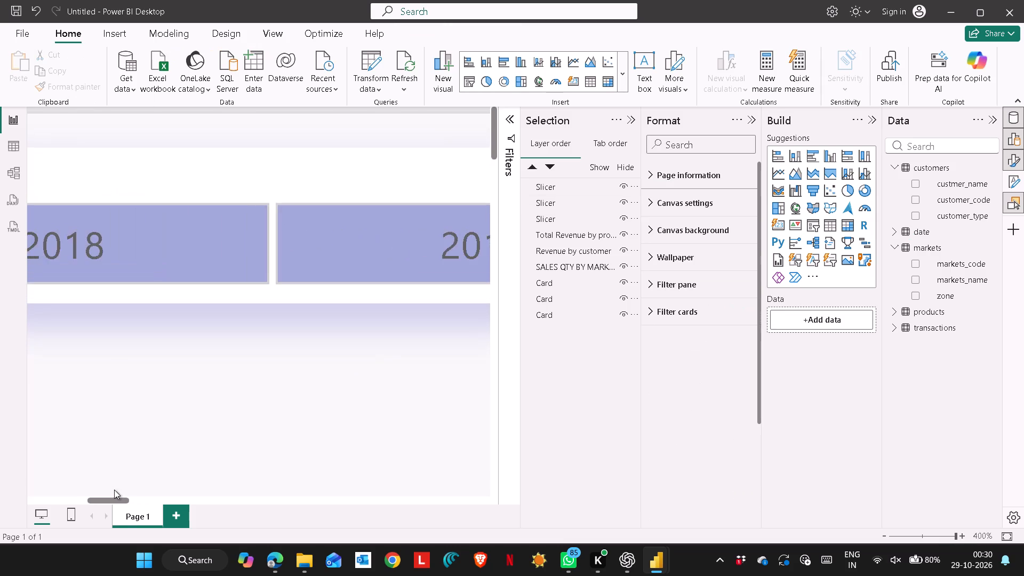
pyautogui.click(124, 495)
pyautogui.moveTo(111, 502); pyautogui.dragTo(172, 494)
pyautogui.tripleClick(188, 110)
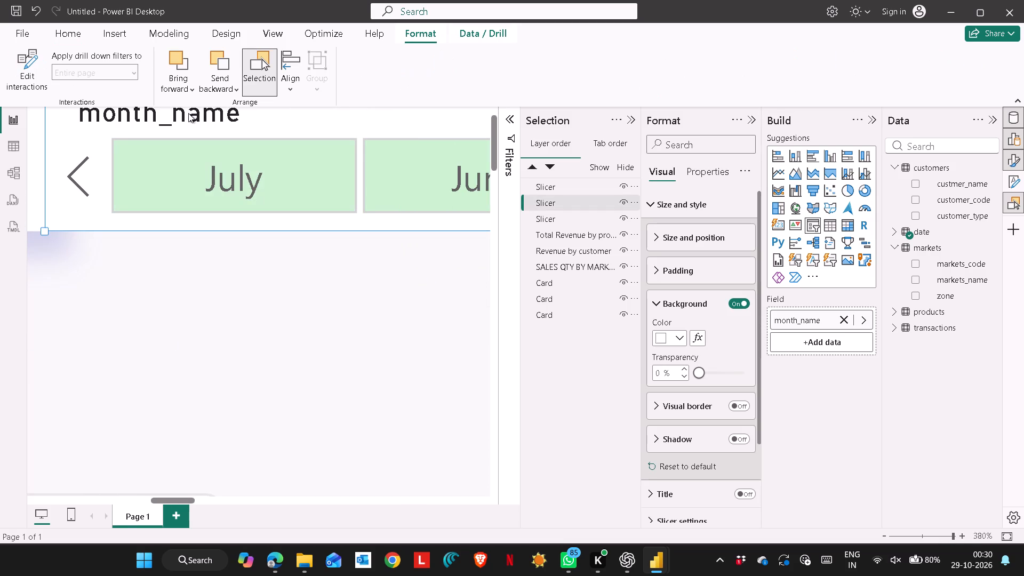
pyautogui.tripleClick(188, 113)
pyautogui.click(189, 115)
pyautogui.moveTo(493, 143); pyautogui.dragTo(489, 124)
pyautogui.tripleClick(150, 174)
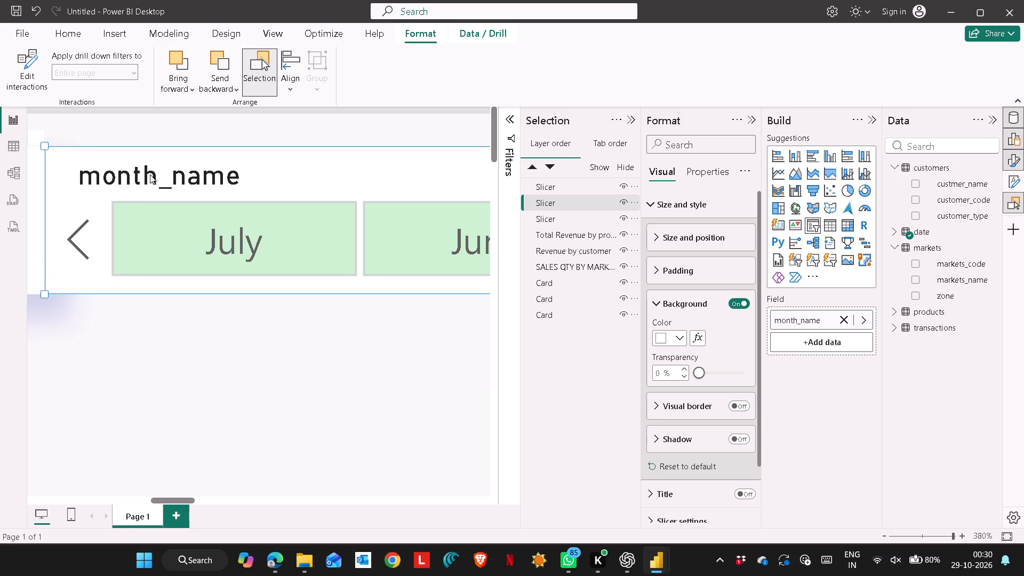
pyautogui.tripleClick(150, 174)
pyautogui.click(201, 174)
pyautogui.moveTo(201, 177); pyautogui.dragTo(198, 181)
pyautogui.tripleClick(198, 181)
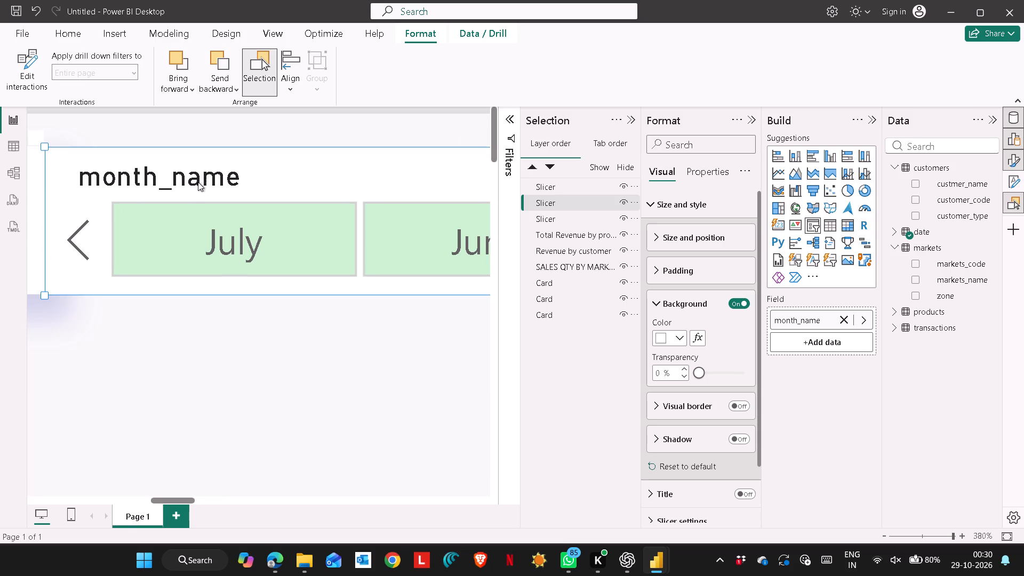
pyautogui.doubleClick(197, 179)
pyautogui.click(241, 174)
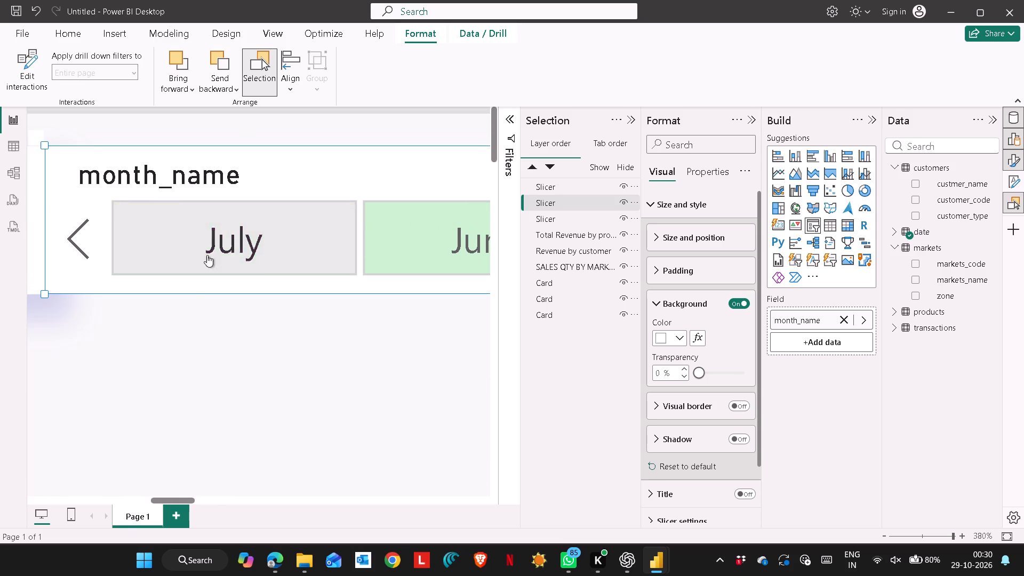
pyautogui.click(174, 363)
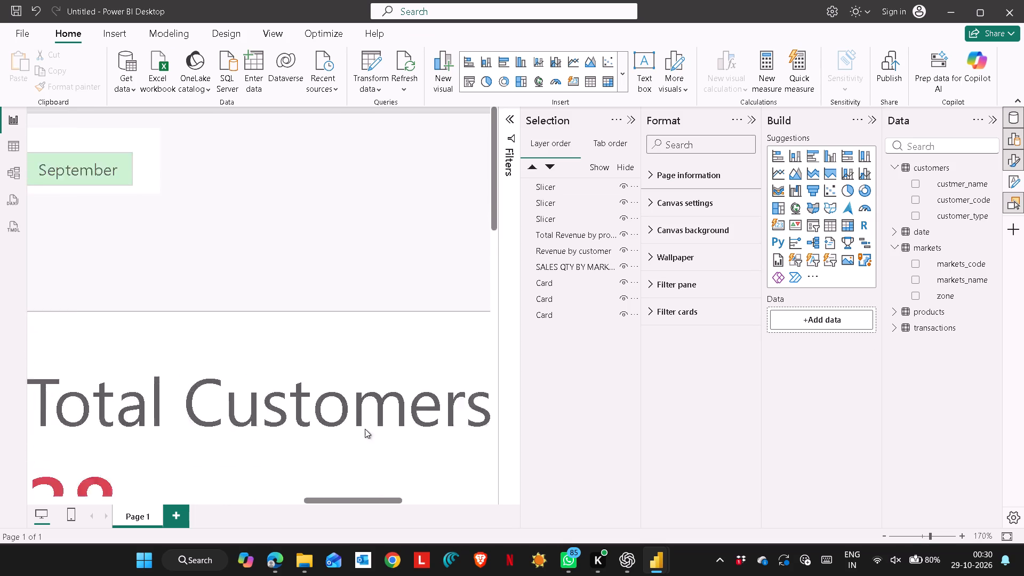
# Delete the markets_name slicer from the report page.
pyautogui.scroll(-5, 294, 305)
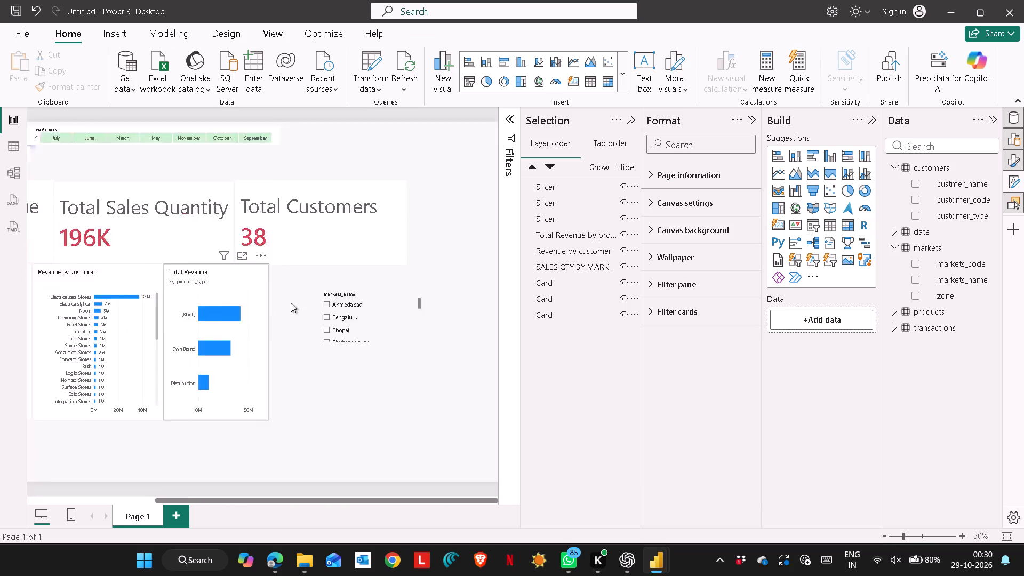
pyautogui.click(317, 390)
pyautogui.scroll(5, 339, 362)
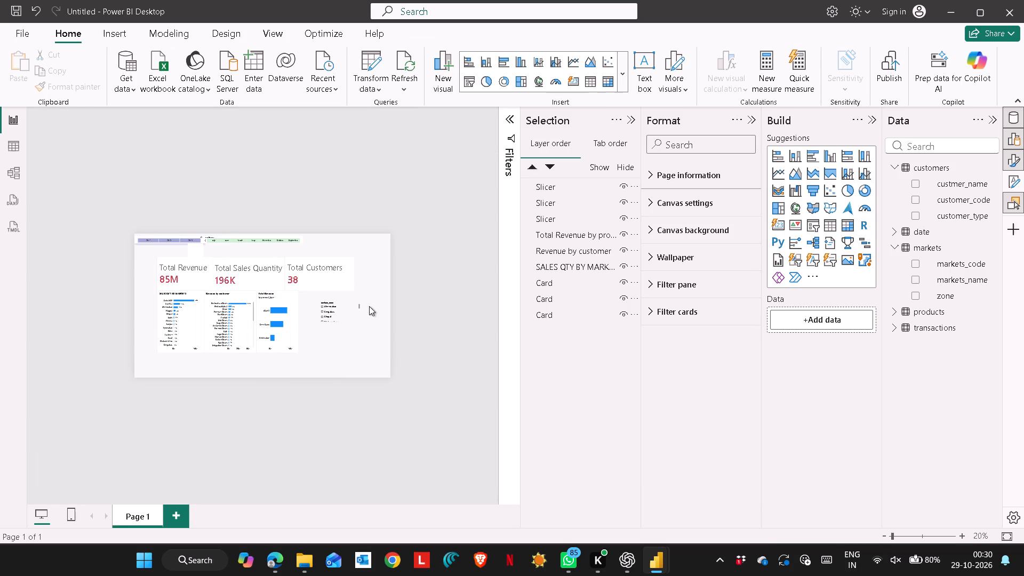
pyautogui.click(334, 321)
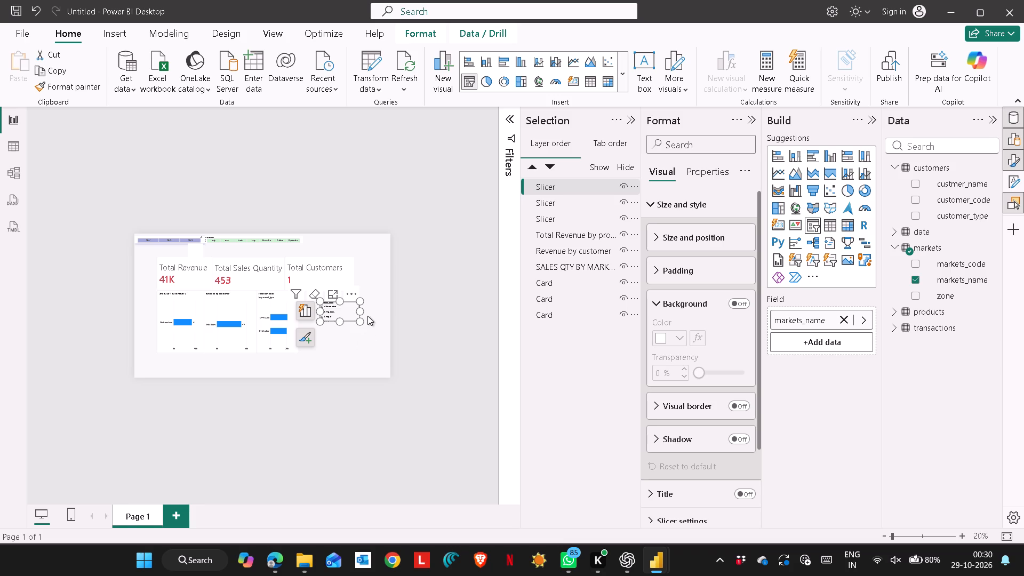
pyautogui.press('Delete')
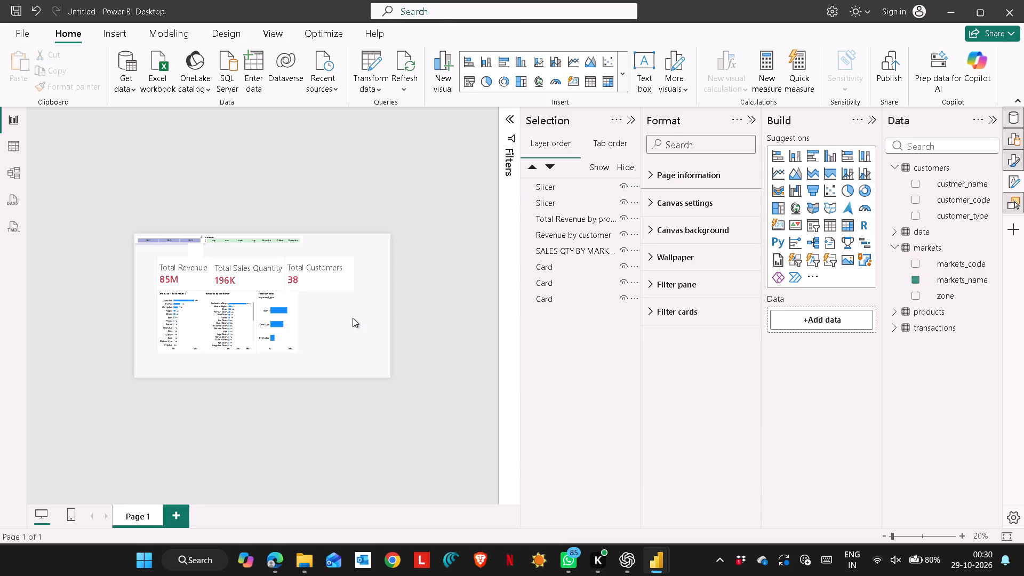
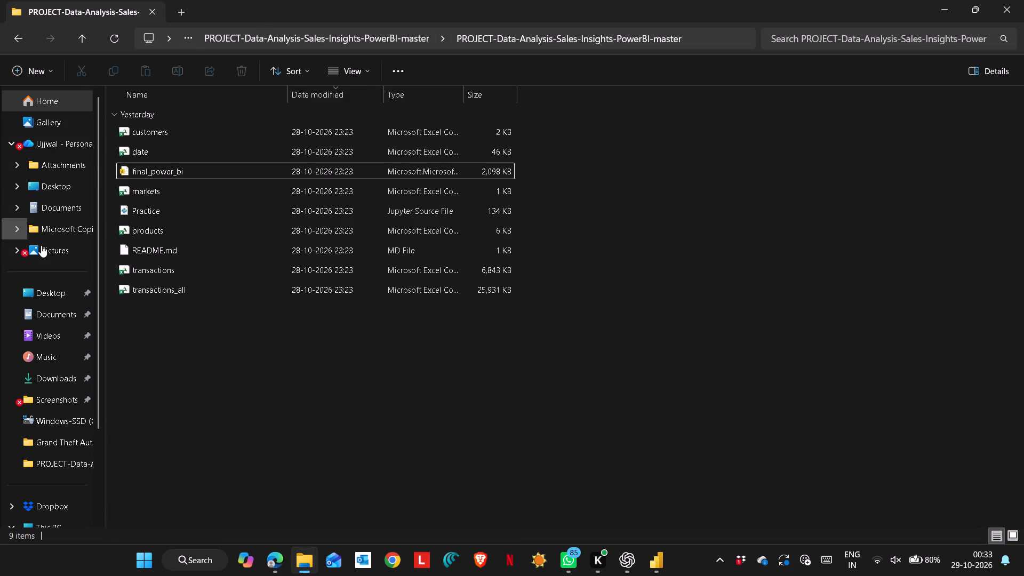
pyautogui.click(42, 372)
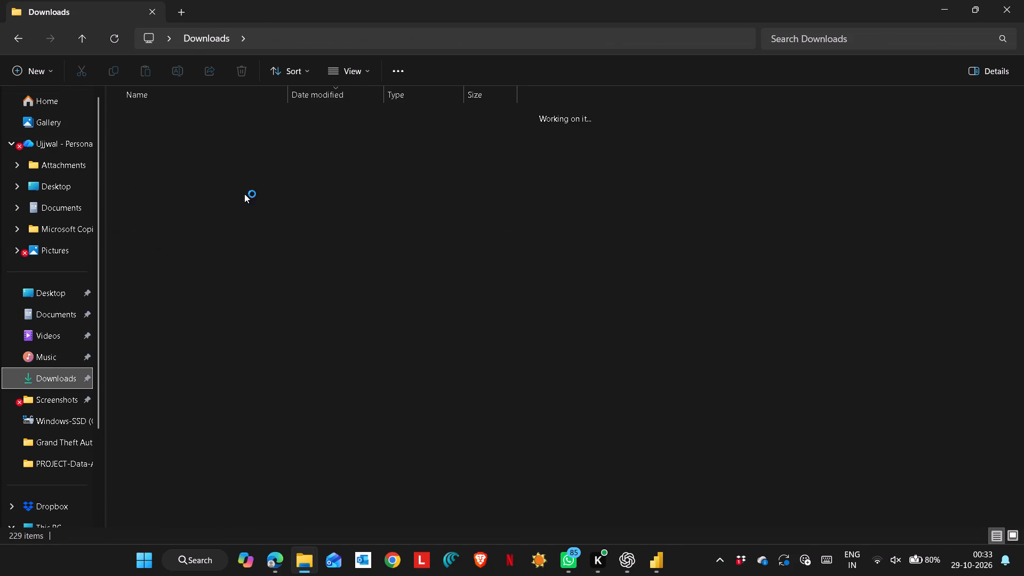
pyautogui.click(208, 129)
pyautogui.doubleClick(208, 129)
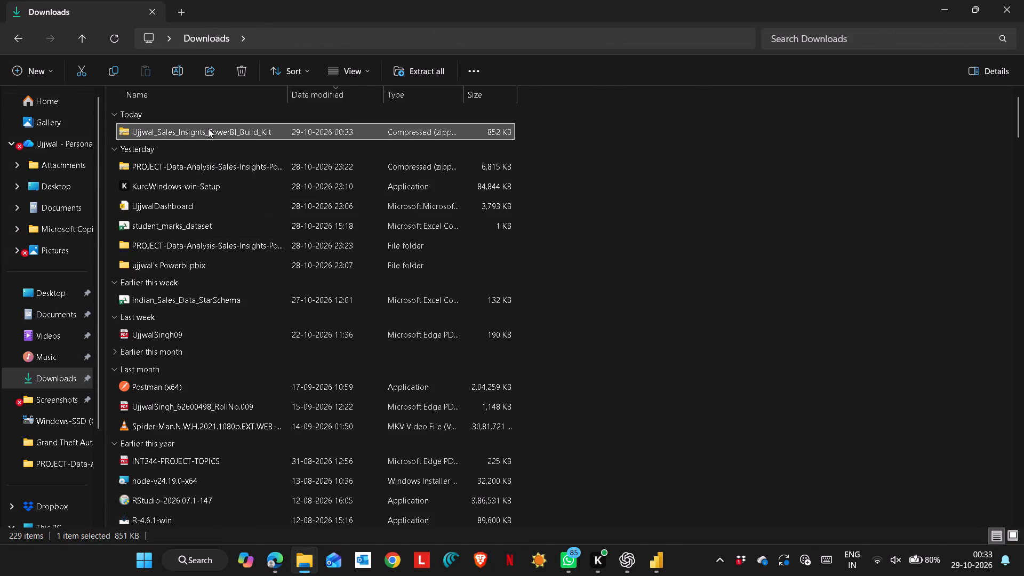
pyautogui.doubleClick(183, 123)
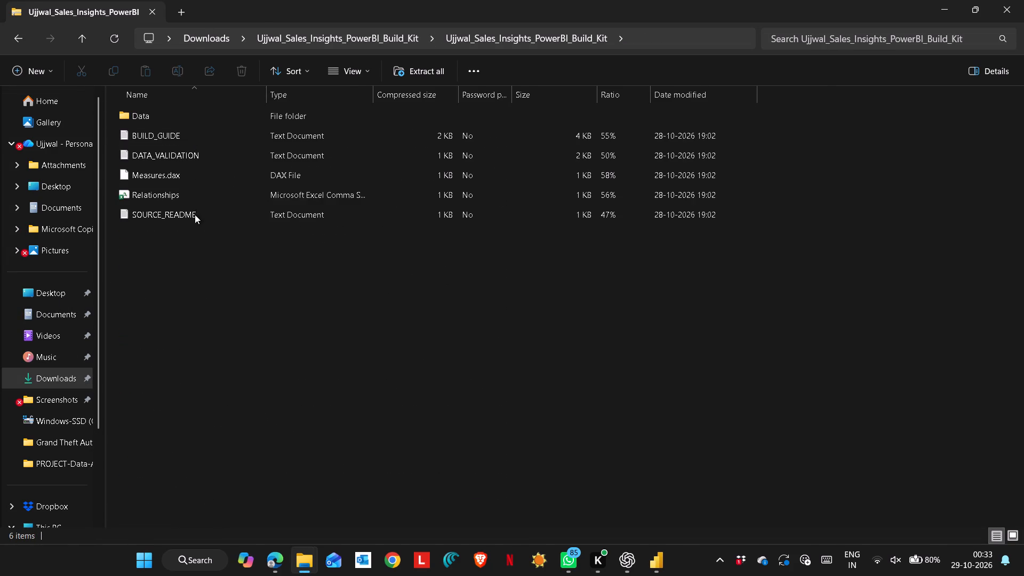
# Open BUILD_GUIDE in Notepad for this one time and read its instructions from data import through final checks.
pyautogui.doubleClick(189, 134)
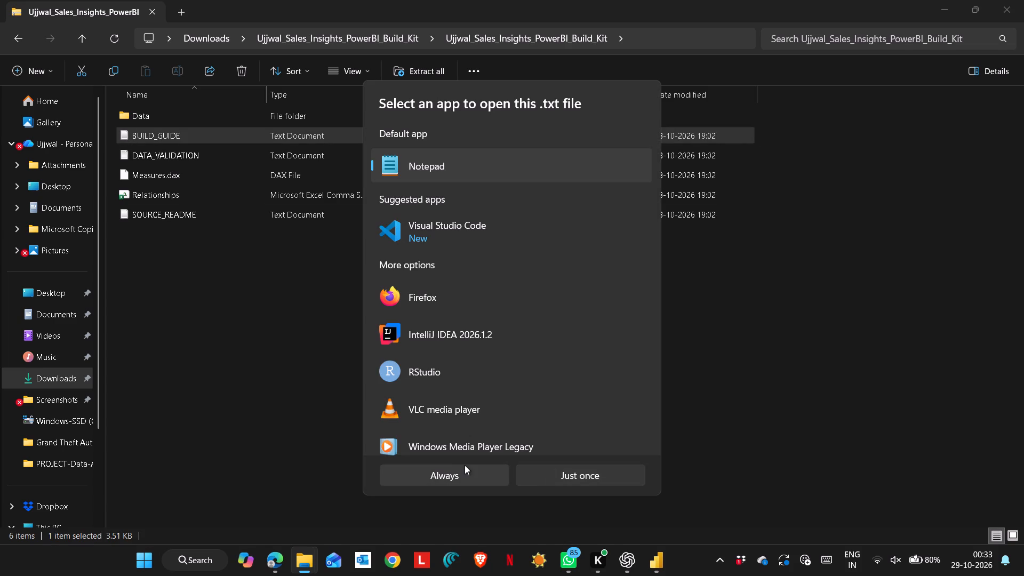
pyautogui.click(579, 473)
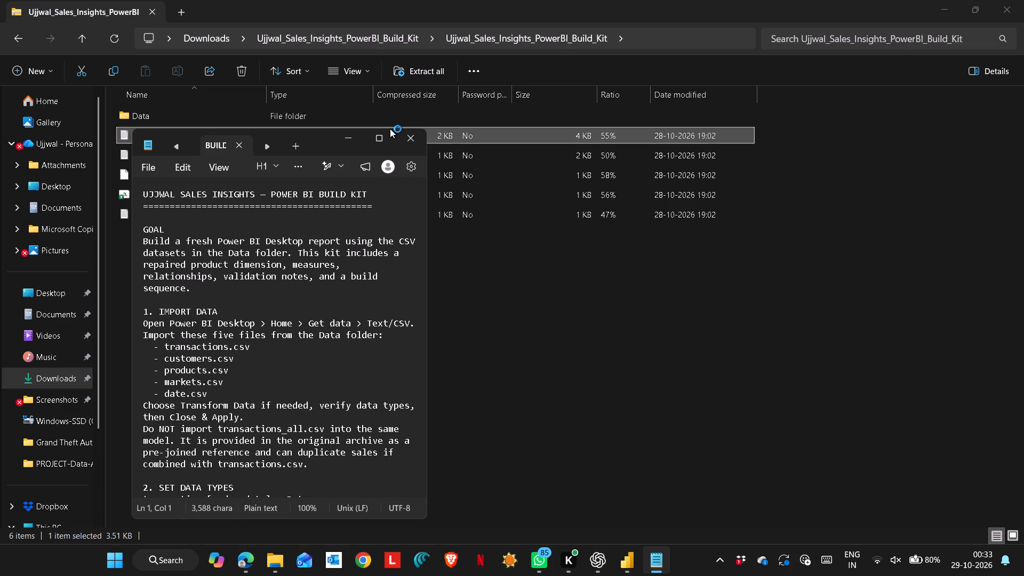
pyautogui.click(386, 133)
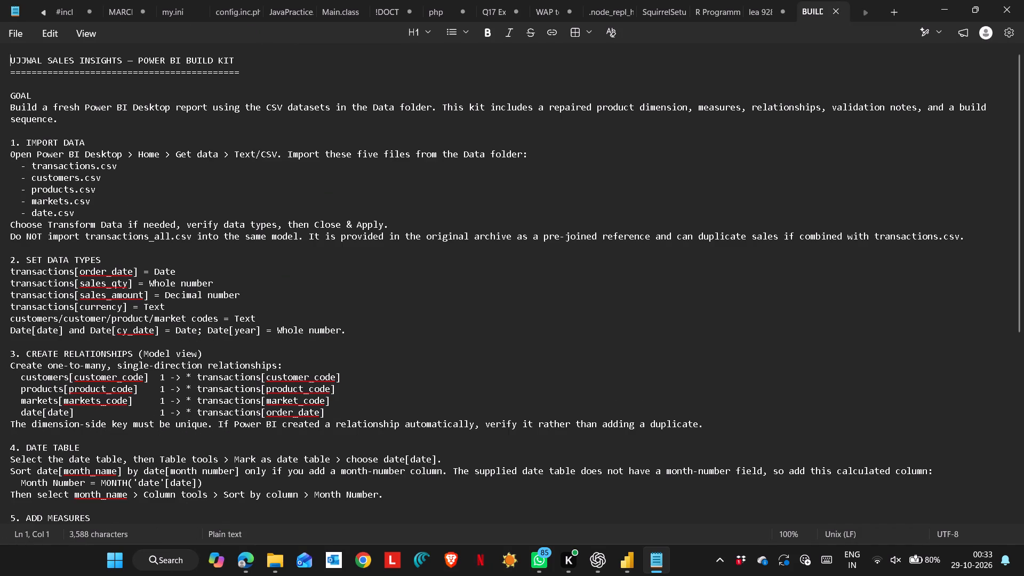
pyautogui.scroll(-10, 175, 311)
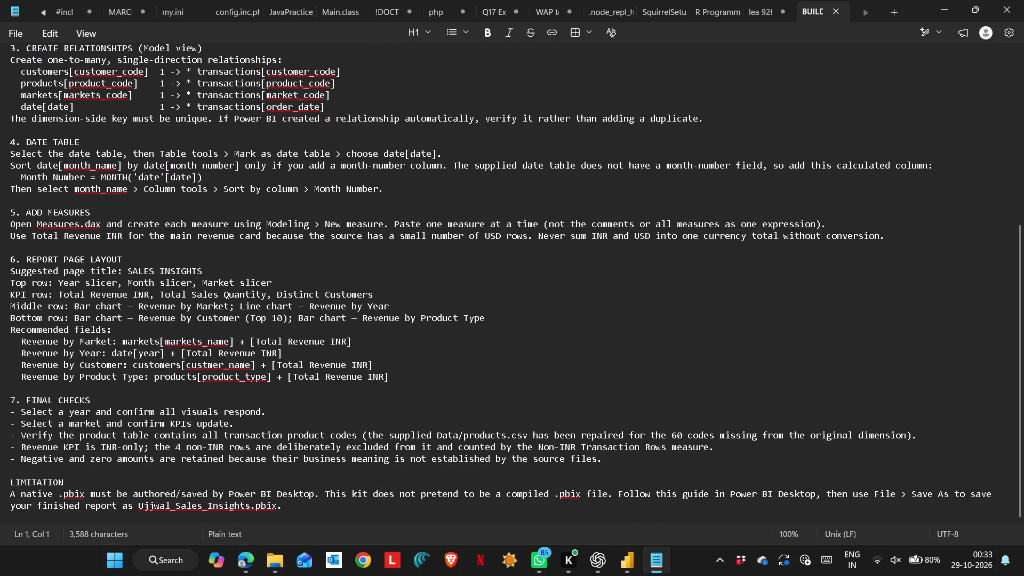
pyautogui.scroll(-5, 174, 309)
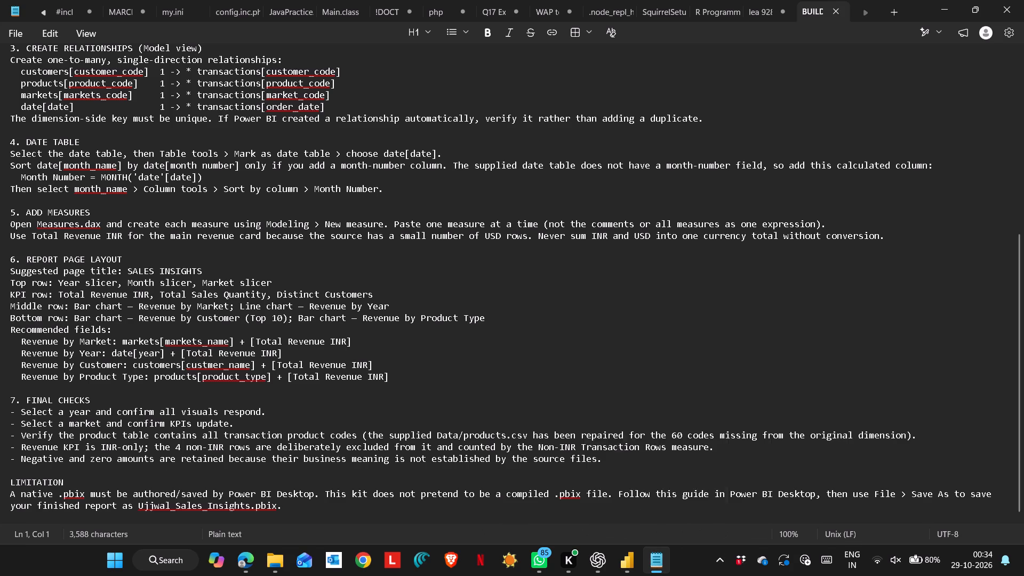
pyautogui.scroll(8, 333, 350)
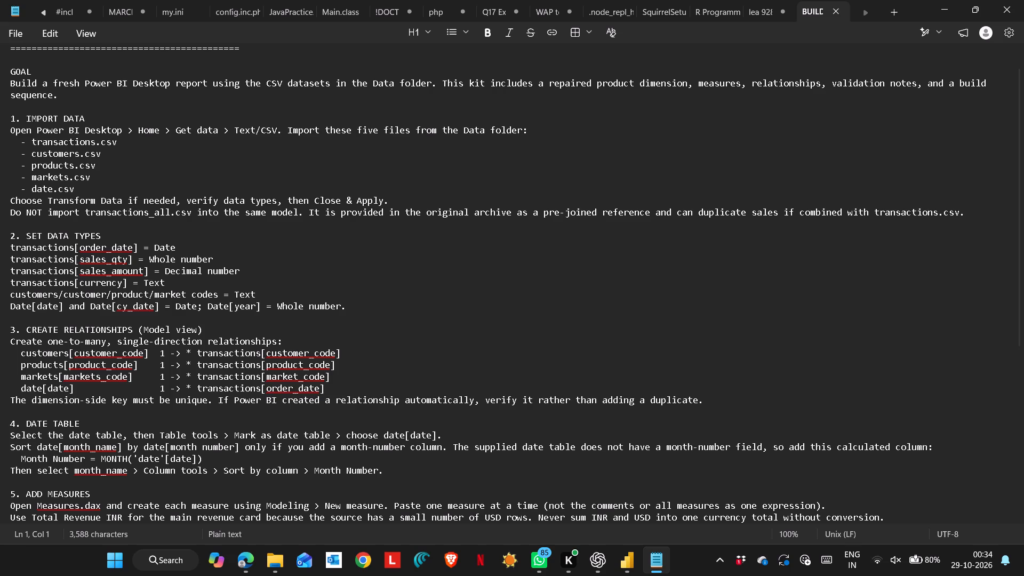
pyautogui.scroll(-1, 318, 288)
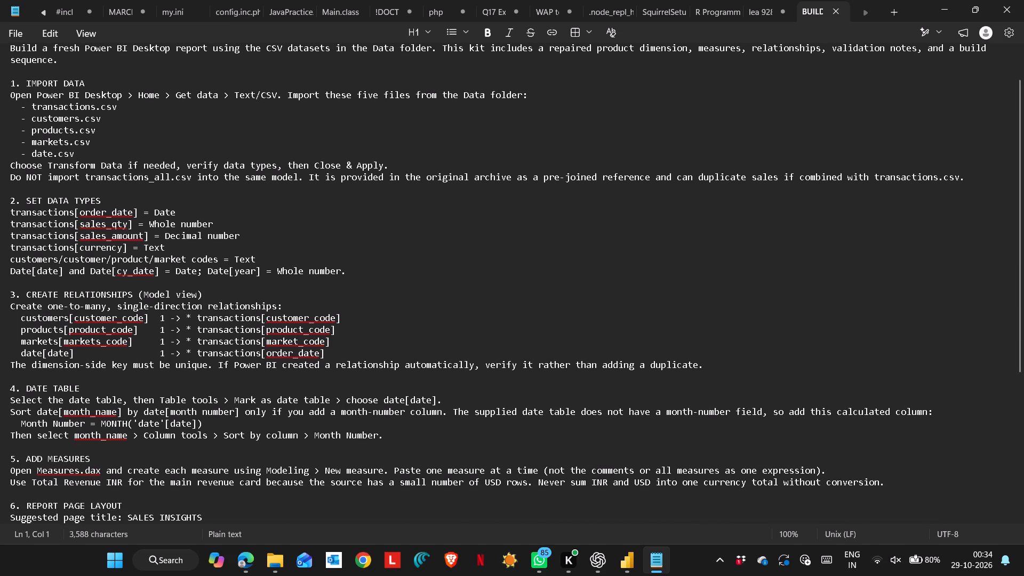
pyautogui.scroll(-2, 314, 286)
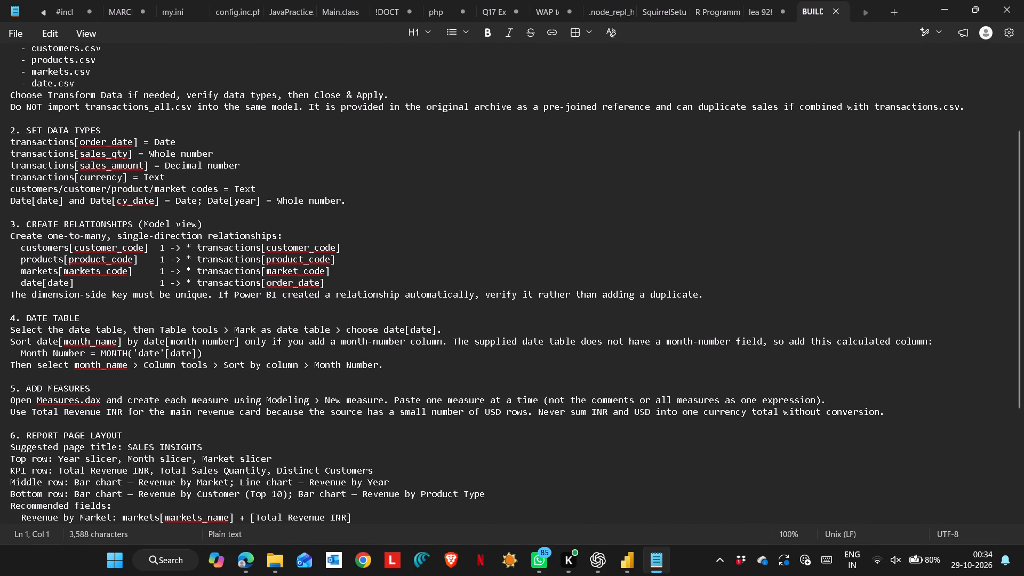
pyautogui.scroll(-3, 120, 278)
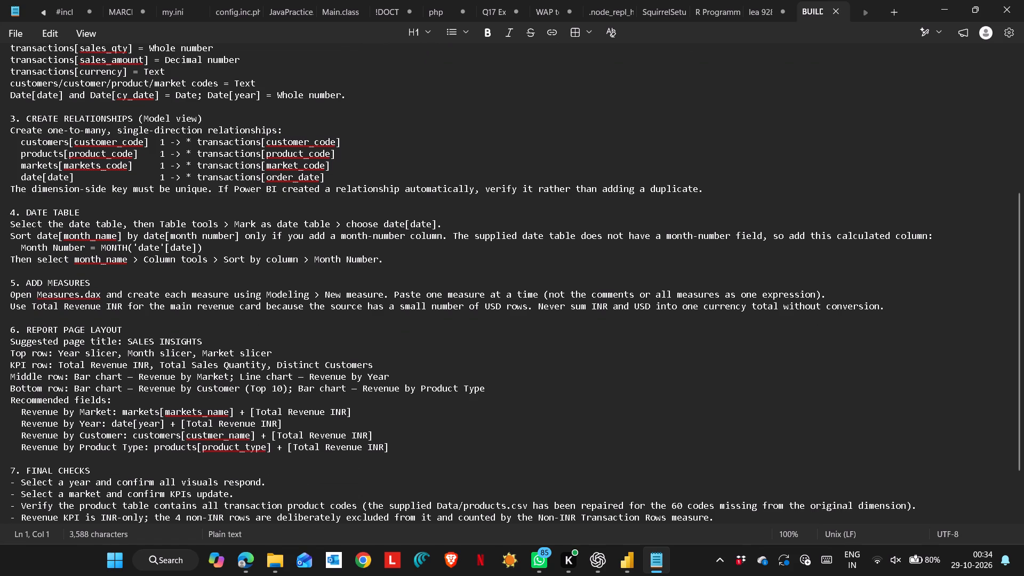
pyautogui.scroll(-1, 150, 326)
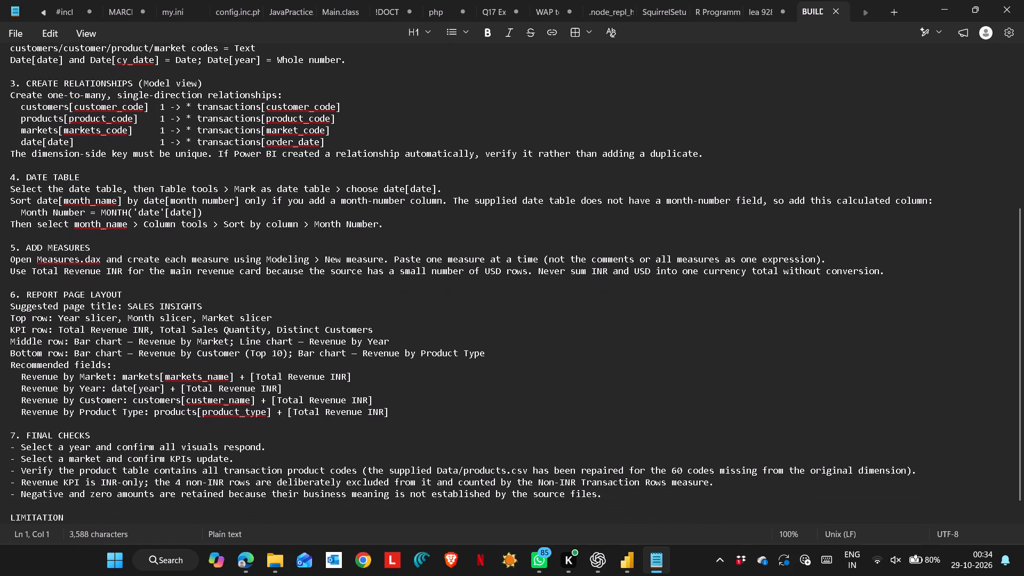
pyautogui.scroll(-3, 150, 327)
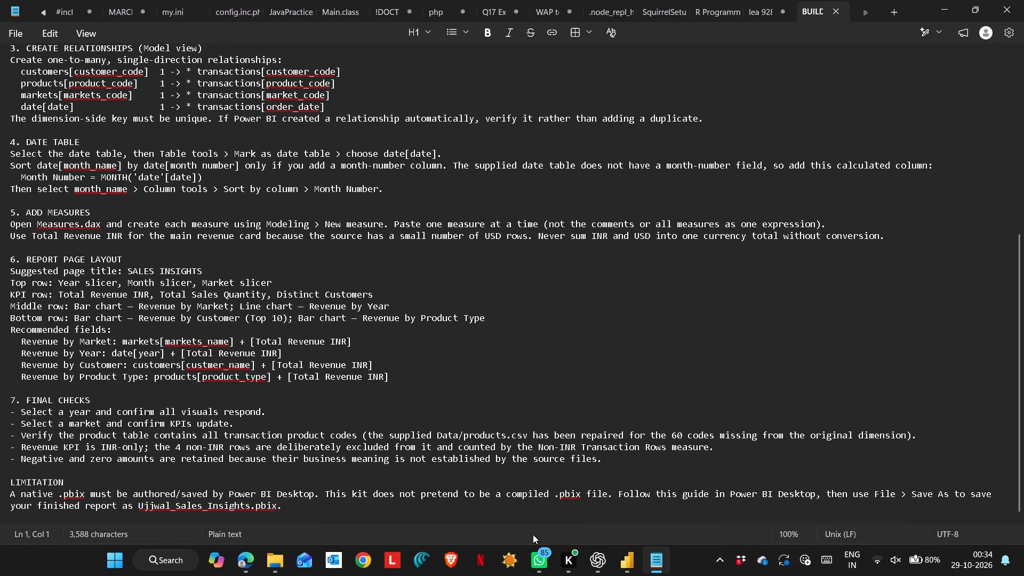
pyautogui.click(950, 12)
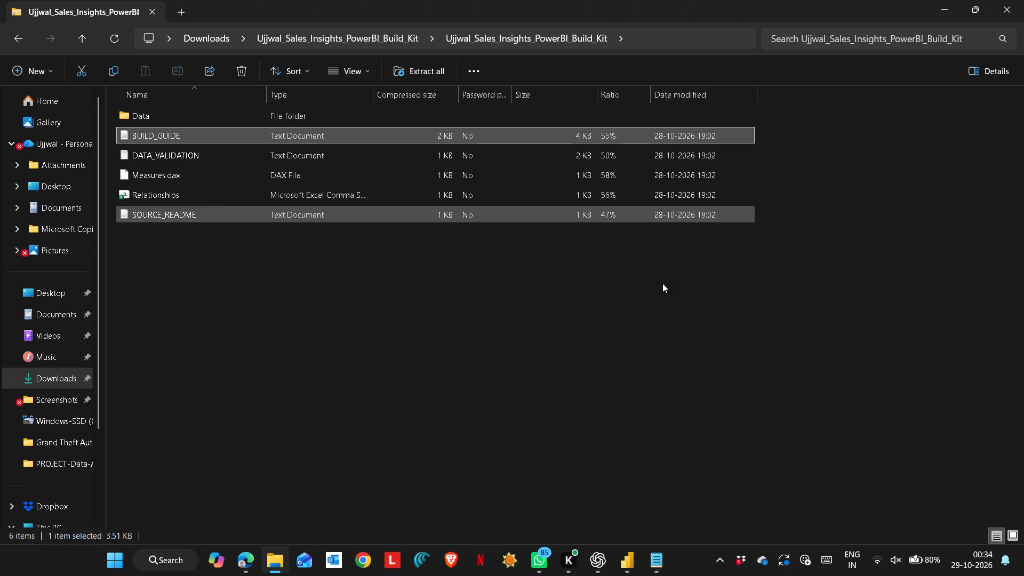
# Open the DATA_VALIDATION text file from the build kit, view the report and close it.
pyautogui.doubleClick(177, 155)
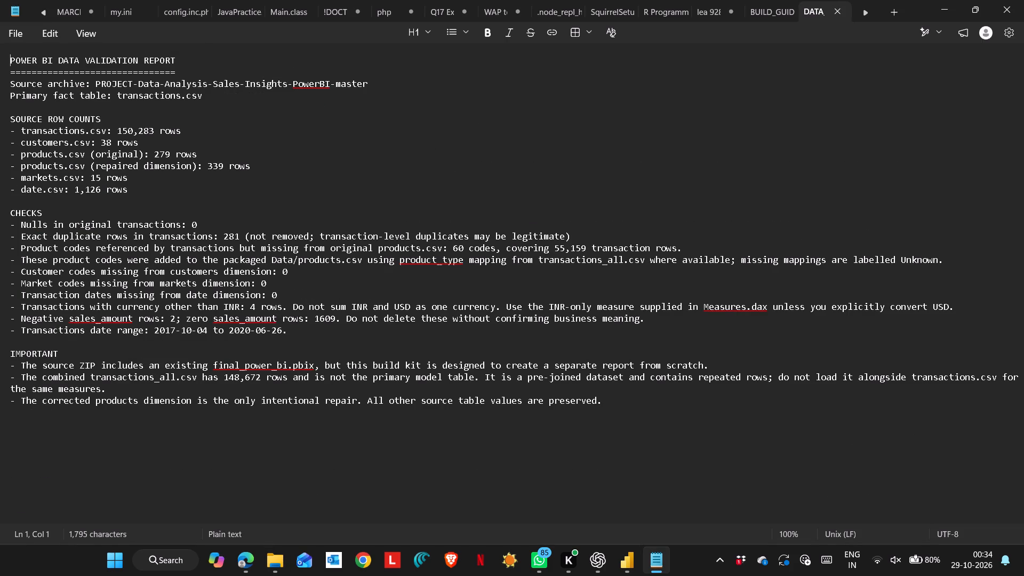
pyautogui.click(1020, 6)
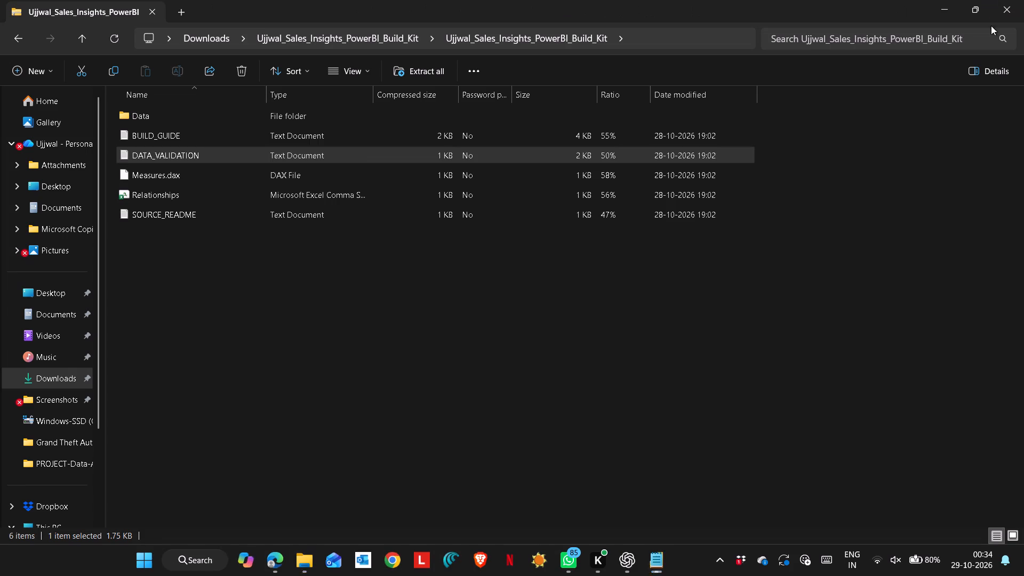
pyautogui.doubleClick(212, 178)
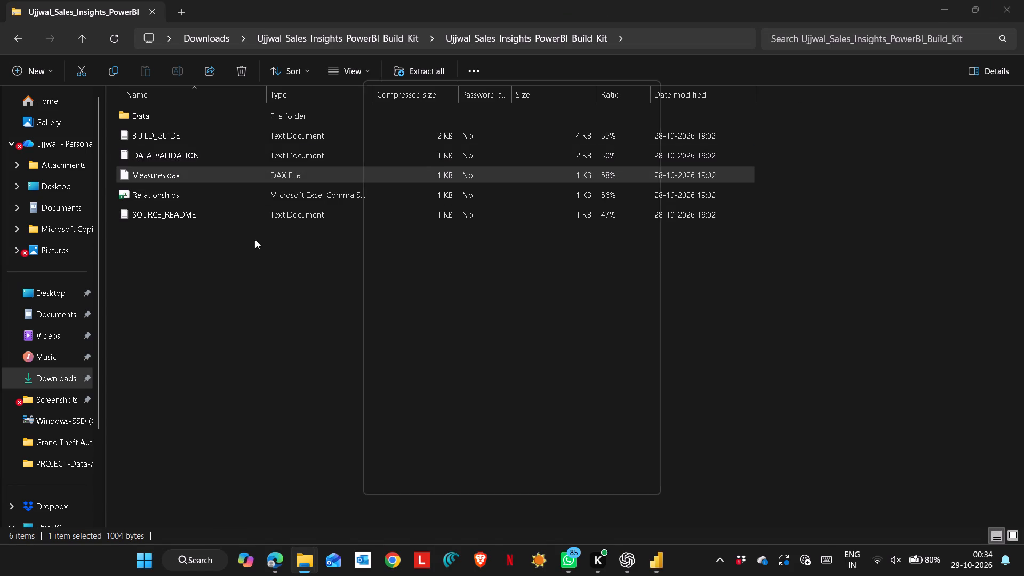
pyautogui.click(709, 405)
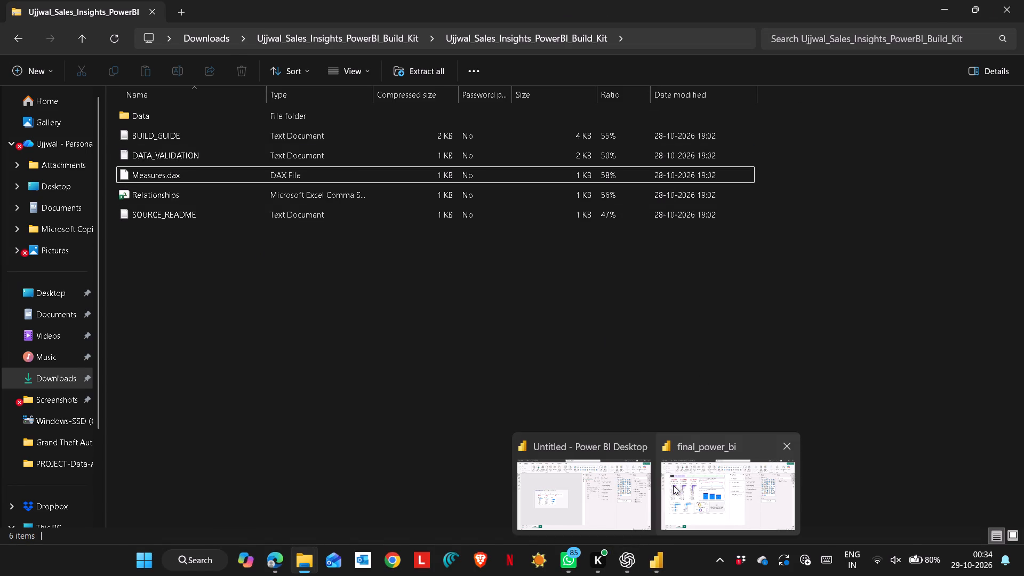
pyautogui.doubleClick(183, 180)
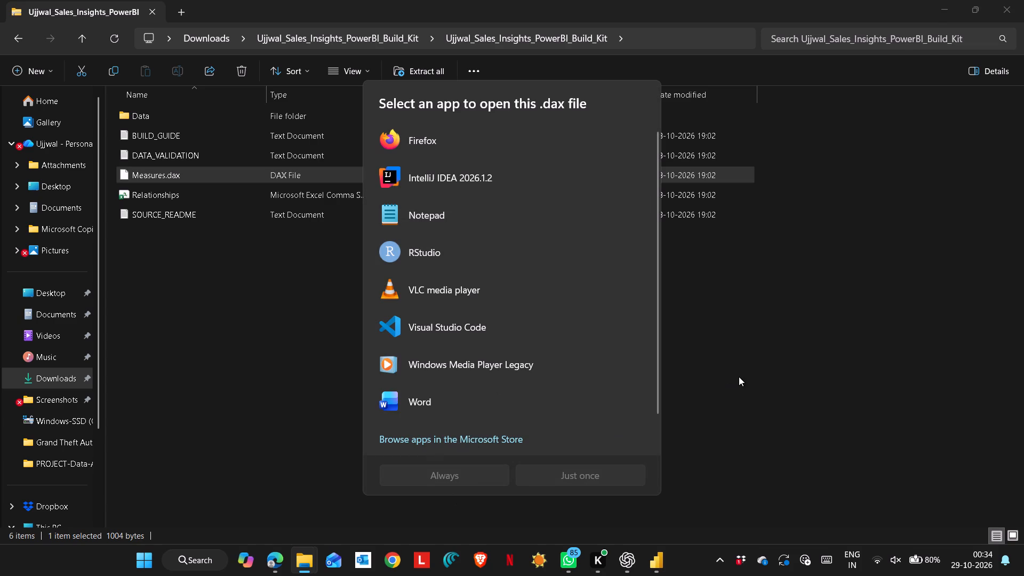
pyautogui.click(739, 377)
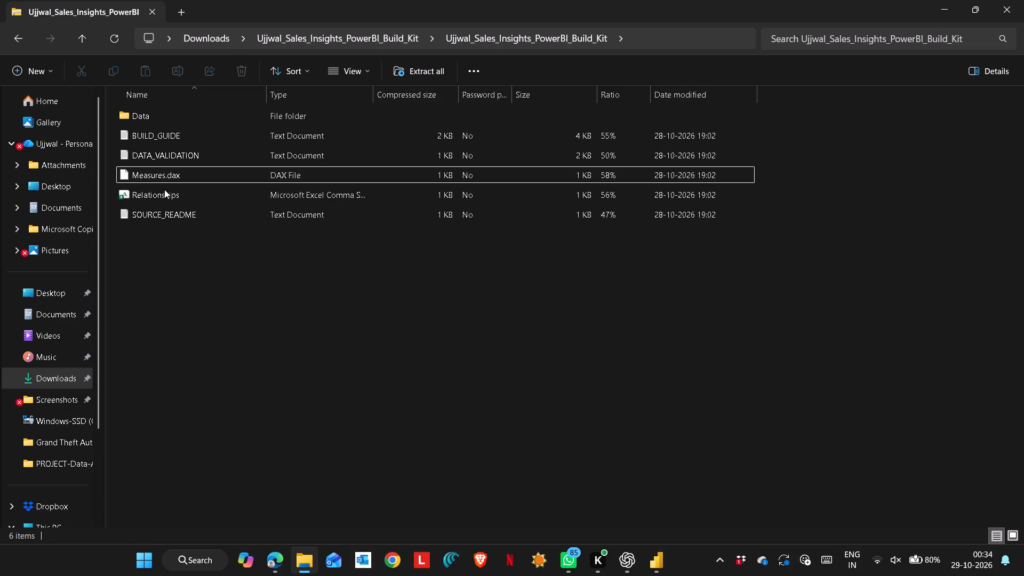
# Open the build kit's Data folder to view its CSV files.
pyautogui.click(164, 193)
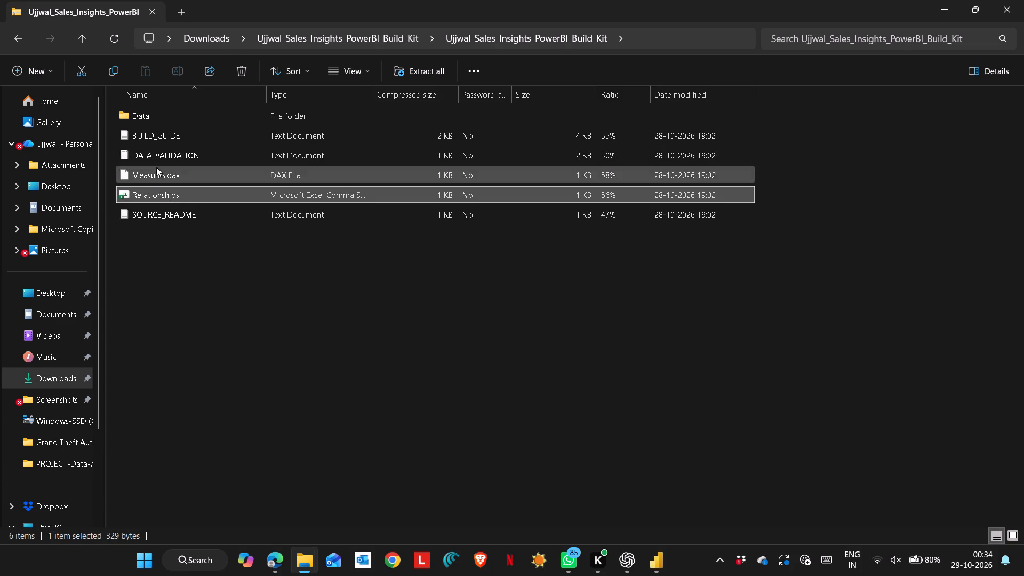
pyautogui.click(146, 112)
pyautogui.click(146, 111)
pyautogui.click(146, 111)
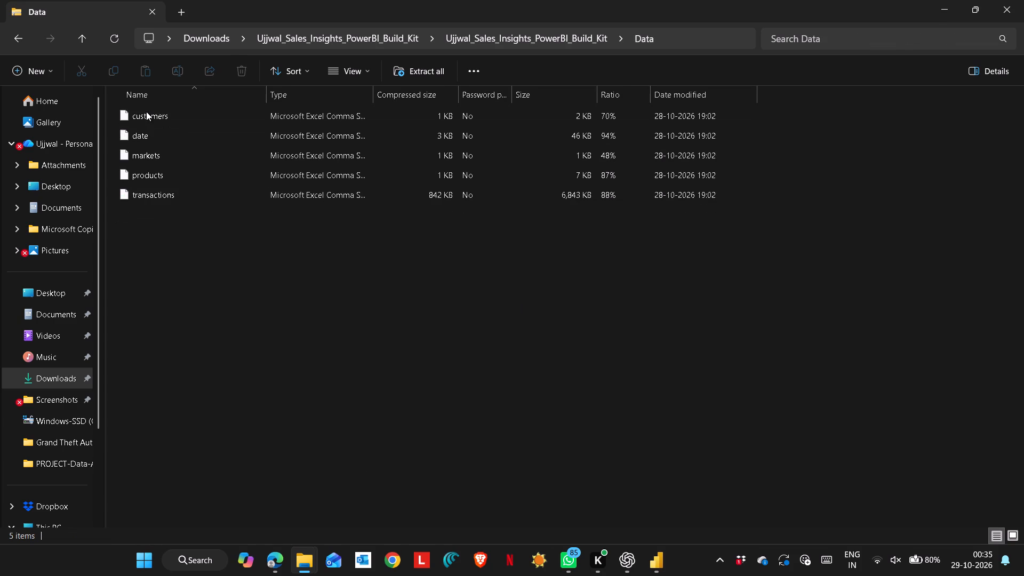
# Switch to the Untitled Power BI report and move the Total Revenue, Total Sales Quantity and Total Customers cards into one row beneath the slicers.
pyautogui.click(20, 39)
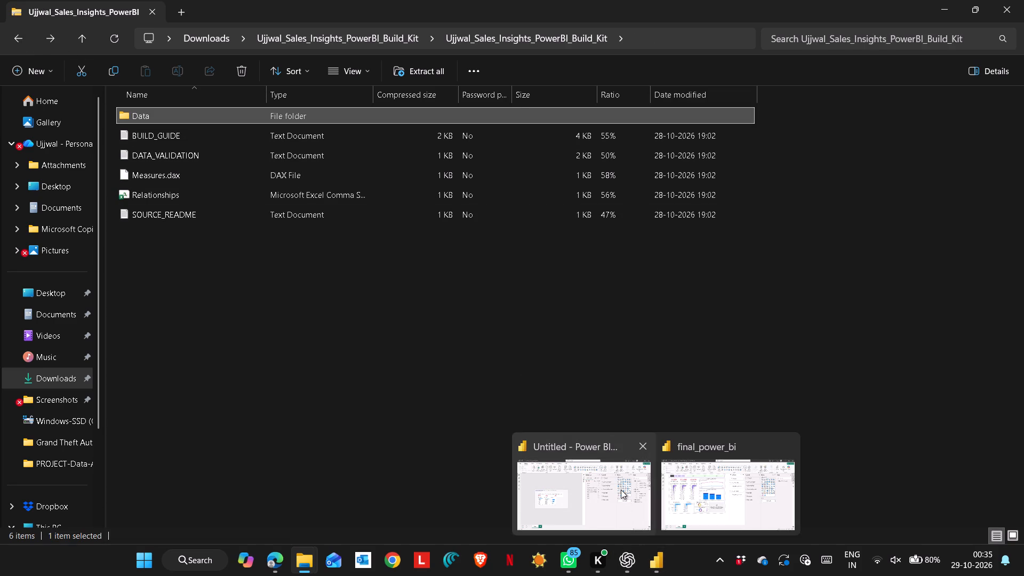
pyautogui.click(621, 490)
pyautogui.click(292, 429)
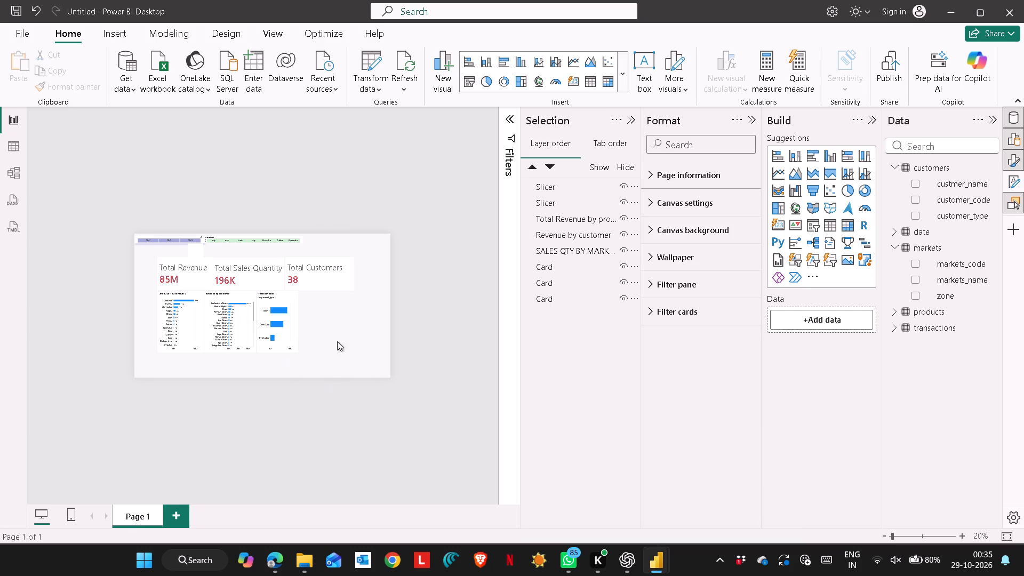
pyautogui.scroll(5, 315, 308)
pyautogui.moveTo(179, 261); pyautogui.dragTo(153, 252)
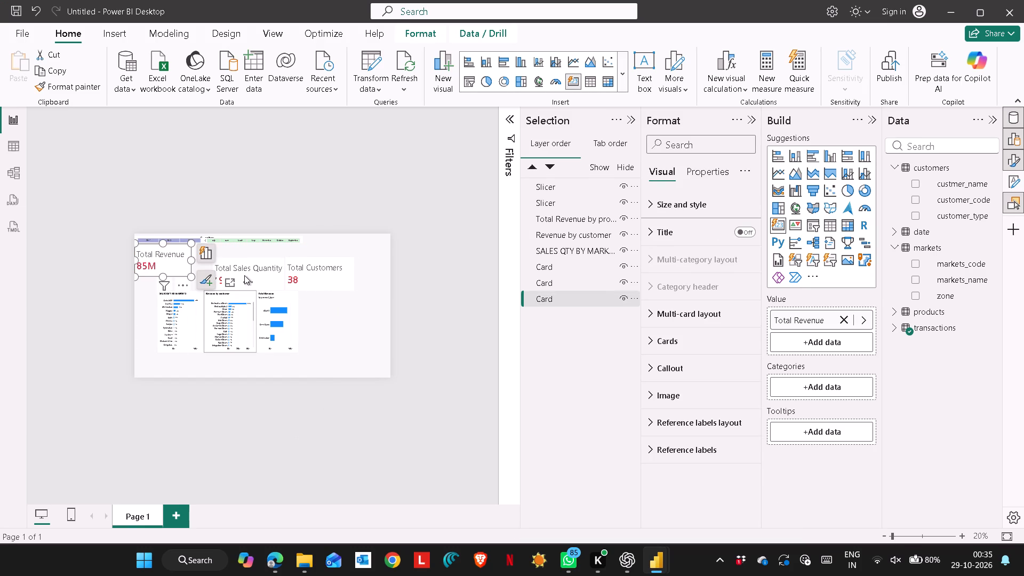
pyautogui.moveTo(242, 267); pyautogui.dragTo(218, 249)
pyautogui.moveTo(222, 249); pyautogui.dragTo(226, 258)
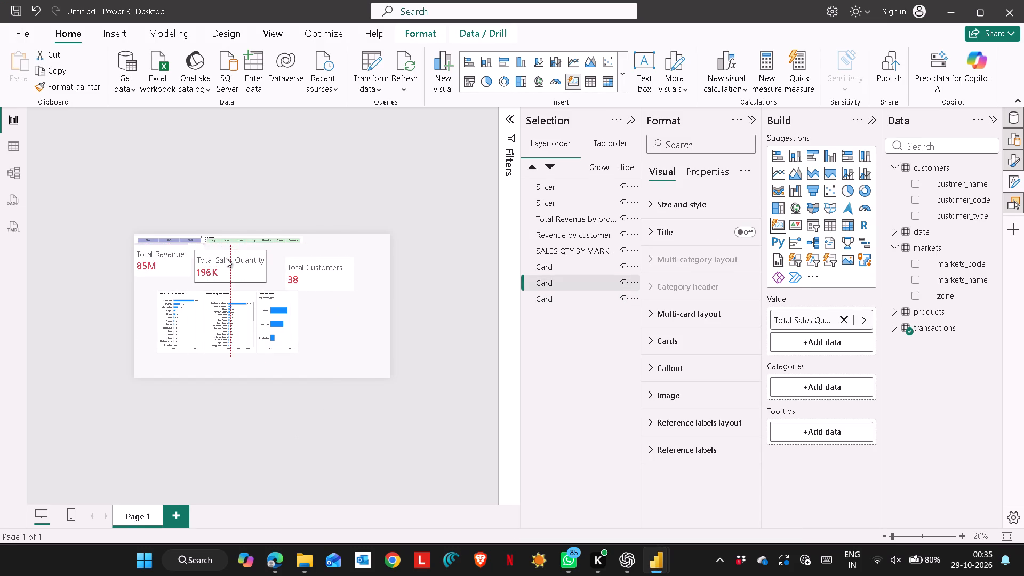
pyautogui.moveTo(226, 258); pyautogui.dragTo(224, 256)
pyautogui.moveTo(303, 276); pyautogui.dragTo(277, 256)
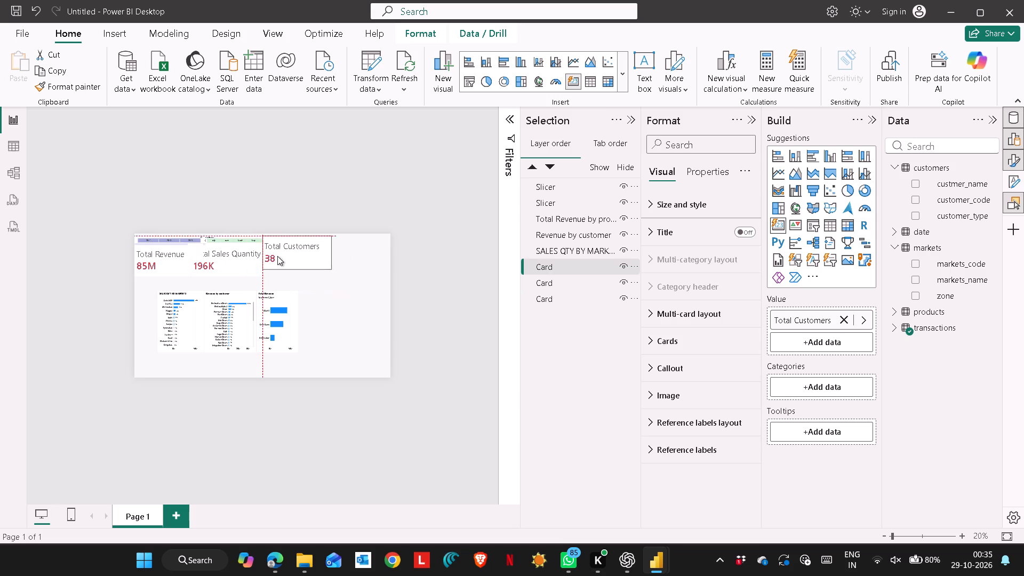
pyautogui.moveTo(277, 256); pyautogui.dragTo(279, 262)
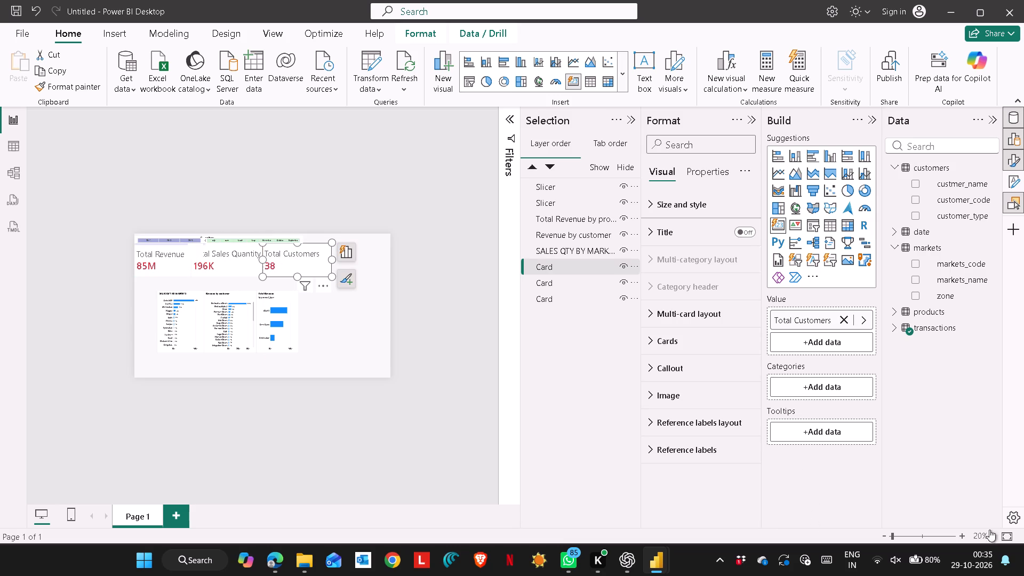
pyautogui.doubleClick(968, 536)
pyautogui.click(963, 538)
pyautogui.click(963, 538)
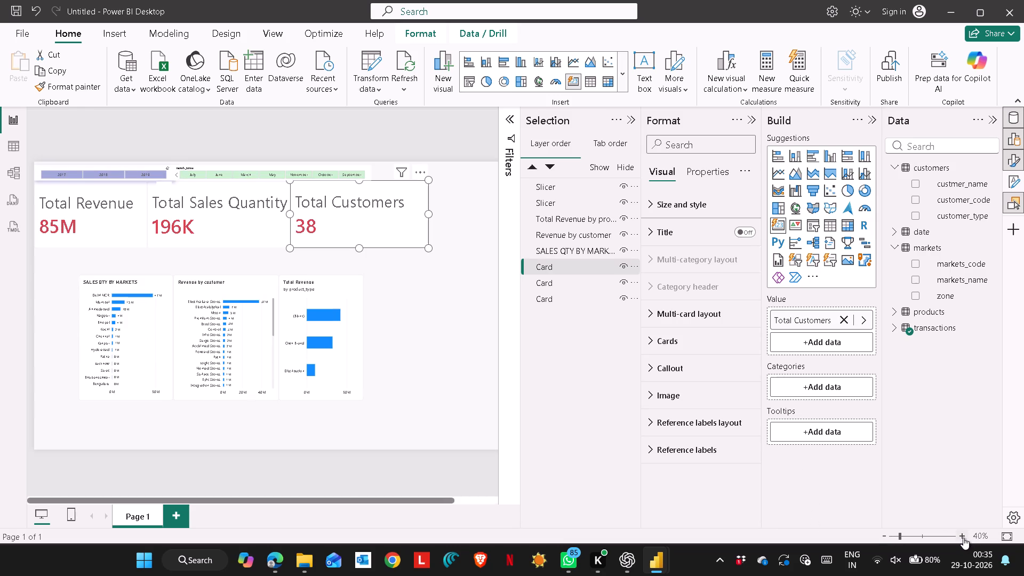
pyautogui.click(135, 339)
pyautogui.moveTo(134, 339); pyautogui.dragTo(99, 309)
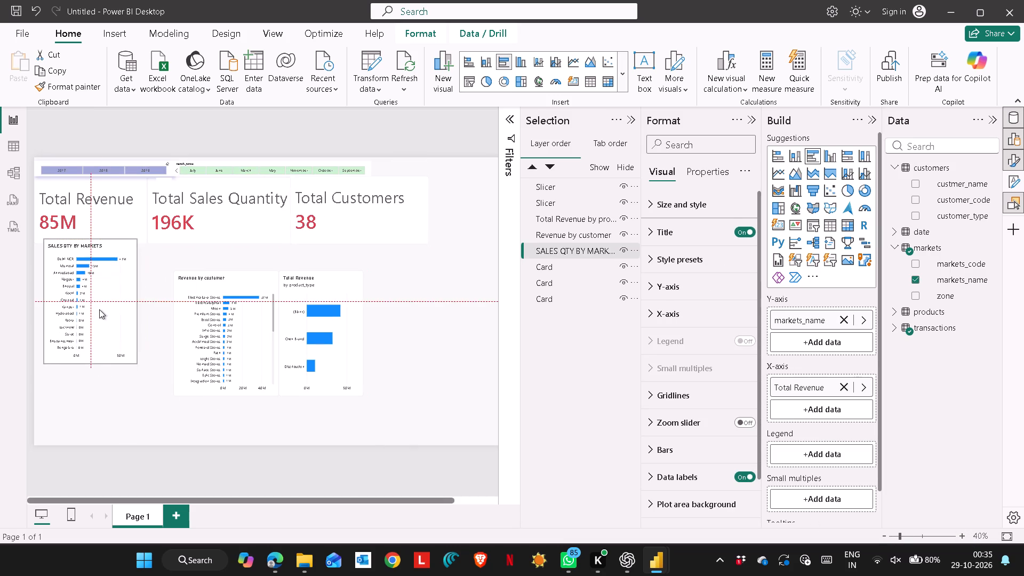
pyautogui.moveTo(99, 309); pyautogui.dragTo(89, 311)
pyautogui.moveTo(205, 325); pyautogui.dragTo(153, 294)
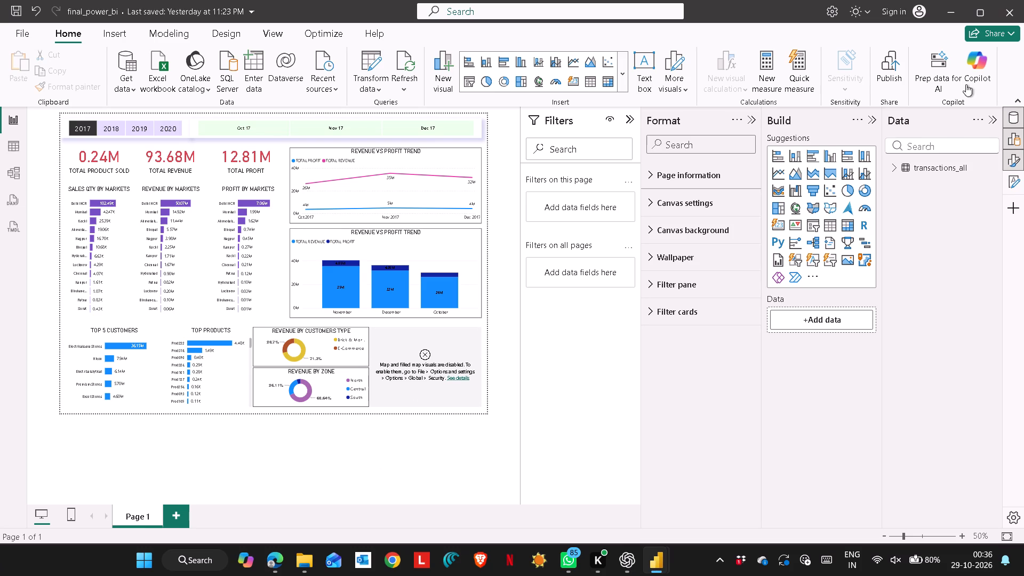
pyautogui.click(898, 173)
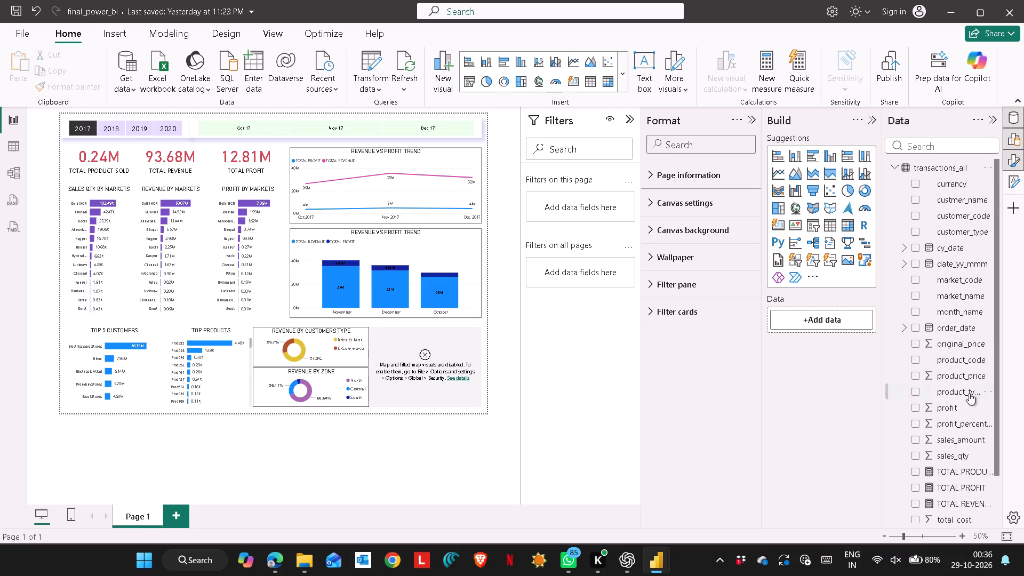
pyautogui.scroll(-11, 959, 394)
pyautogui.scroll(6, 960, 390)
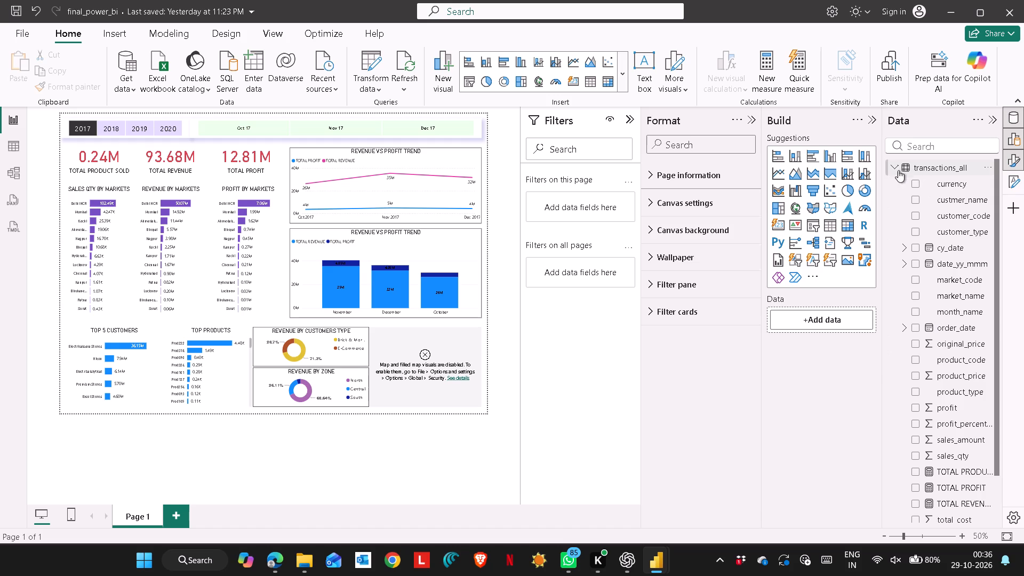
pyautogui.click(898, 166)
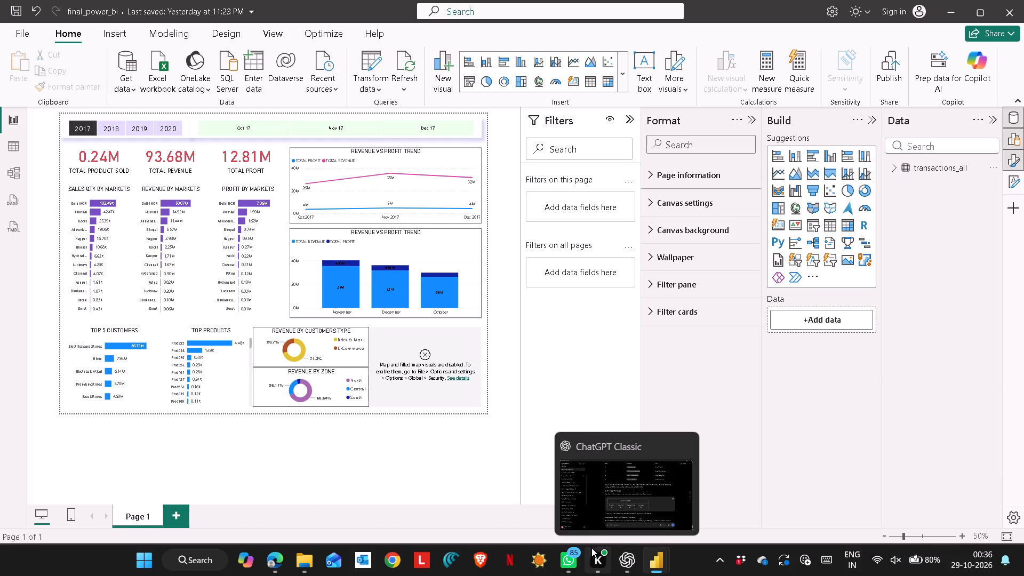
pyautogui.click(416, 483)
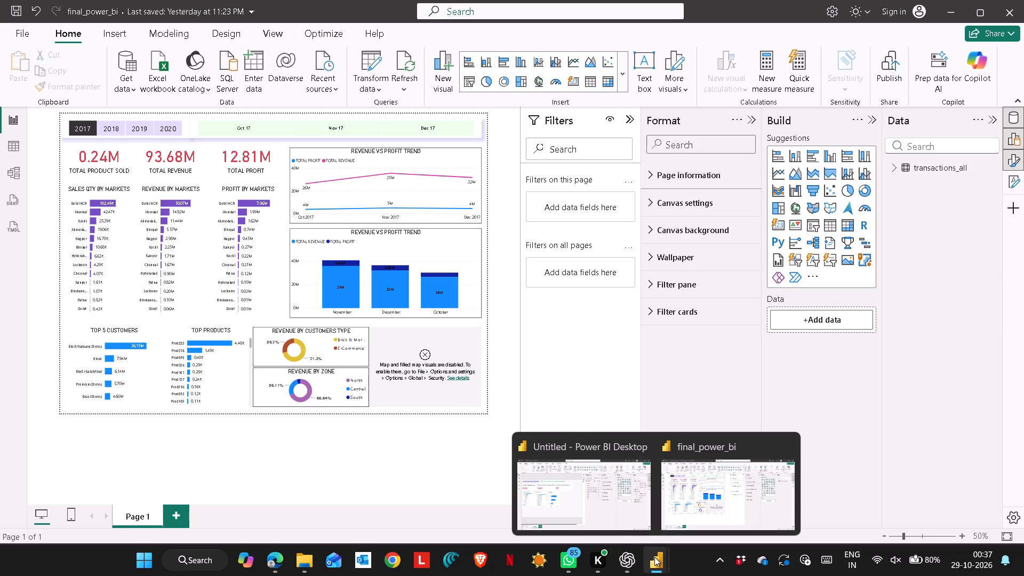
# Switch to the untitled Power BI report and collapse the customers and markets tables in its data list.
pyautogui.click(602, 510)
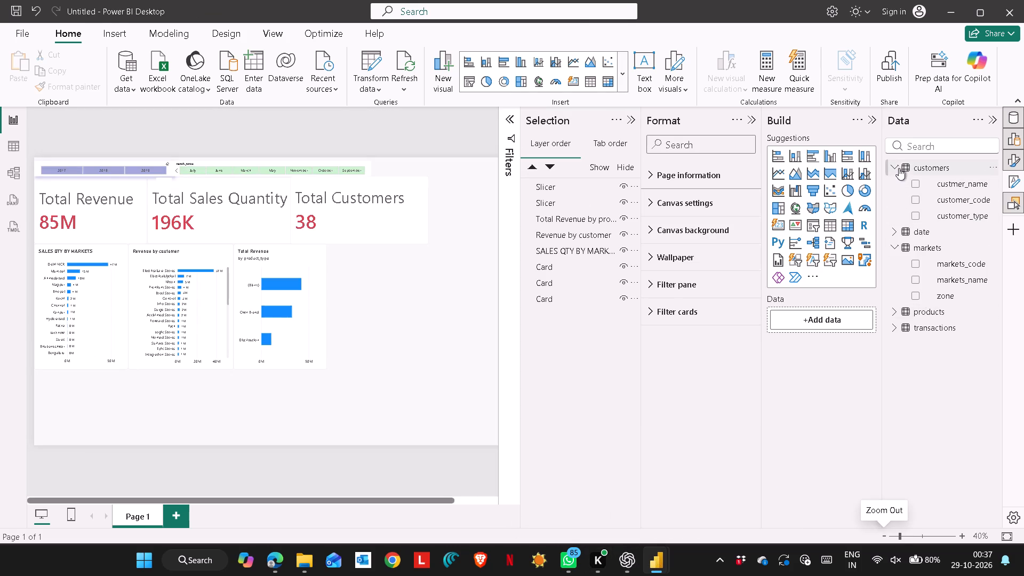
pyautogui.click(898, 167)
pyautogui.click(892, 201)
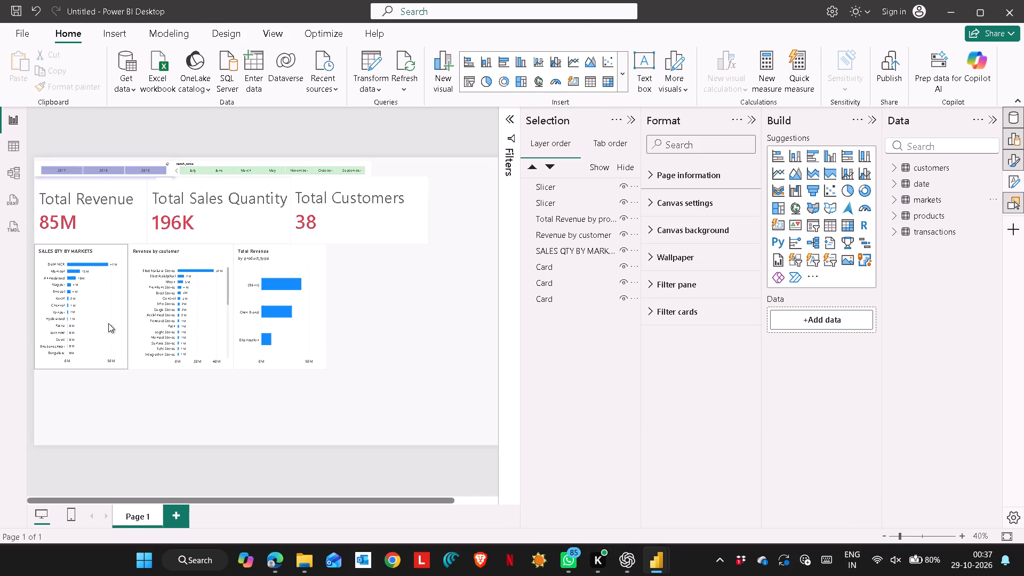
# Check the report's visuals by filtering with the year slicer for 2017, 2018 and 2019 in turn.
pyautogui.click(63, 170)
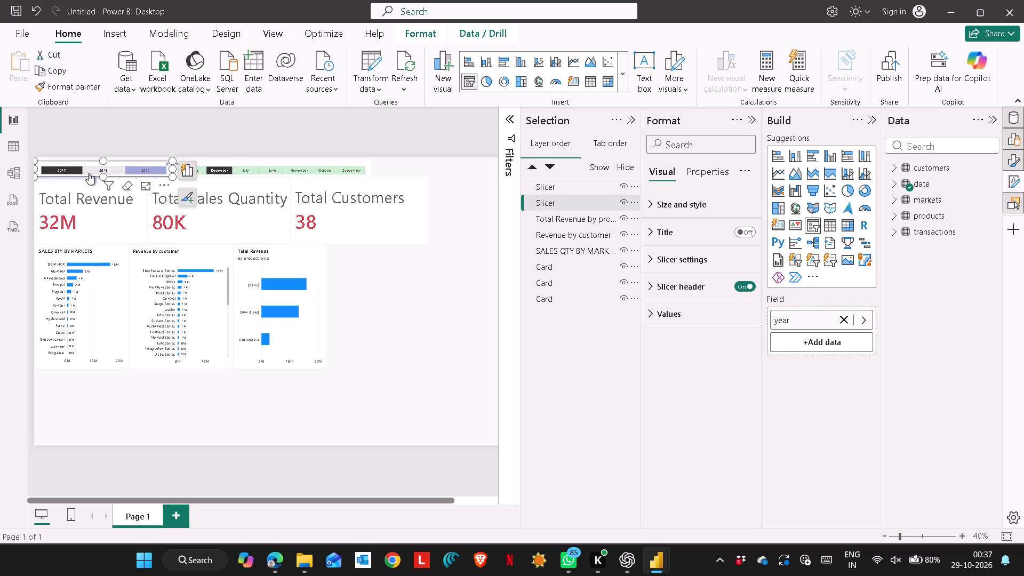
pyautogui.click(89, 173)
pyautogui.click(137, 169)
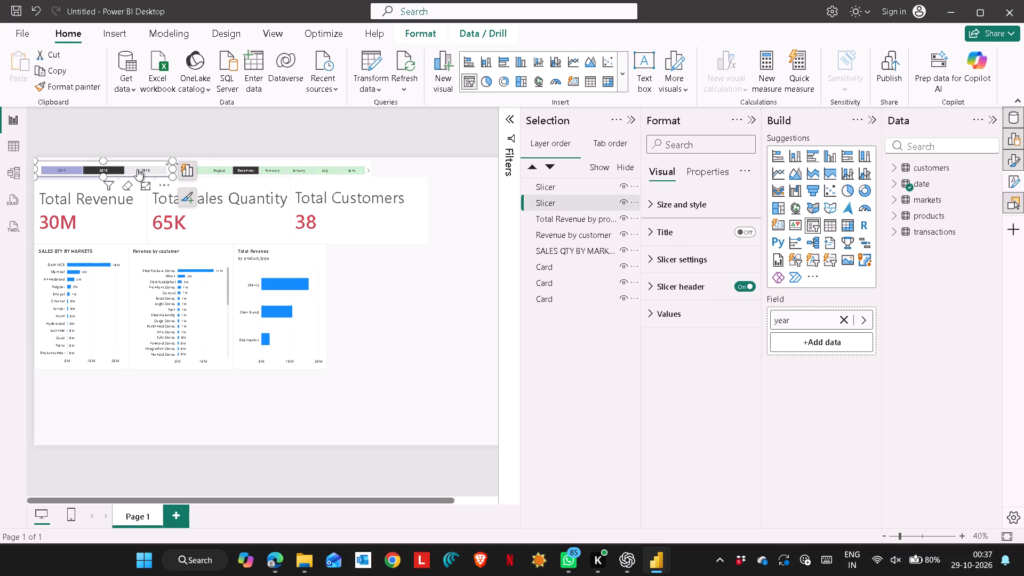
# Import the transactions_all CSV file from the project folder into the untitled report as a new table.
pyautogui.click(25, 38)
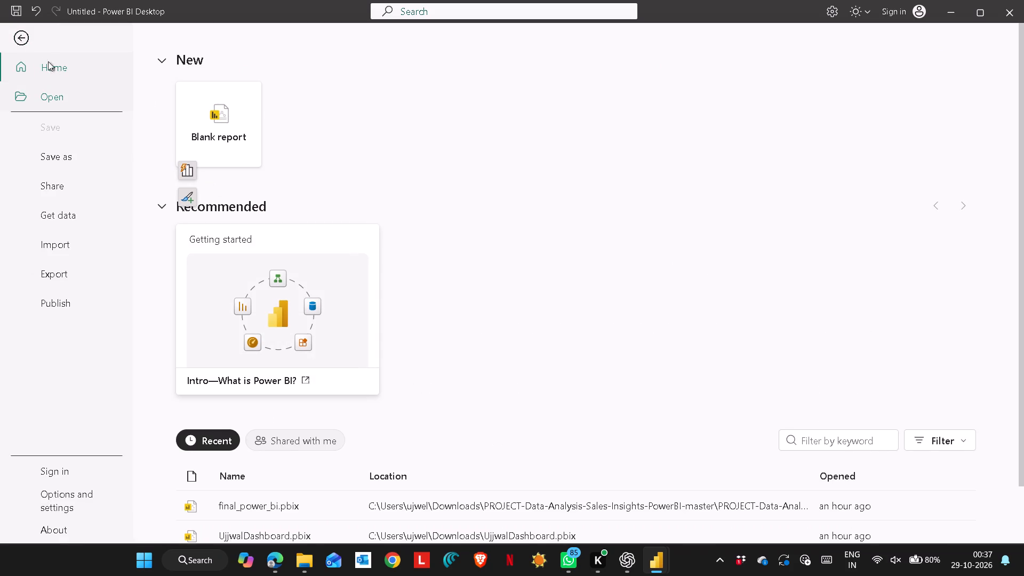
pyautogui.click(20, 44)
pyautogui.click(134, 84)
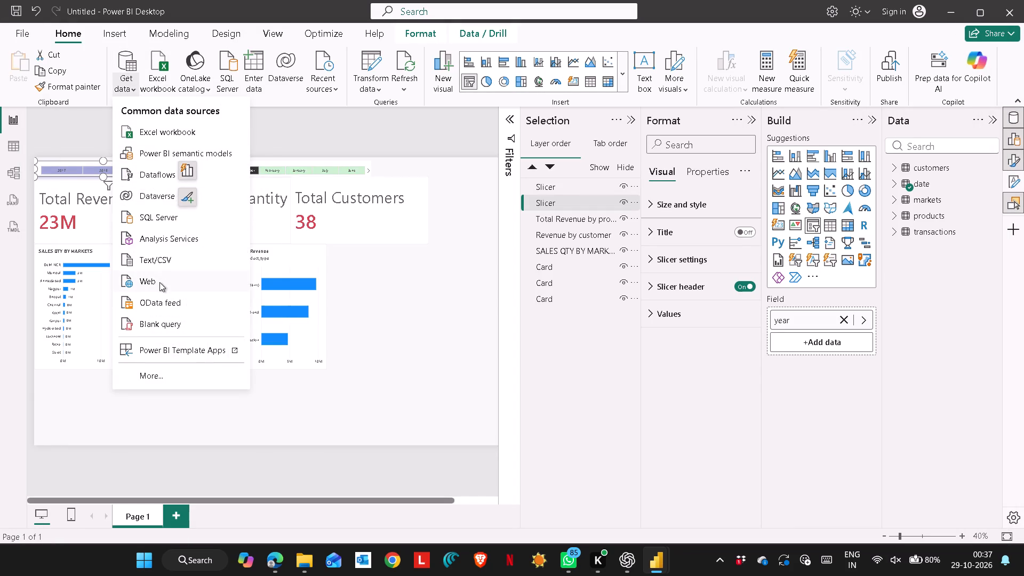
pyautogui.click(153, 256)
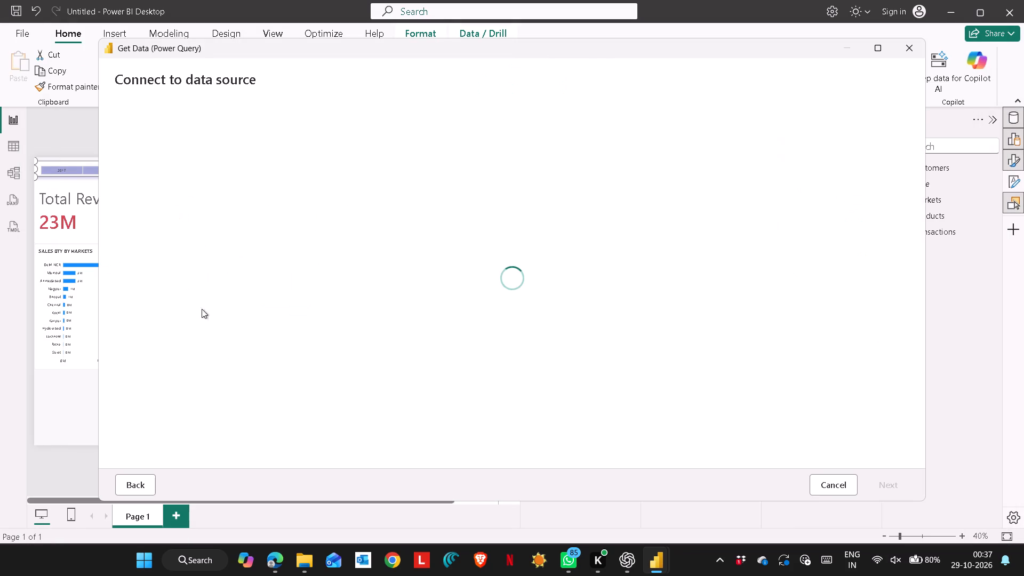
pyautogui.click(566, 144)
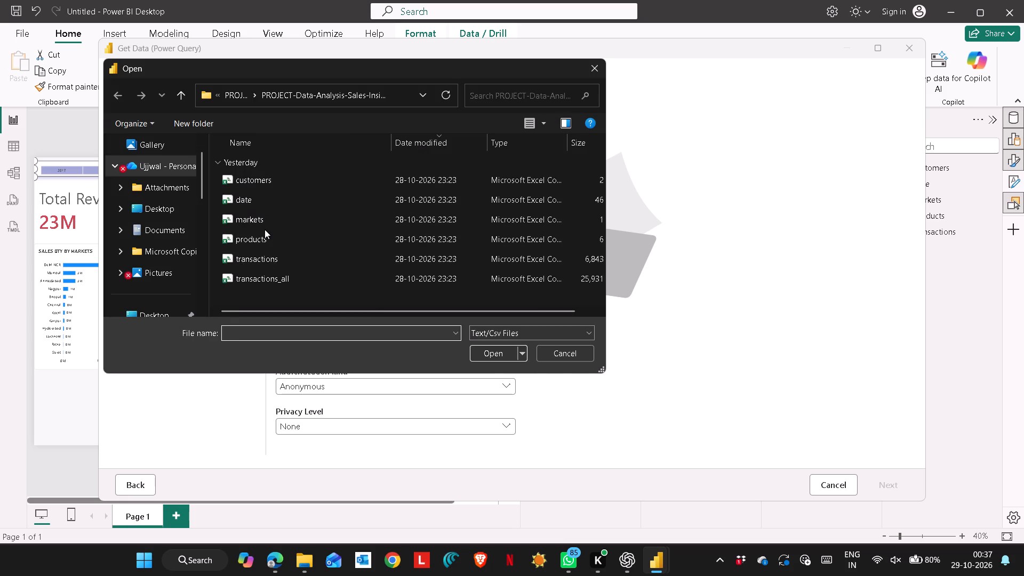
pyautogui.click(273, 274)
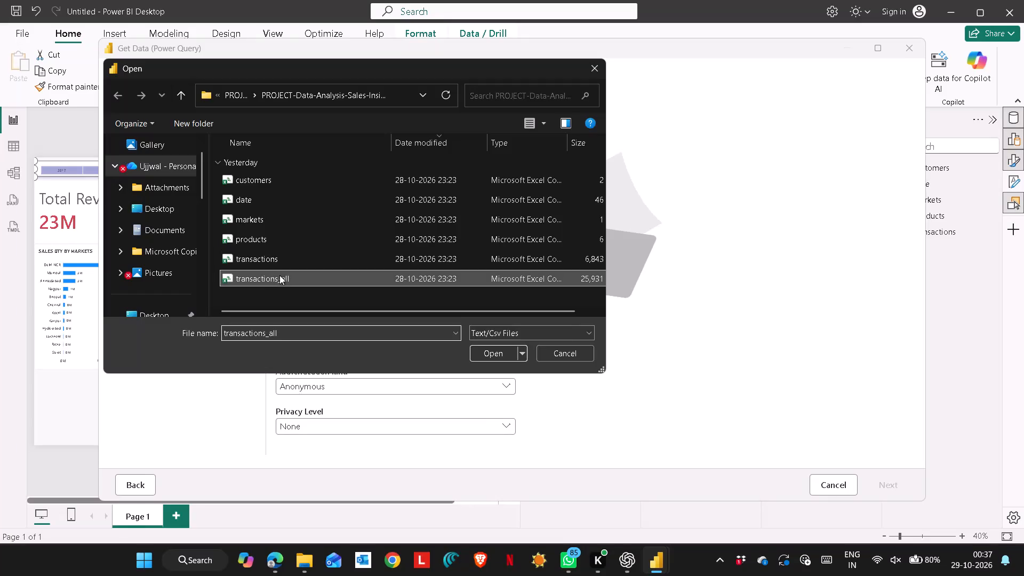
pyautogui.click(491, 352)
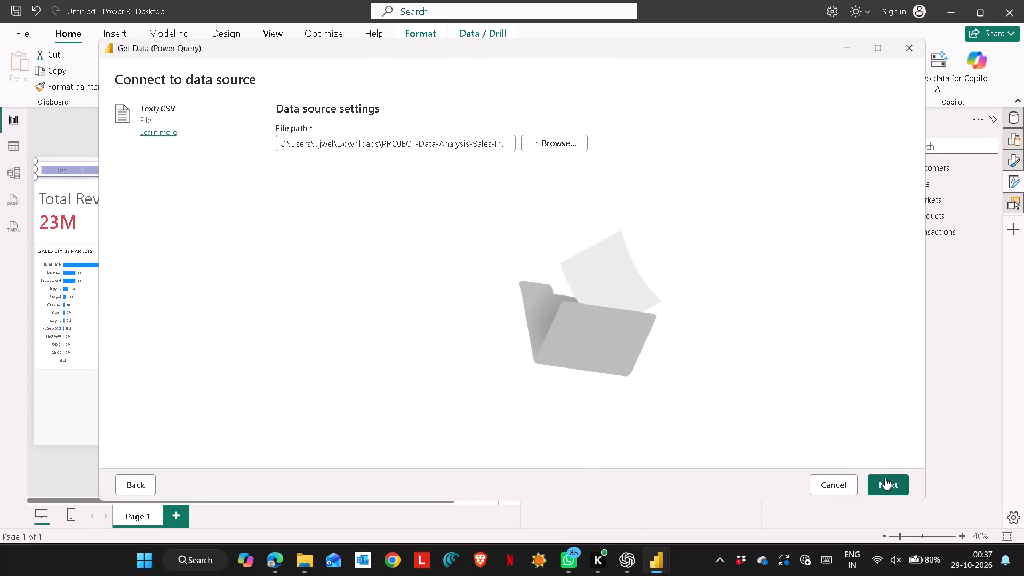
pyautogui.click(885, 478)
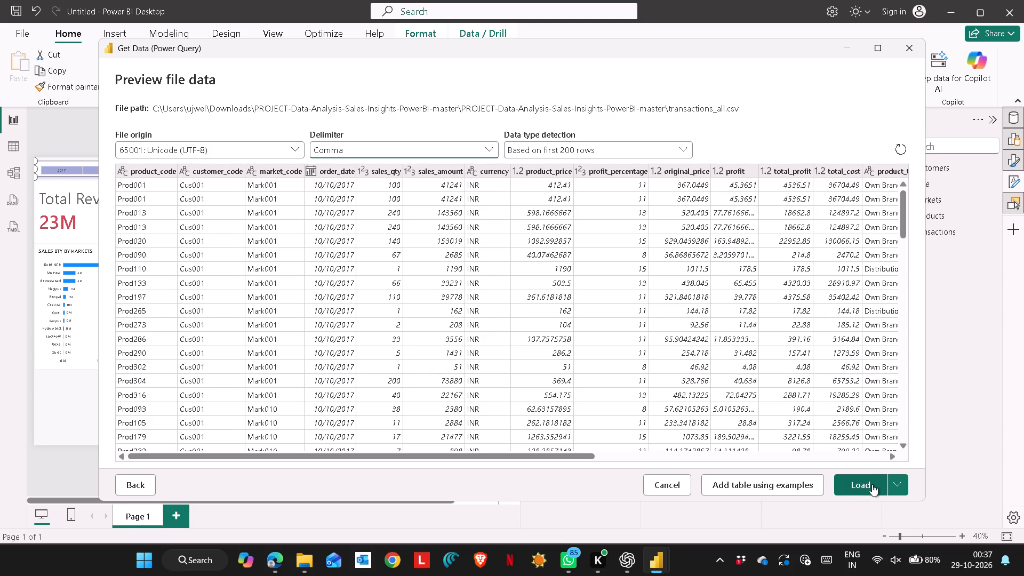
pyautogui.click(872, 484)
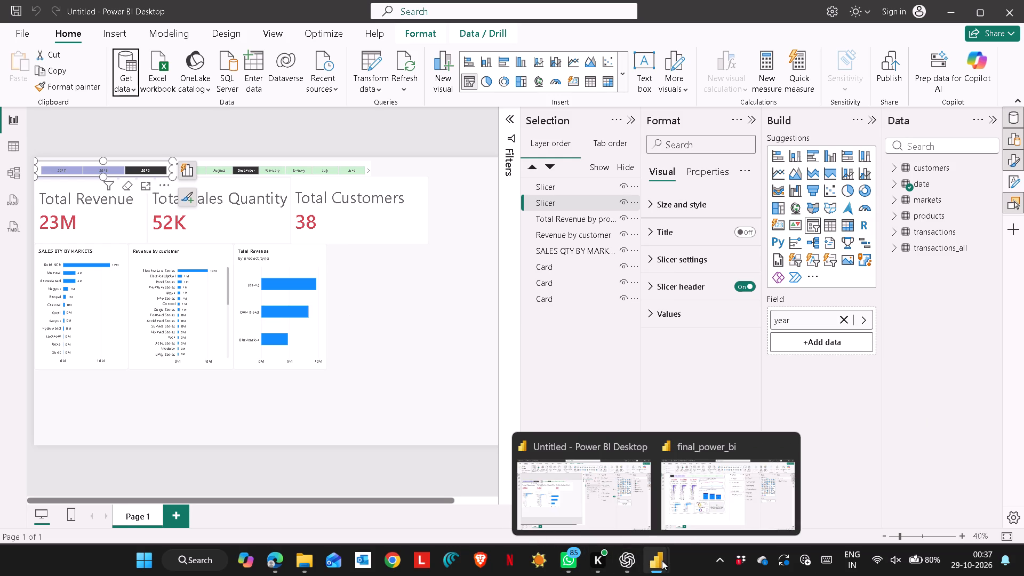
# Switch to final_power_bi and examine the fields and format settings of the REVENUE VS PROFIT TREND line chart.
pyautogui.click(669, 515)
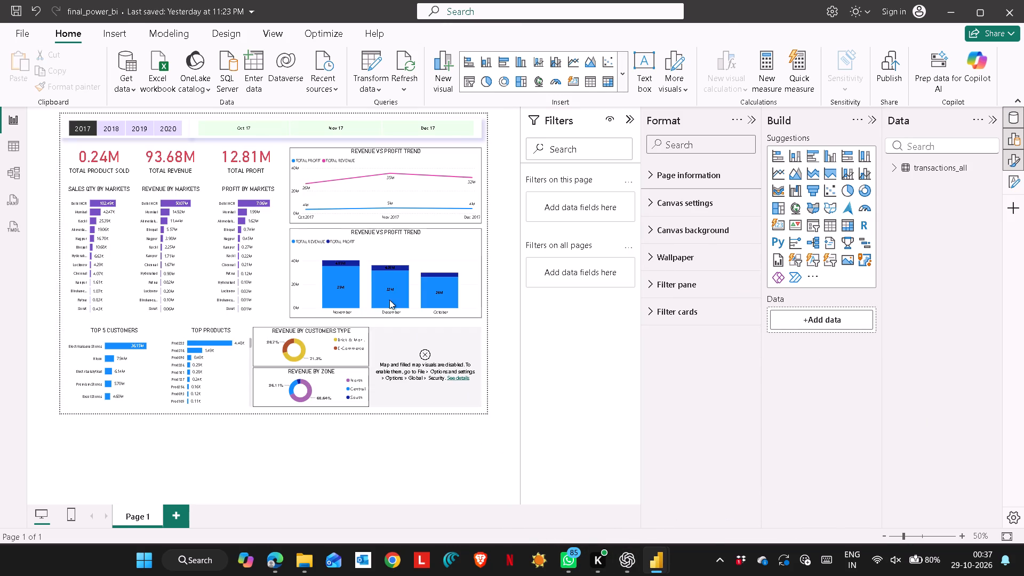
pyautogui.click(329, 190)
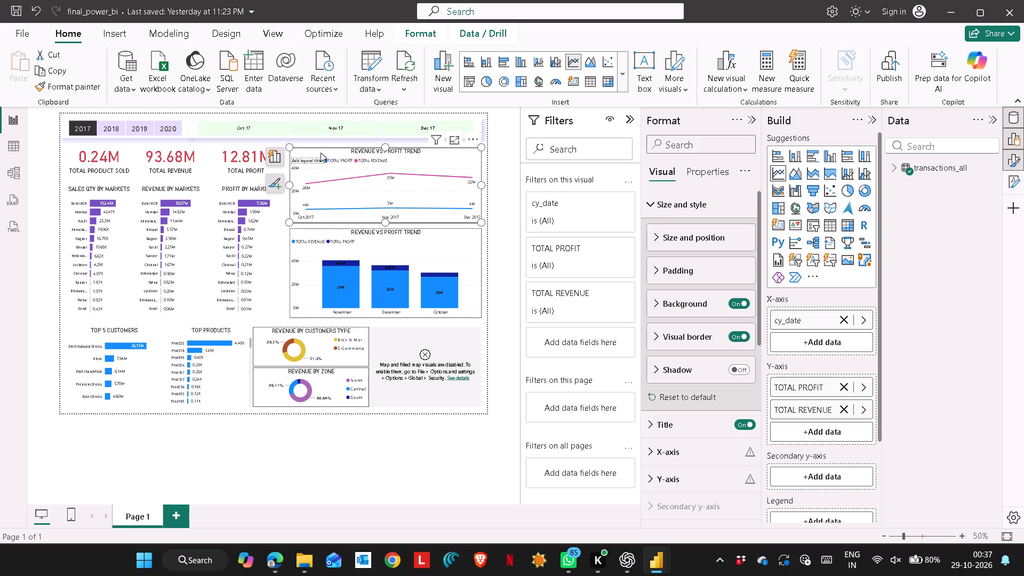
pyautogui.click(321, 153)
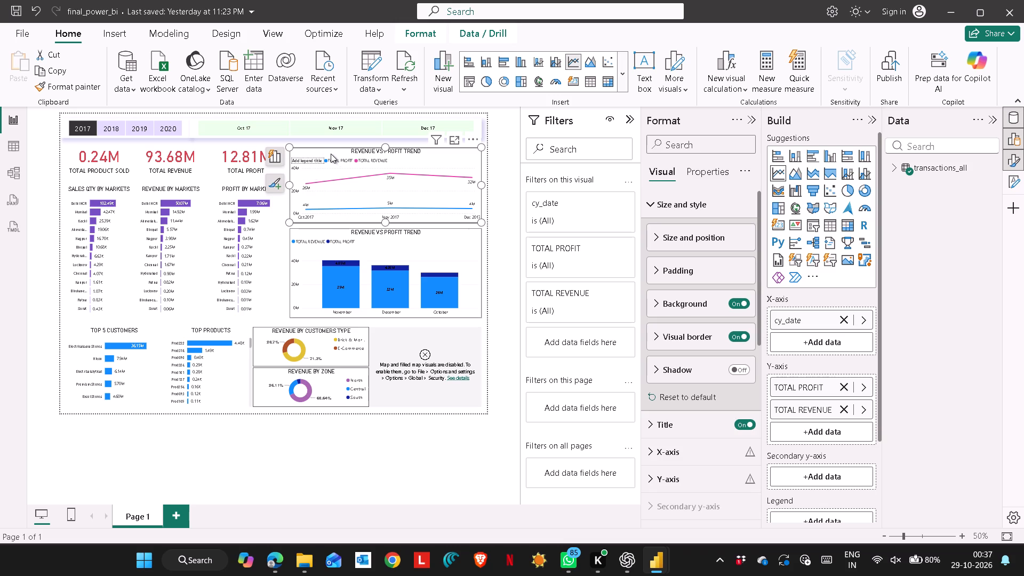
pyautogui.rightClick(332, 152)
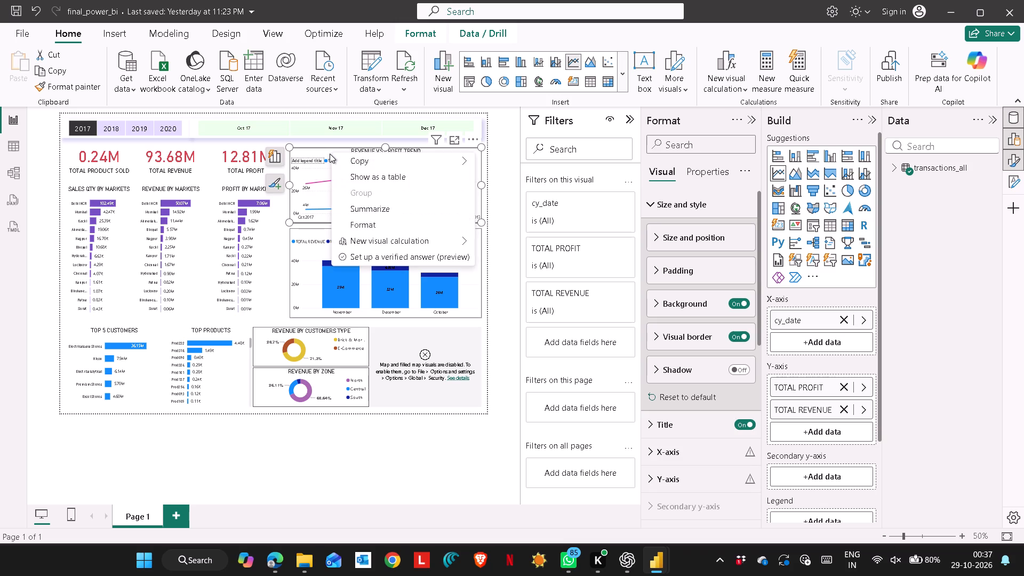
pyautogui.click(367, 225)
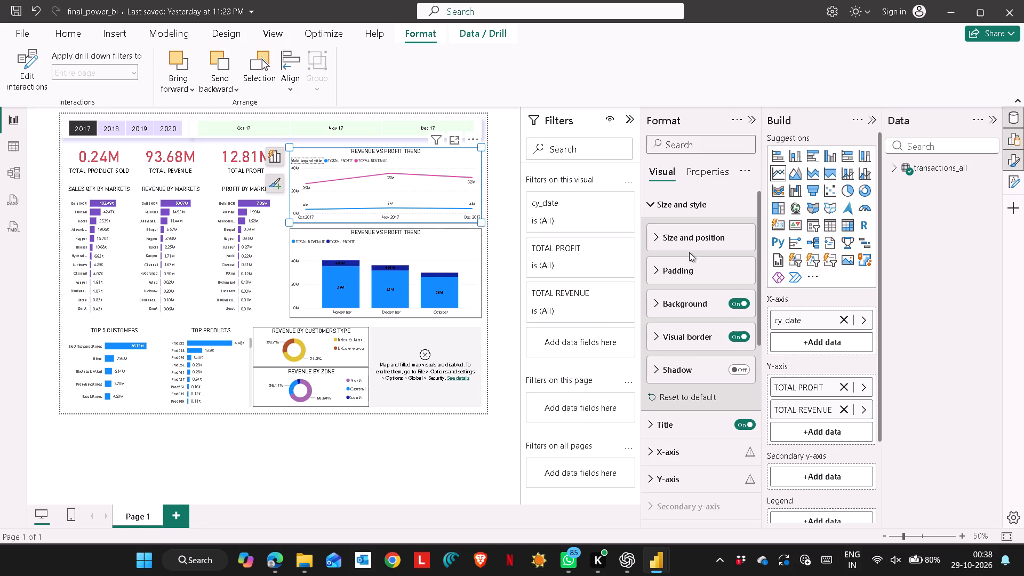
pyautogui.click(657, 207)
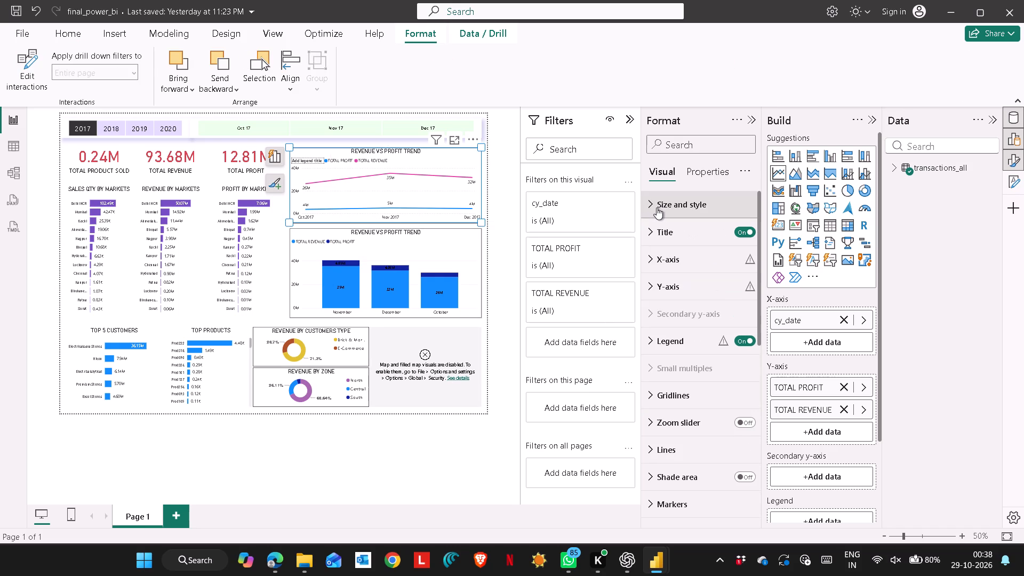
pyautogui.click(657, 207)
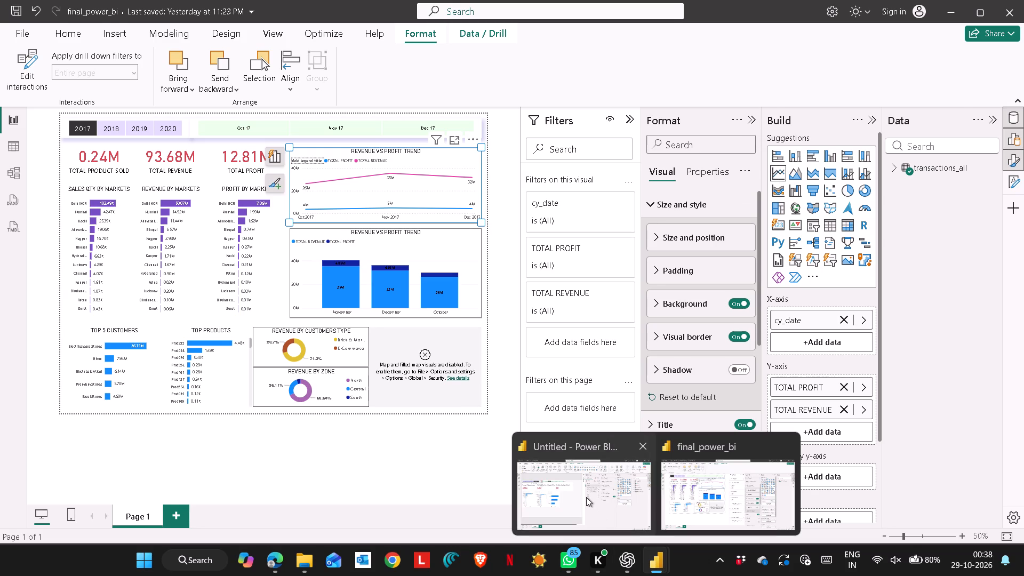
# In the untitled report, convert the year slicer into a line chart, place it beside the Total Revenue by product_type chart and make it taller.
pyautogui.click(586, 497)
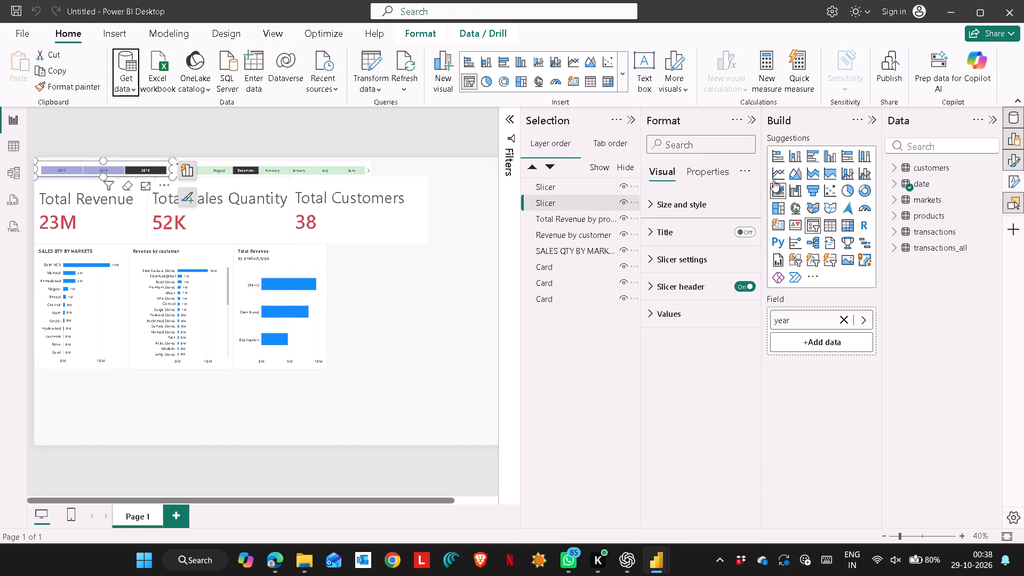
pyautogui.click(779, 175)
pyautogui.moveTo(77, 167); pyautogui.dragTo(79, 168)
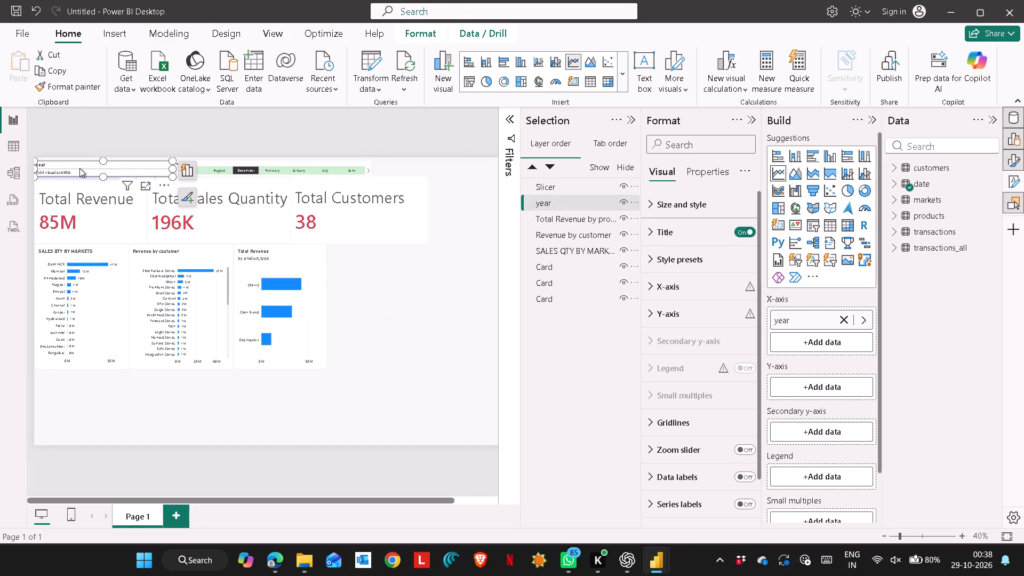
pyautogui.moveTo(79, 168); pyautogui.dragTo(371, 251)
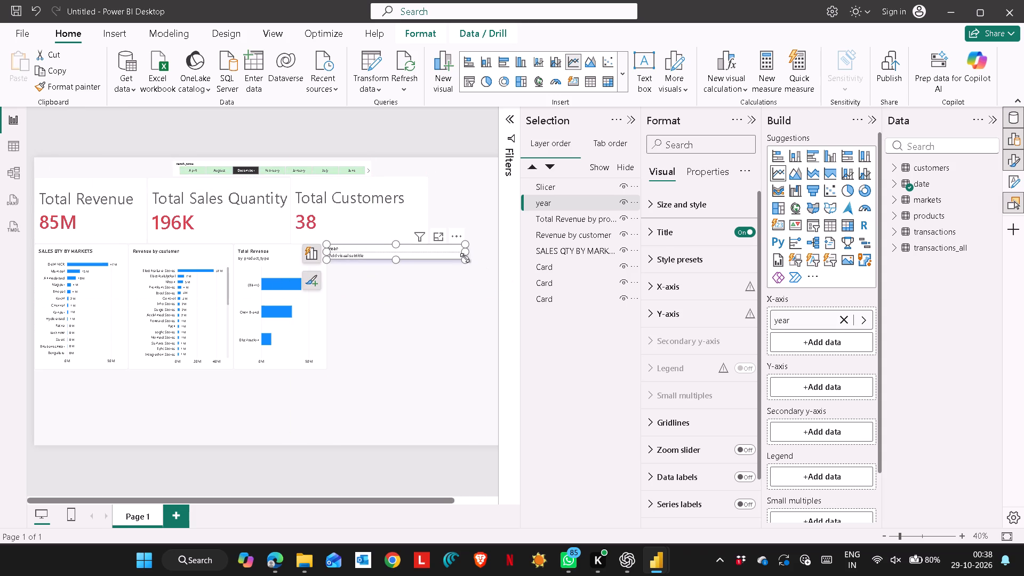
pyautogui.moveTo(398, 260); pyautogui.dragTo(395, 310)
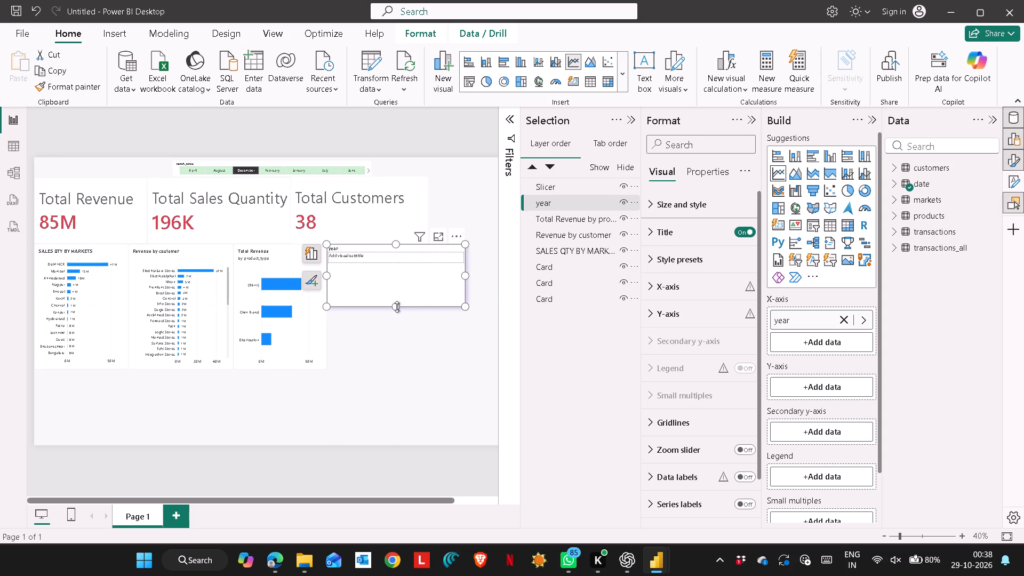
# Resize the year line chart beside the Total Revenue by product_type chart and expand the transactions_all table's fields.
pyautogui.moveTo(463, 306); pyautogui.dragTo(428, 304)
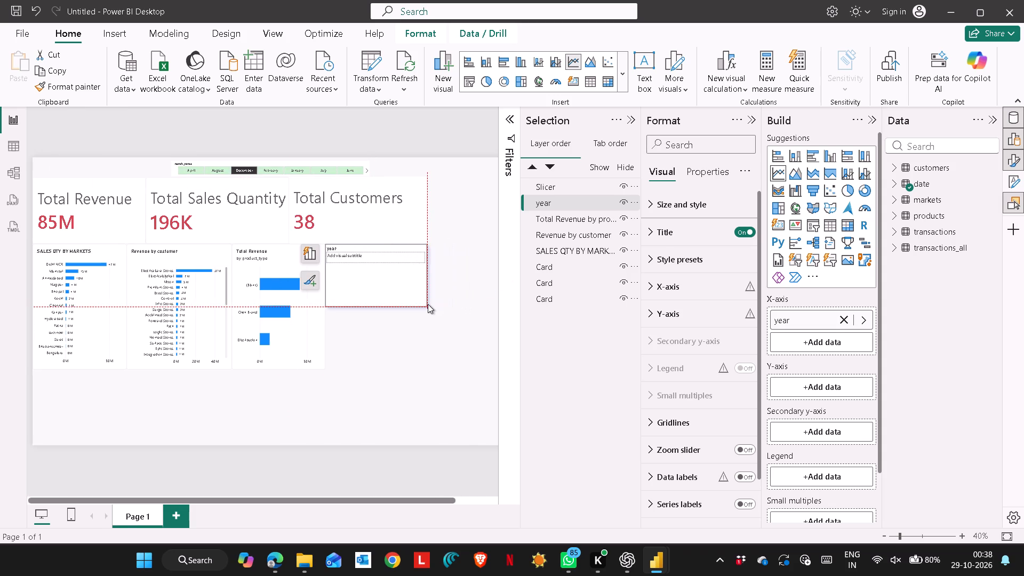
pyautogui.moveTo(428, 304); pyautogui.dragTo(467, 342)
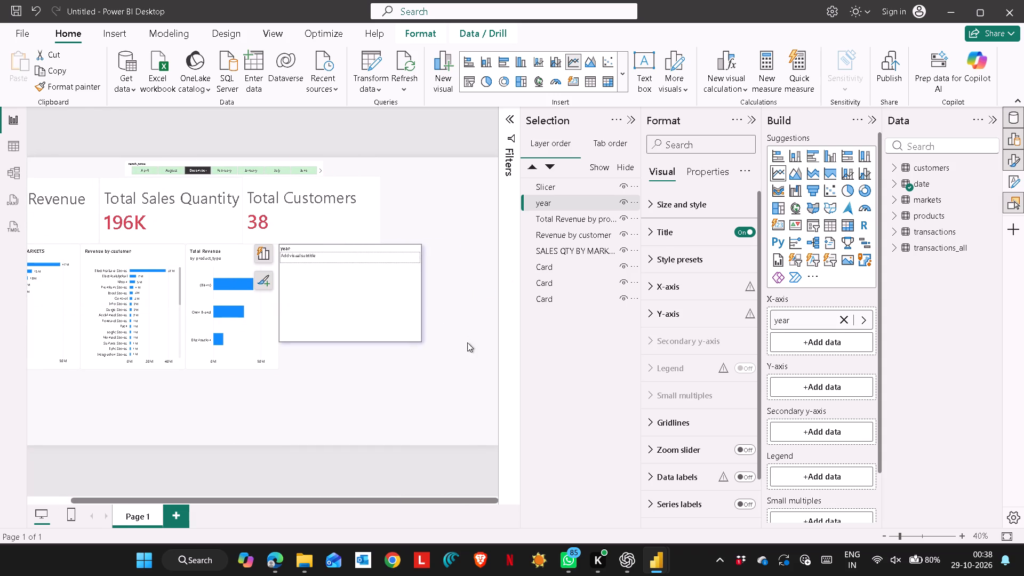
pyautogui.moveTo(467, 342); pyautogui.dragTo(469, 311)
pyautogui.click(295, 258)
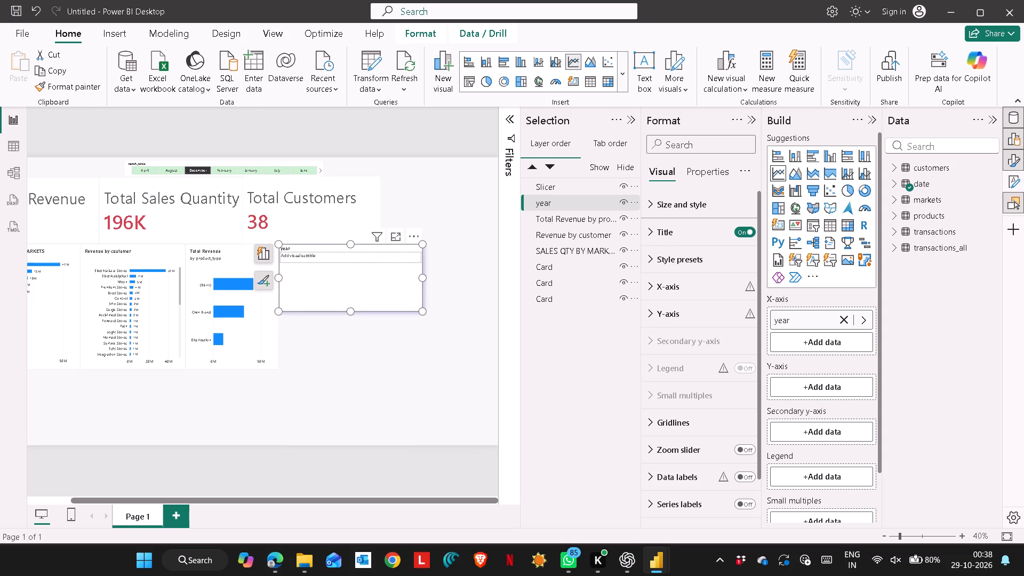
pyautogui.click(894, 249)
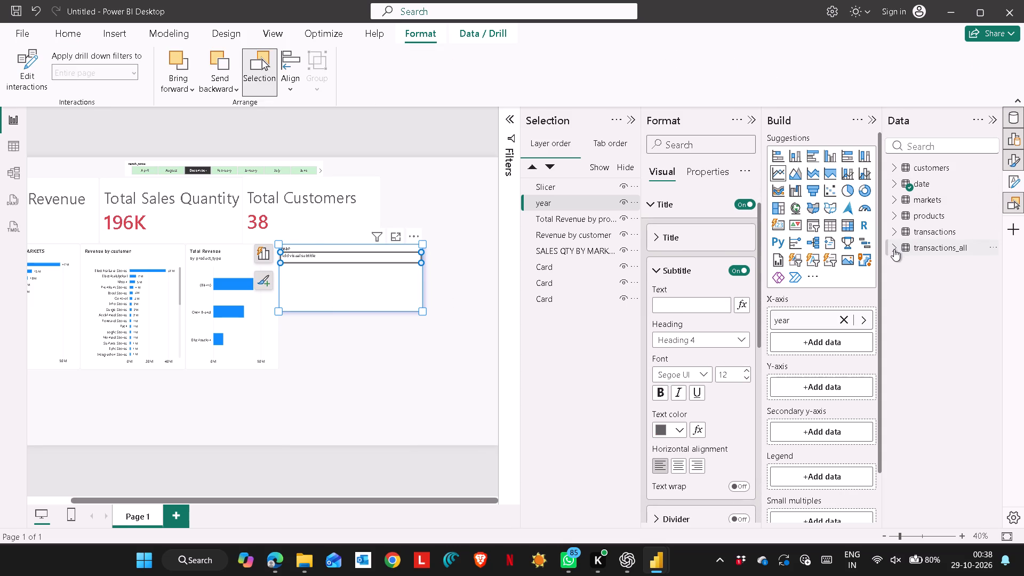
pyautogui.click(629, 566)
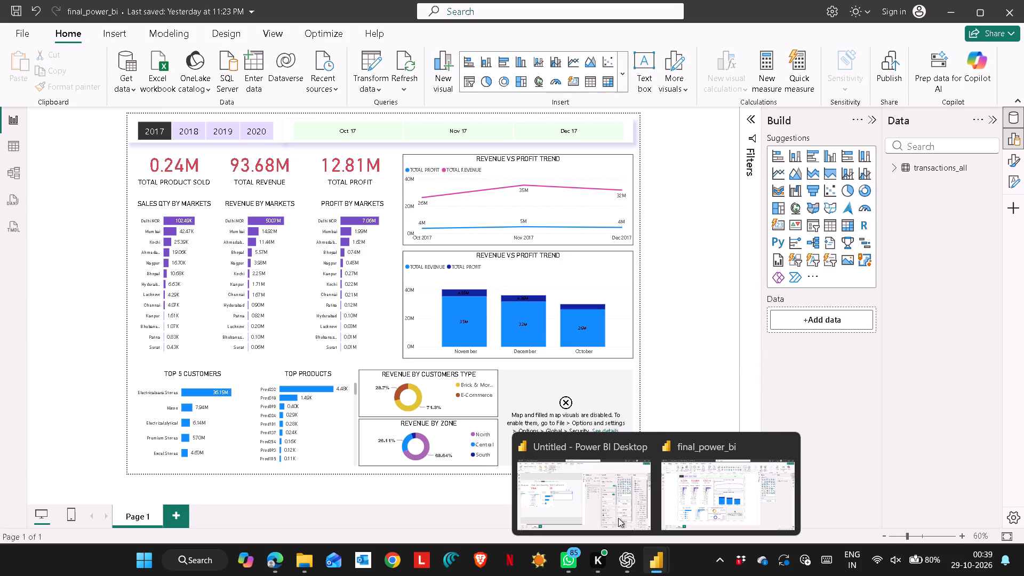
pyautogui.click(606, 503)
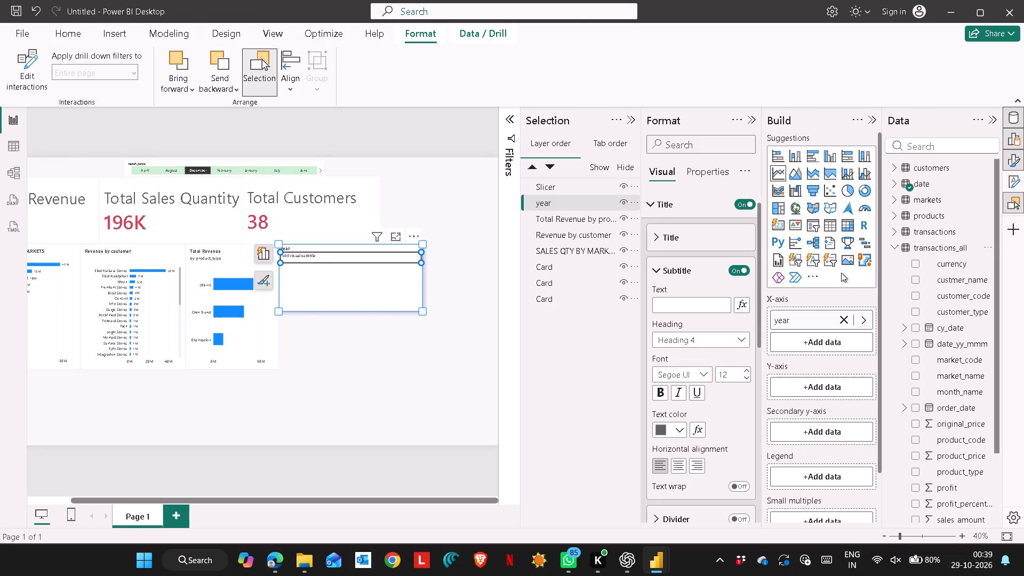
pyautogui.click(861, 195)
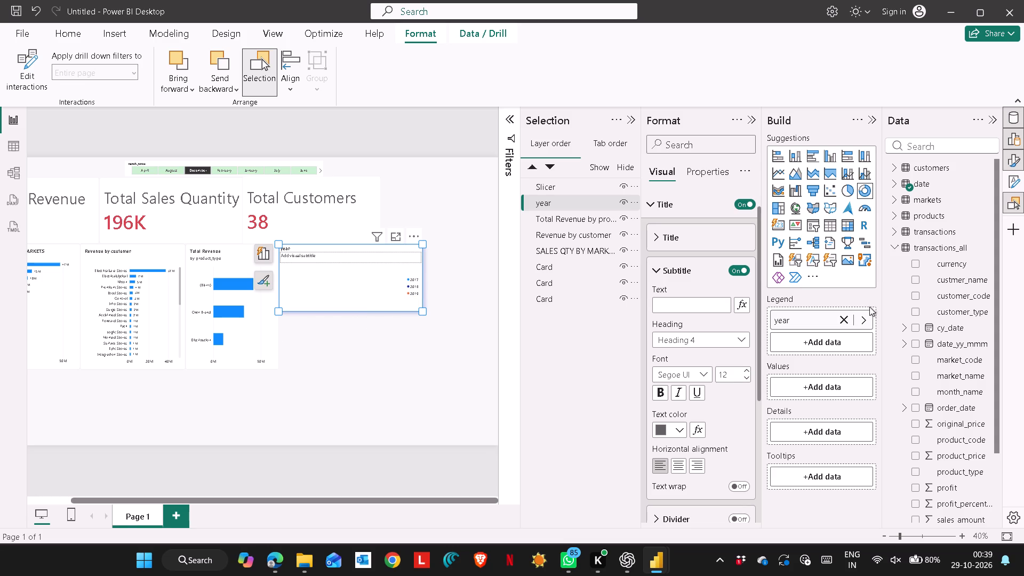
# Add customer_type from customers as details and Total Revenue as values to the donut chart, checking the final_power_bi dashboard for reference.
pyautogui.click(896, 245)
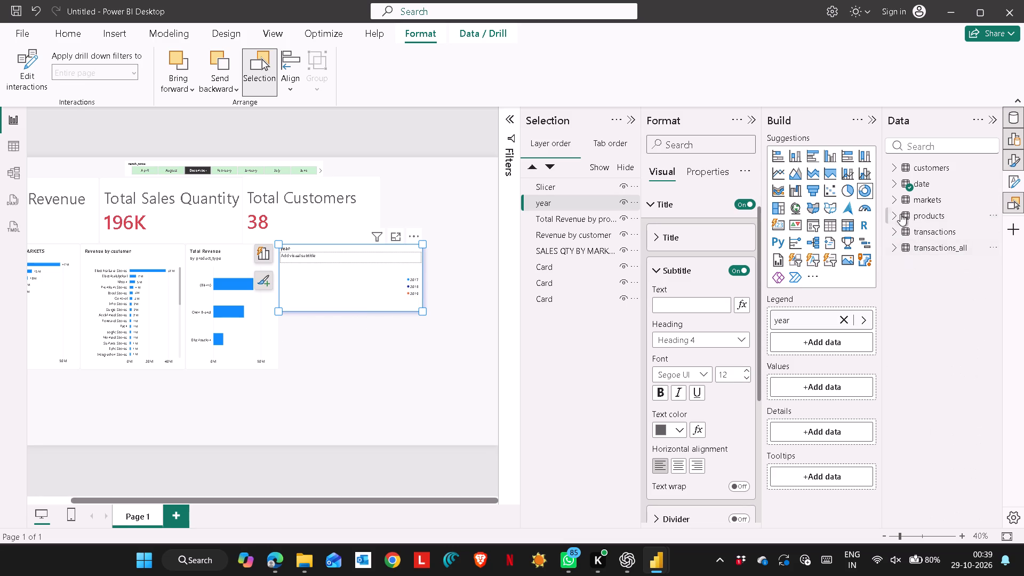
pyautogui.click(894, 170)
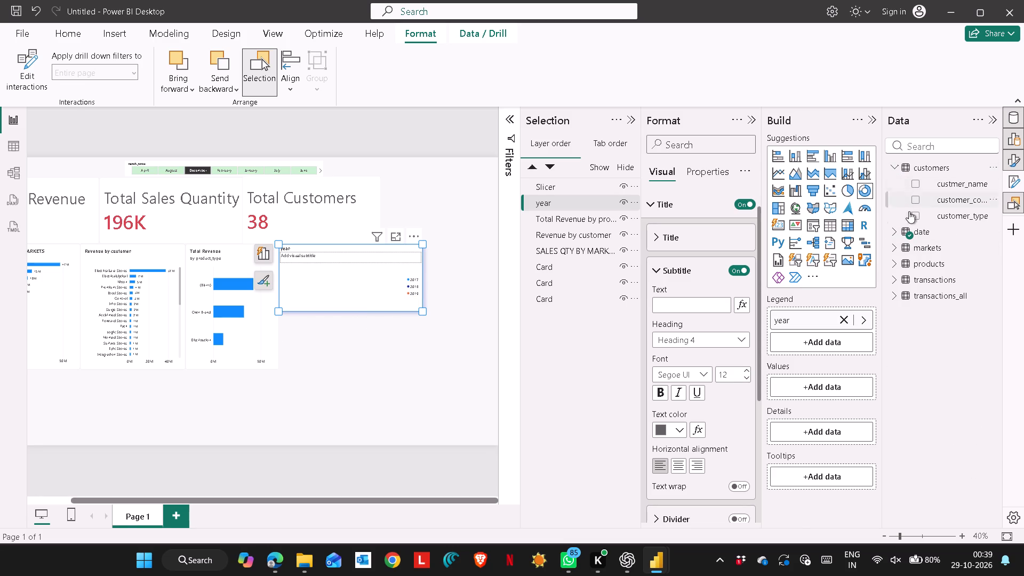
pyautogui.click(736, 495)
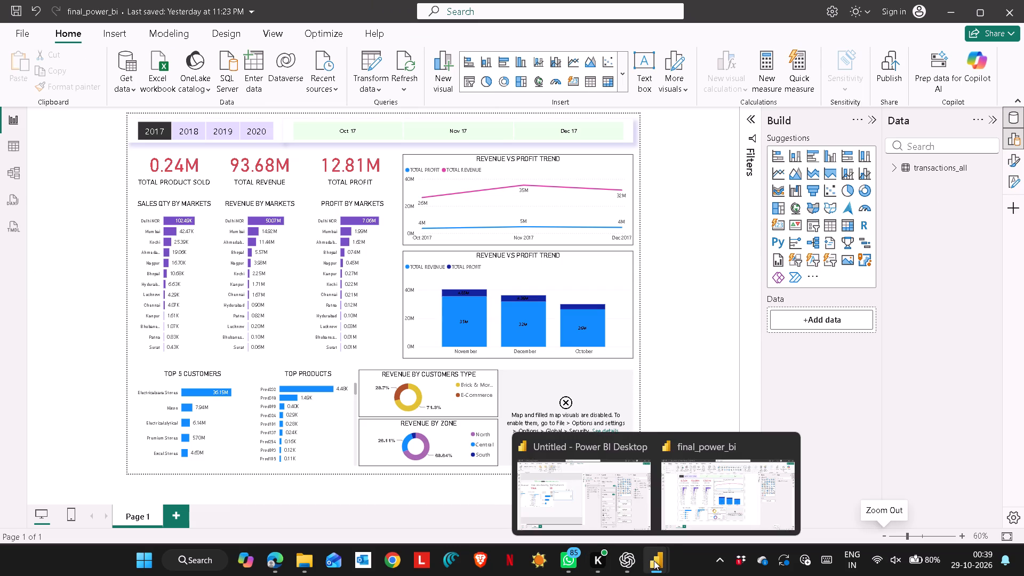
pyautogui.click(606, 508)
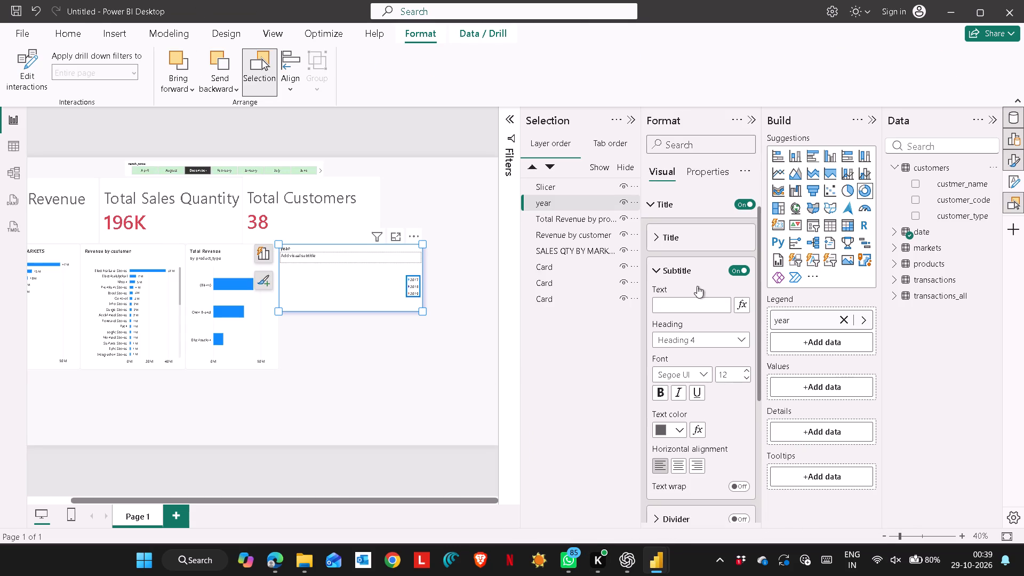
pyautogui.click(919, 215)
pyautogui.click(898, 166)
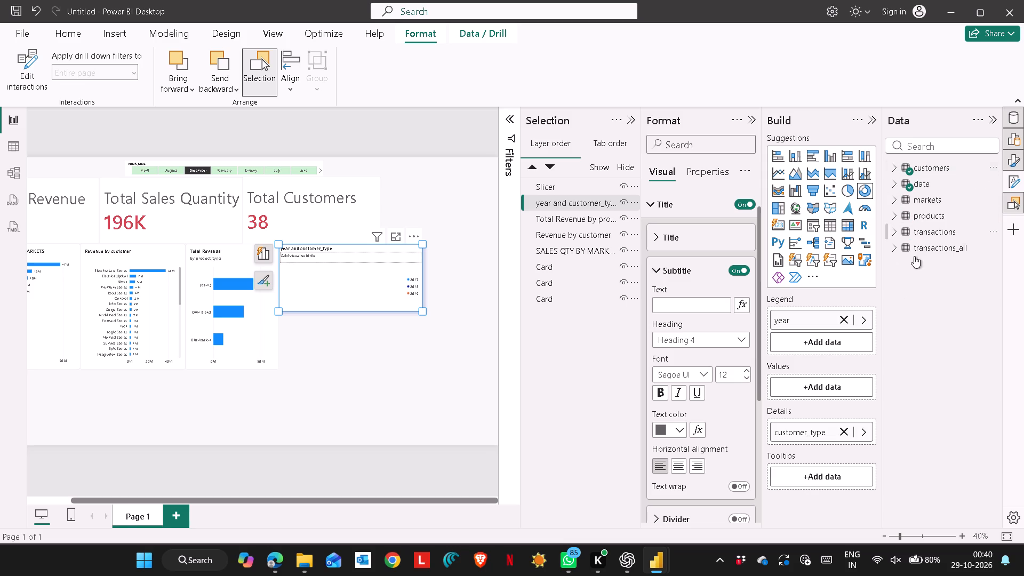
pyautogui.click(894, 229)
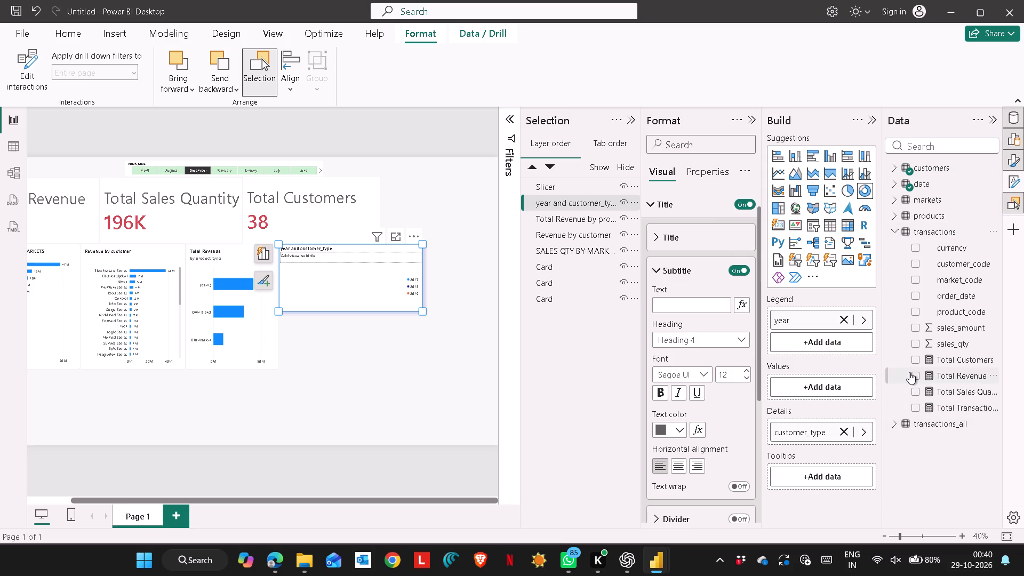
pyautogui.click(922, 378)
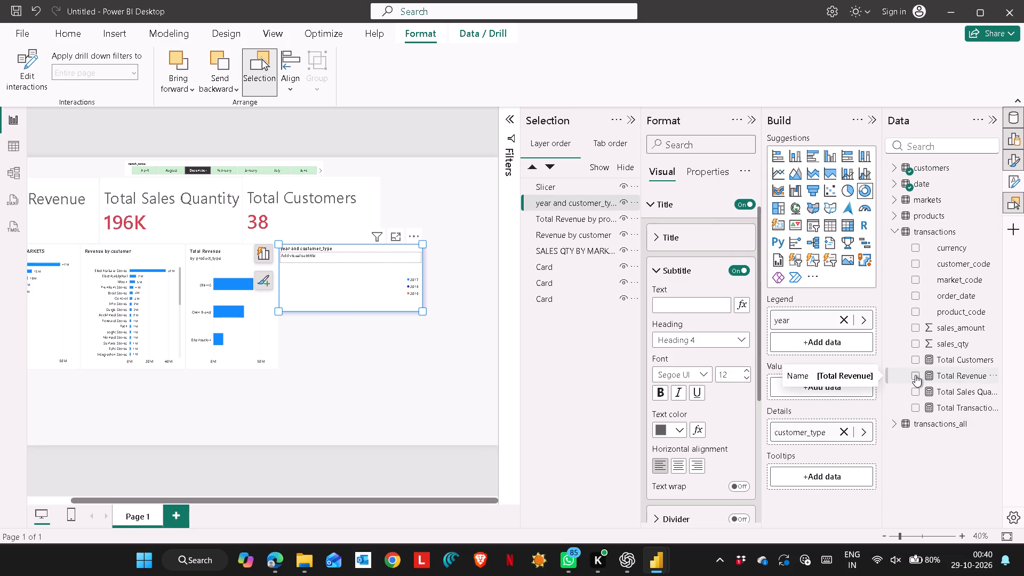
pyautogui.click(915, 375)
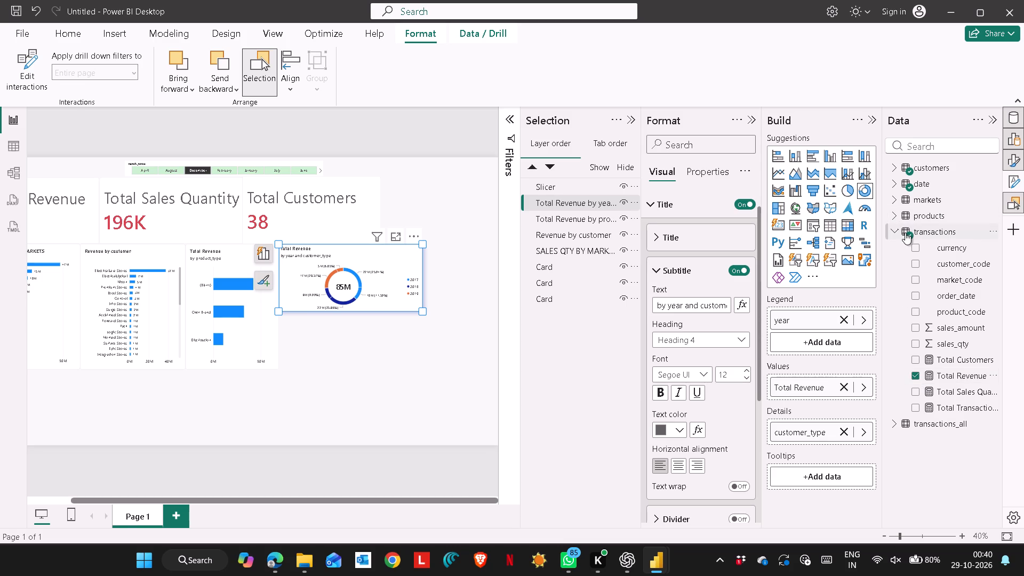
# Enlarge the donut chart so its bottom edge lines up with the neighbouring product-type bar chart.
pyautogui.moveTo(423, 310); pyautogui.dragTo(446, 350)
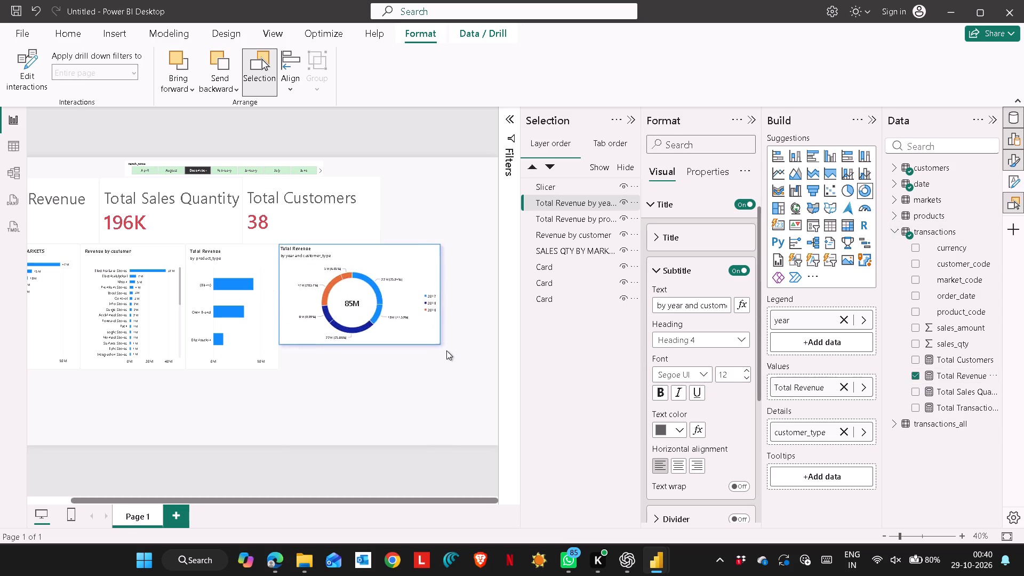
pyautogui.moveTo(446, 350); pyautogui.dragTo(459, 366)
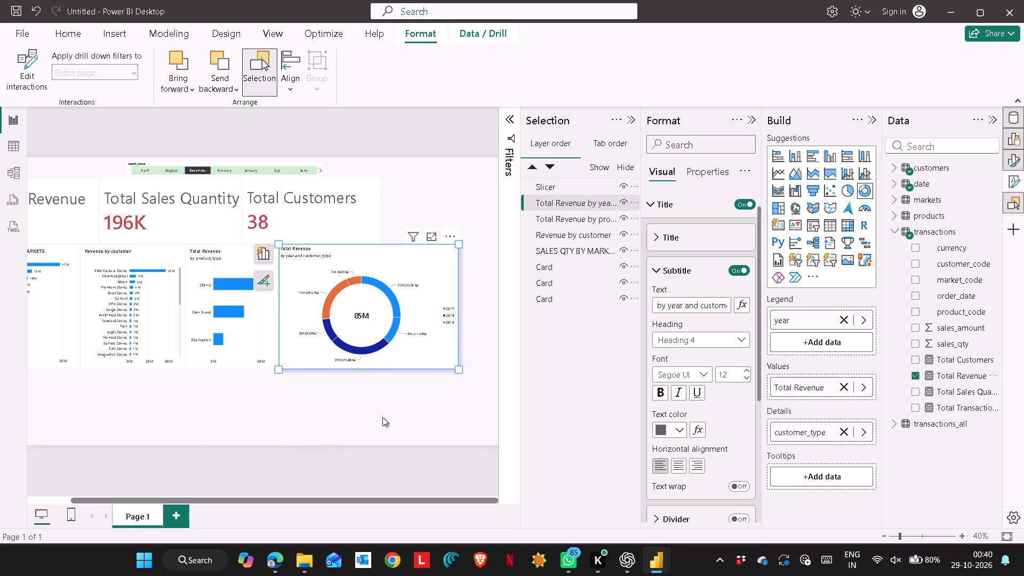
# Retitle the donut chart "REVENUE BY CUSTOMER TYPE", checking the matching chart's title style in final_power_bi.
pyautogui.doubleClick(960, 537)
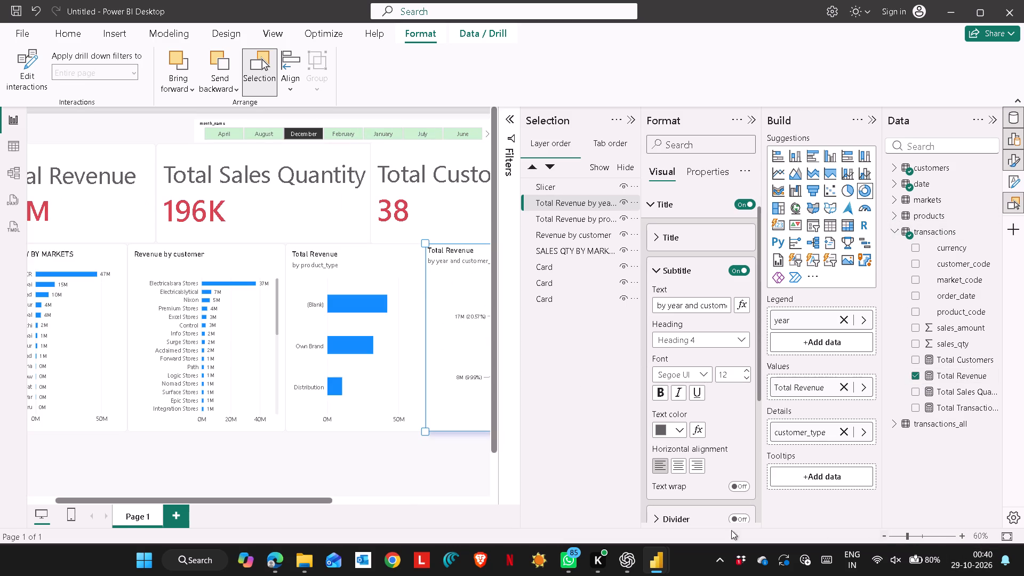
pyautogui.moveTo(324, 499); pyautogui.dragTo(461, 503)
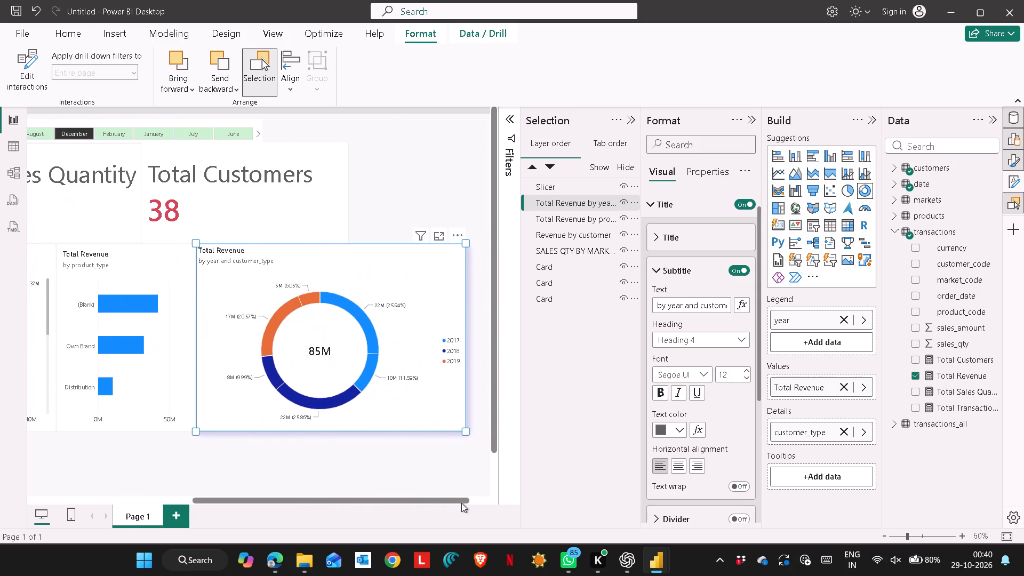
pyautogui.moveTo(461, 503); pyautogui.dragTo(464, 506)
pyautogui.click(220, 251)
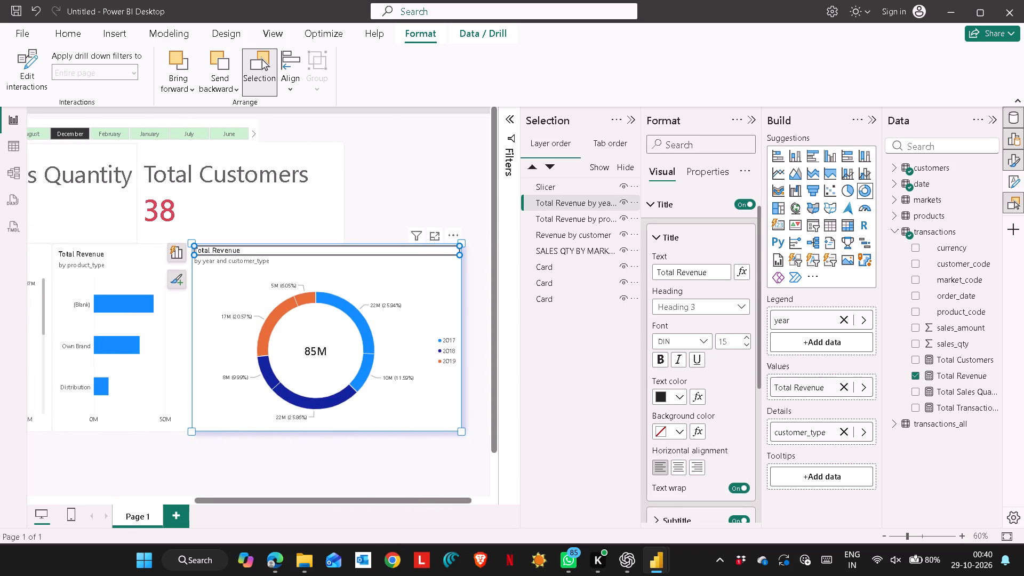
pyautogui.click(258, 254)
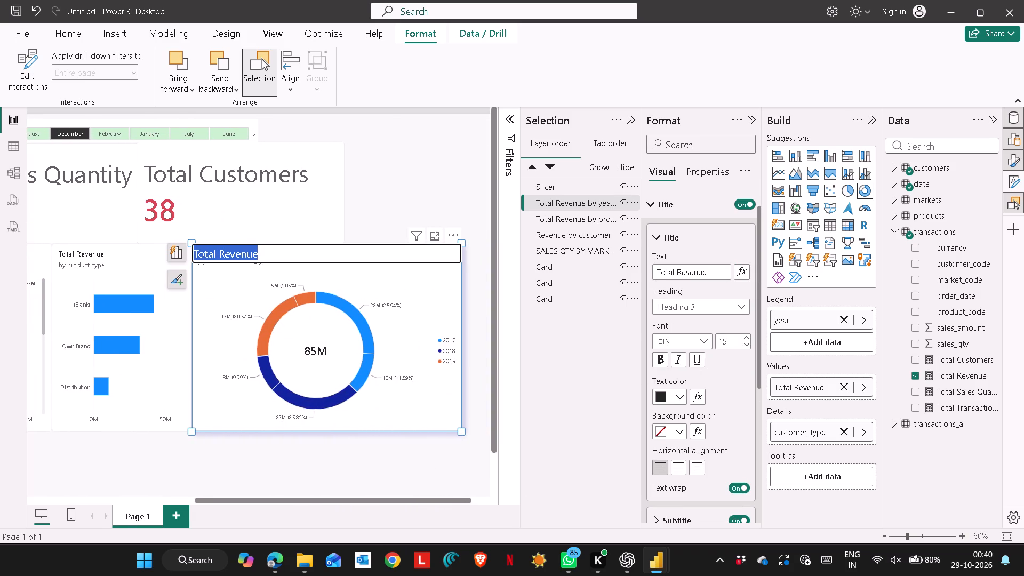
pyautogui.press('BackSpace')
pyautogui.write('reven')
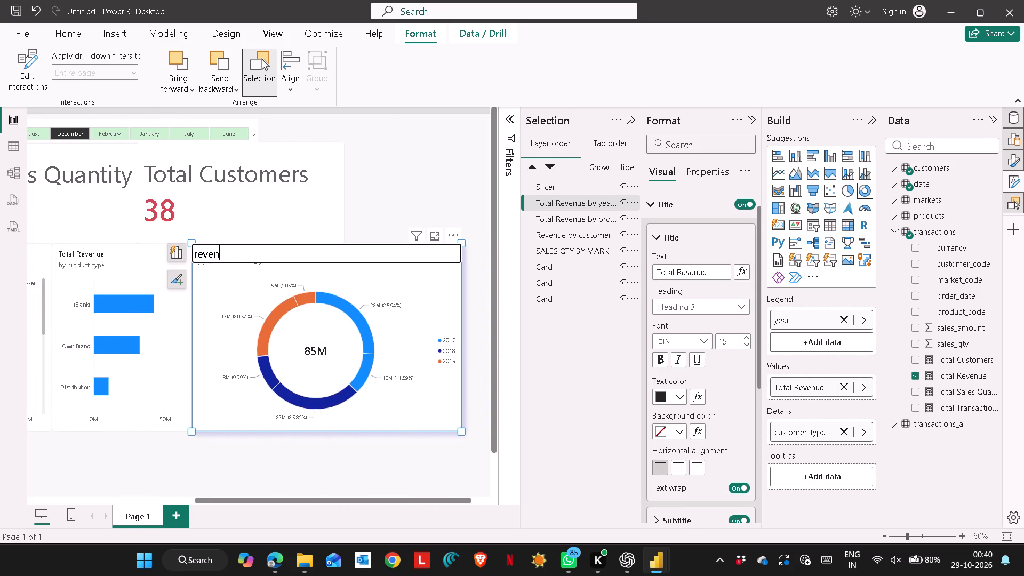
pyautogui.write('ue by customer type')
pyautogui.hotkey('alt', 'Tab')
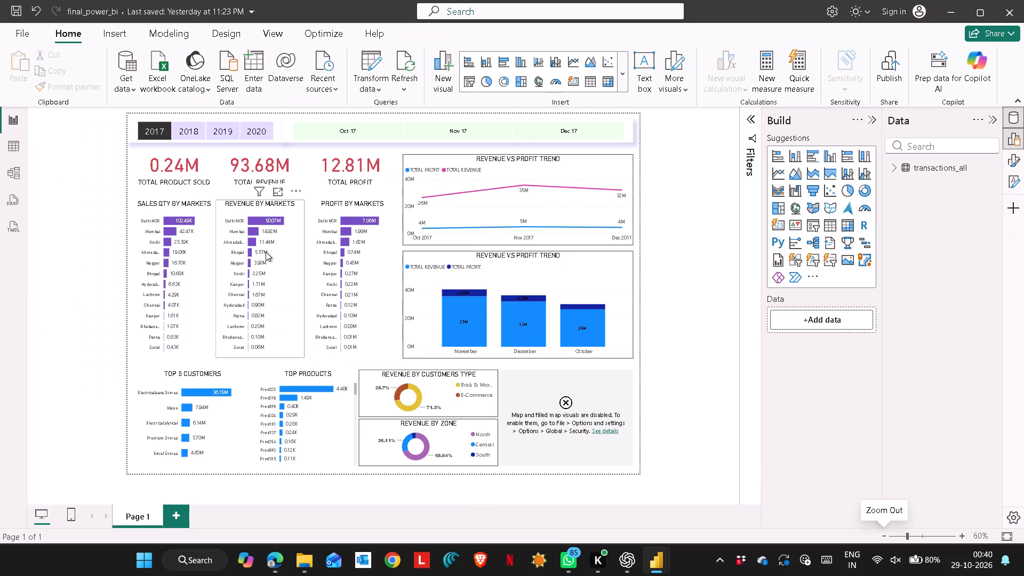
pyautogui.hotkey('alt', 'Tab')
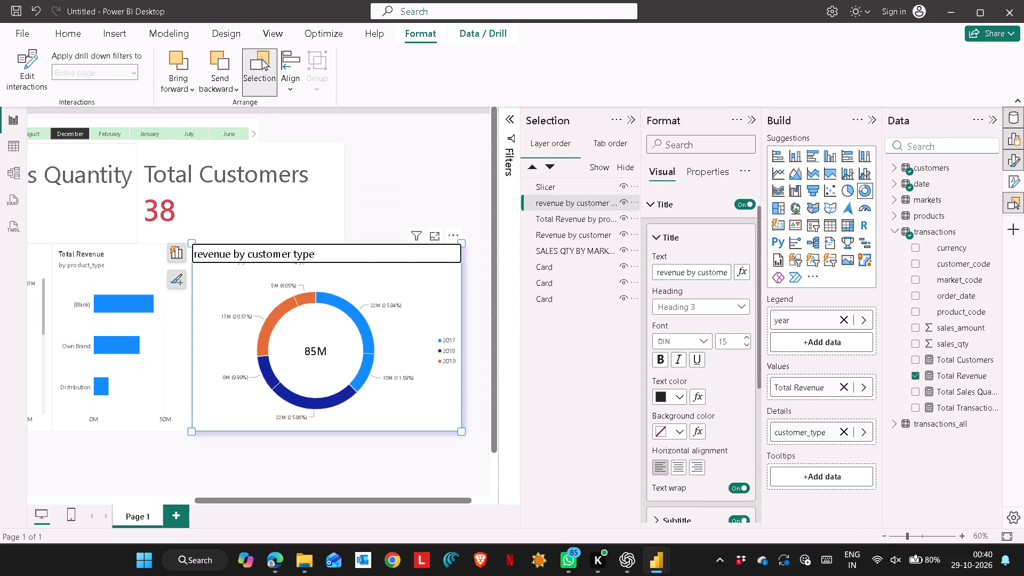
pyautogui.press('BackSpace')
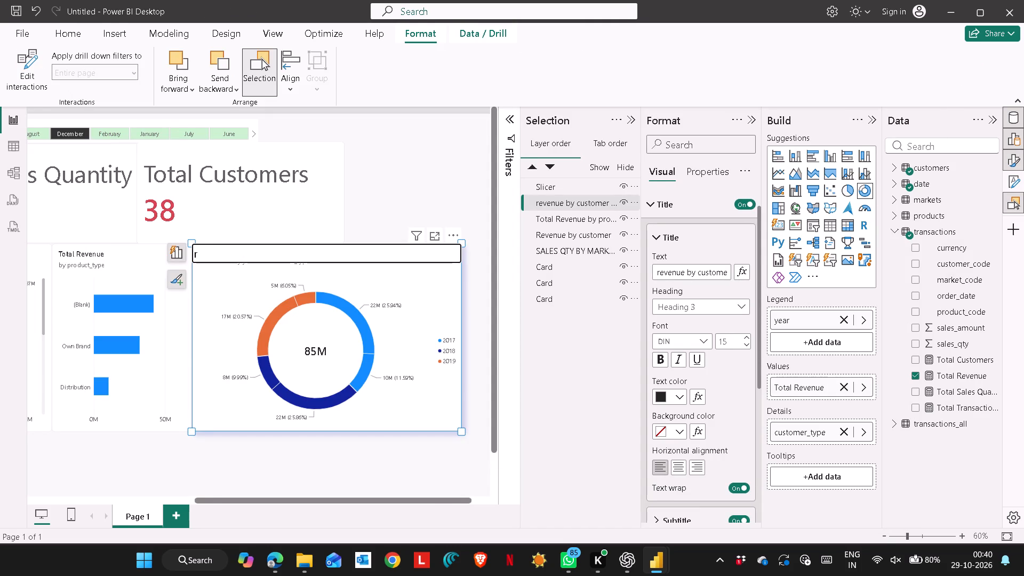
pyautogui.press('BackSpace')
pyautogui.write('REVEN')
pyautogui.write('UE')
pyautogui.press('space')
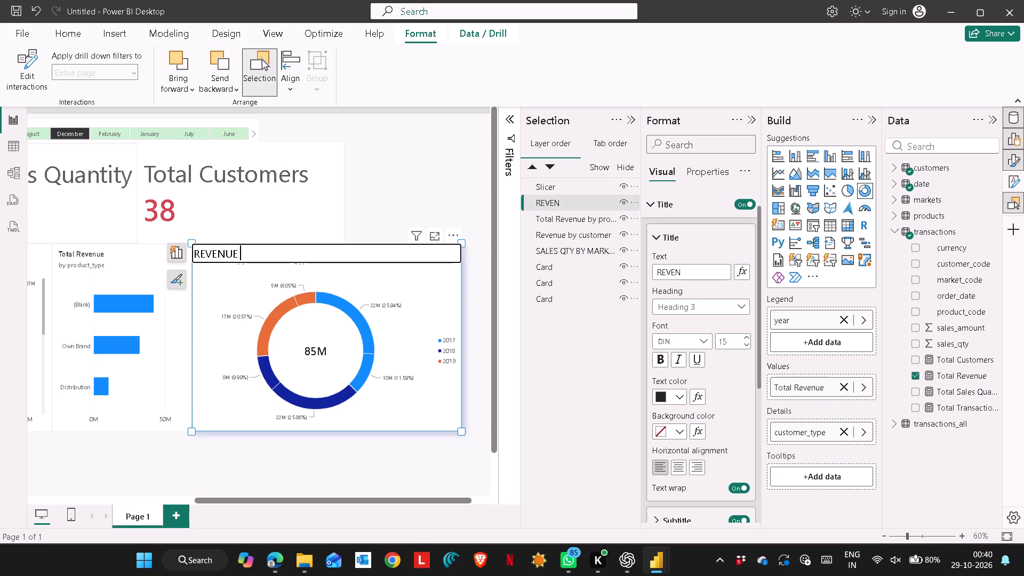
pyautogui.write('BY CUSTOMER TYPE')
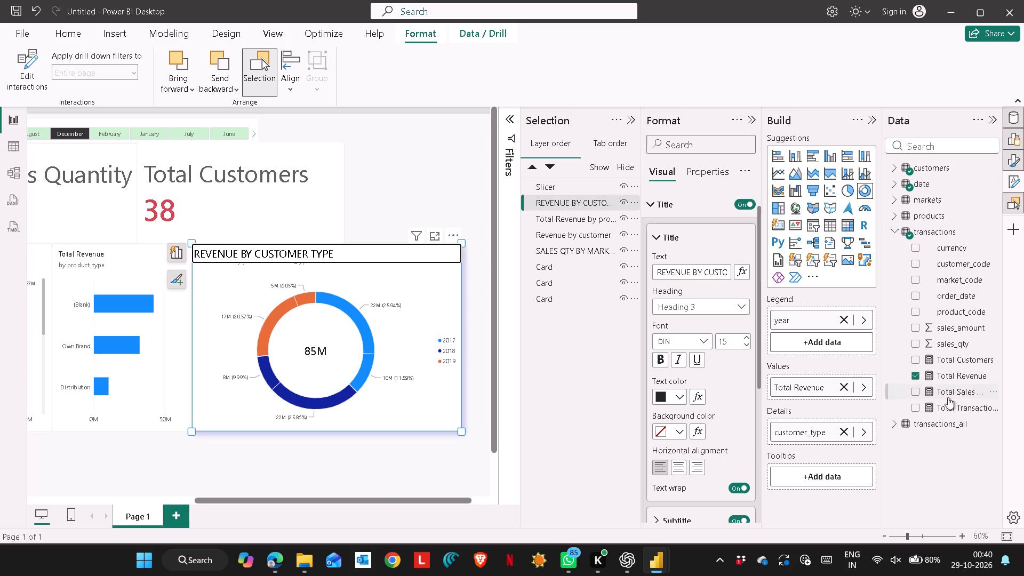
# Remove the date table's year field from the donut chart so it splits revenue by customer_type only.
pyautogui.click(891, 166)
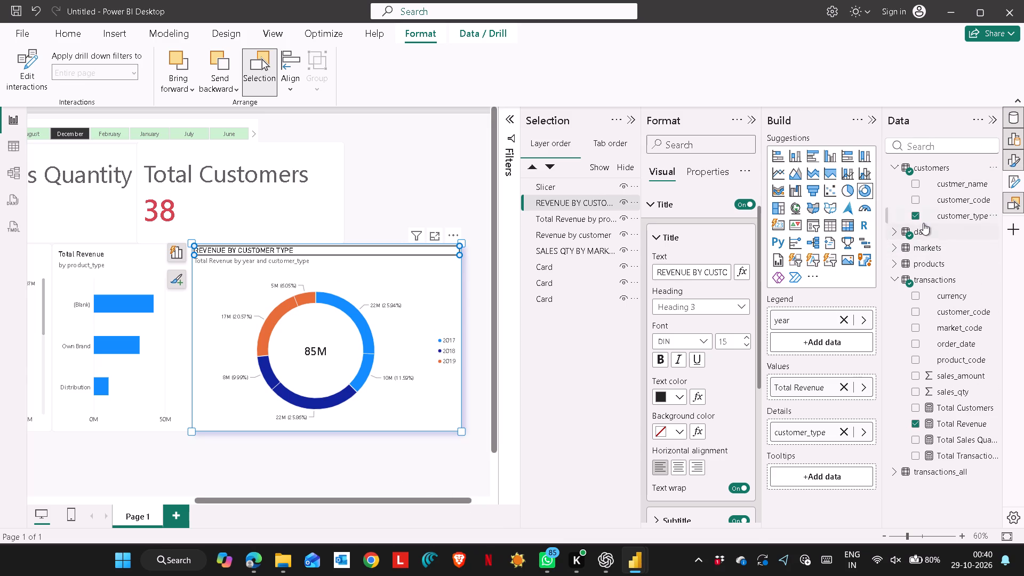
pyautogui.click(895, 234)
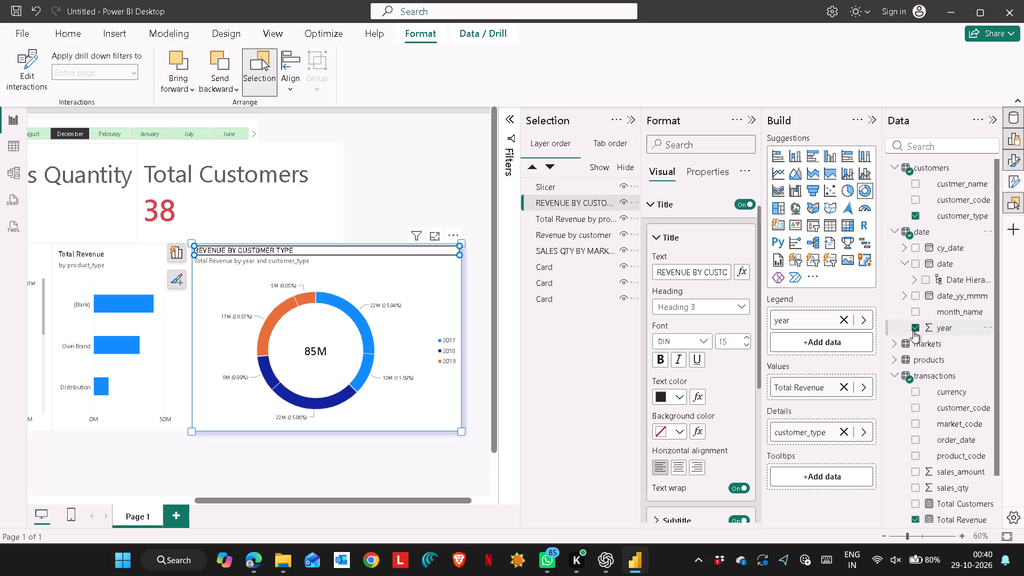
pyautogui.click(914, 330)
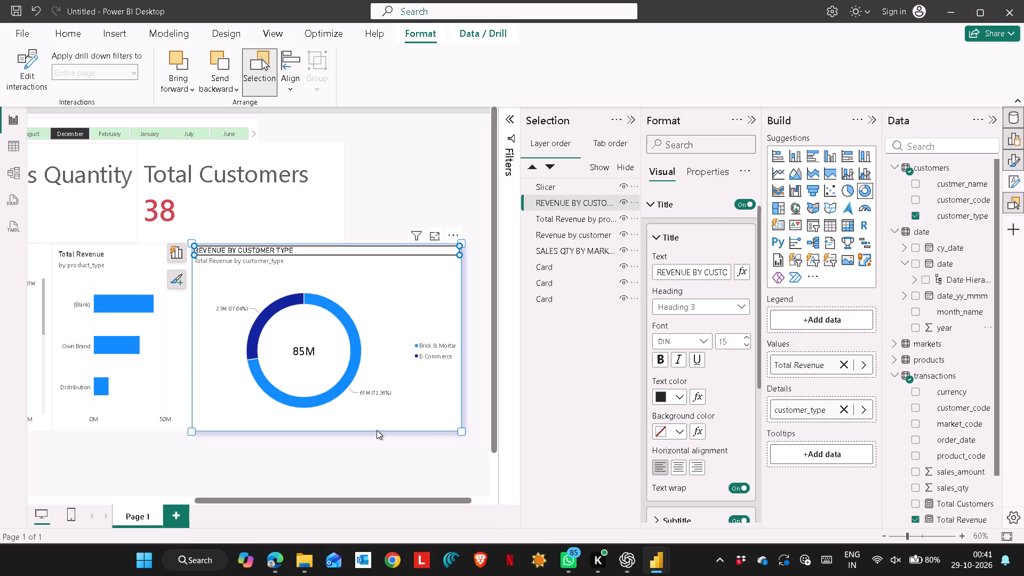
pyautogui.click(354, 457)
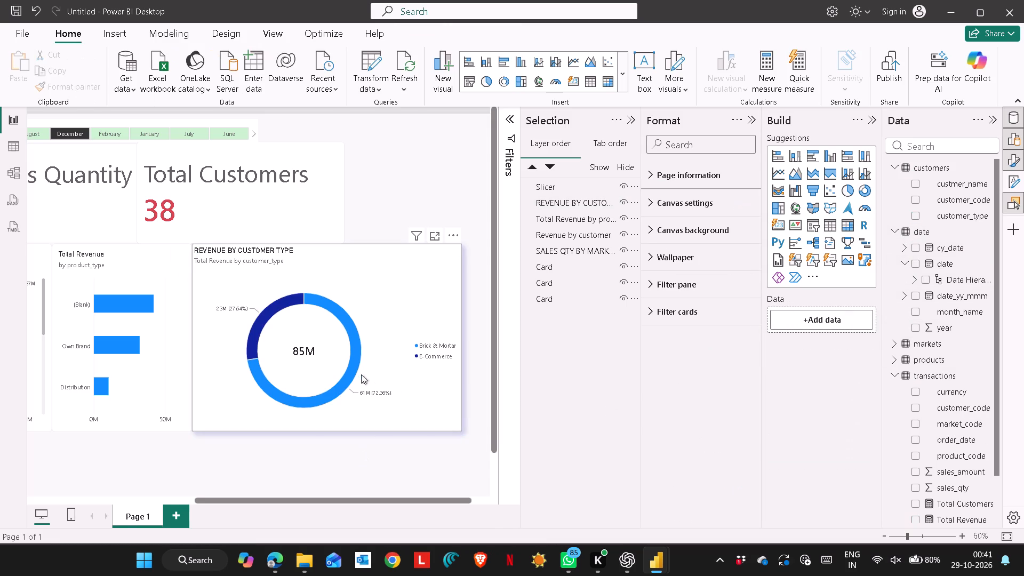
# Test the donut chart's cross-filtering by selecting its Brick & Mortar and E-Commerce segments and viewing the other visuals.
pyautogui.click(335, 364)
pyautogui.click(345, 374)
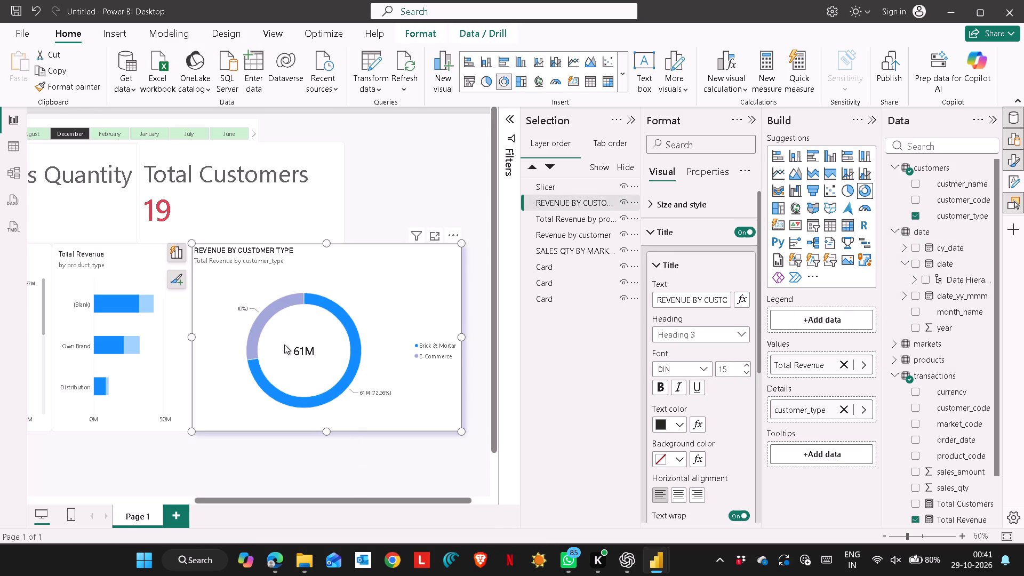
pyautogui.click(263, 318)
pyautogui.click(324, 463)
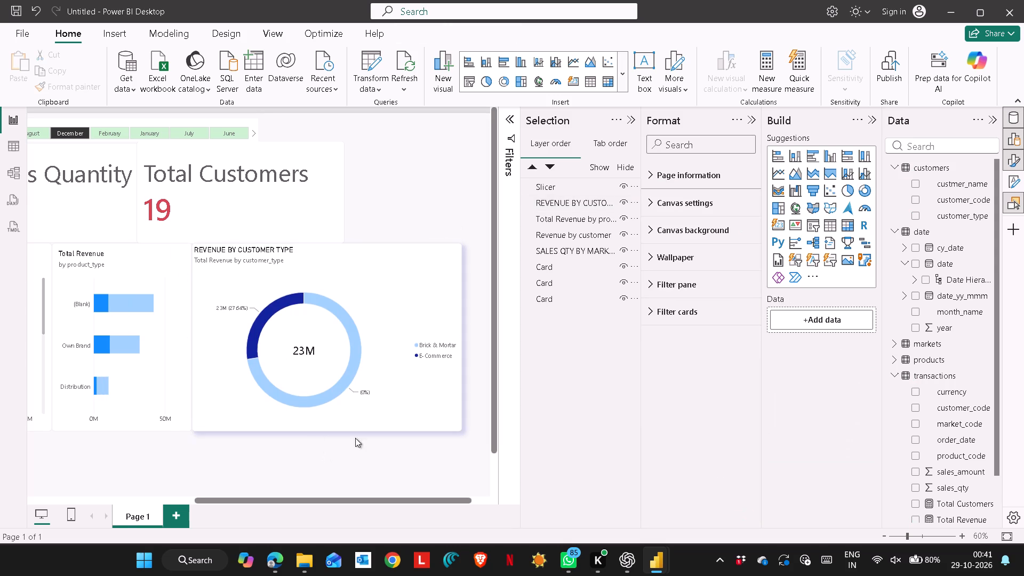
pyautogui.scroll(-3, 332, 462)
pyautogui.scroll(3, 332, 462)
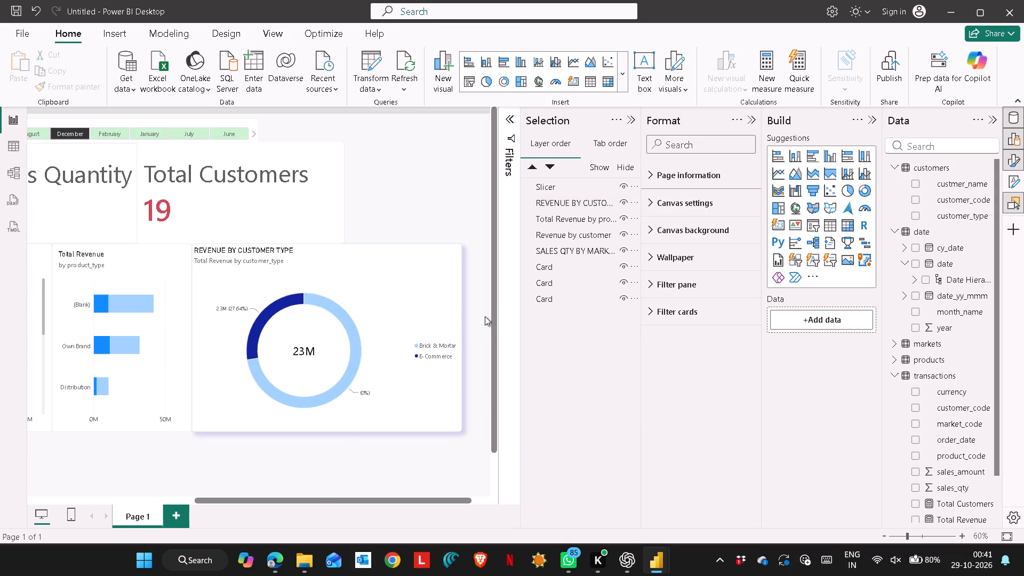
pyautogui.moveTo(493, 319); pyautogui.dragTo(494, 309)
pyautogui.click(614, 489)
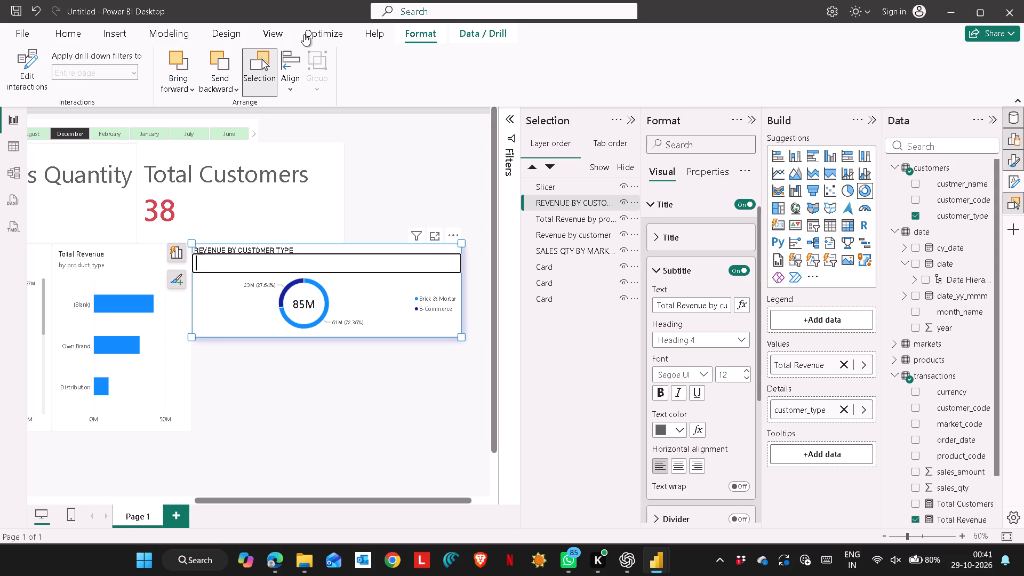
pyautogui.click(270, 362)
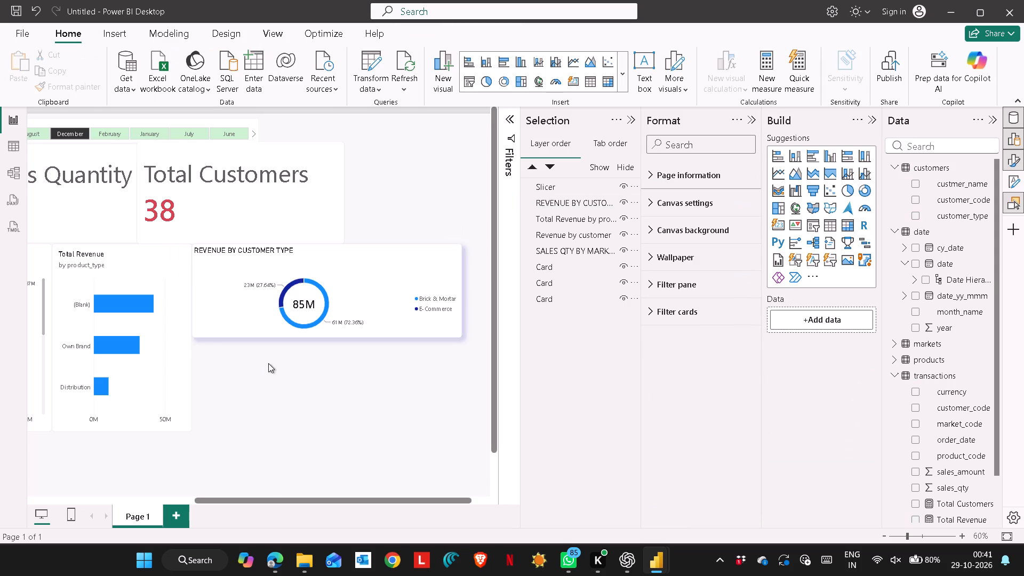
# Format the REVENUE BY CUSTOMER TYPE donut's title with font size 30 and bold.
pyautogui.click(257, 249)
pyautogui.doubleClick(287, 250)
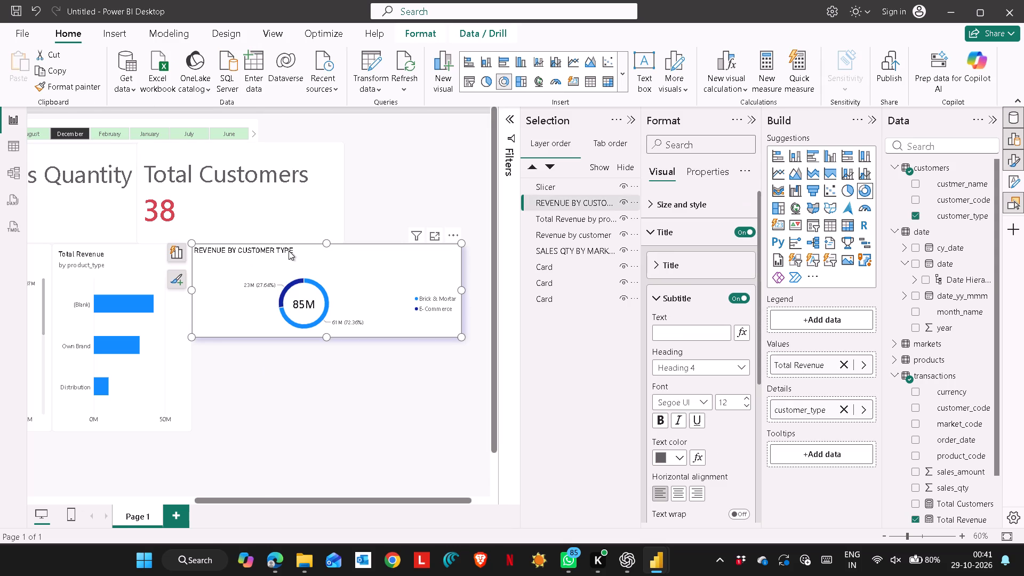
pyautogui.tripleClick(291, 250)
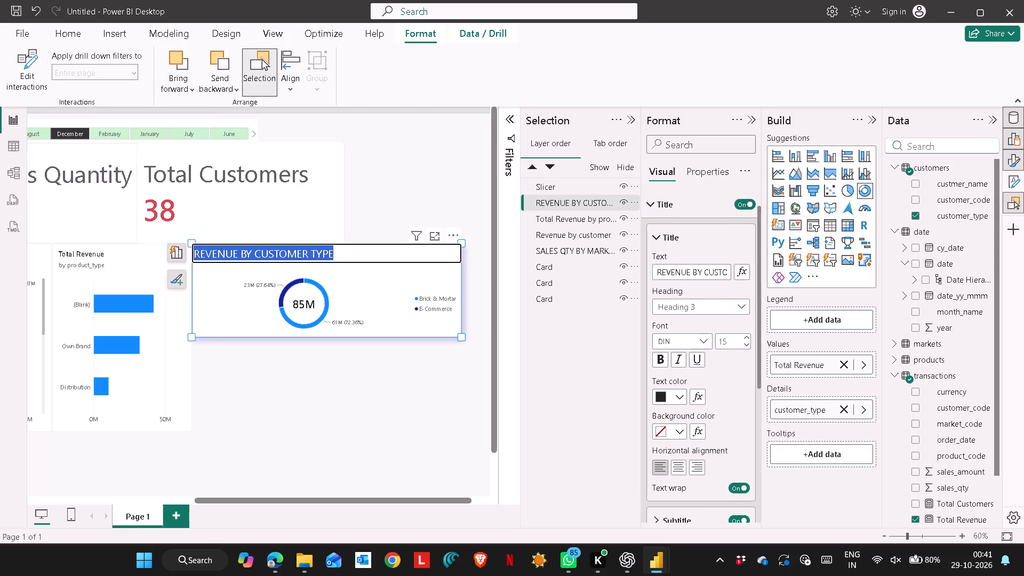
pyautogui.click(729, 338)
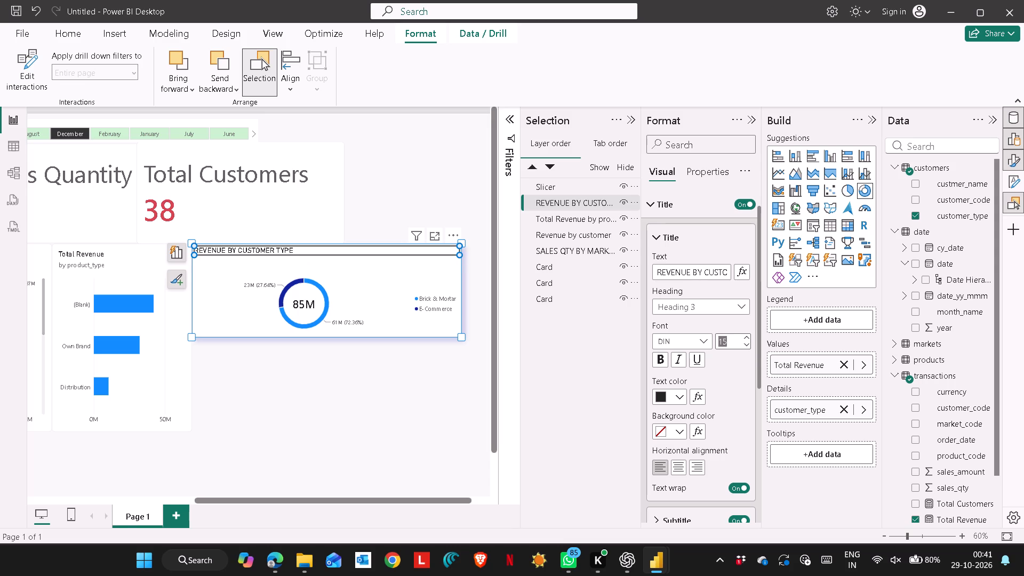
pyautogui.press('Up')
pyautogui.press('Up')
pyautogui.press('Up')
pyautogui.press('Up')
pyautogui.press('Up')
pyautogui.press('Up')
pyautogui.press('Up')
pyautogui.press('Up')
pyautogui.press('Up')
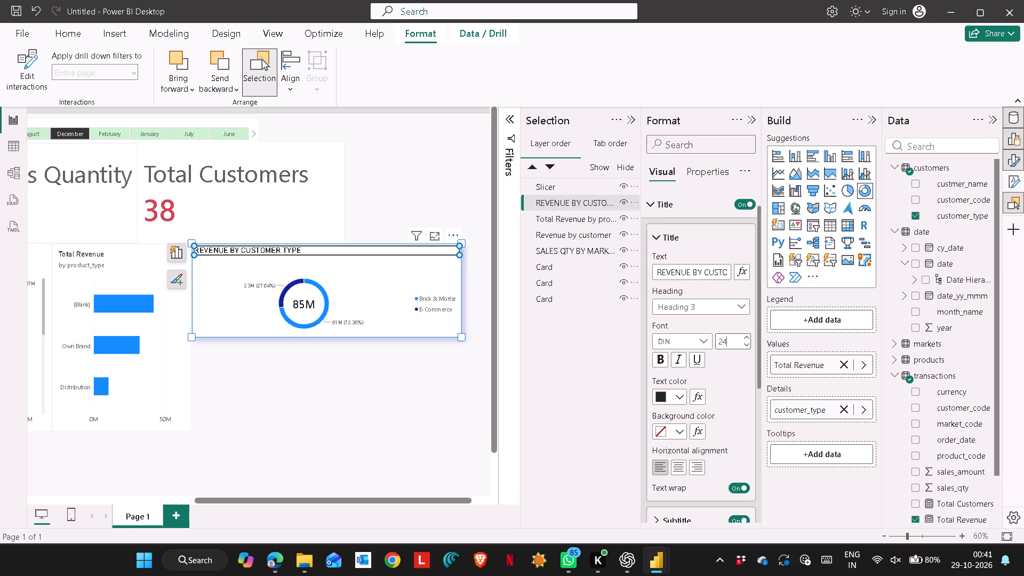
pyautogui.press('Up')
pyautogui.press('Up')
pyautogui.press('Up')
pyautogui.press('Up')
pyautogui.press('Up')
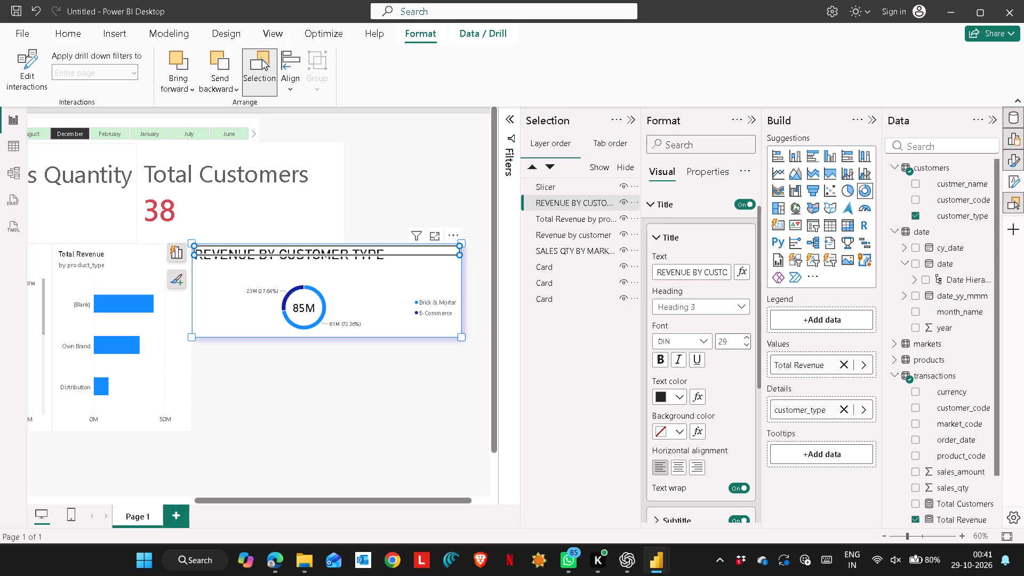
pyautogui.press('Up')
pyautogui.click(661, 359)
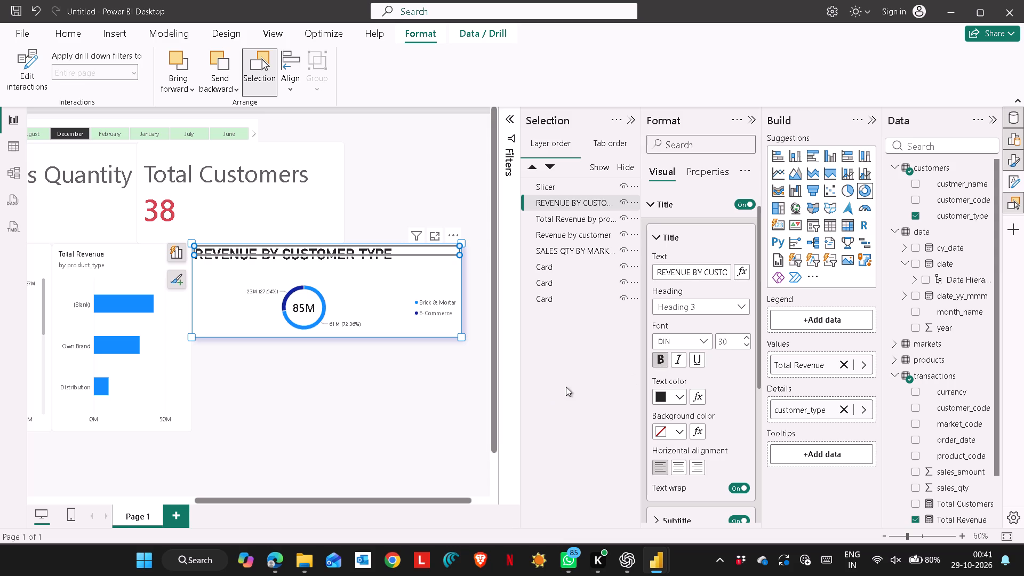
pyautogui.click(427, 423)
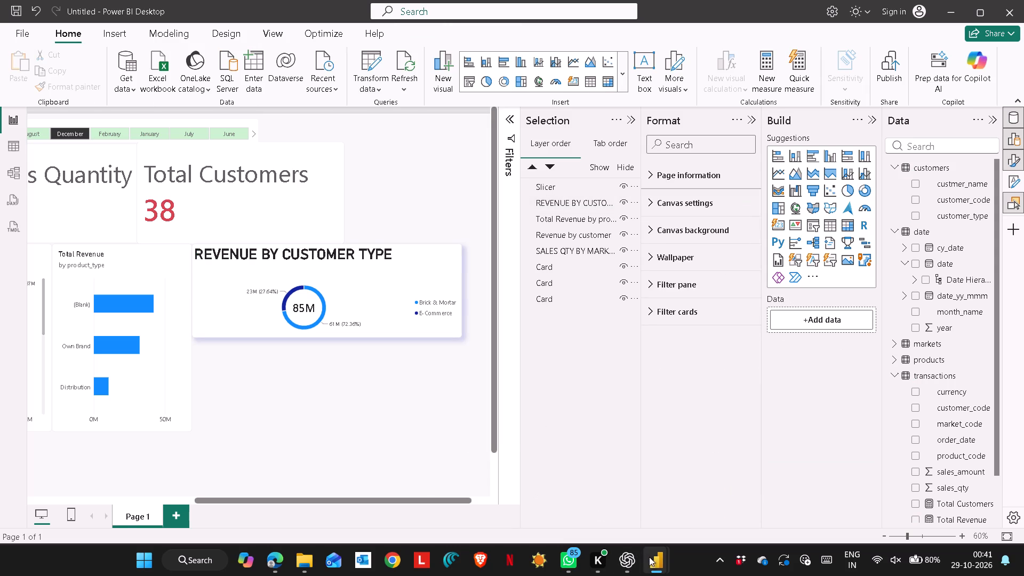
# Switch to final_power_bi, clear the donut's cross-filter, and inspect the setup of the customers type and zone donuts.
pyautogui.click(725, 486)
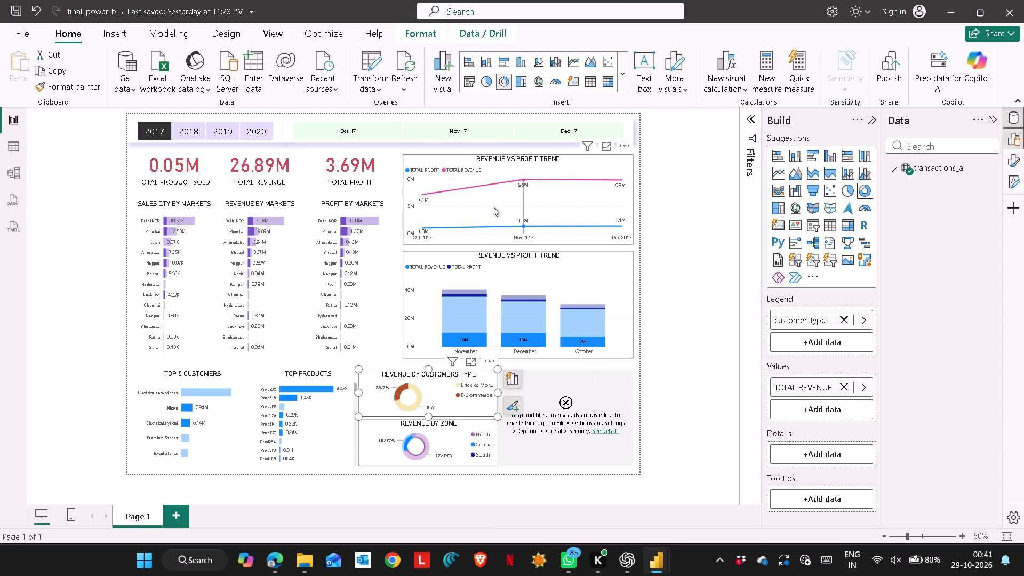
pyautogui.click(436, 394)
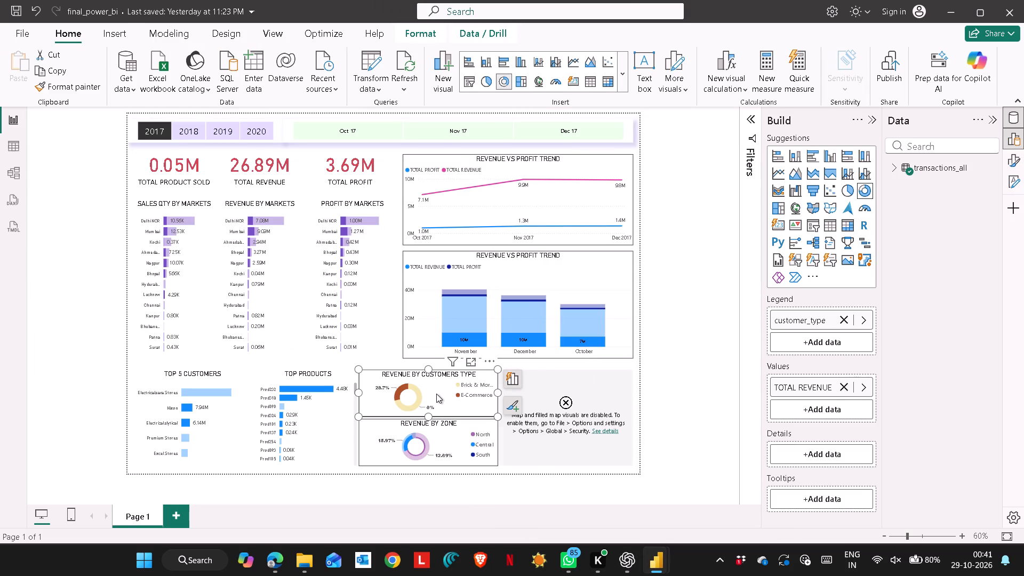
pyautogui.doubleClick(444, 393)
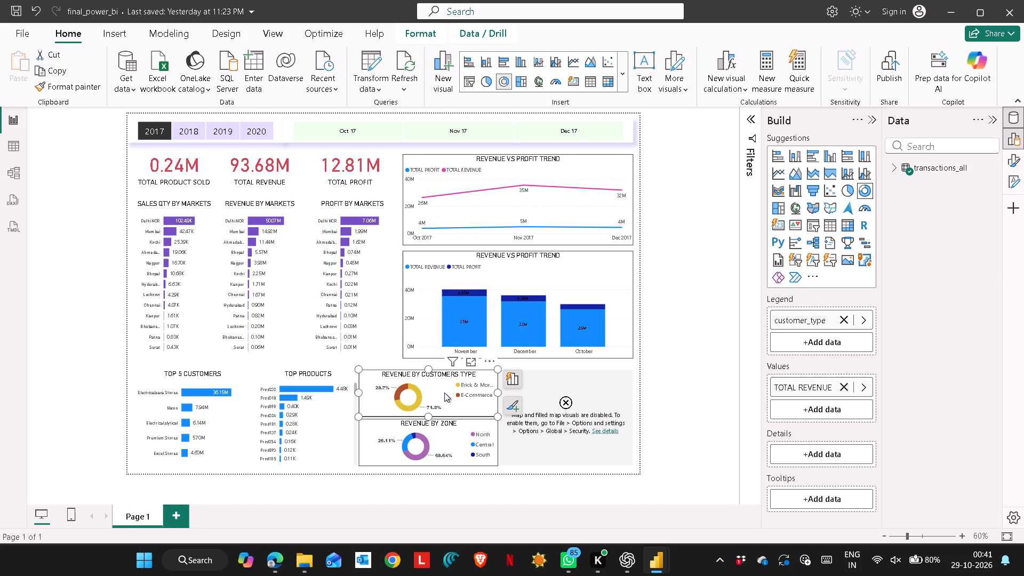
pyautogui.click(648, 201)
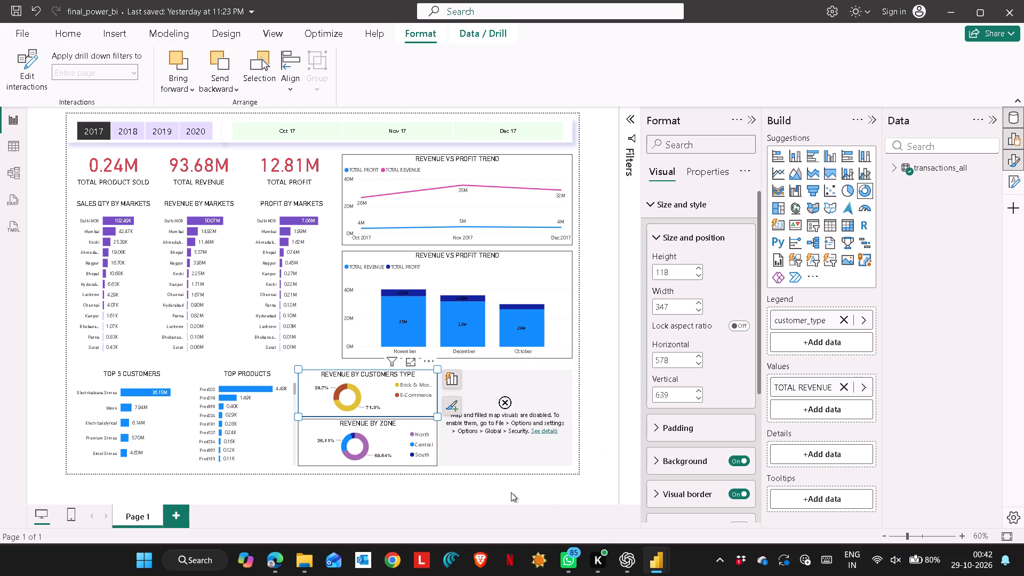
pyautogui.click(398, 441)
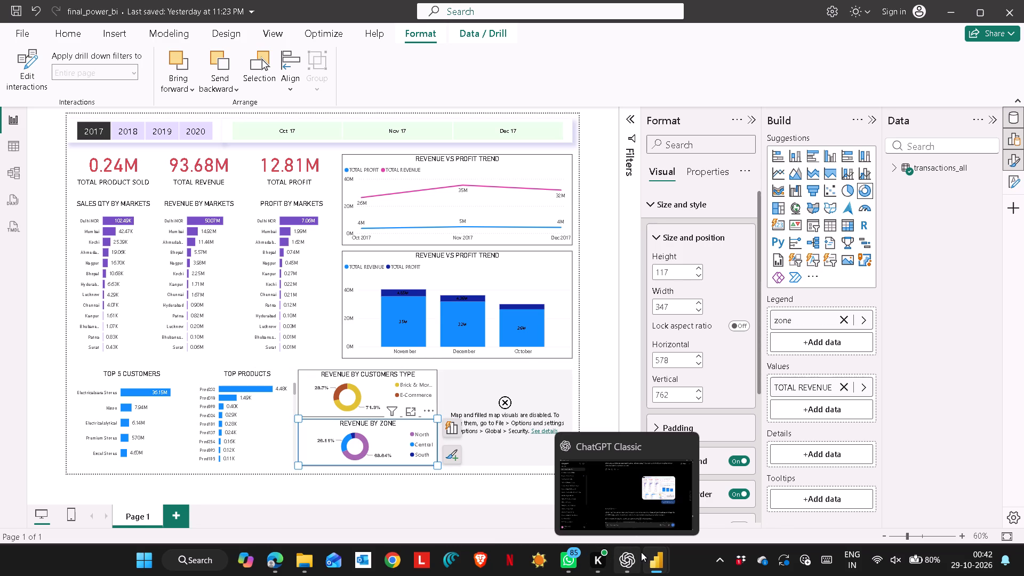
# In the untitled report, add a blank donut chart directly below REVENUE BY CUSTOMER TYPE and widen it to match that chart.
pyautogui.click(631, 509)
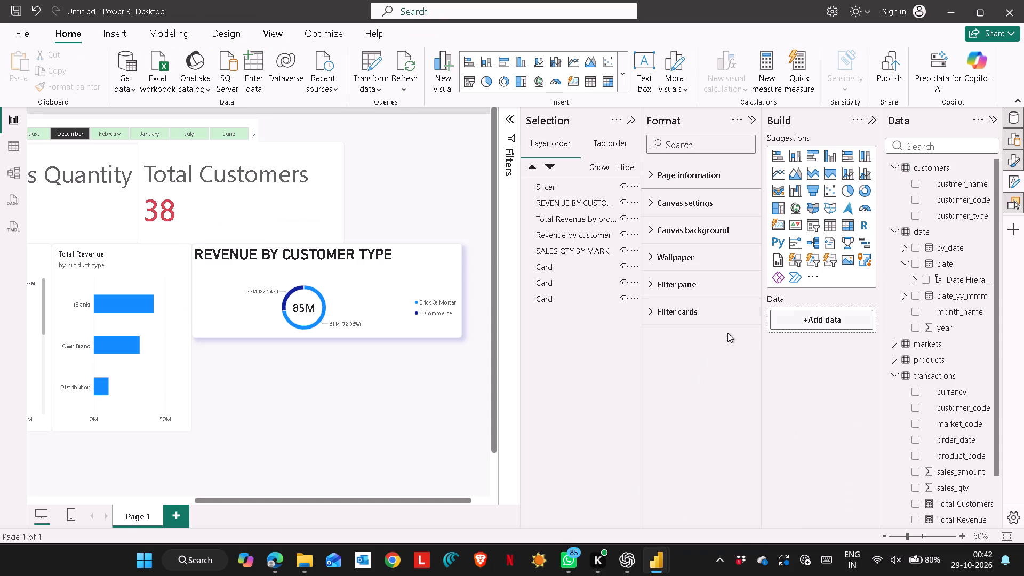
pyautogui.click(462, 390)
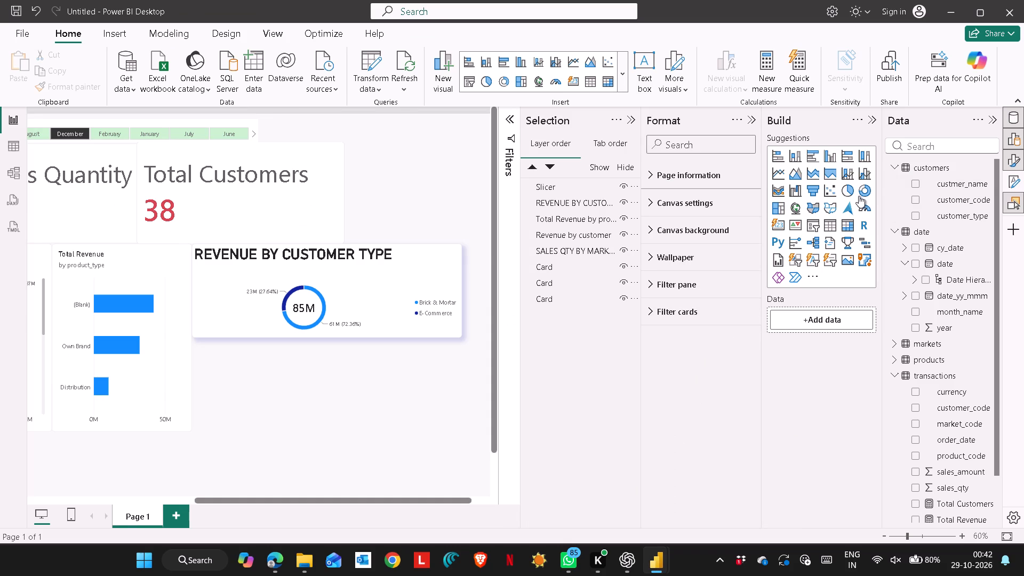
pyautogui.click(859, 192)
pyautogui.moveTo(411, 149); pyautogui.dragTo(347, 351)
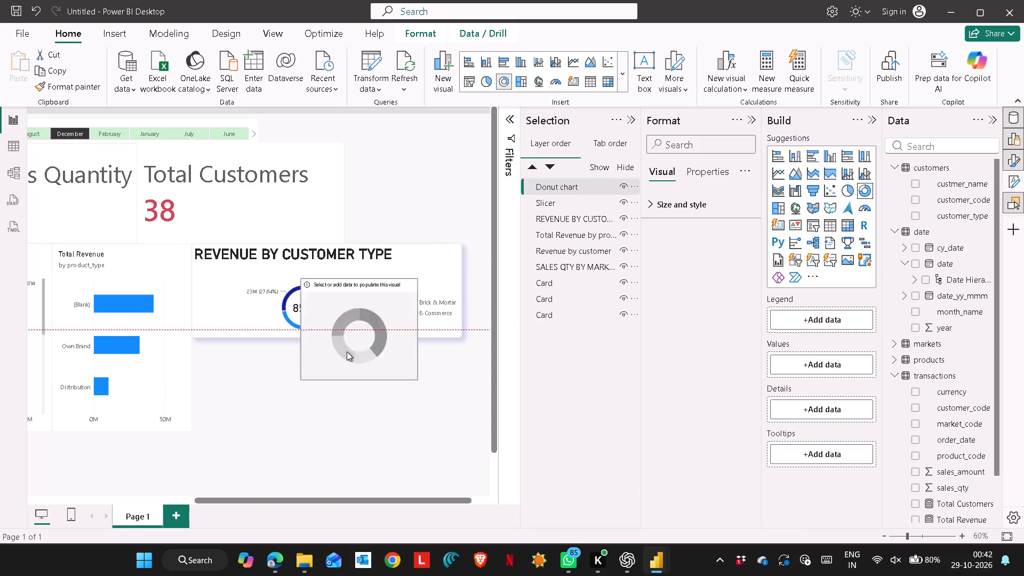
pyautogui.moveTo(347, 351); pyautogui.dragTo(258, 349)
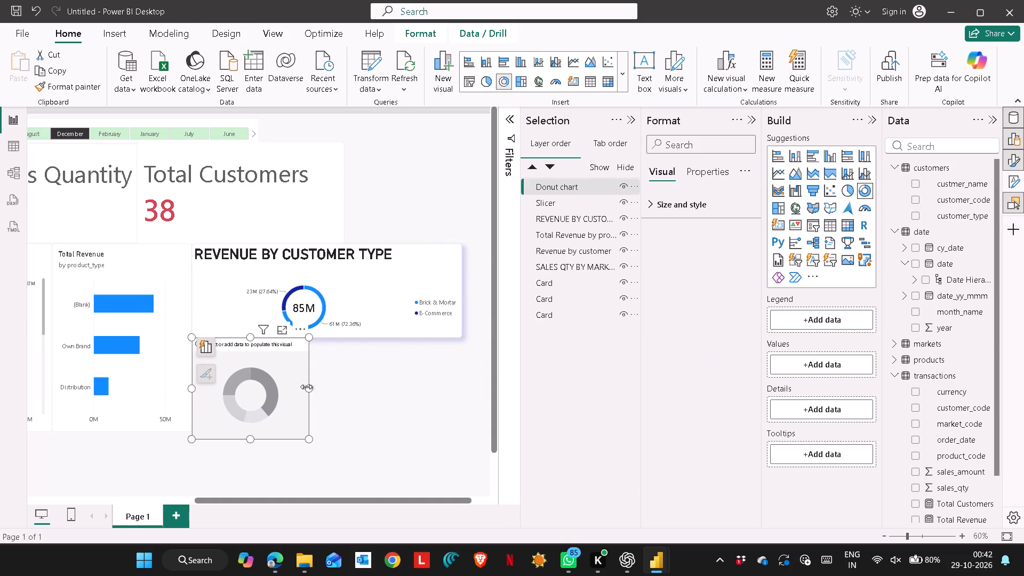
pyautogui.moveTo(306, 389); pyautogui.dragTo(455, 375)
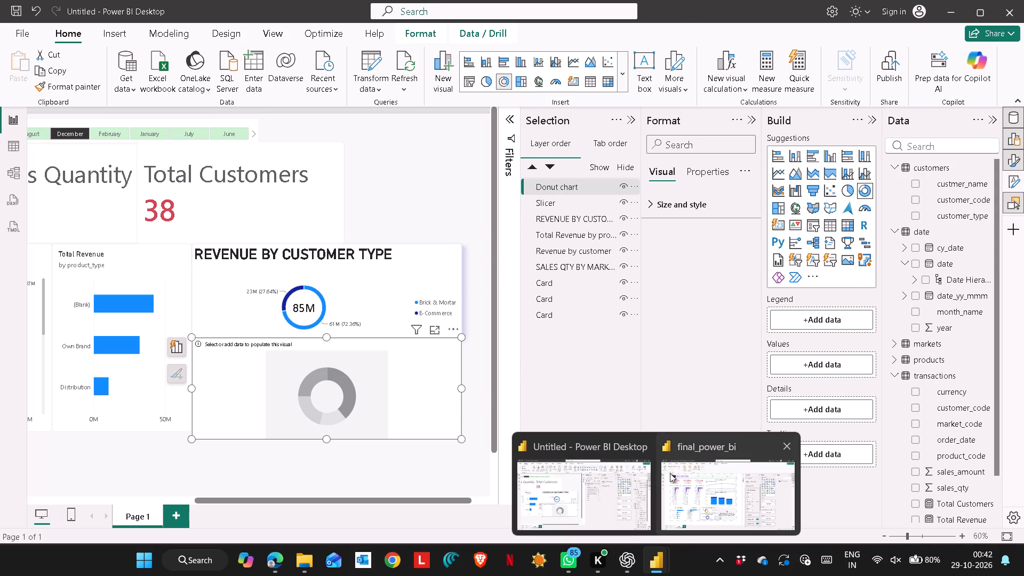
# After checking final_power_bi's zone donut, fill the new donut with Total Revenue as values and the markets table's zone as legend.
pyautogui.click(751, 500)
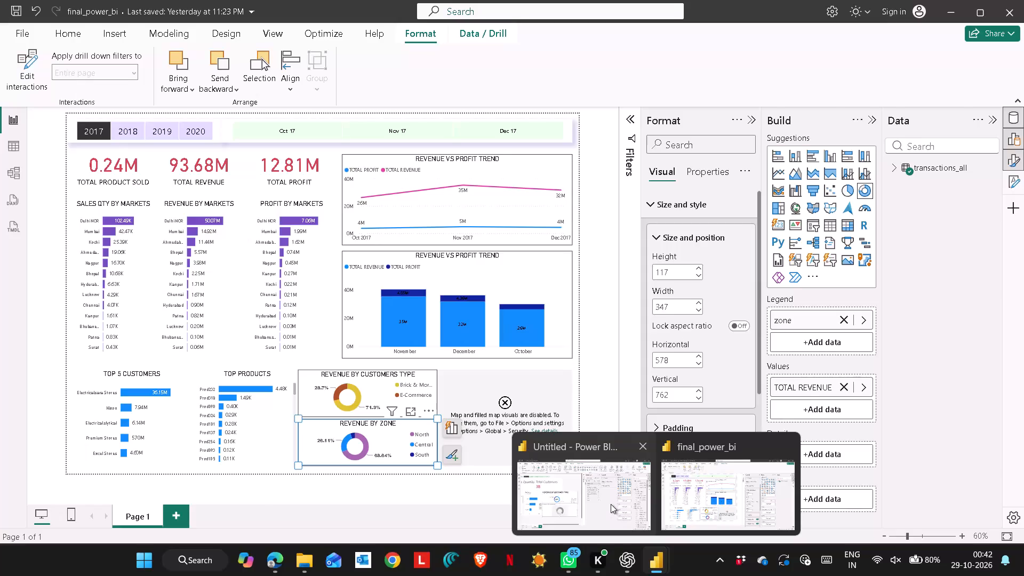
pyautogui.click(611, 504)
pyautogui.scroll(-2, 938, 475)
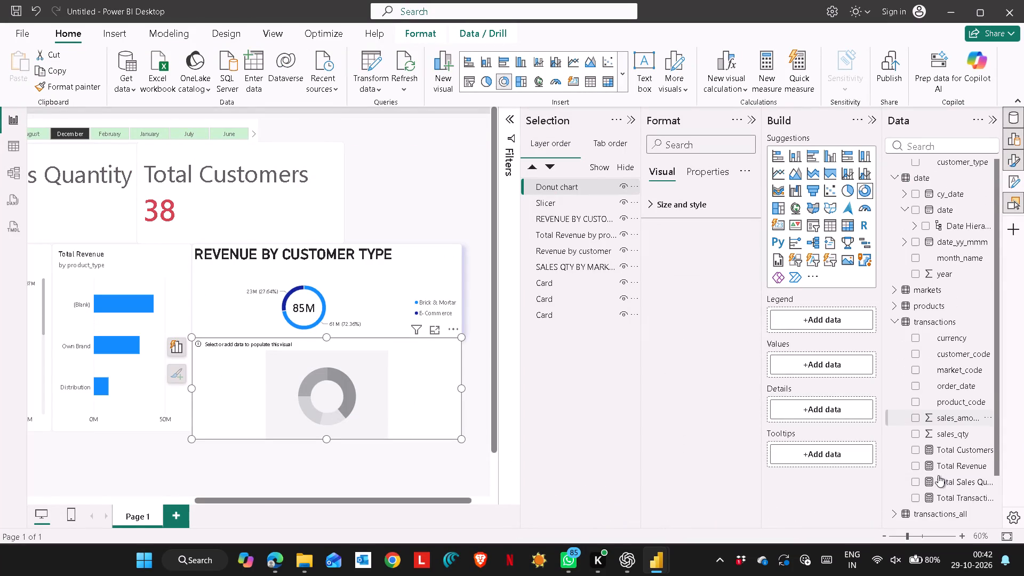
pyautogui.click(913, 467)
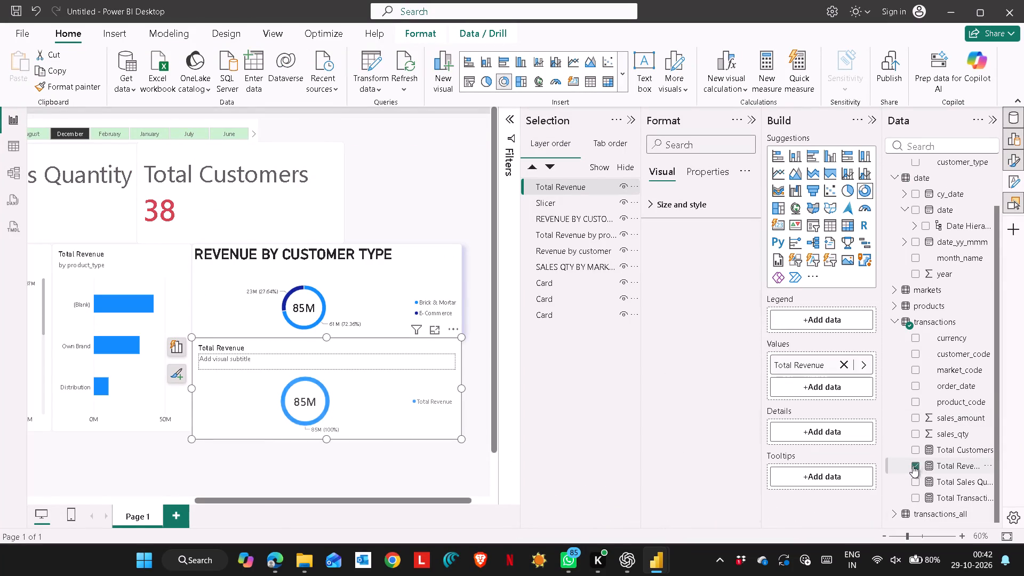
pyautogui.click(896, 320)
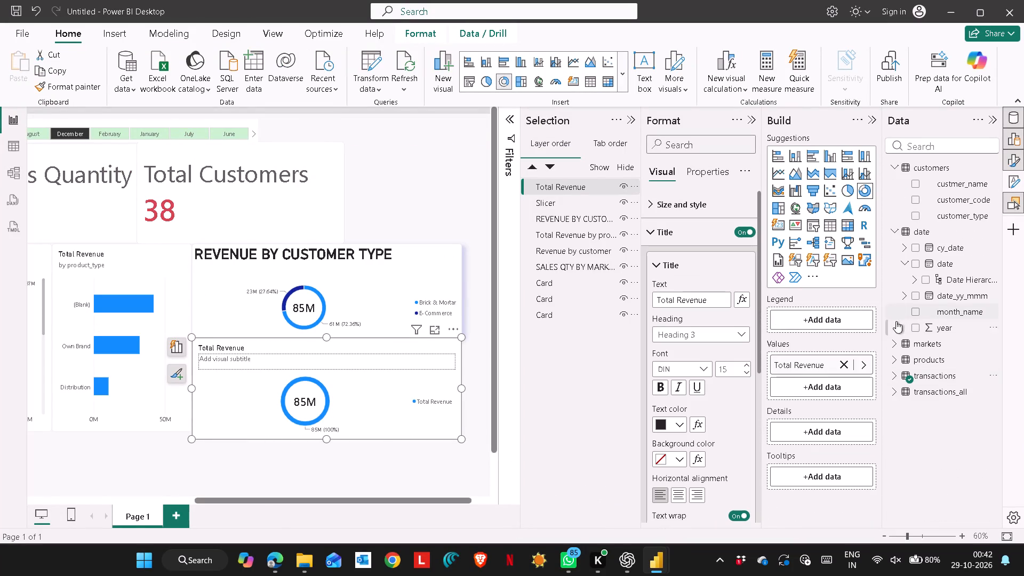
pyautogui.click(895, 345)
pyautogui.click(912, 391)
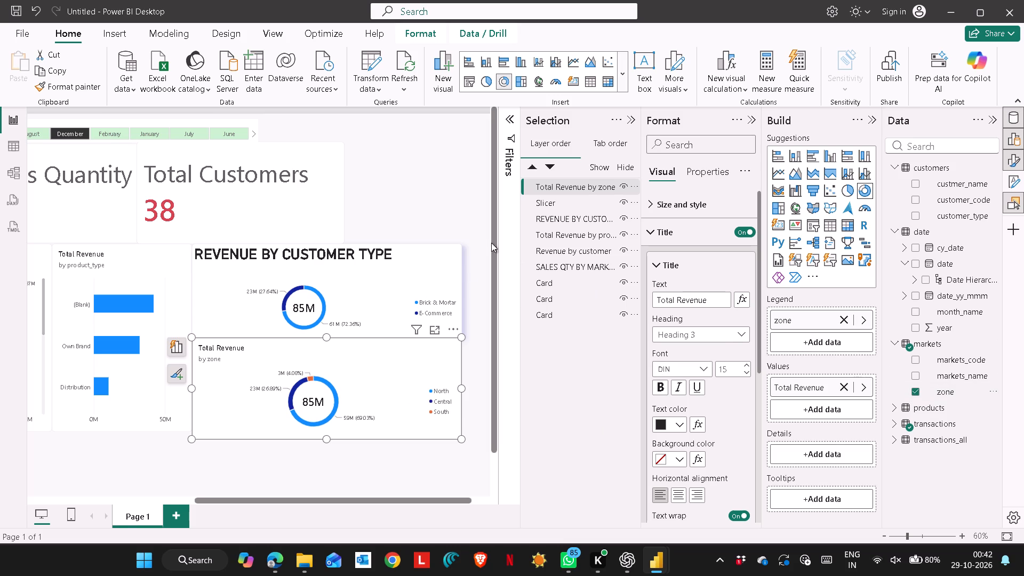
# Retitle the zone donut chart REVENUE BY ZONE and make the title bold.
pyautogui.doubleClick(230, 347)
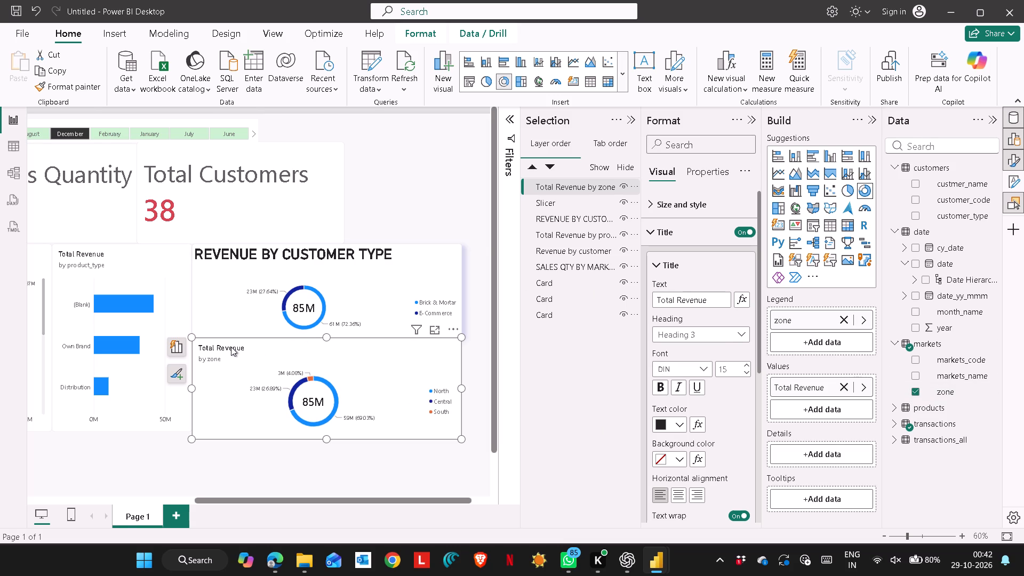
pyautogui.doubleClick(230, 347)
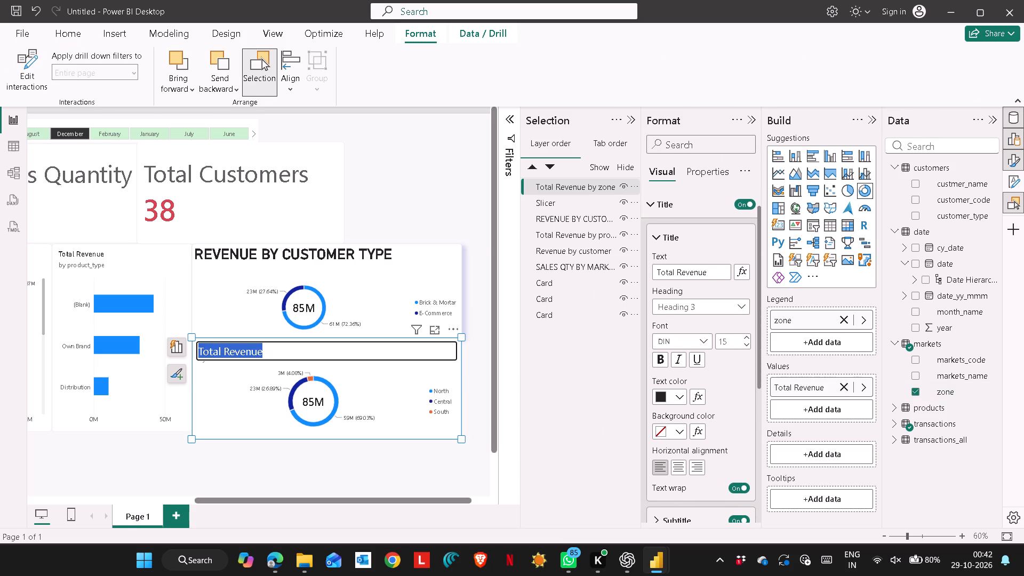
pyautogui.press('BackSpace')
pyautogui.write('REVEN')
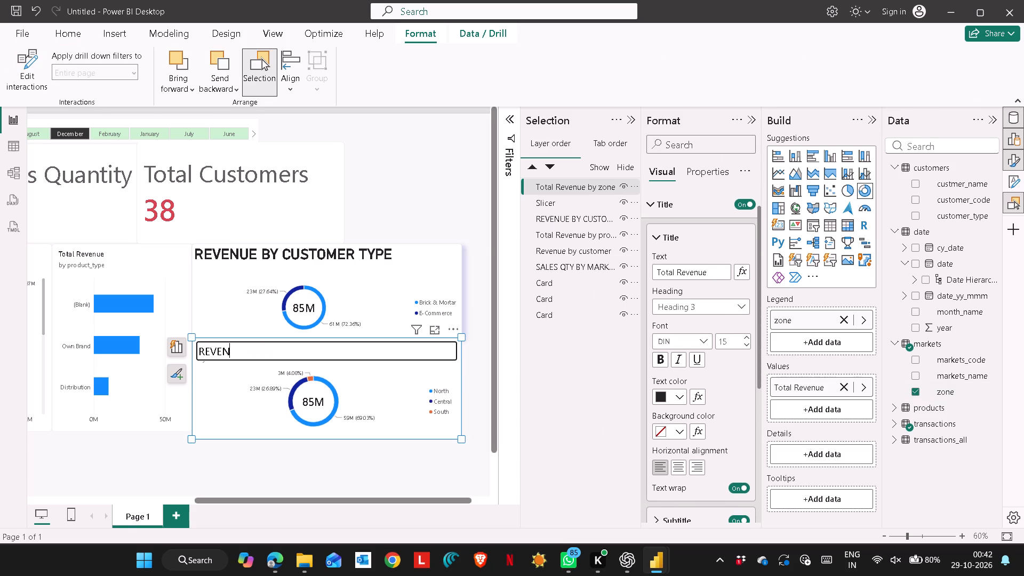
pyautogui.write('UE BY')
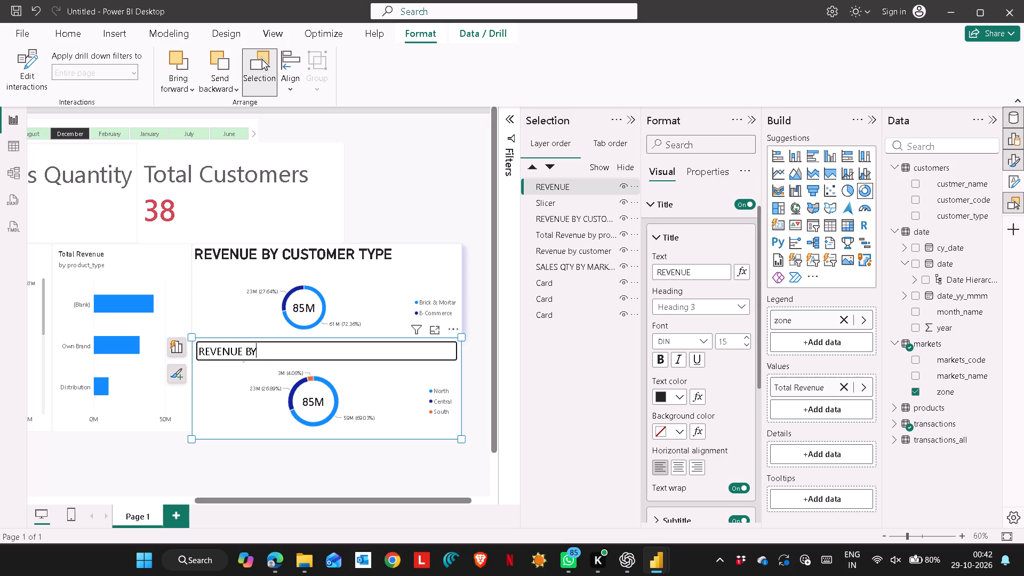
pyautogui.press('space')
pyautogui.write('ZONE')
pyautogui.click(662, 359)
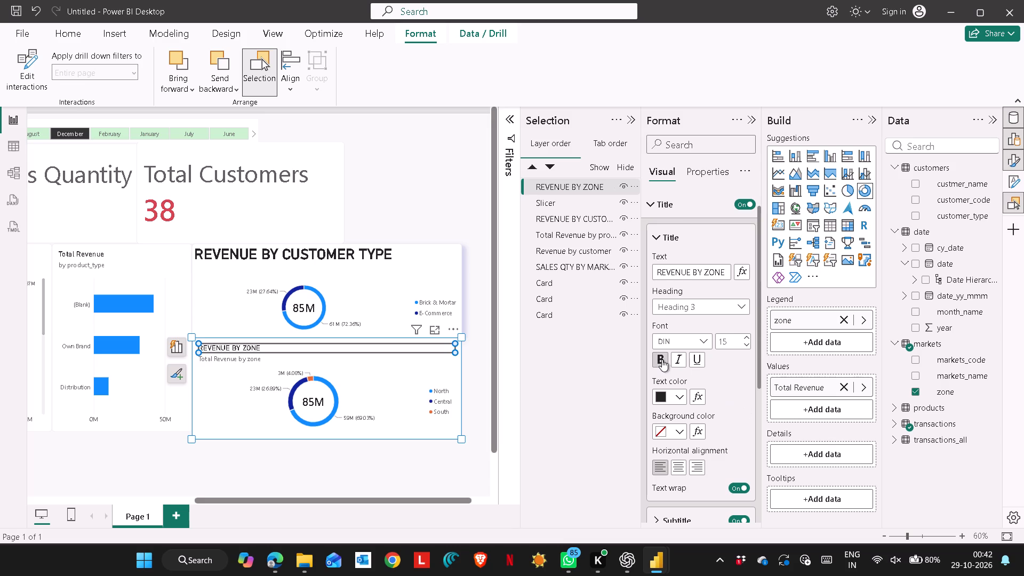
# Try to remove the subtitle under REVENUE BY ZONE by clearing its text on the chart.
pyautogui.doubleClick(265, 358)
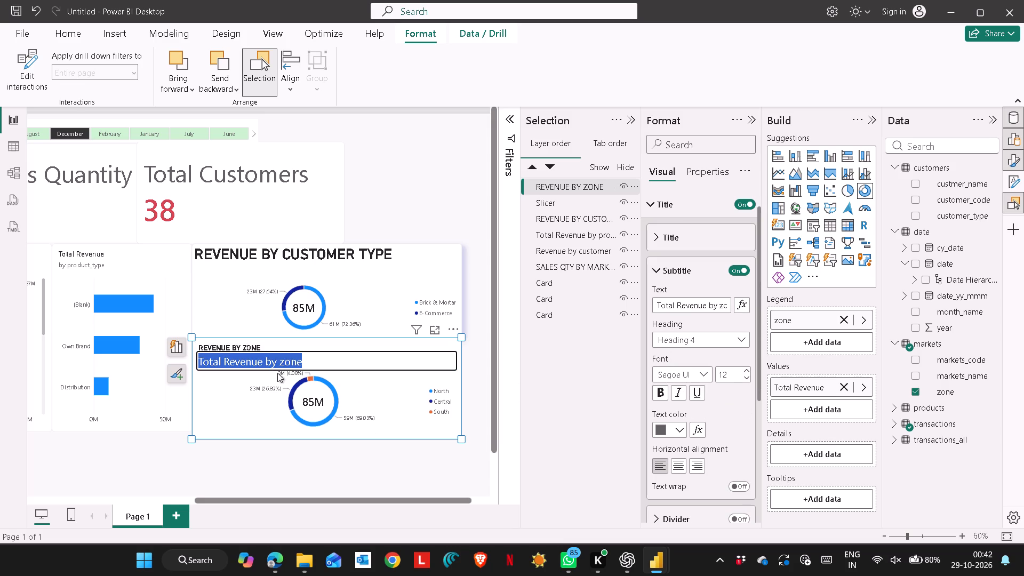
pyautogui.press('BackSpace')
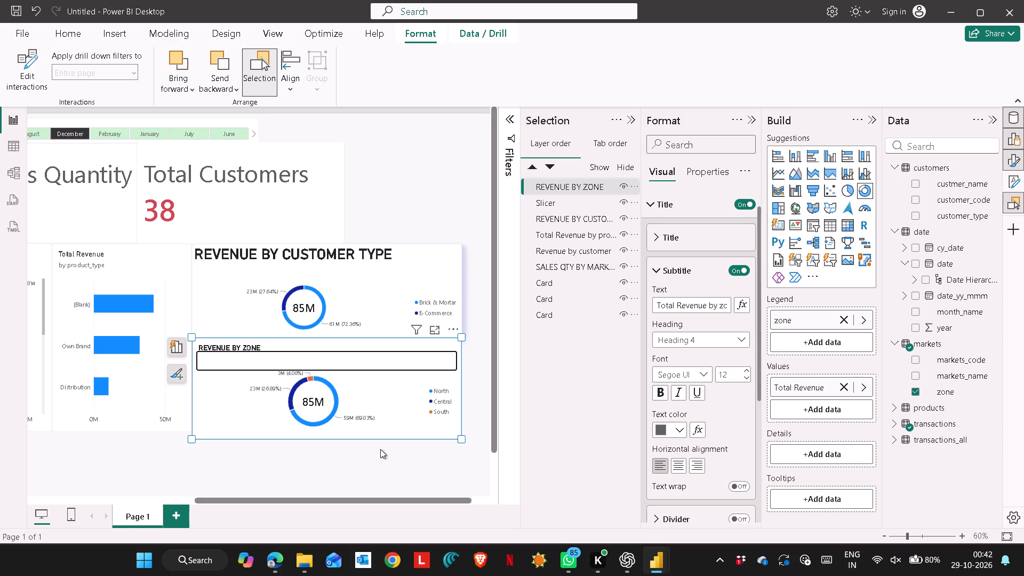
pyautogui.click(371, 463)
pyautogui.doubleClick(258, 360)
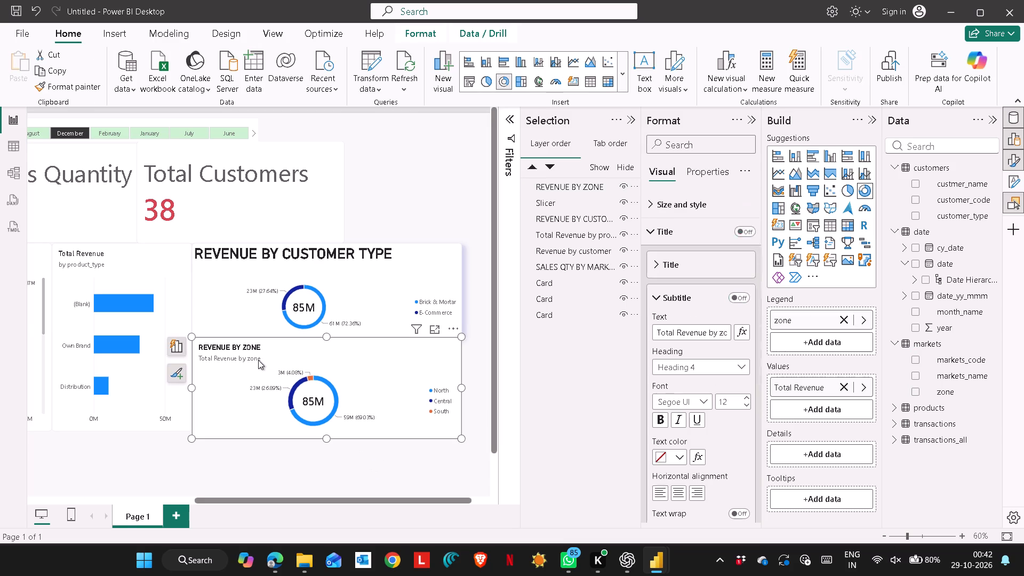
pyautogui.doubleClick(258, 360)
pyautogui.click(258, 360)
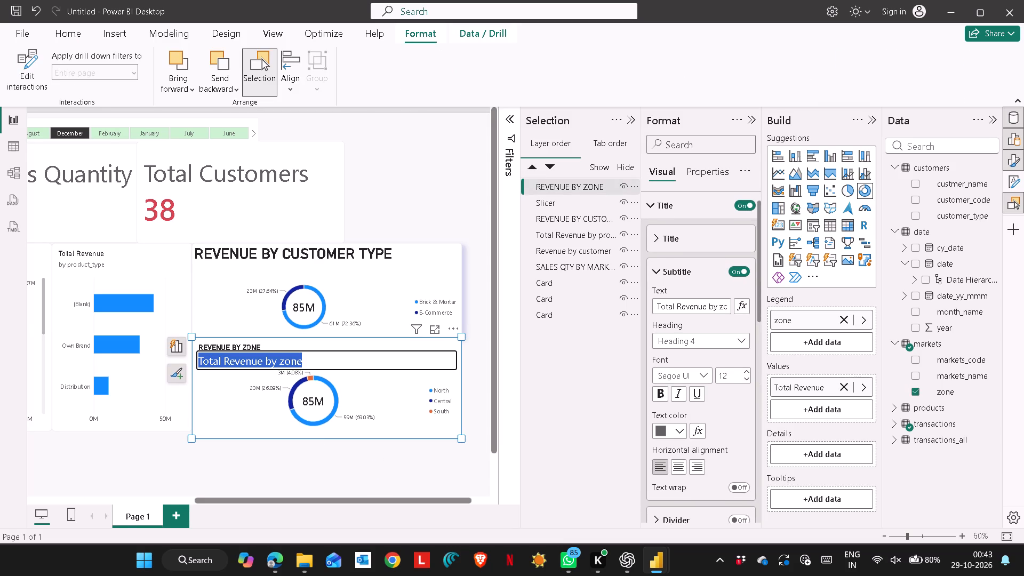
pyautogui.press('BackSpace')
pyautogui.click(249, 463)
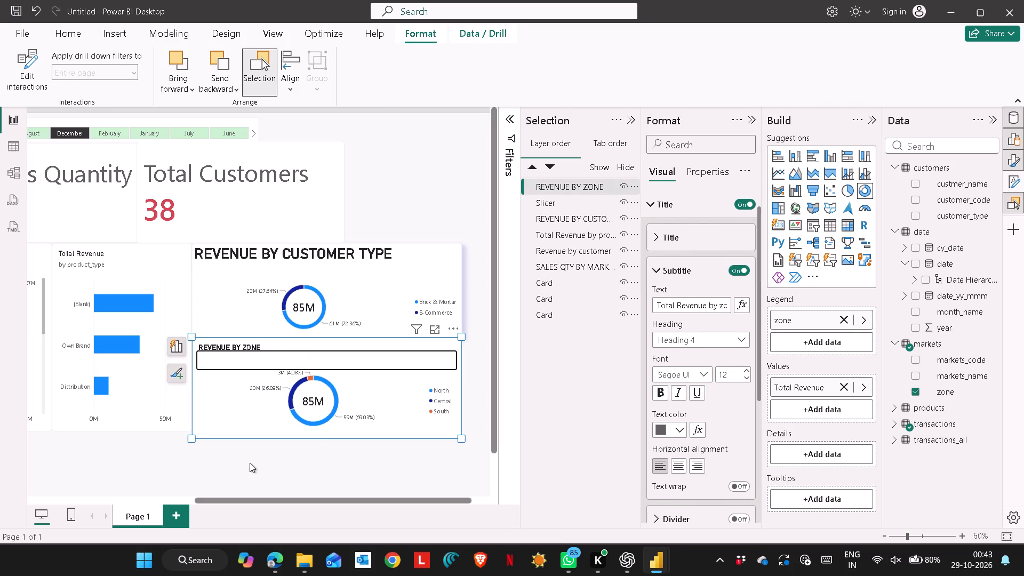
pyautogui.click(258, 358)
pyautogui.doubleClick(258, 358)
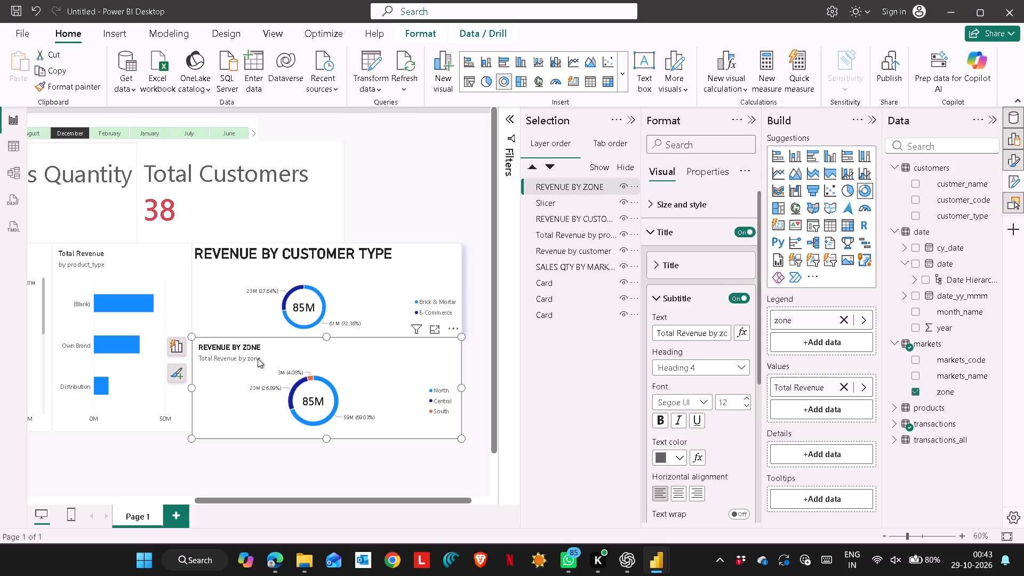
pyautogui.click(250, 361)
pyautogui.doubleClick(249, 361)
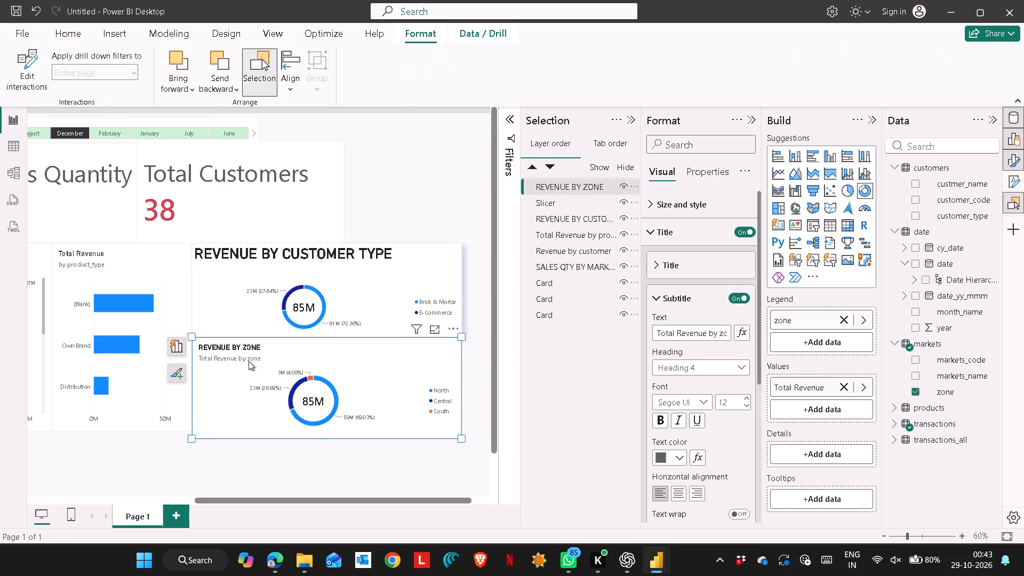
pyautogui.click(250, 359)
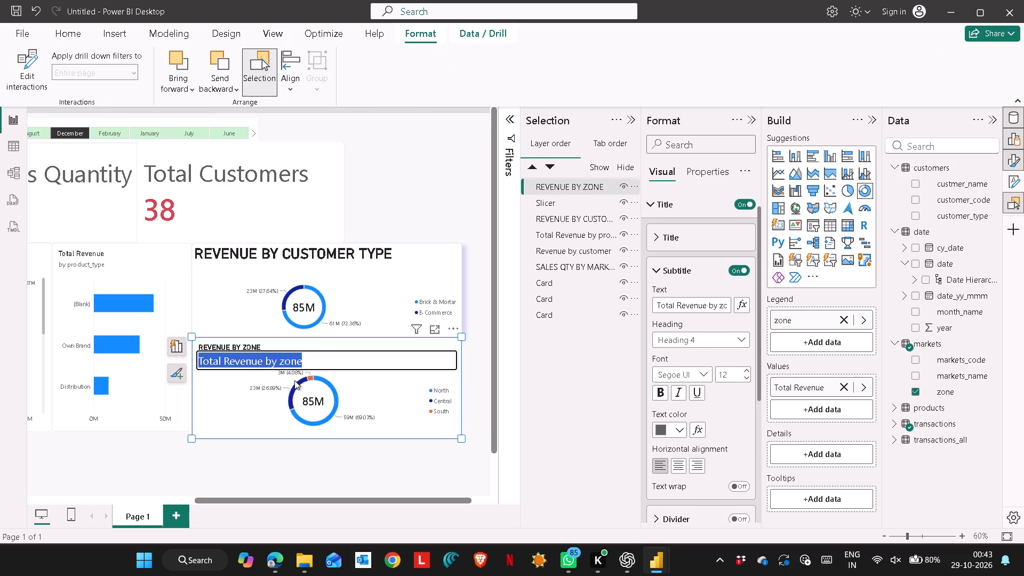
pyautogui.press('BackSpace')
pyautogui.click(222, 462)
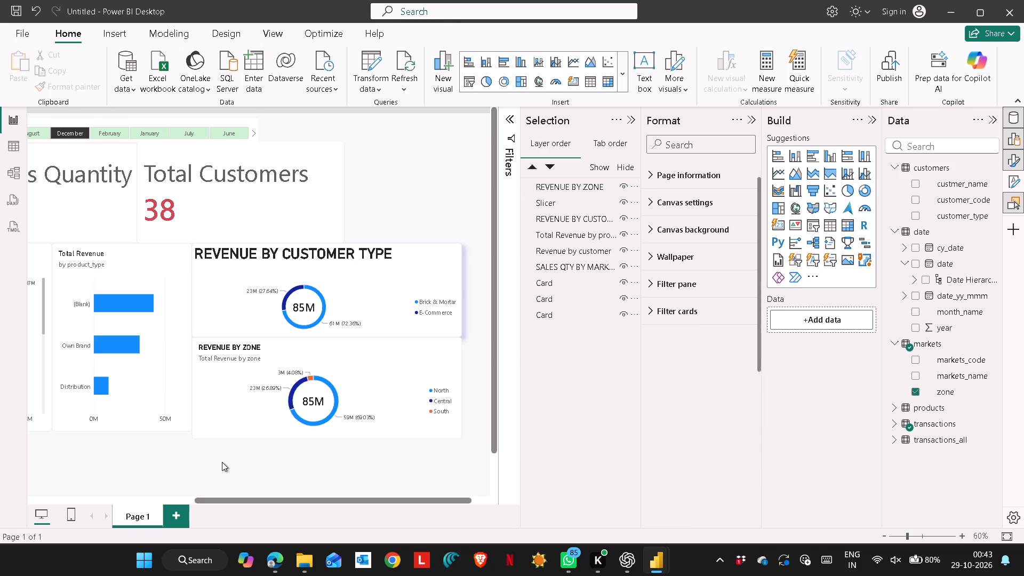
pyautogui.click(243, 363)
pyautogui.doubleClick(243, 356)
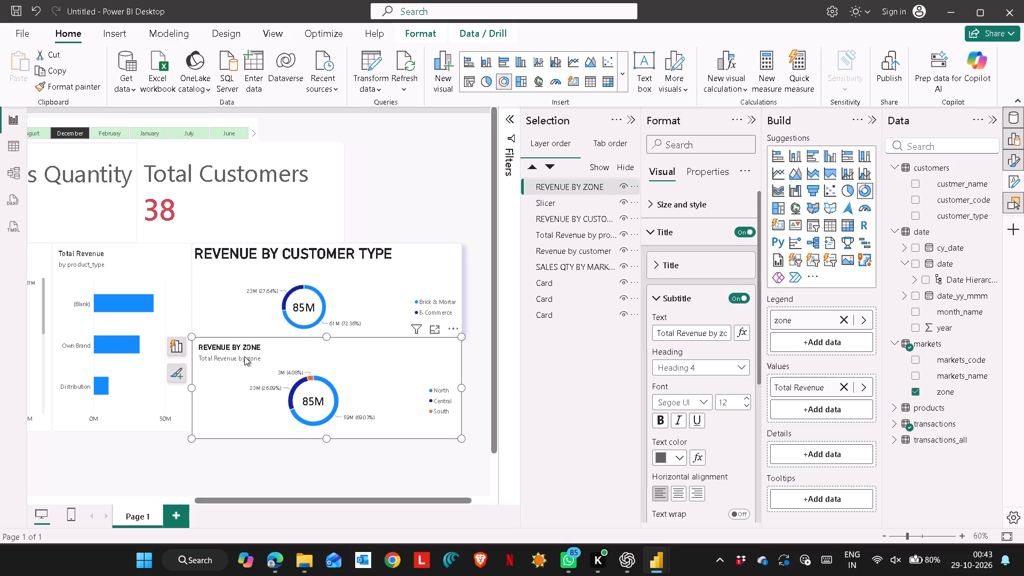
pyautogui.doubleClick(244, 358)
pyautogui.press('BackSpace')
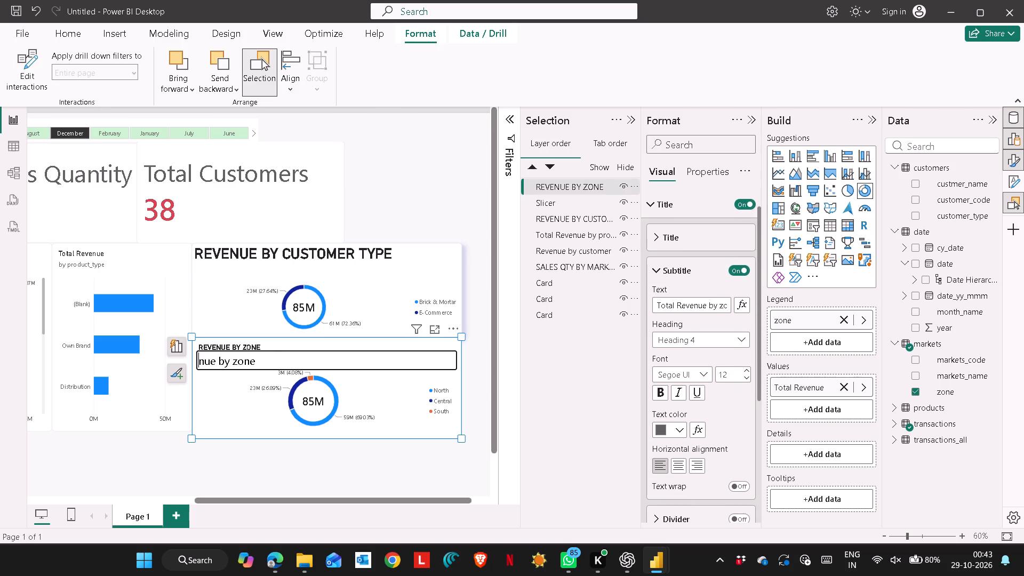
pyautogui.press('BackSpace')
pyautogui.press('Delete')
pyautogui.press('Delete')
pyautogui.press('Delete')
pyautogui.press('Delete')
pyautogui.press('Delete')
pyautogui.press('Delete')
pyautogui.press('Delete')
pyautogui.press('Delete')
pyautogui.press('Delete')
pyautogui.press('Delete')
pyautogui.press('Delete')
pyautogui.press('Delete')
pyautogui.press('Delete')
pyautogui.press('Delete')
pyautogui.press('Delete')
# Set the REVENUE BY ZONE title's font size to 30.
pyautogui.click(247, 347)
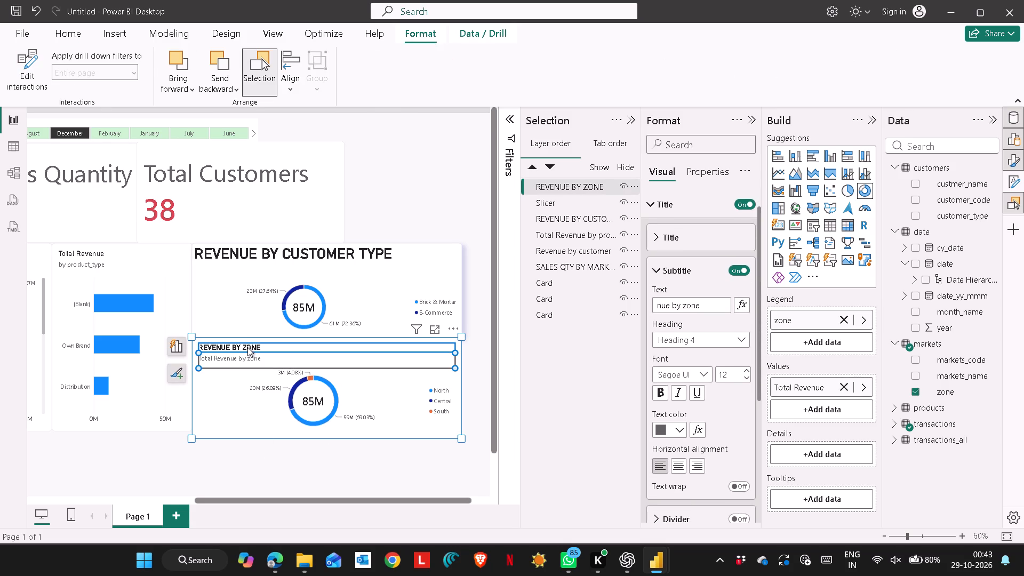
pyautogui.doubleClick(247, 347)
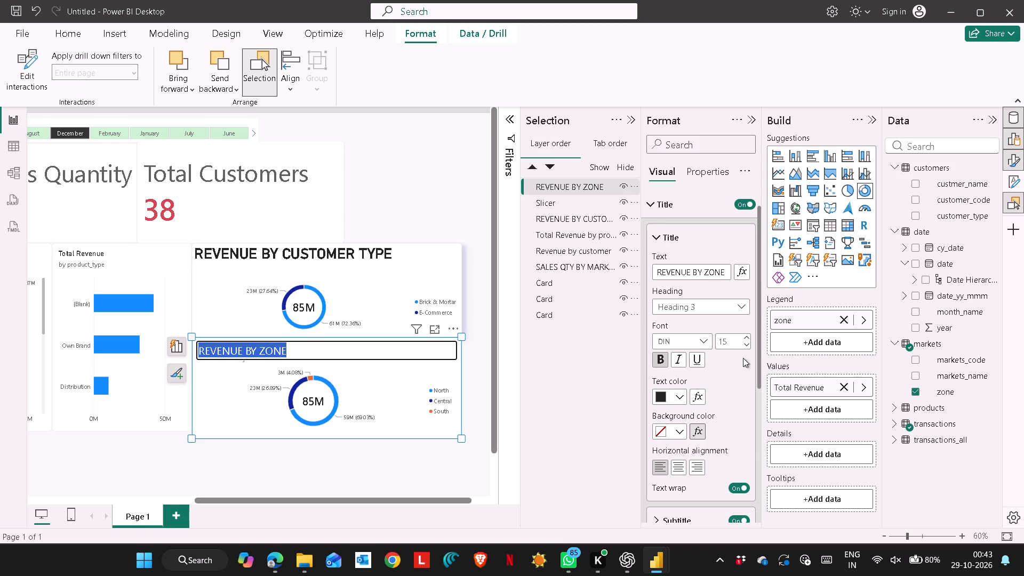
pyautogui.click(730, 345)
pyautogui.press('Up')
pyautogui.press('Up')
pyautogui.press('Up')
pyautogui.press('Up')
pyautogui.press('Up')
pyautogui.press('Up')
pyautogui.press('Up')
pyautogui.press('Up')
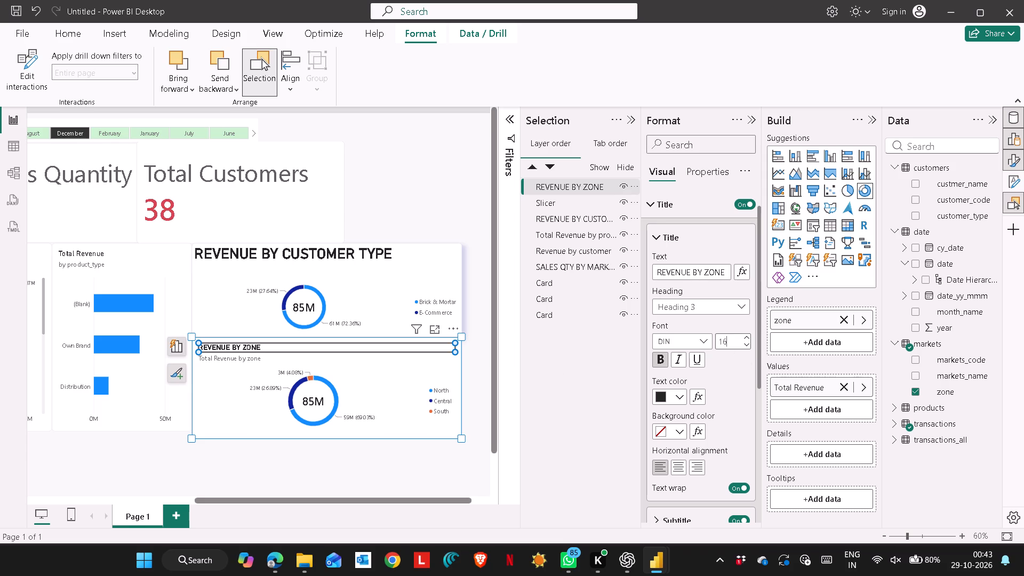
pyautogui.press('Up')
pyautogui.press('Up')
pyautogui.press('Up')
pyautogui.press('Up')
pyautogui.press('Up')
pyautogui.press('Up')
pyautogui.press('Up')
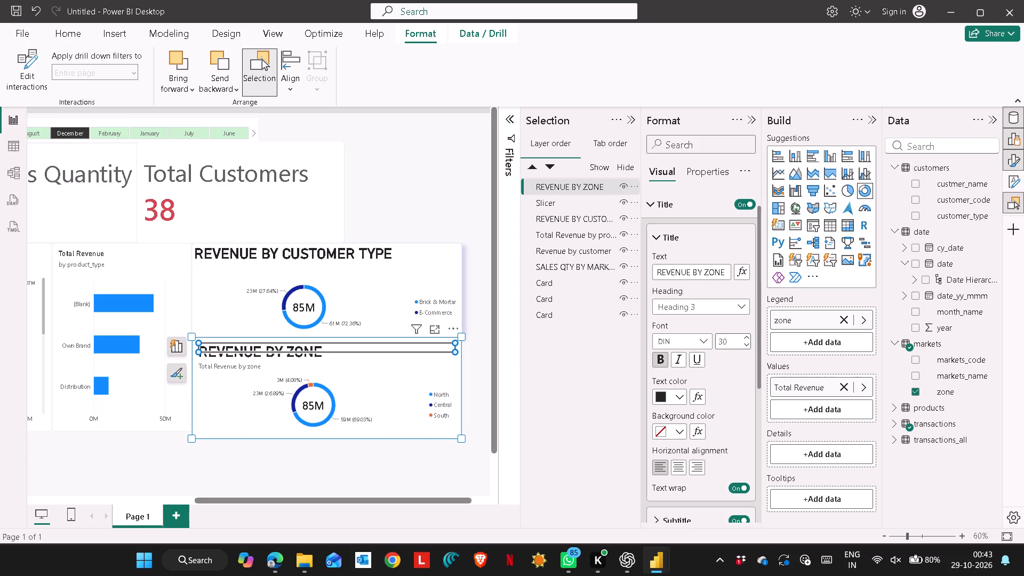
pyautogui.click(434, 464)
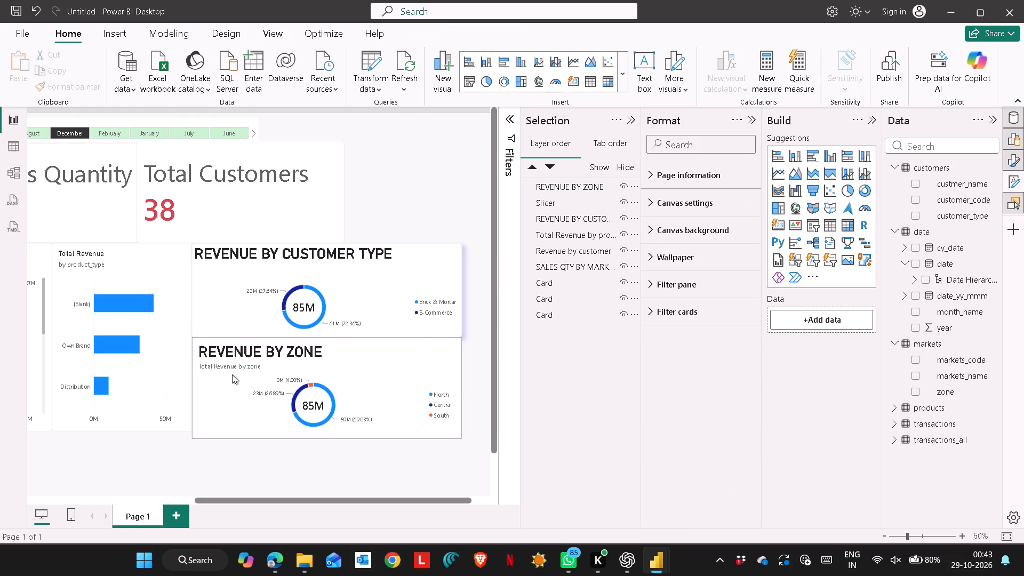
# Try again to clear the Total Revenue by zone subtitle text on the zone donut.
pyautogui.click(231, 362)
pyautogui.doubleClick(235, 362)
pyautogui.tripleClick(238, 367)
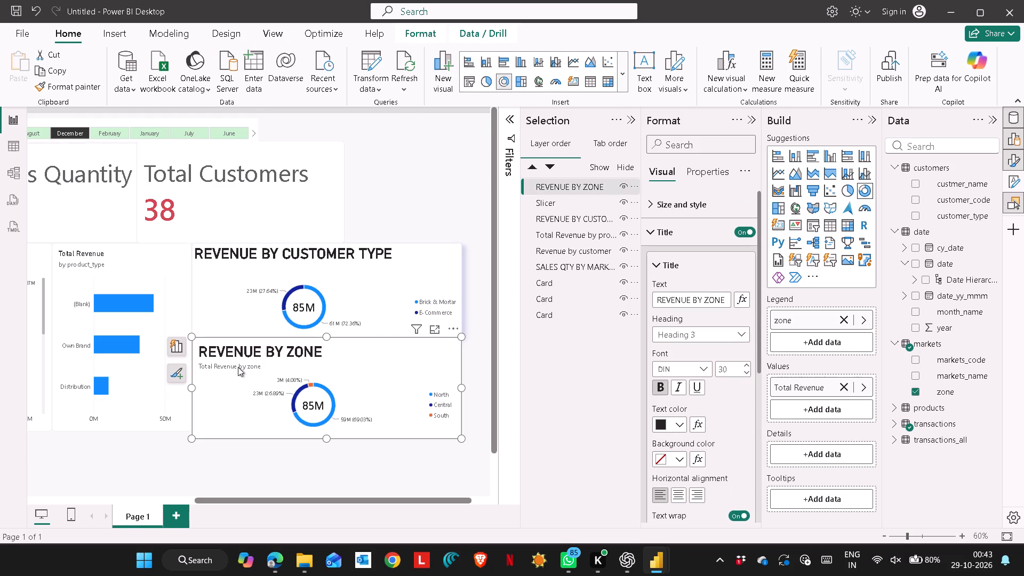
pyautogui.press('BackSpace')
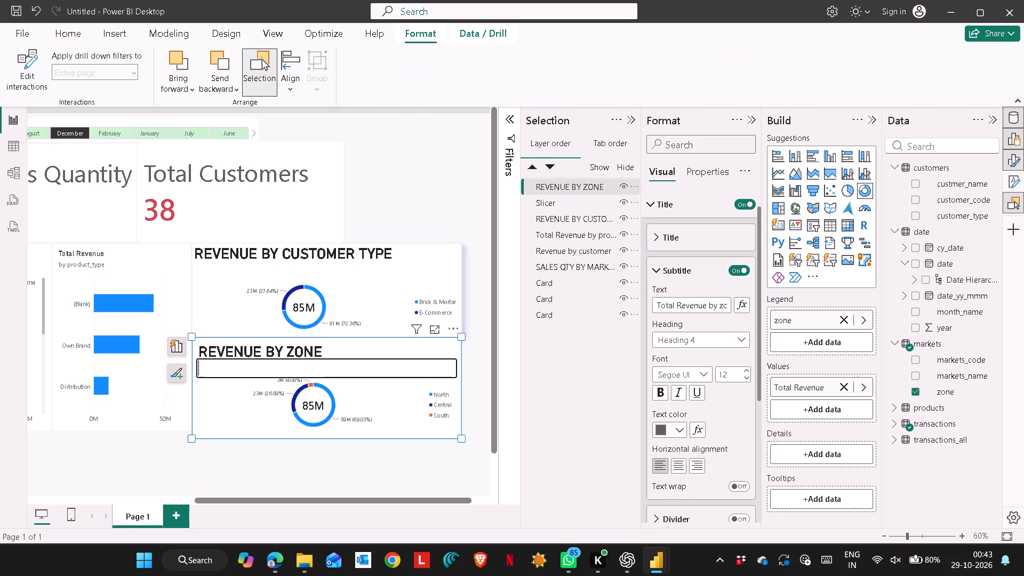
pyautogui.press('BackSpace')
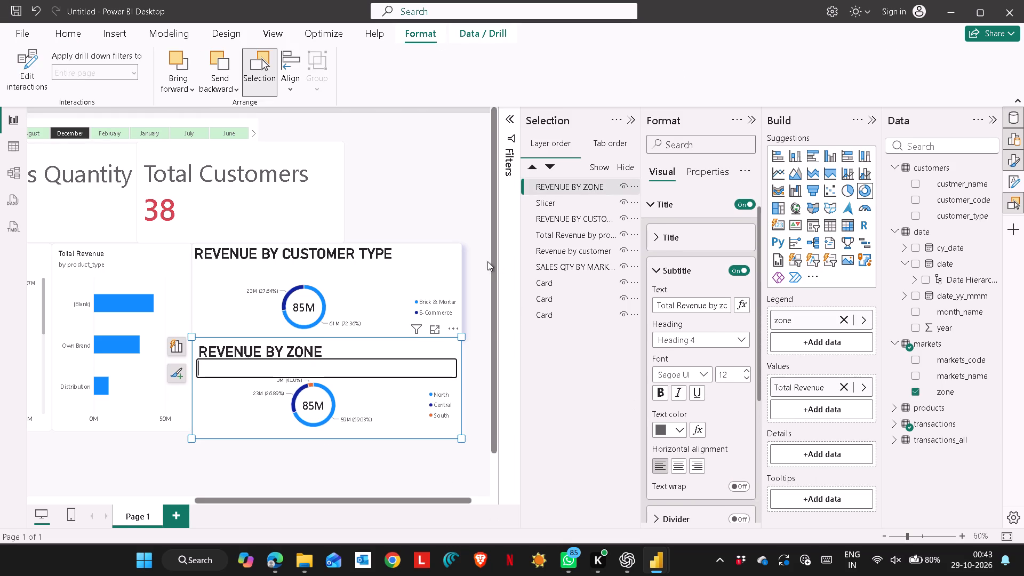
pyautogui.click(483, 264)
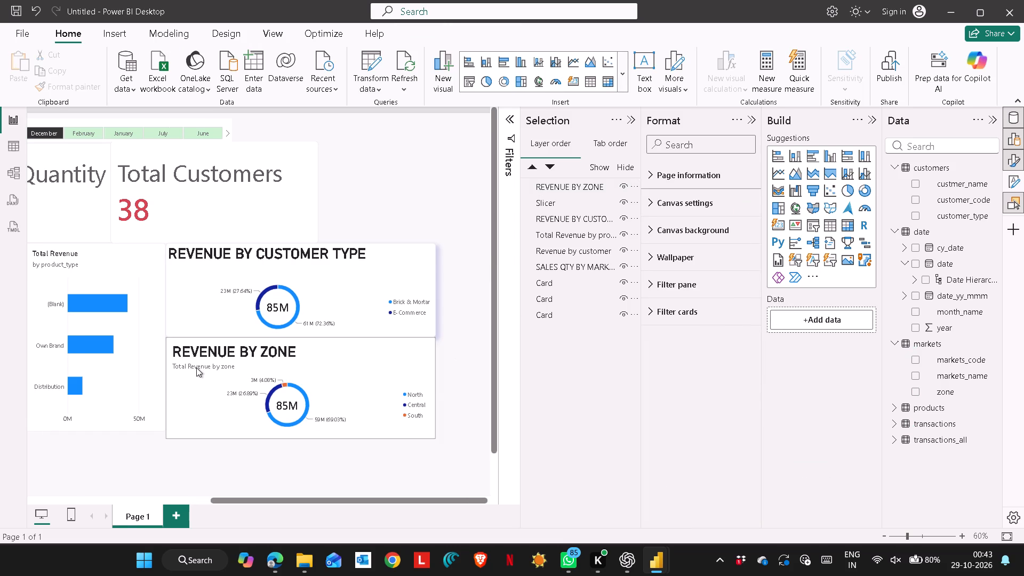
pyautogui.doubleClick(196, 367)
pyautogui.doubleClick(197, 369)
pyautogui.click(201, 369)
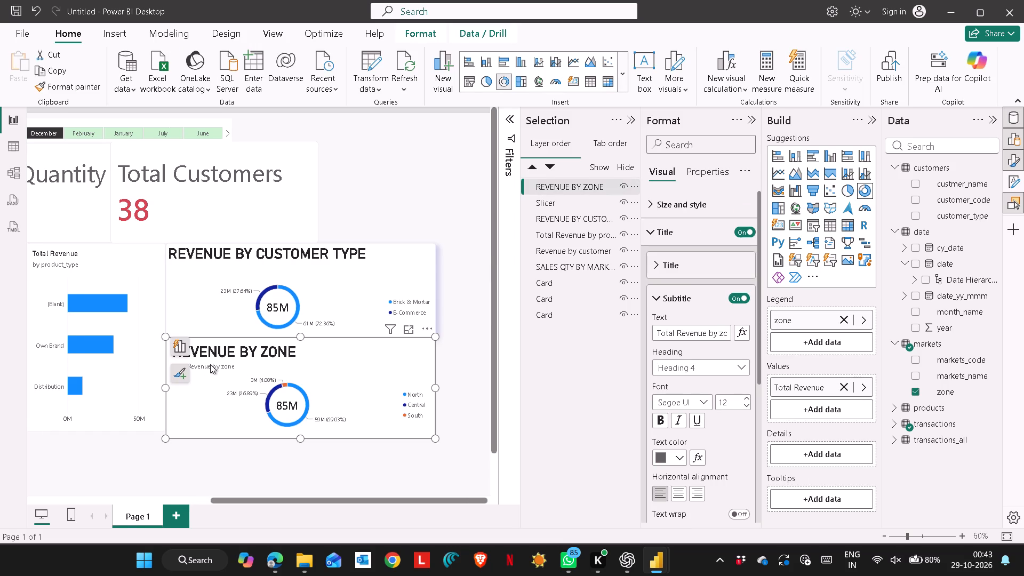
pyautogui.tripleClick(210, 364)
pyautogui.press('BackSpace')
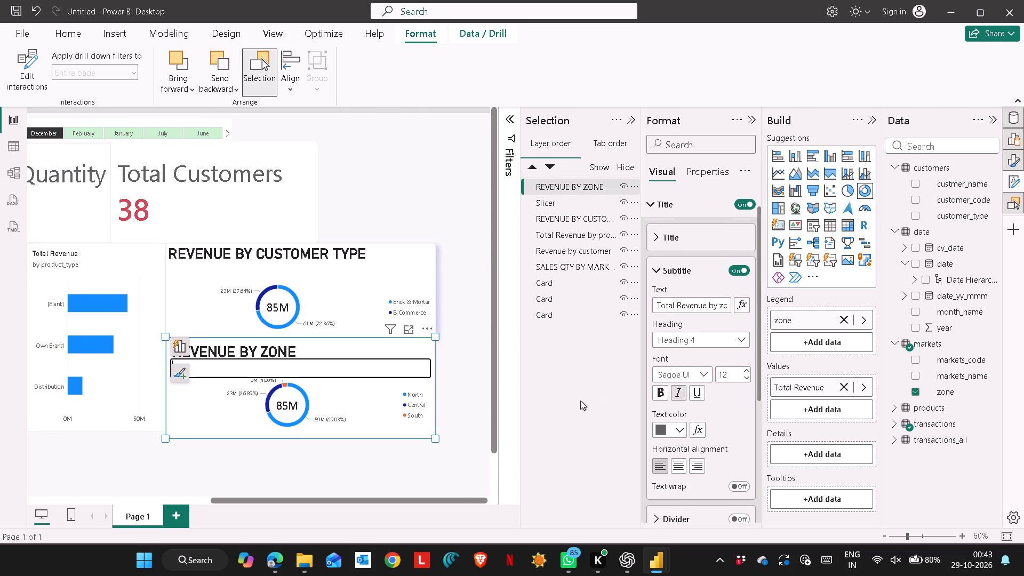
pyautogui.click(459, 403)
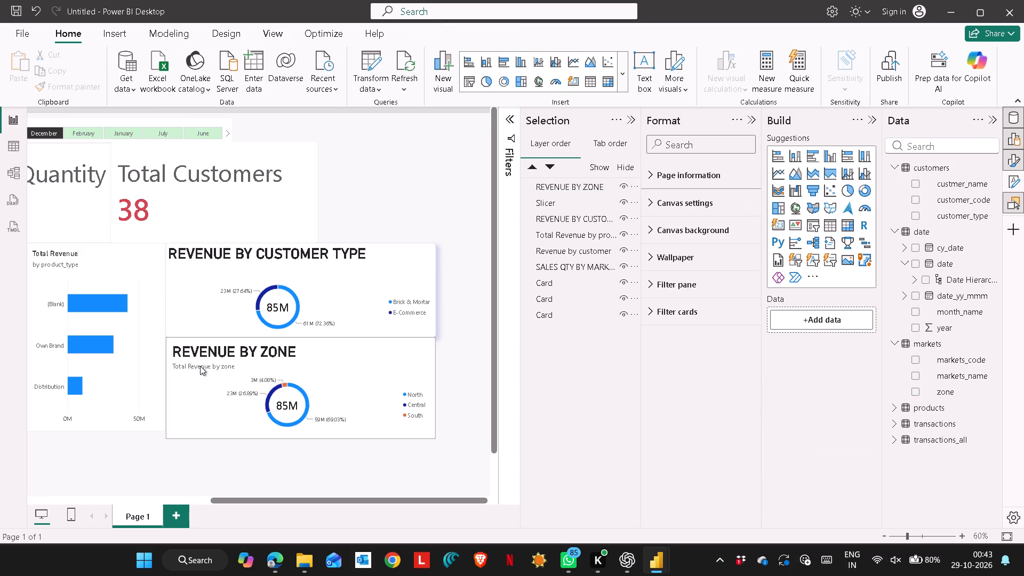
# Reduce the REVENUE BY ZONE donut's height slightly, keeping its width matched to the customer type donut above.
pyautogui.click(200, 366)
pyautogui.moveTo(435, 438); pyautogui.dragTo(425, 425)
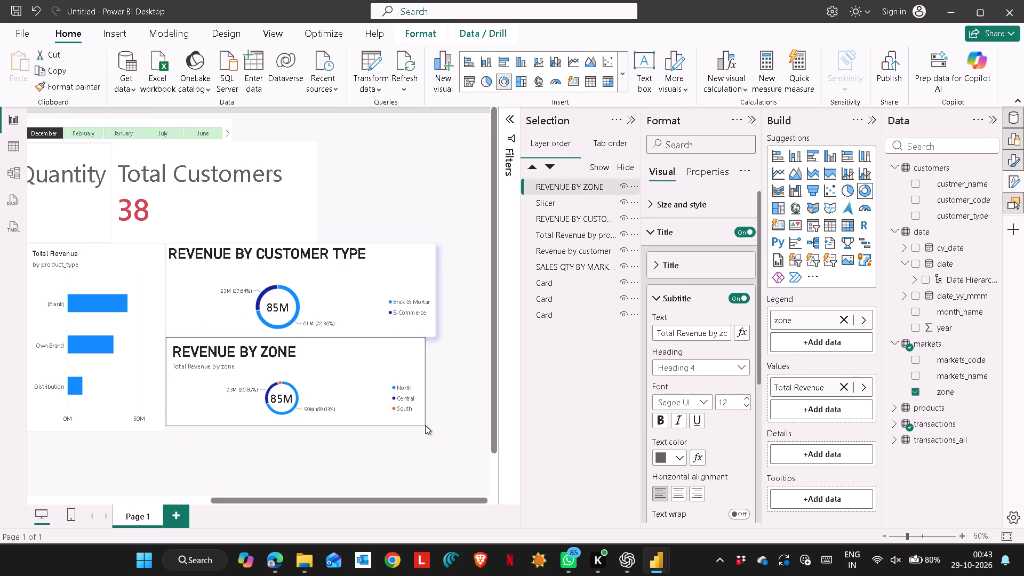
pyautogui.moveTo(425, 425); pyautogui.dragTo(437, 425)
pyautogui.click(446, 467)
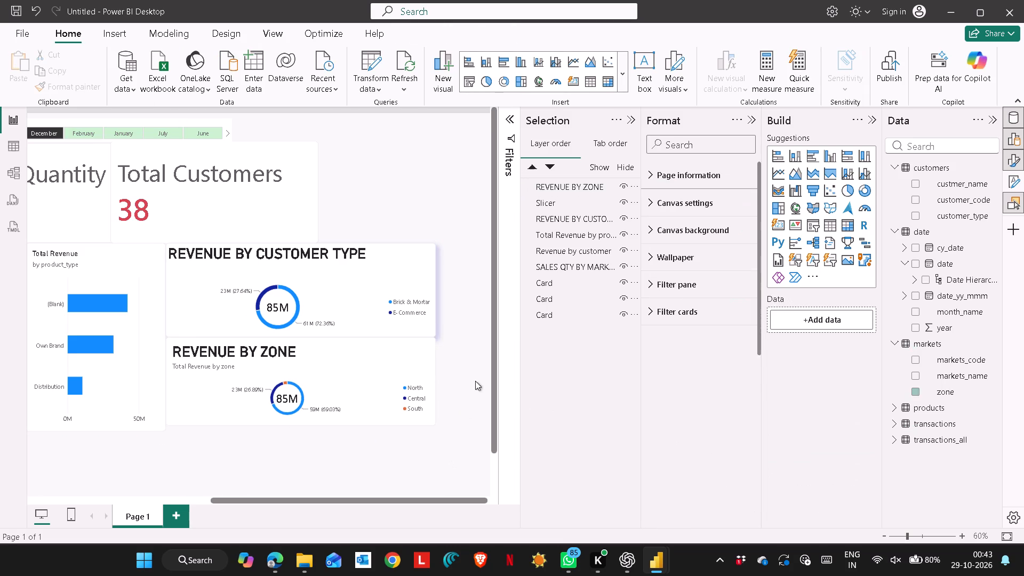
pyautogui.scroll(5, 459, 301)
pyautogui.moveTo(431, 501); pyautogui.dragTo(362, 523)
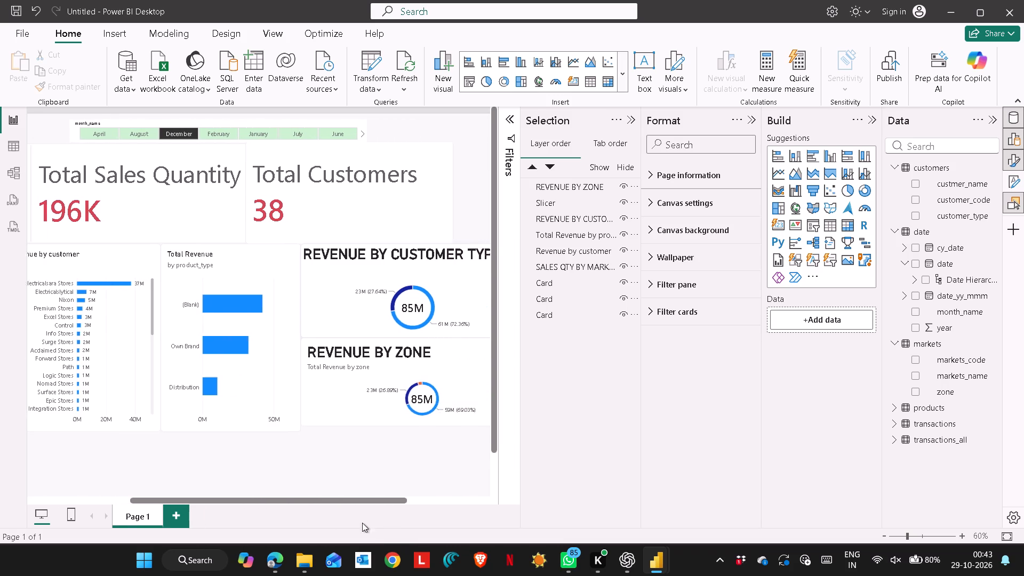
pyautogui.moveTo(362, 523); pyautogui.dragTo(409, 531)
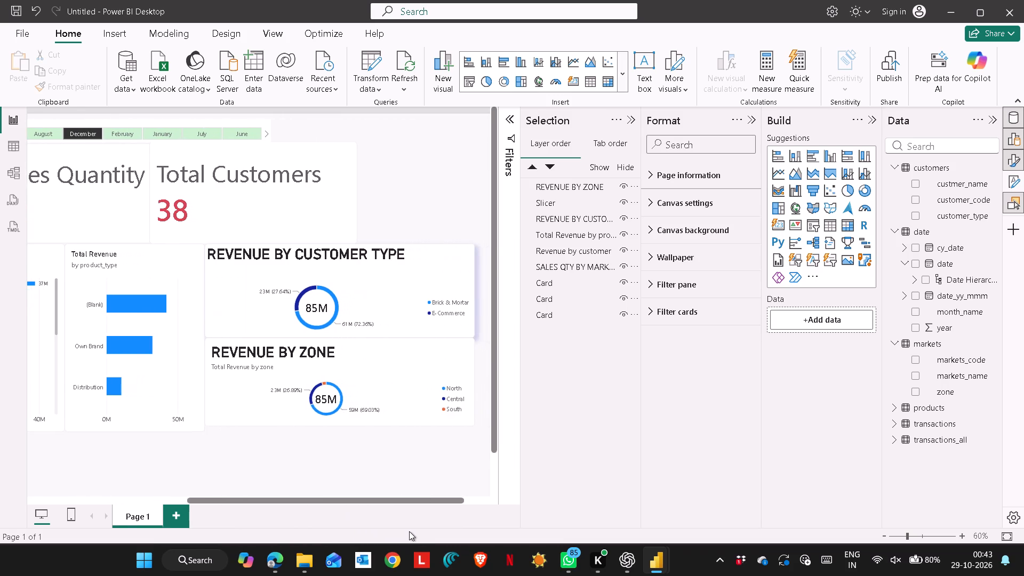
# Increase the REVENUE BY ZONE donut's height slightly so its bottom edge lines up with the neighbouring bar charts.
pyautogui.moveTo(409, 531); pyautogui.dragTo(419, 527)
pyautogui.click(335, 461)
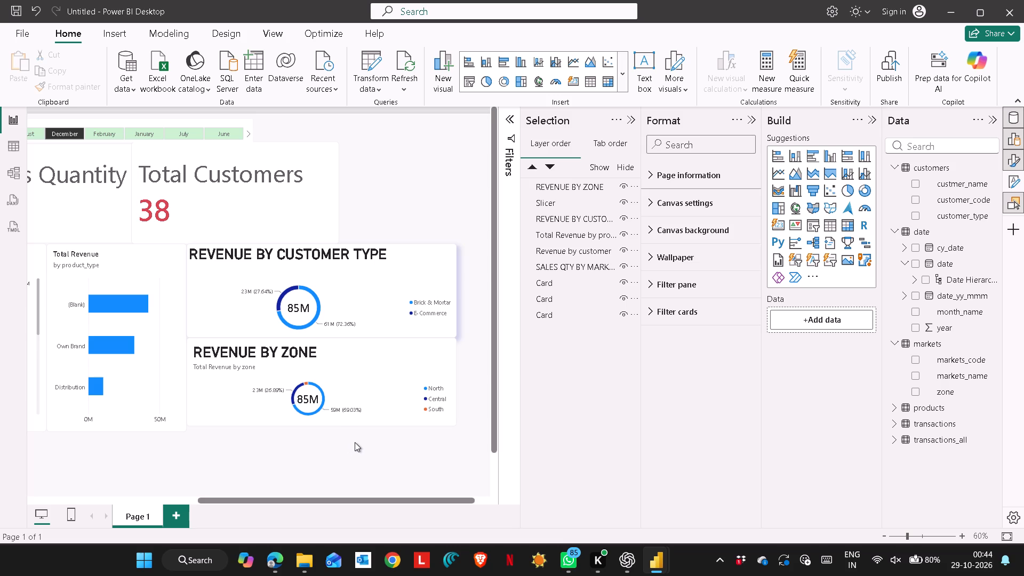
pyautogui.click(363, 390)
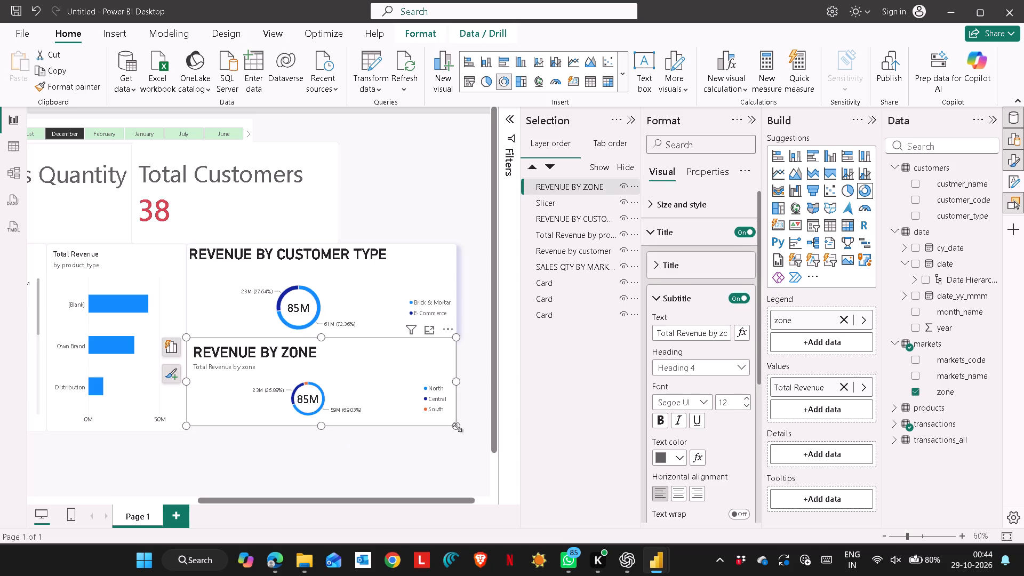
pyautogui.moveTo(457, 427); pyautogui.dragTo(457, 434)
pyautogui.click(428, 461)
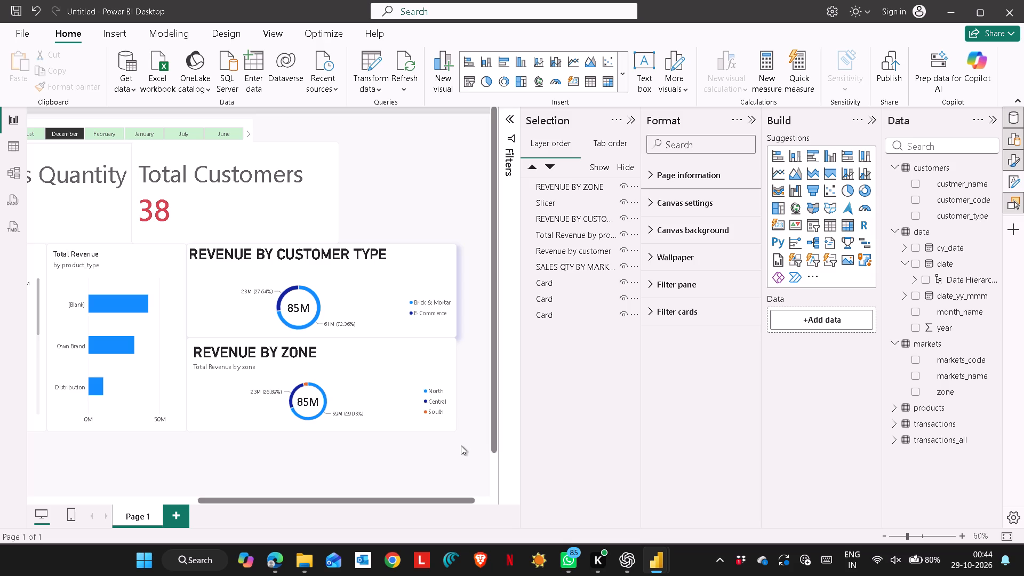
# Review the report page's overall layout, from the month slicer and cards to the bar charts and revenue donuts.
pyautogui.doubleClick(962, 537)
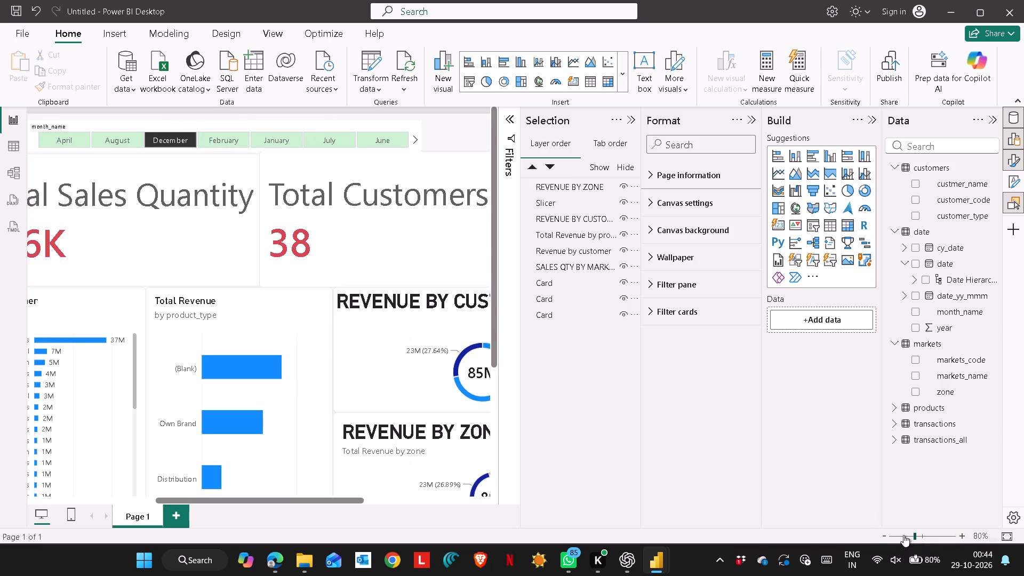
pyautogui.click(889, 539)
pyautogui.click(887, 539)
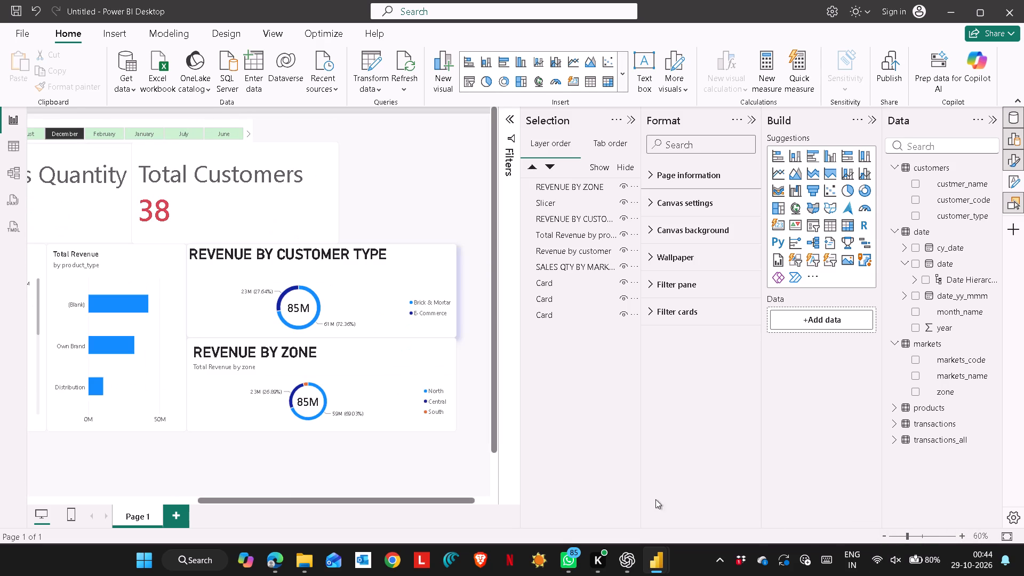
pyautogui.moveTo(277, 495); pyautogui.dragTo(234, 501)
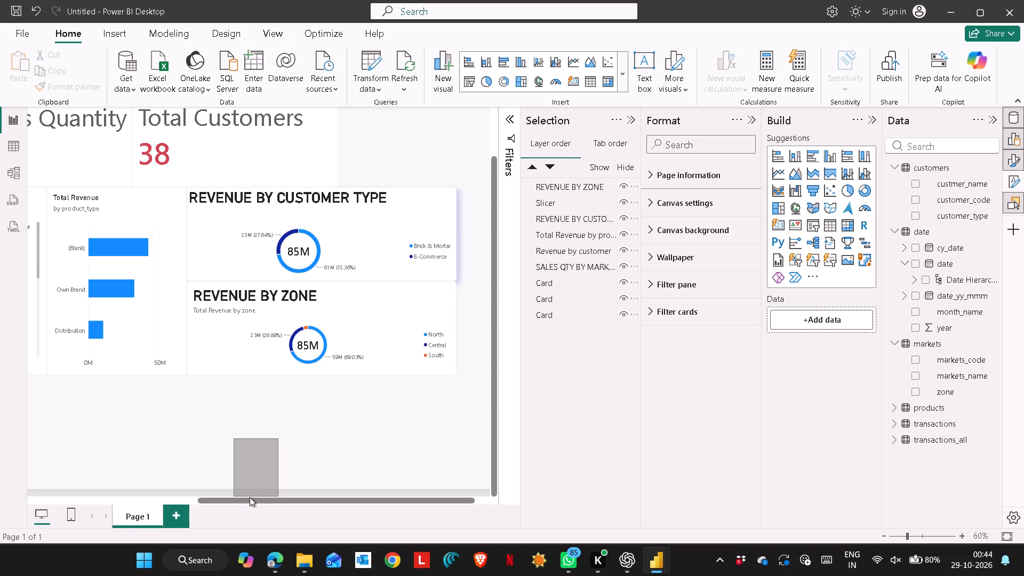
pyautogui.moveTo(254, 497); pyautogui.dragTo(137, 490)
pyautogui.scroll(-1, 347, 426)
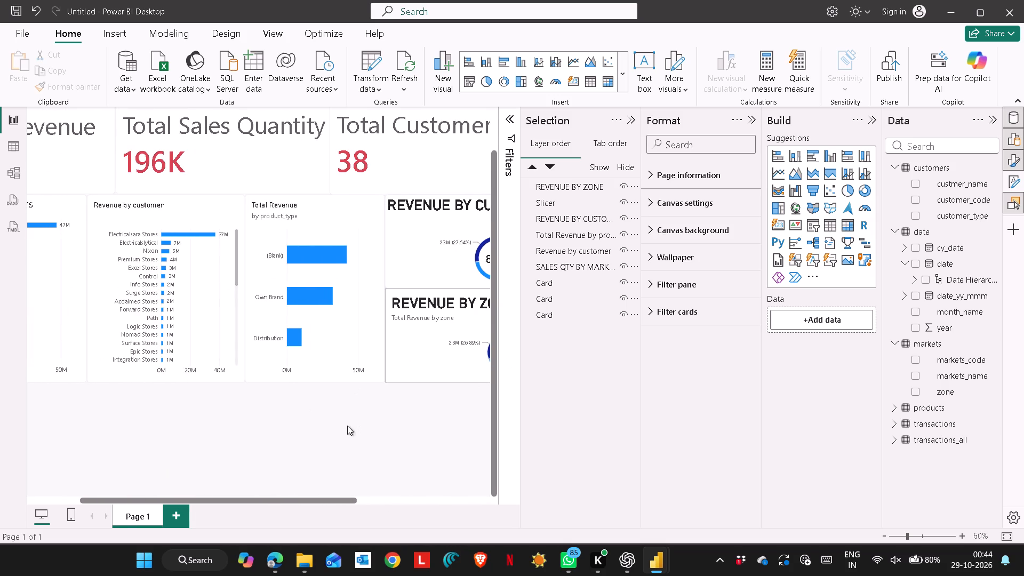
pyautogui.scroll(-2, 347, 425)
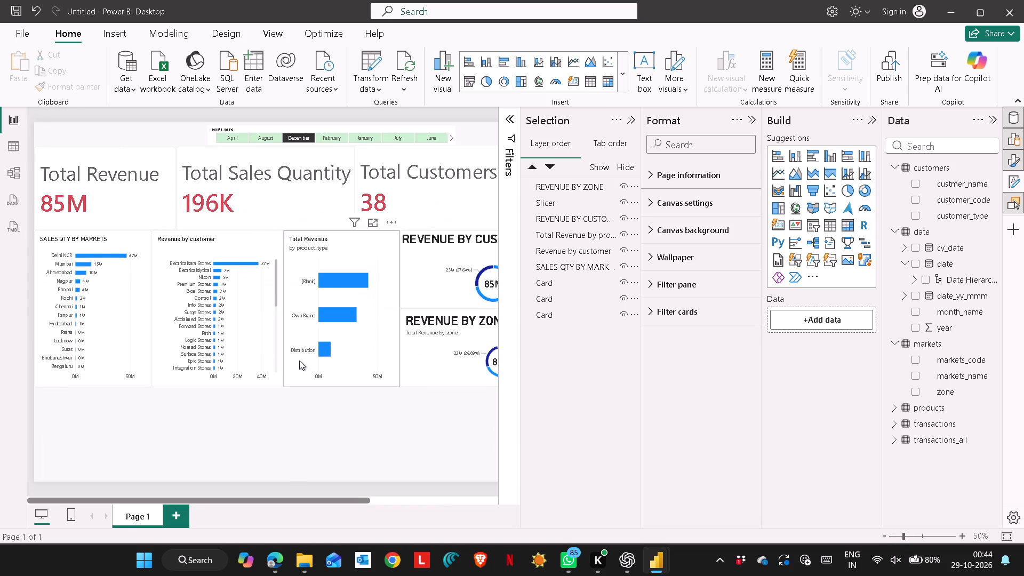
pyautogui.click(108, 137)
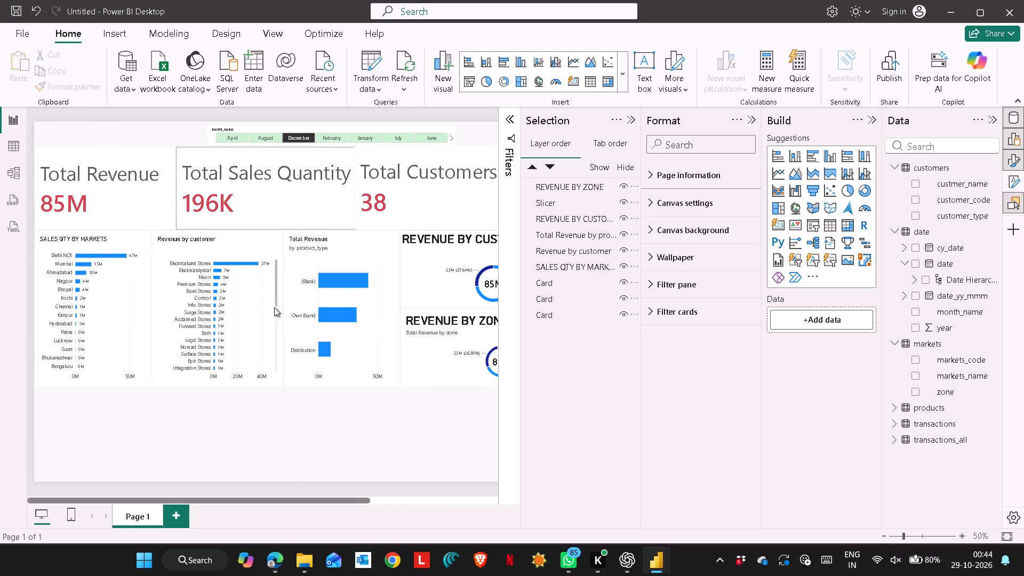
pyautogui.hscroll(2, 314, 441)
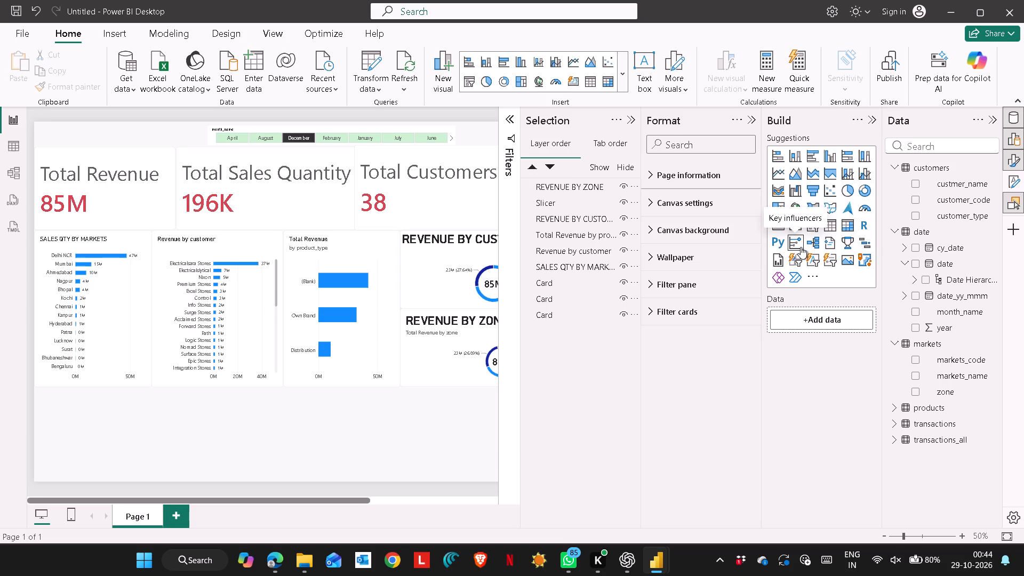
# Add a new slicer to the page using the year field from the date table.
pyautogui.click(820, 225)
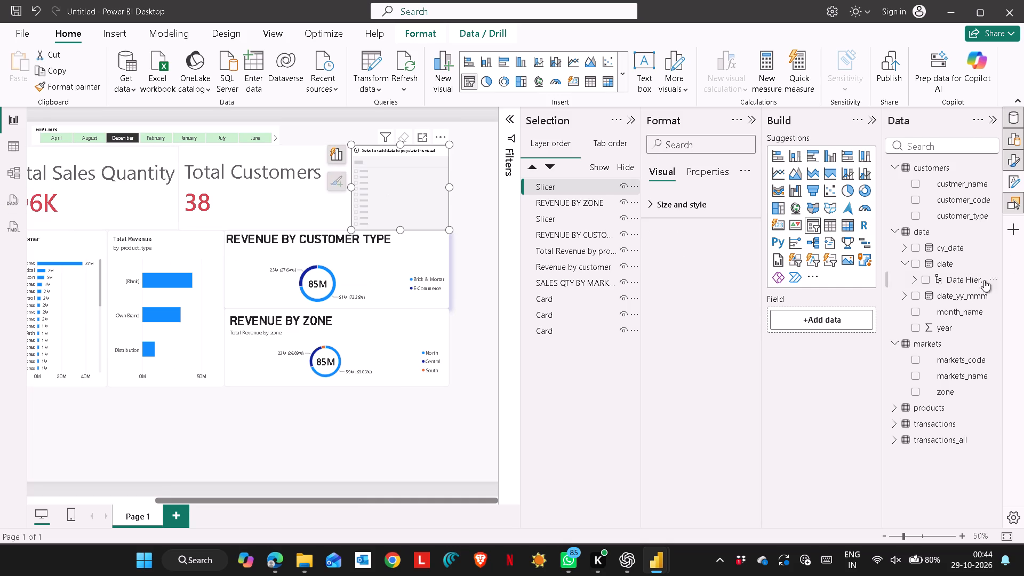
pyautogui.click(915, 326)
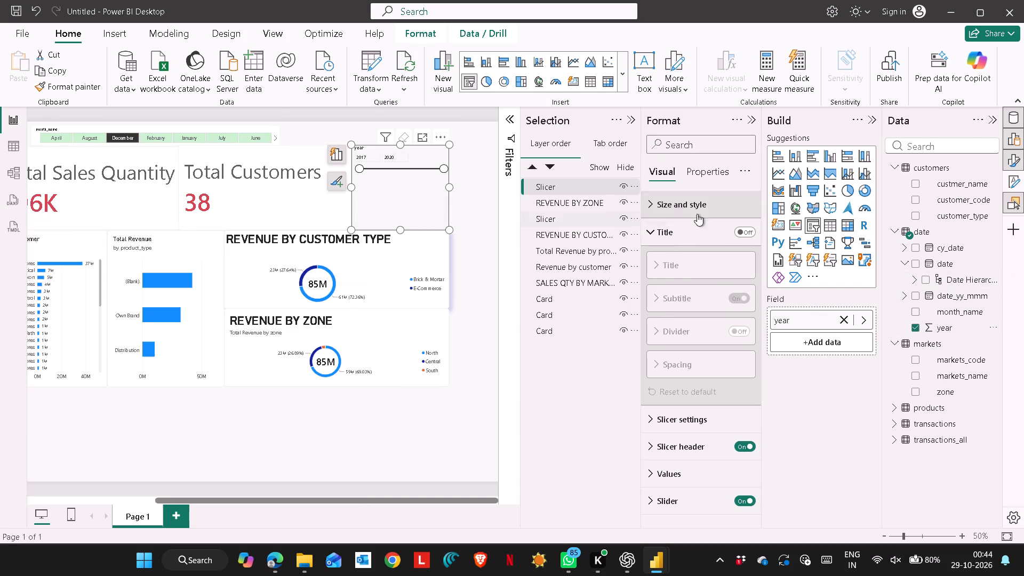
# Set the year slicer's style to Tile.
pyautogui.click(654, 229)
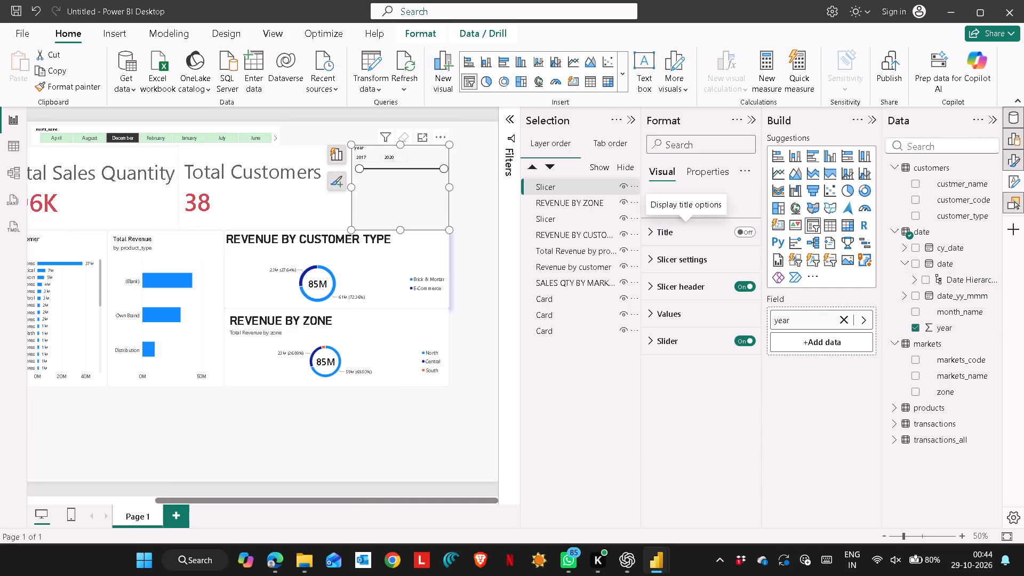
pyautogui.click(652, 206)
pyautogui.click(733, 203)
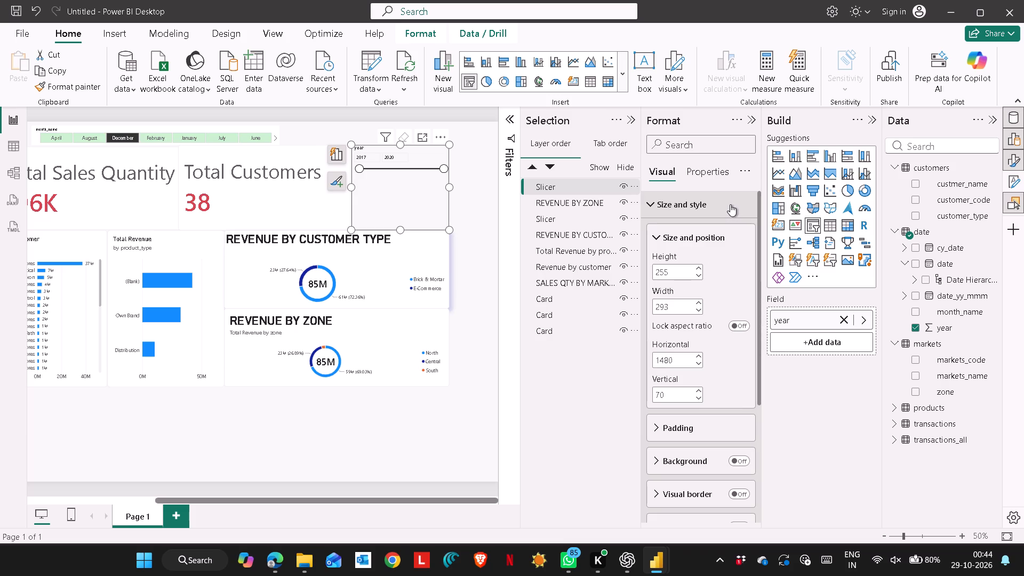
pyautogui.click(730, 204)
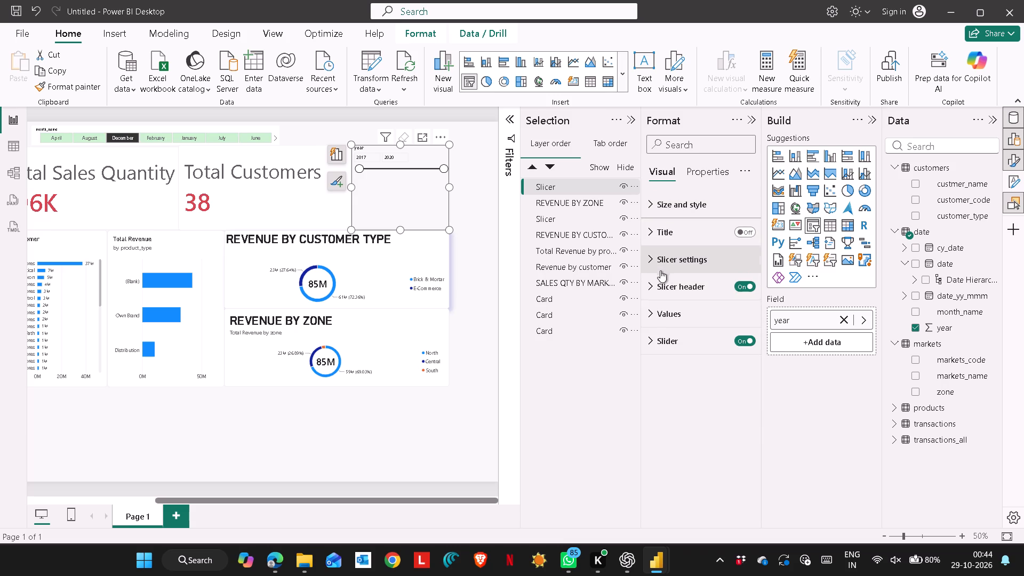
pyautogui.click(658, 265)
pyautogui.click(688, 325)
pyautogui.click(692, 365)
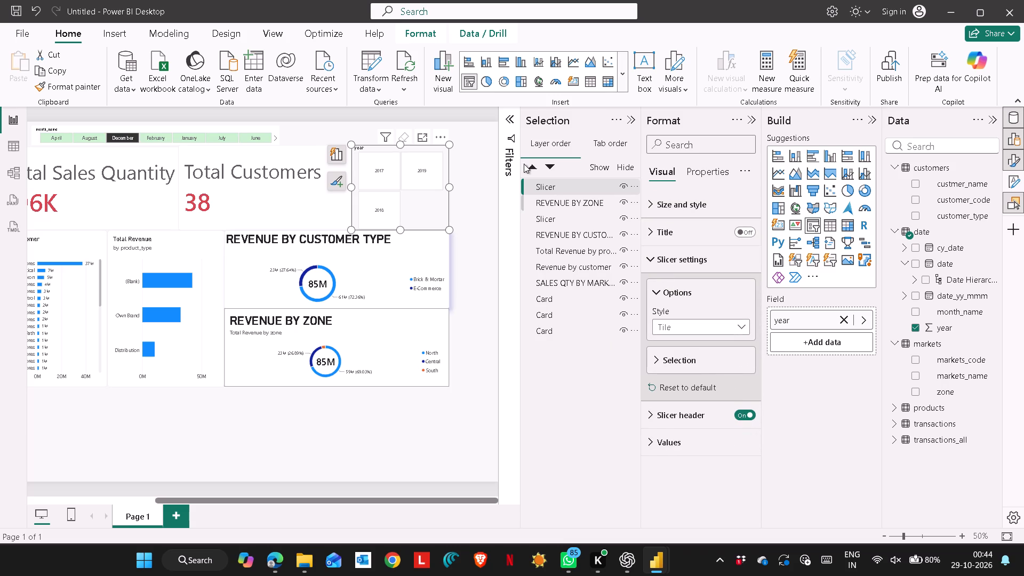
# Resize the year slicer into a single row of tiles and place it above the Total Revenue card, beside the month slicer.
pyautogui.moveTo(450, 186); pyautogui.dragTo(475, 182)
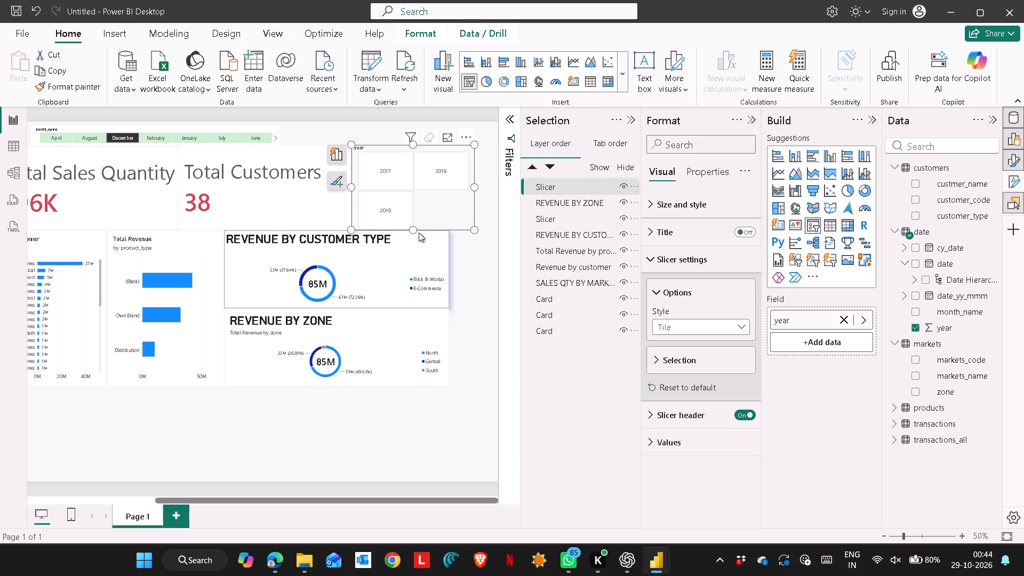
pyautogui.moveTo(413, 232); pyautogui.dragTo(419, 170)
pyautogui.moveTo(475, 158); pyautogui.dragTo(487, 157)
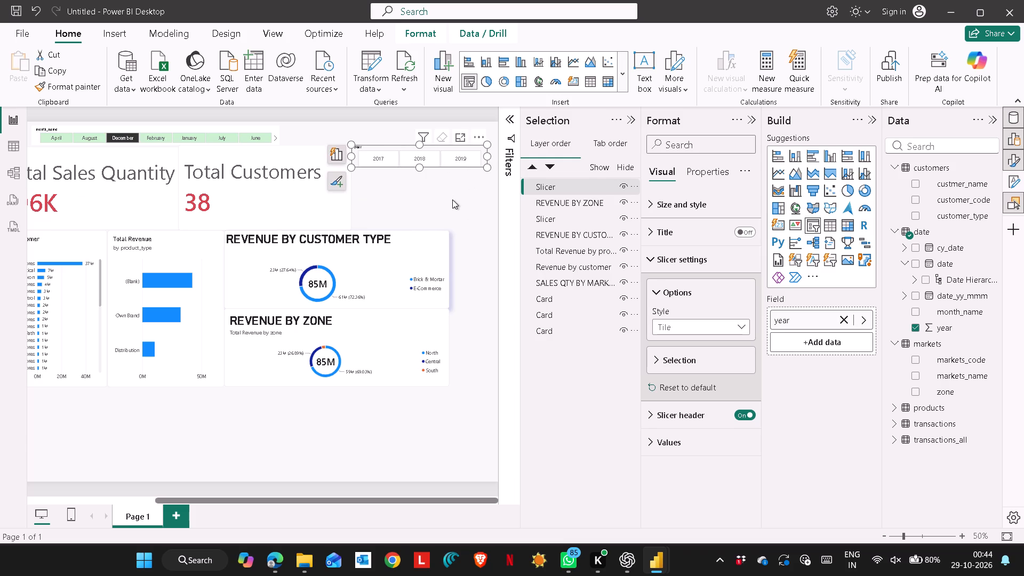
pyautogui.click(452, 200)
pyautogui.moveTo(389, 148); pyautogui.dragTo(211, 143)
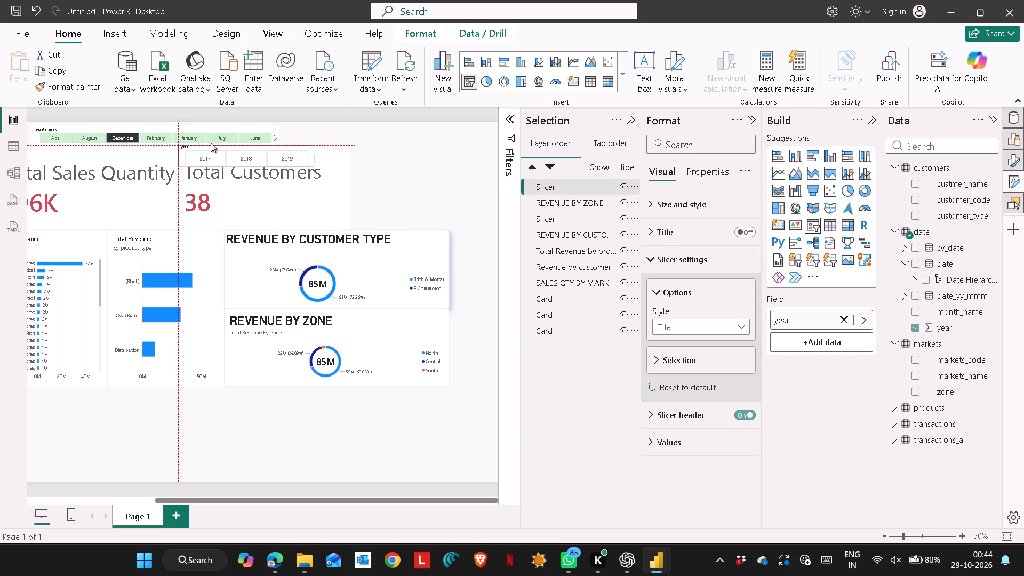
pyautogui.moveTo(211, 143); pyautogui.dragTo(96, 132)
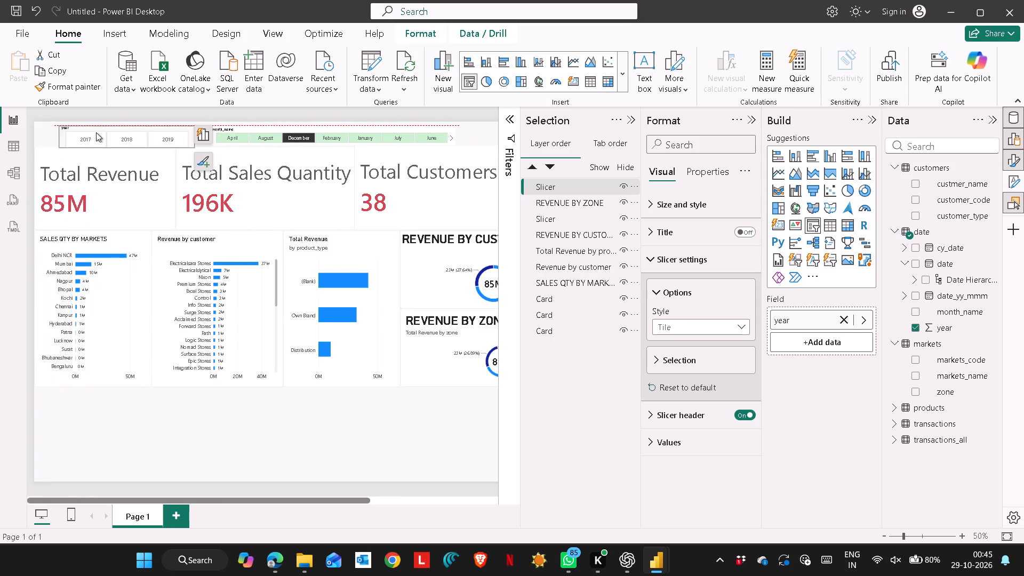
pyautogui.moveTo(96, 132); pyautogui.dragTo(73, 127)
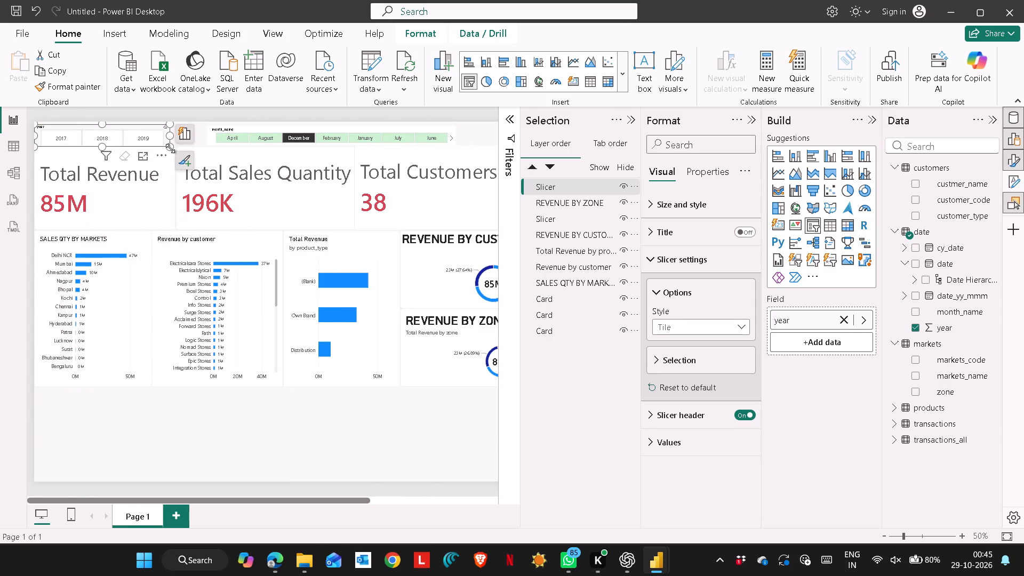
# Filter the report to 2017 with the year slicer.
pyautogui.click(50, 142)
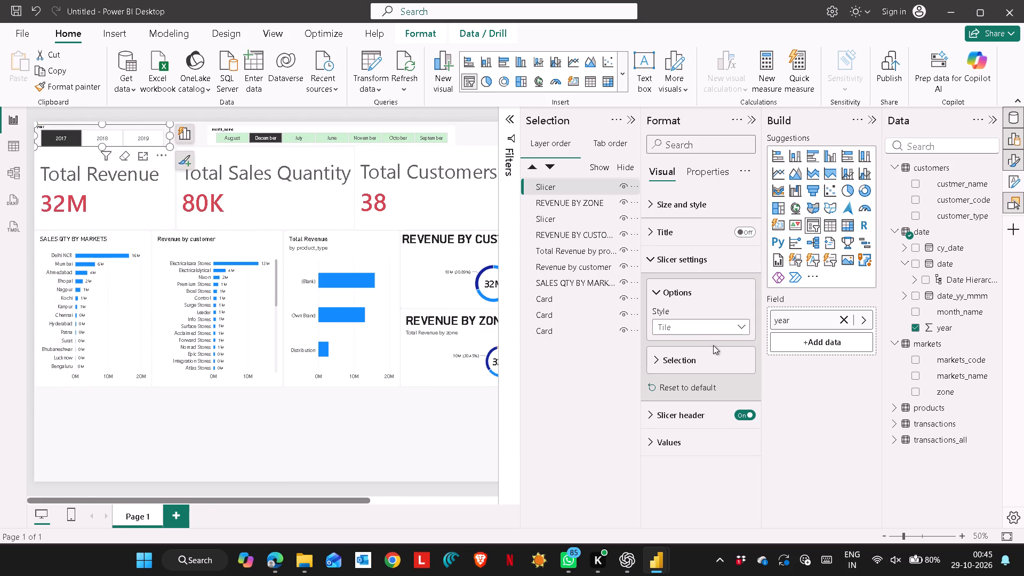
# Give the year slicer's header a light purple background colour.
pyautogui.click(660, 291)
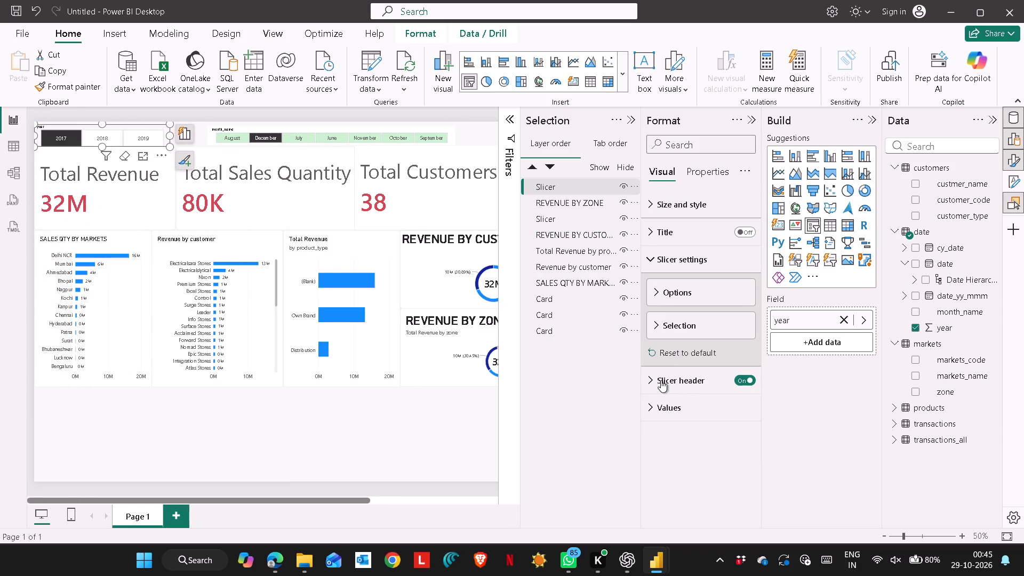
pyautogui.click(661, 380)
pyautogui.scroll(-3, 671, 449)
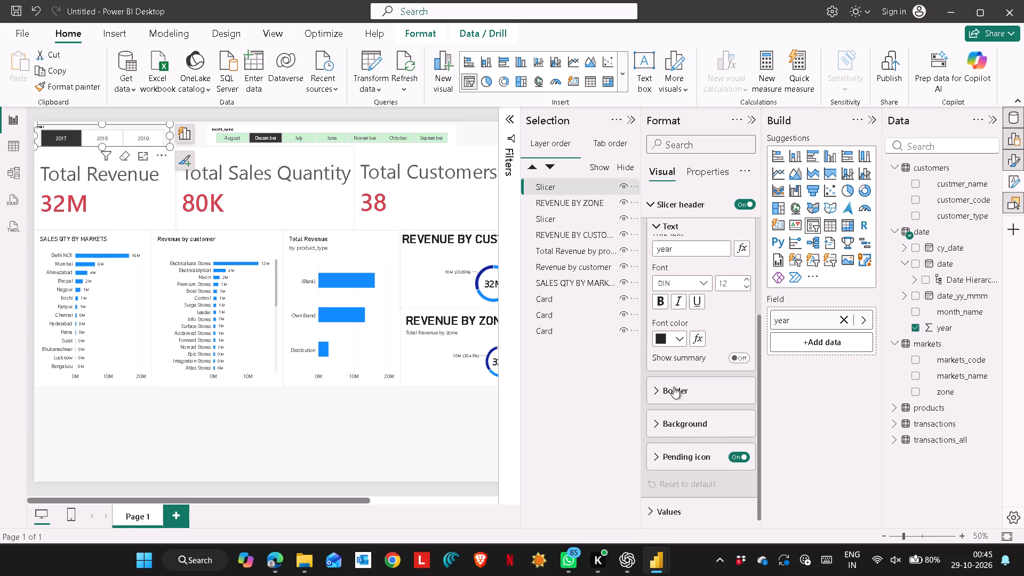
pyautogui.click(670, 436)
pyautogui.click(670, 427)
pyautogui.moveTo(676, 453); pyautogui.dragTo(676, 462)
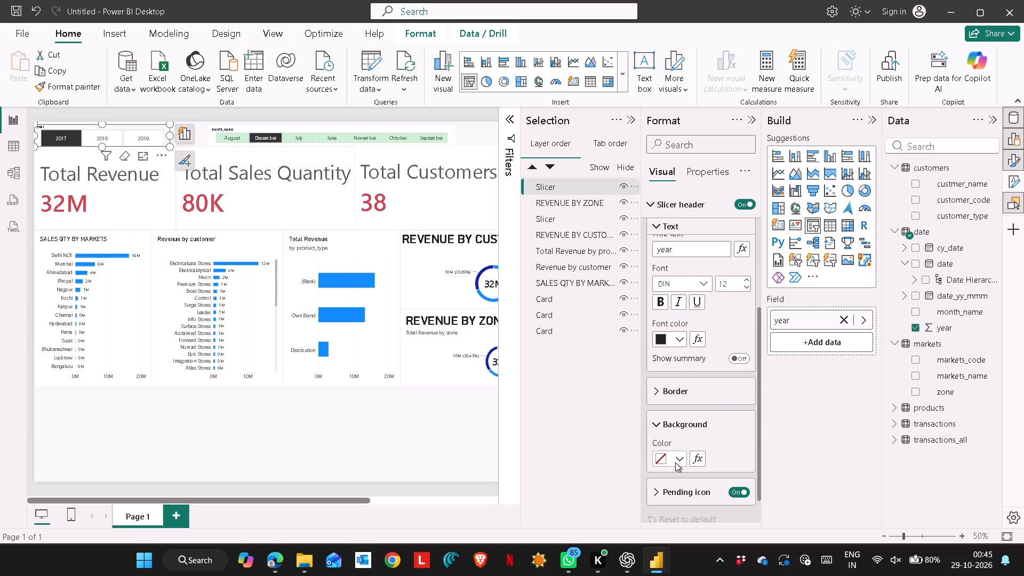
pyautogui.click(726, 249)
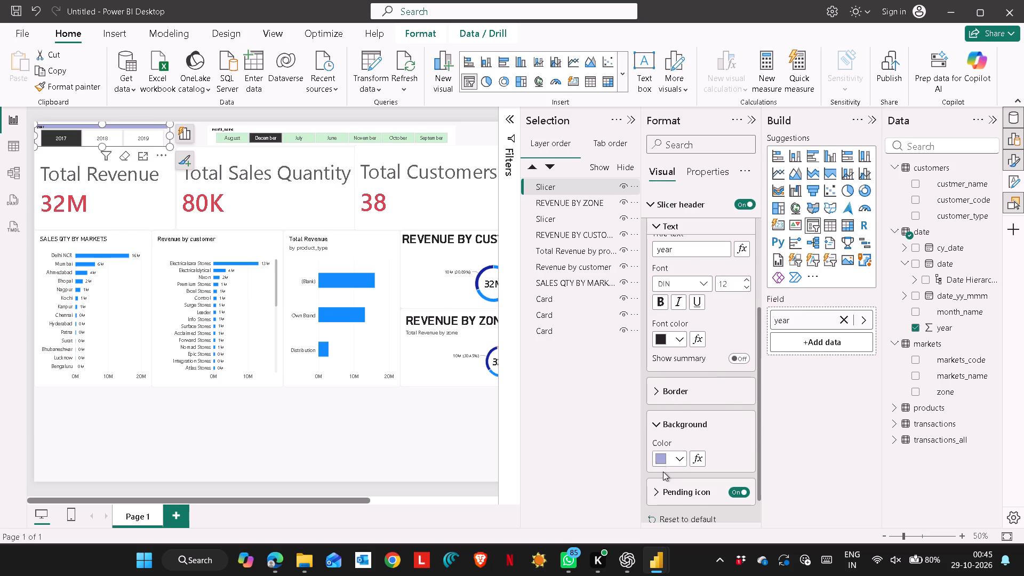
pyautogui.click(668, 458)
pyautogui.click(726, 253)
pyautogui.click(261, 451)
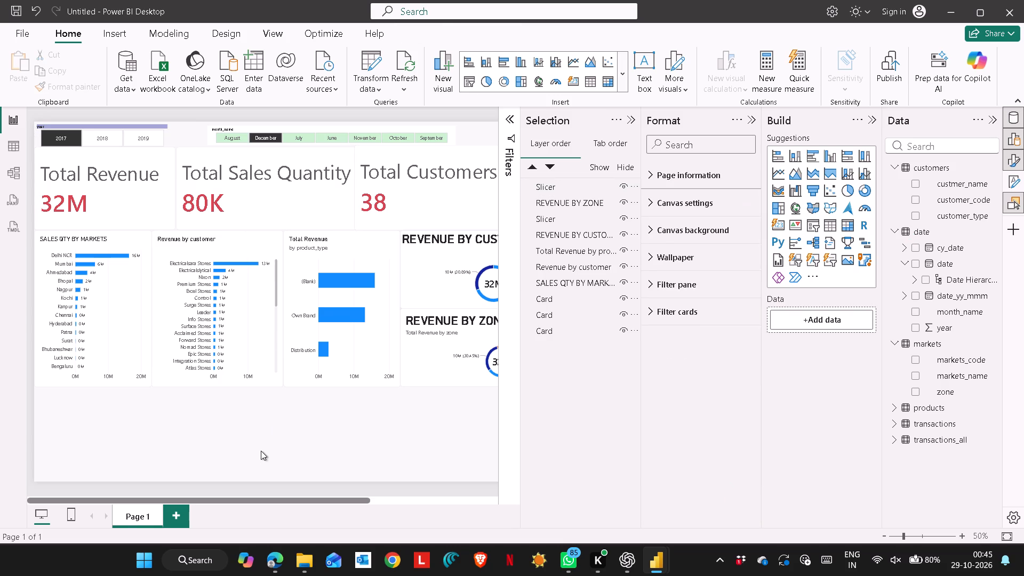
# Examine the whole dashboard page with the new year slicer in place at different zoom levels.
pyautogui.moveTo(298, 506); pyautogui.dragTo(300, 501)
pyautogui.click(301, 495)
pyautogui.moveTo(302, 501); pyautogui.dragTo(249, 487)
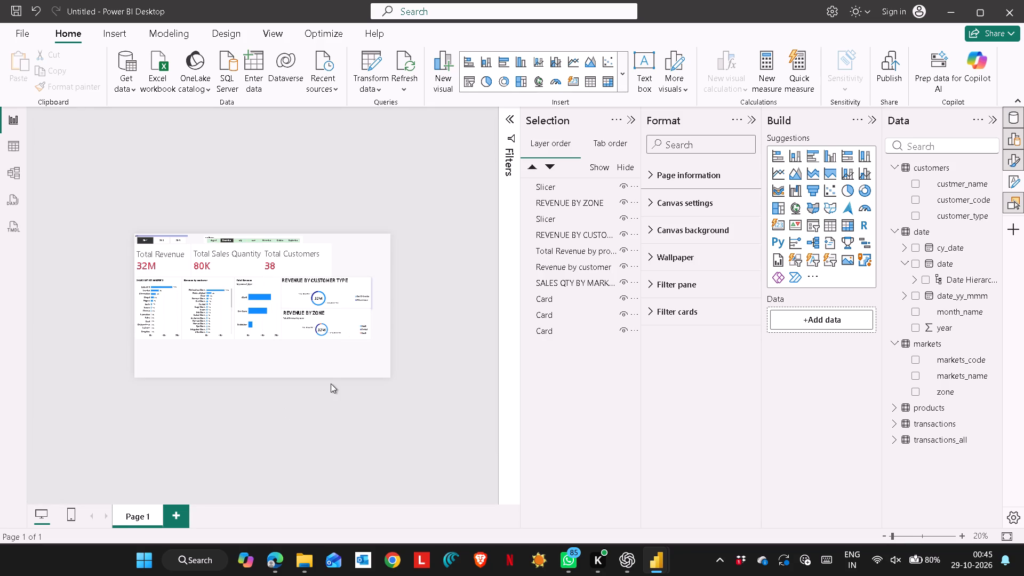
pyautogui.click(366, 429)
pyautogui.hscroll(3, 366, 429)
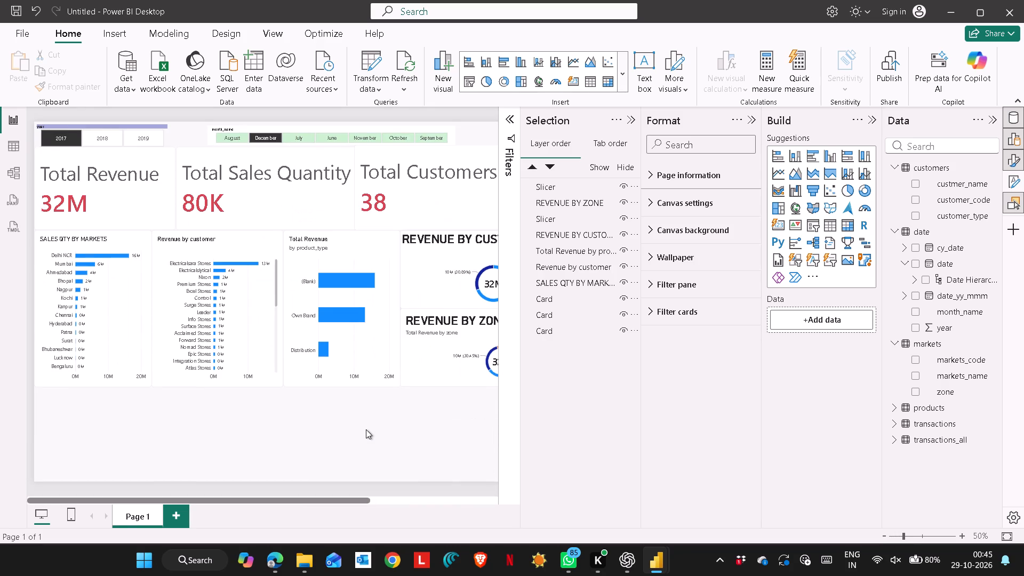
pyautogui.hscroll(1, 366, 429)
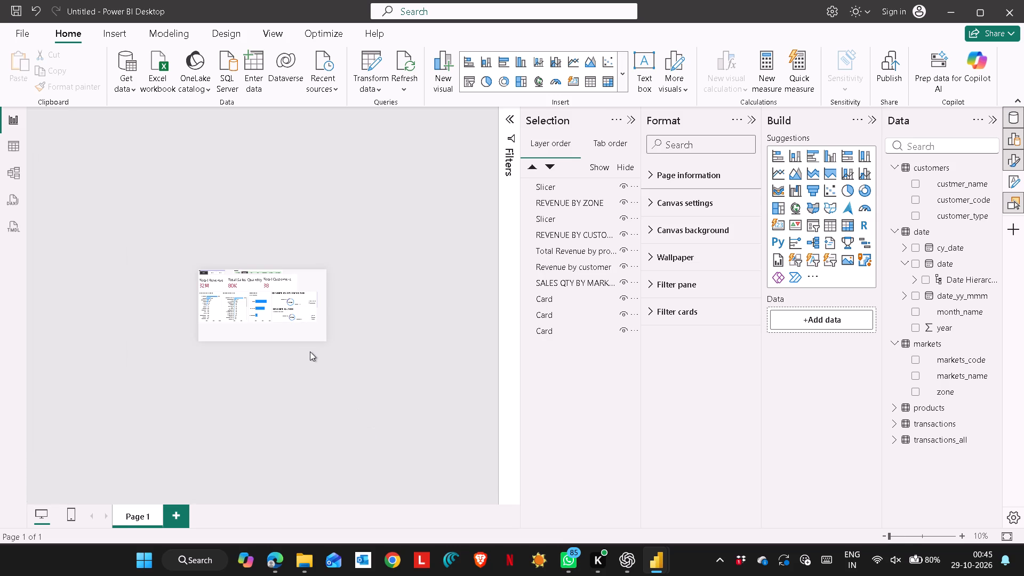
pyautogui.hscroll(1, 407, 433)
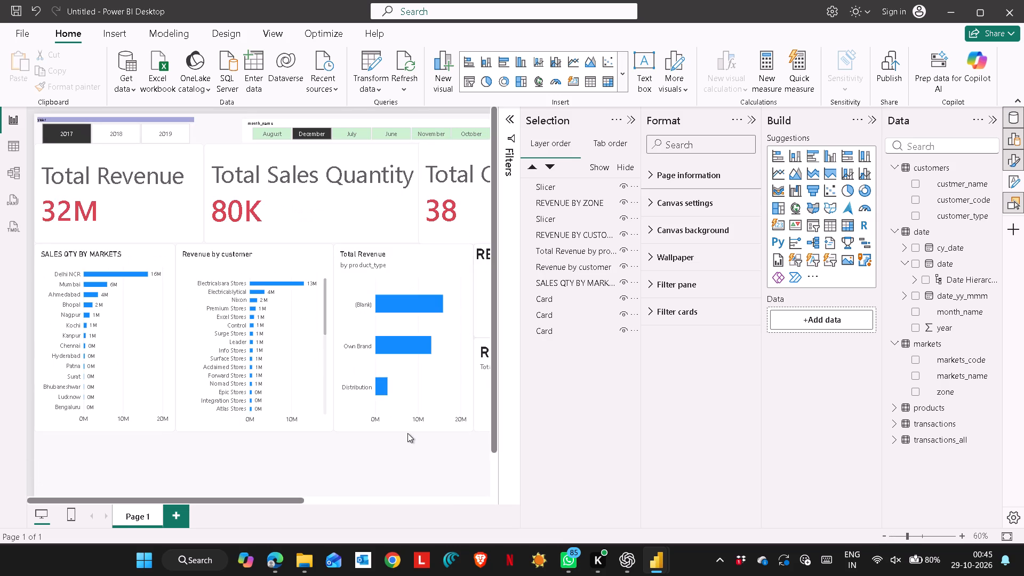
pyautogui.hscroll(1, 407, 433)
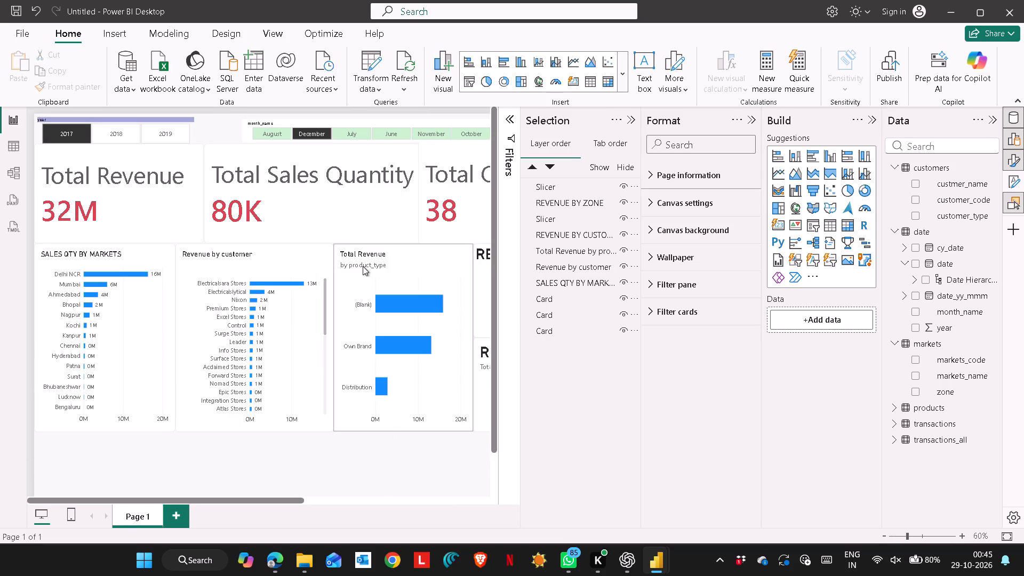
# Blank out the "by product_type" subtitle of the Total Revenue bar chart.
pyautogui.doubleClick(363, 266)
pyautogui.doubleClick(362, 266)
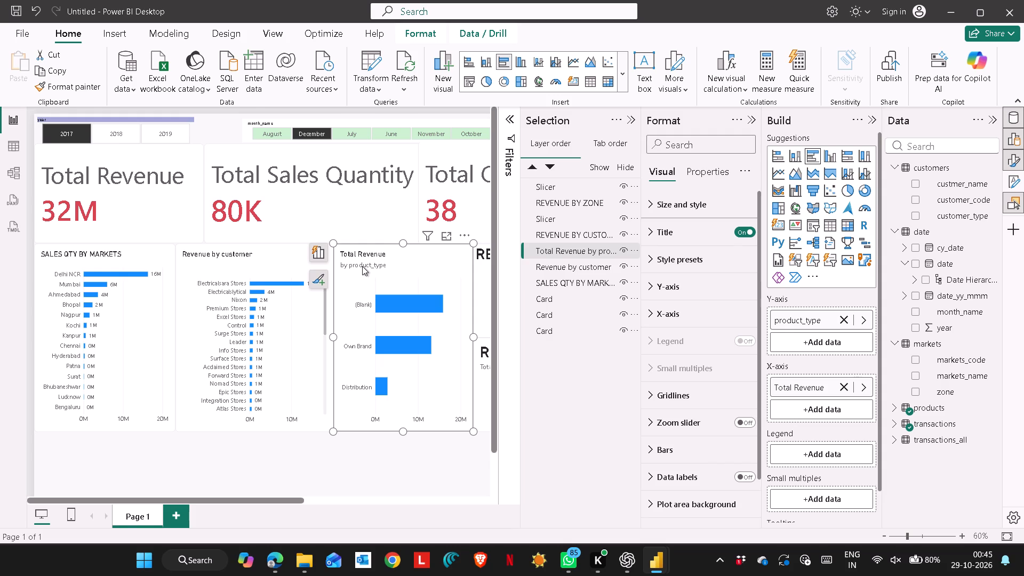
pyautogui.doubleClick(362, 266)
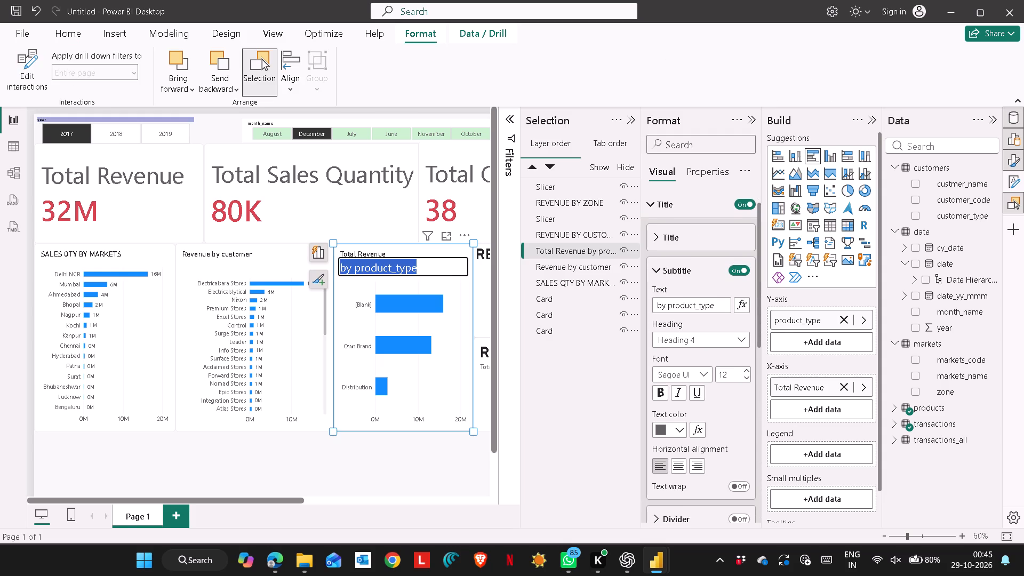
pyautogui.press('BackSpace')
pyautogui.press('space')
pyautogui.click(378, 478)
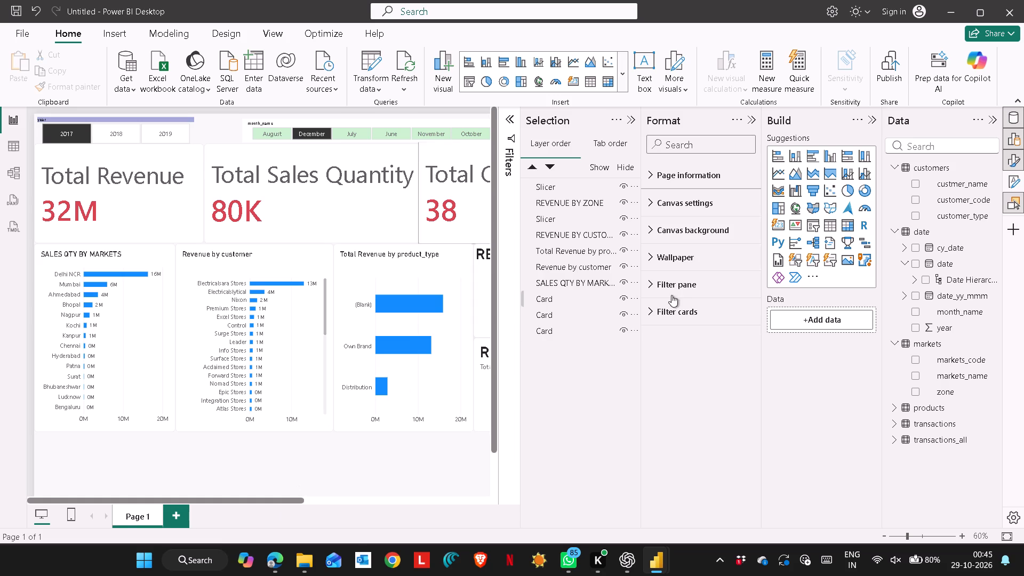
# Collapse the Selection and Format panes to give the report canvas more room.
pyautogui.click(630, 120)
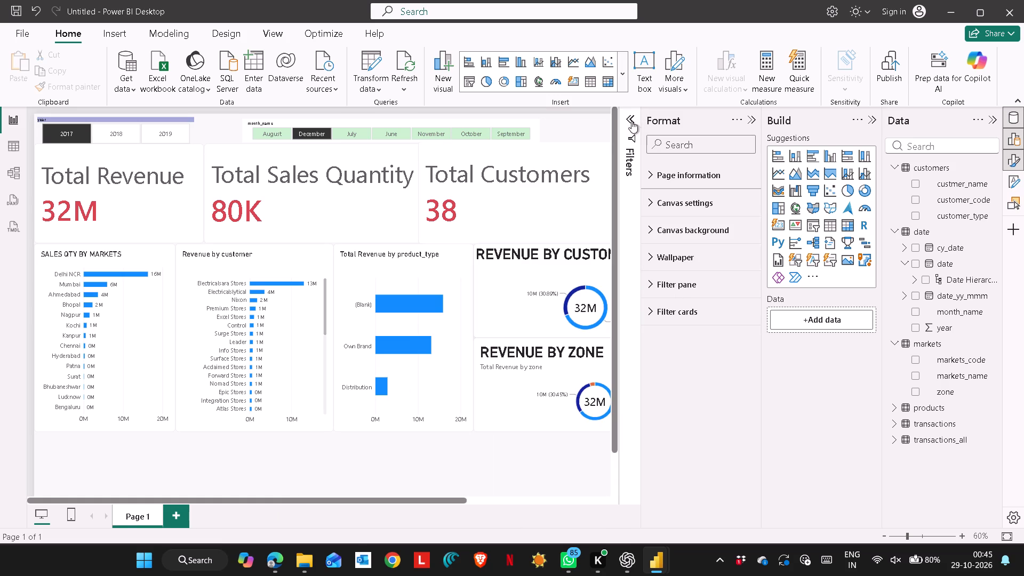
pyautogui.click(753, 117)
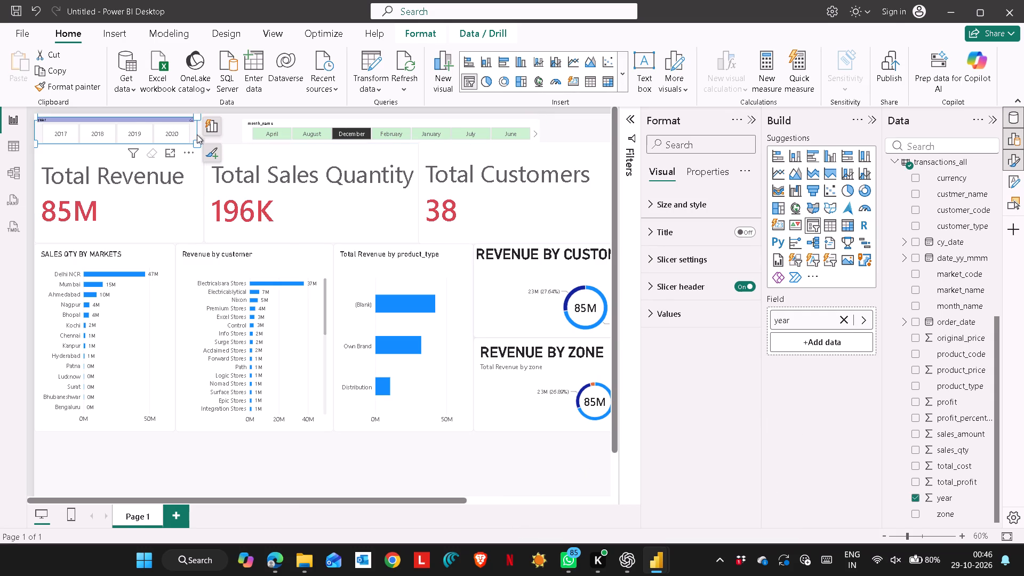
pyautogui.click(286, 470)
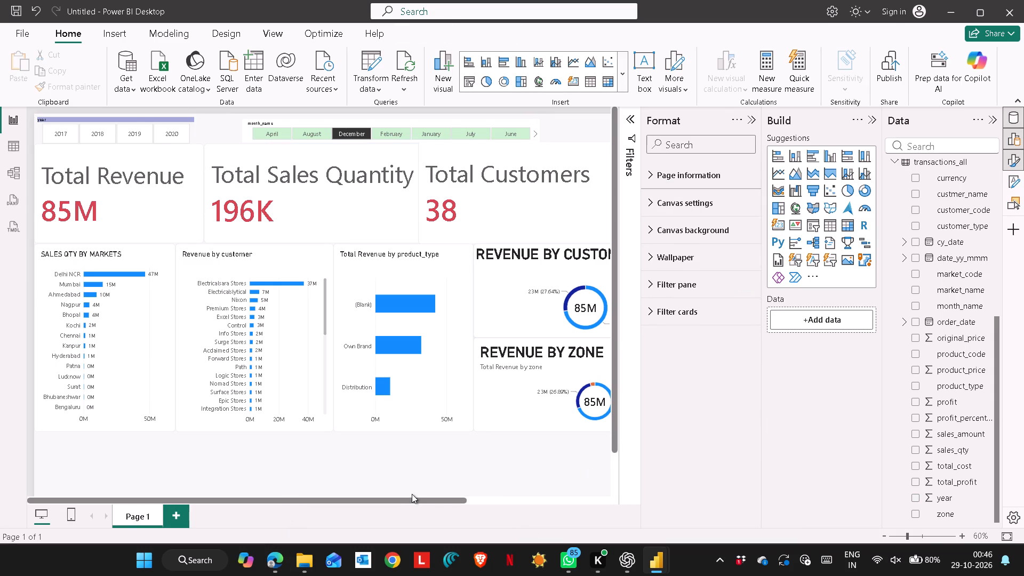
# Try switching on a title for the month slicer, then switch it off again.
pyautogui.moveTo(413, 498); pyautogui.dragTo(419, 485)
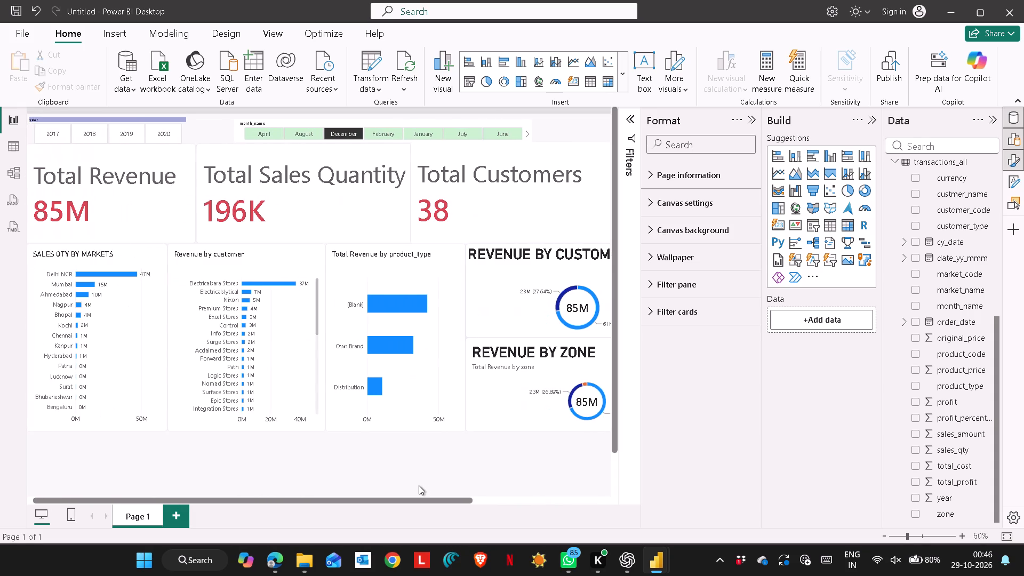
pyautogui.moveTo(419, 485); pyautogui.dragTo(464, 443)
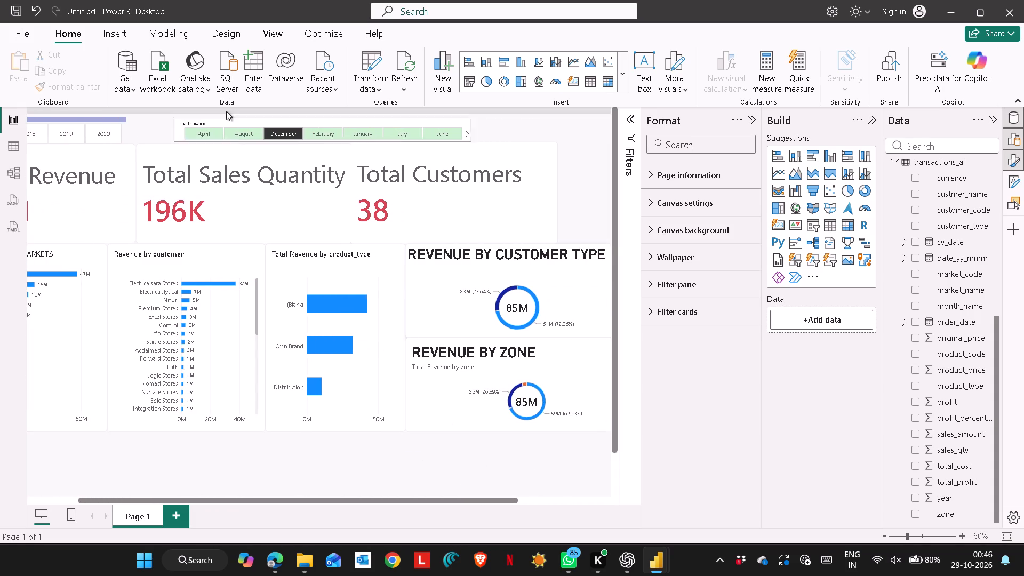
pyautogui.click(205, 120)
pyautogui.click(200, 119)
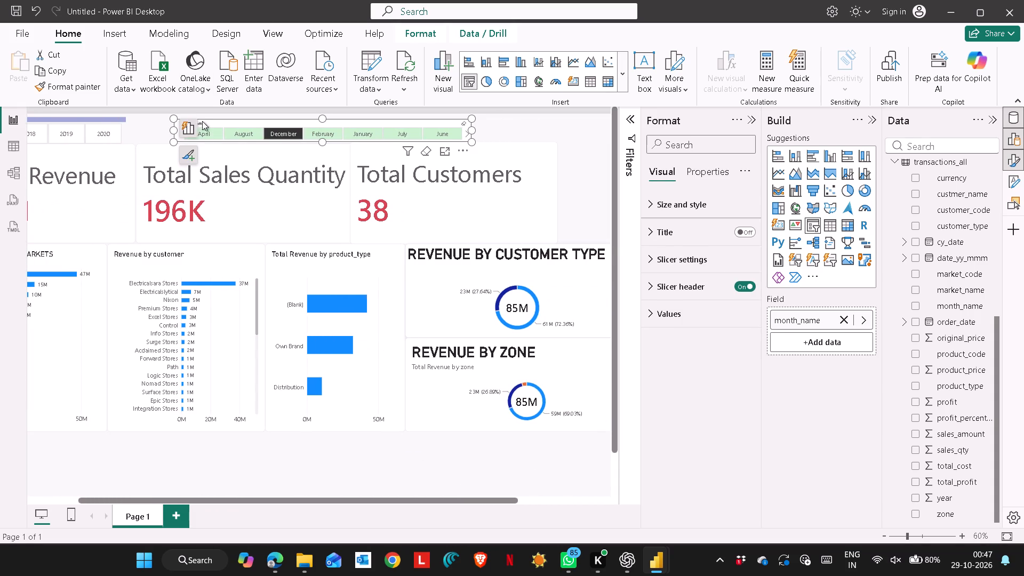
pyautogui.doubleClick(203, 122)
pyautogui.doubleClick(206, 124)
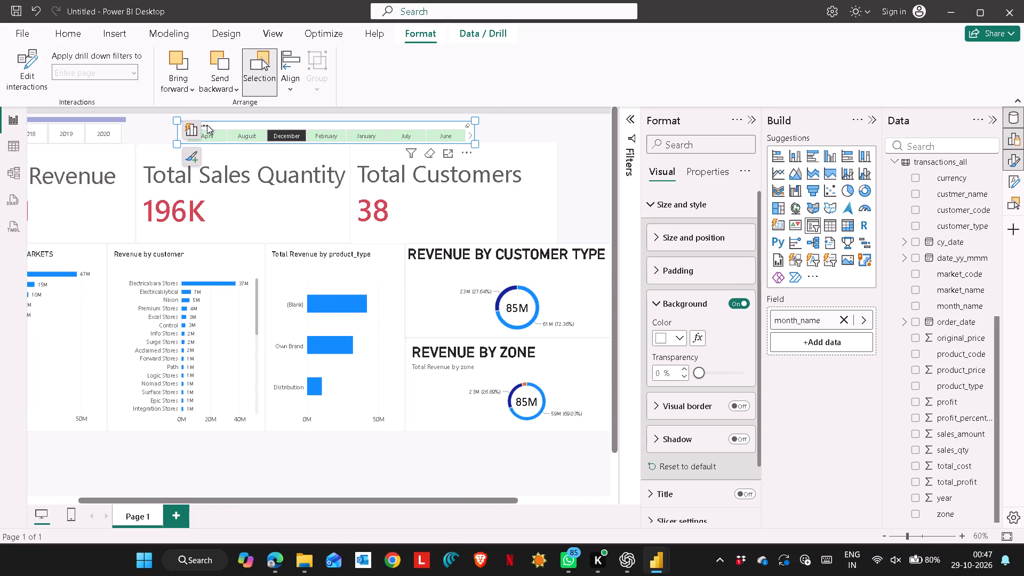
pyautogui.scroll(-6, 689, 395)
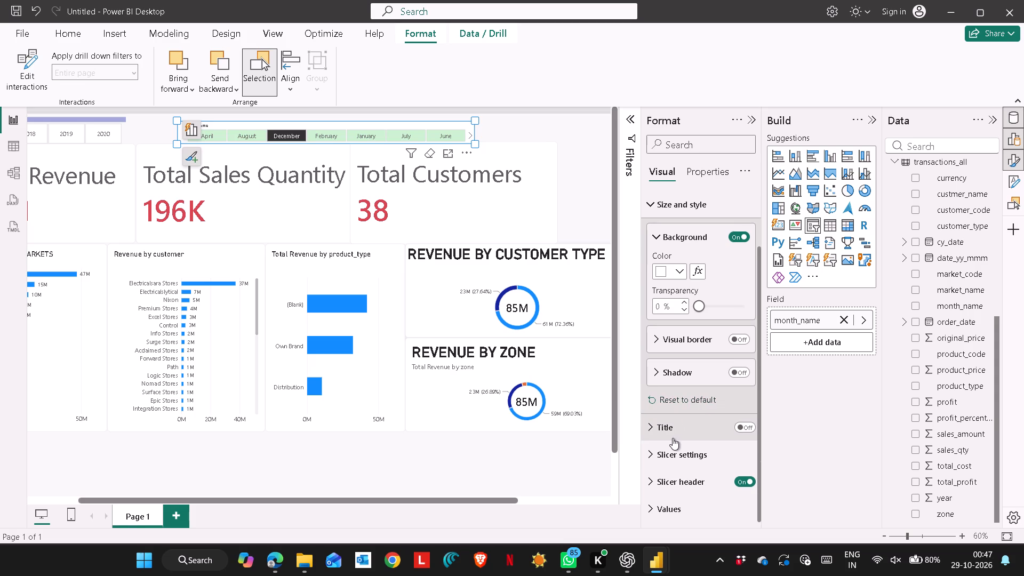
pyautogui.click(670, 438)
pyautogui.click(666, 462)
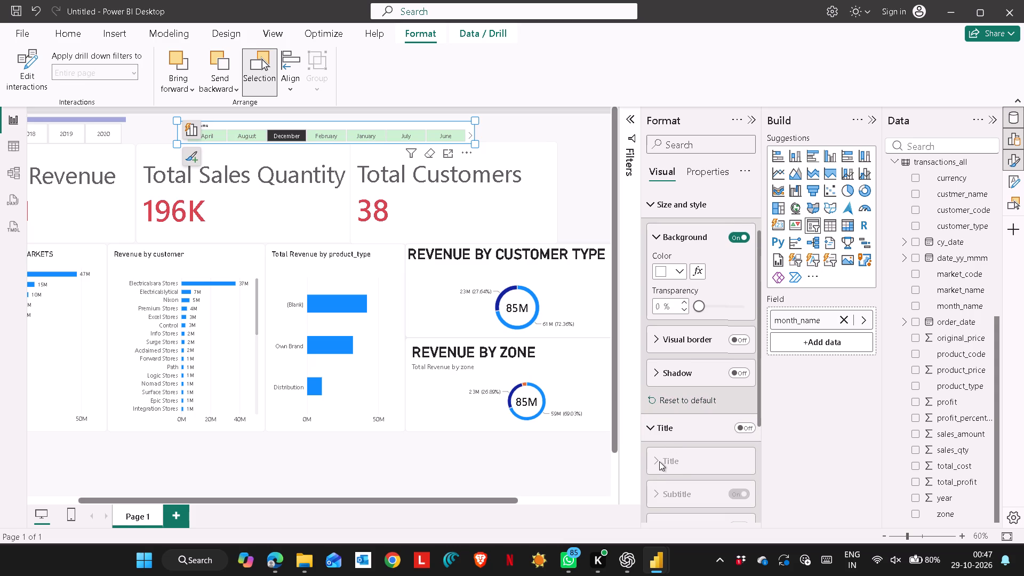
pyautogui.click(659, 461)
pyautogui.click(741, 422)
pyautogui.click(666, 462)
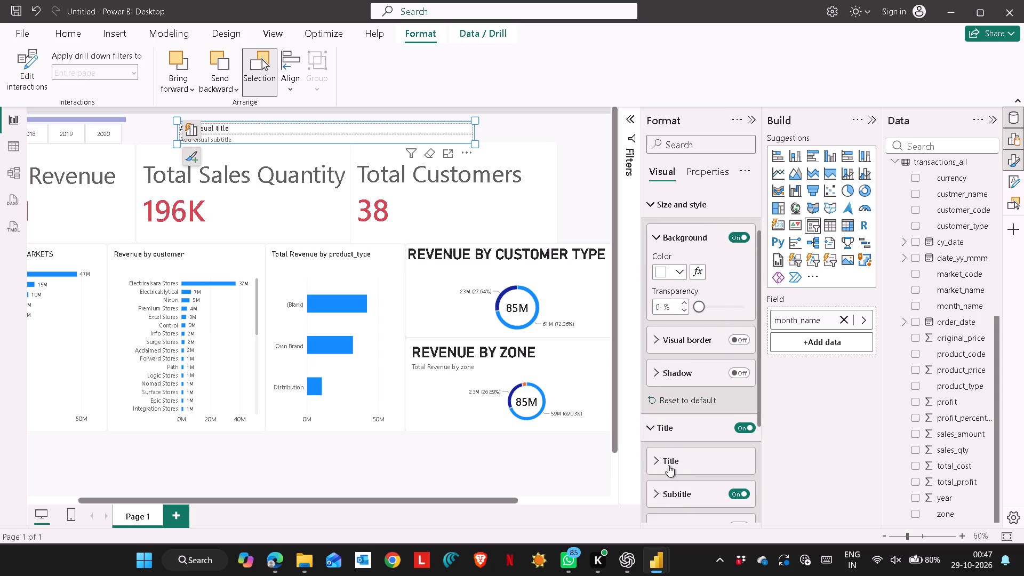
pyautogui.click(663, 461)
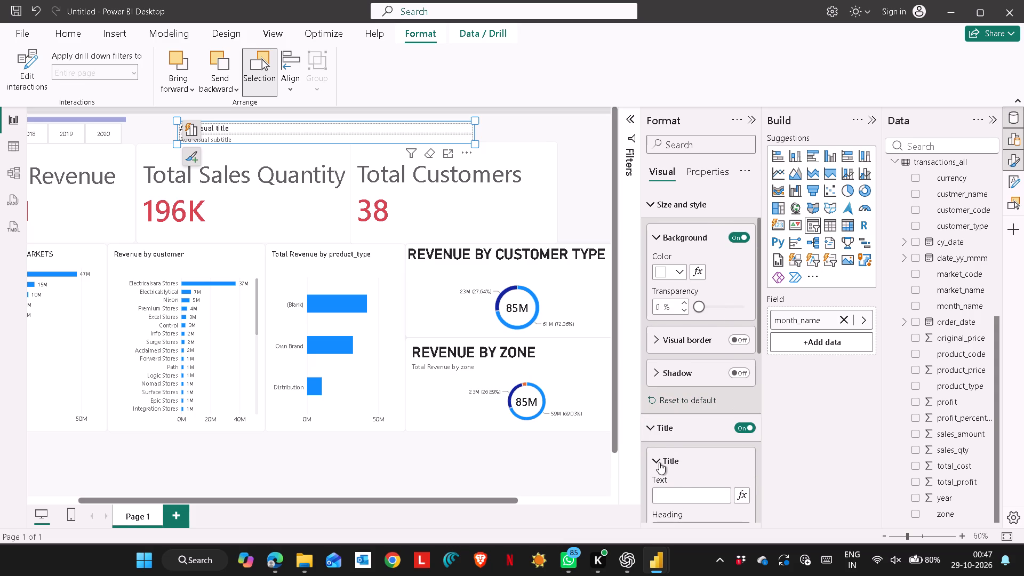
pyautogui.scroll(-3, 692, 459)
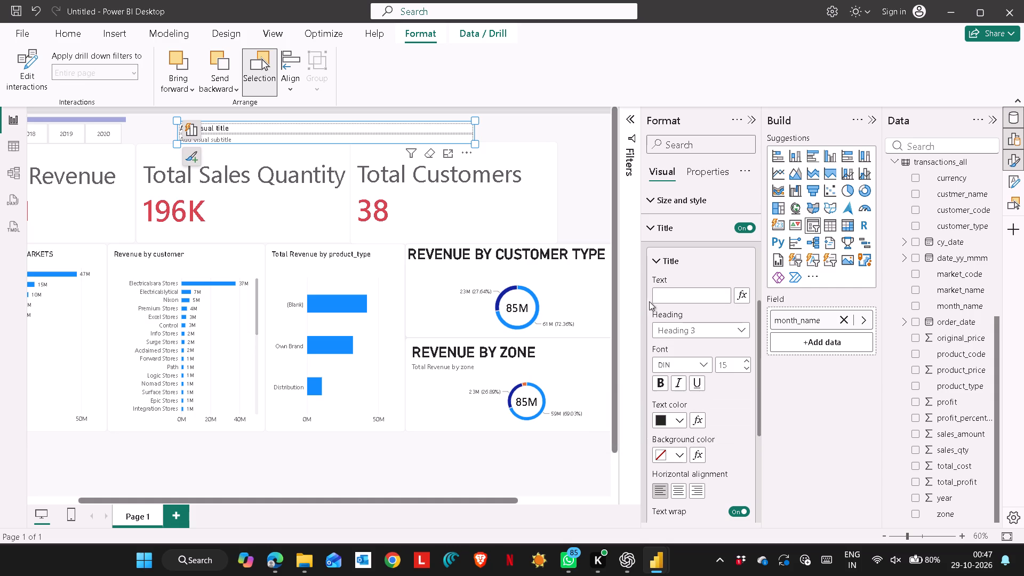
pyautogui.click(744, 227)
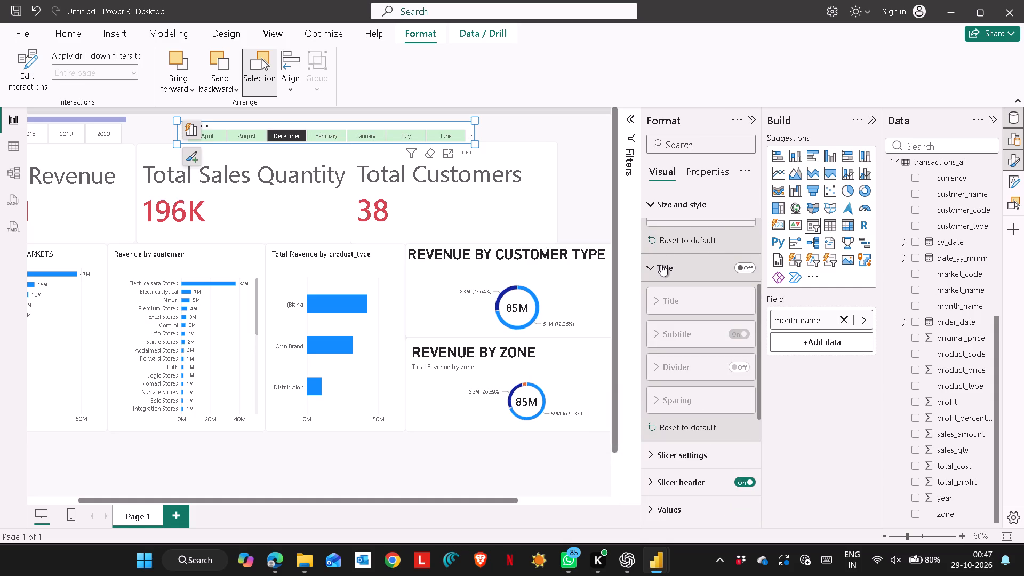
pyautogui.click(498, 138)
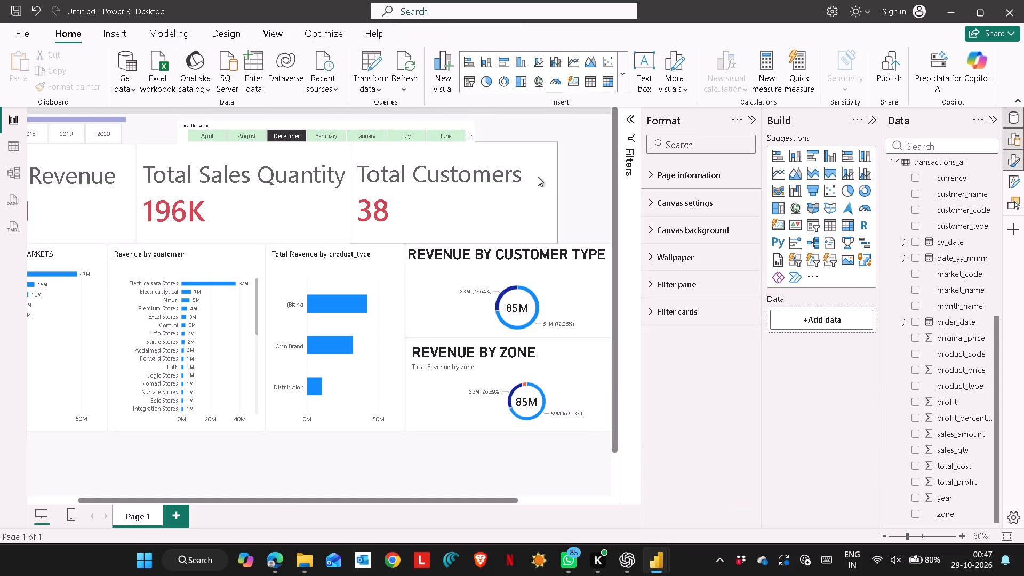
# Filter the report to 2020 with the year slicer.
pyautogui.click(135, 134)
pyautogui.click(107, 132)
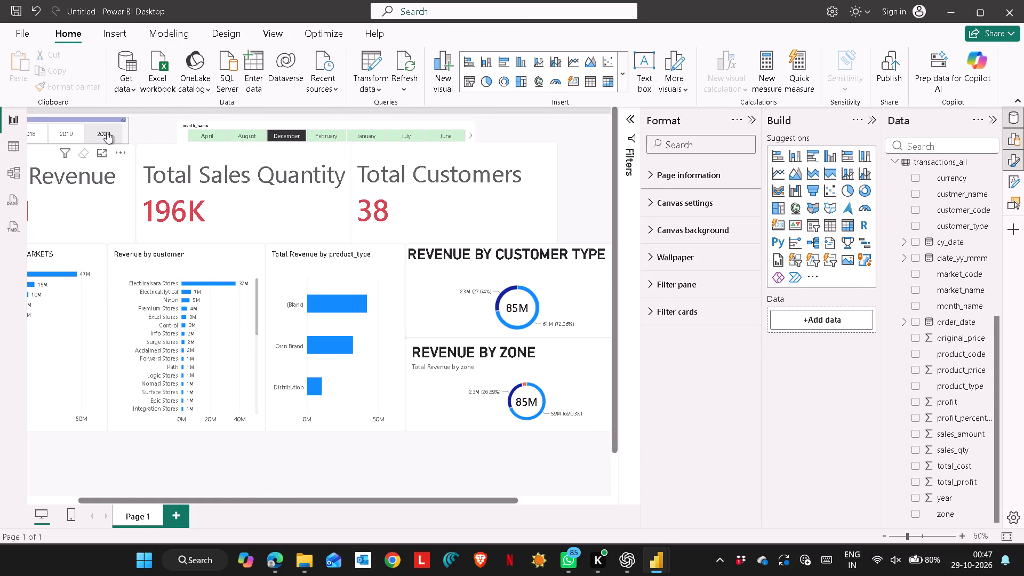
pyautogui.click(160, 135)
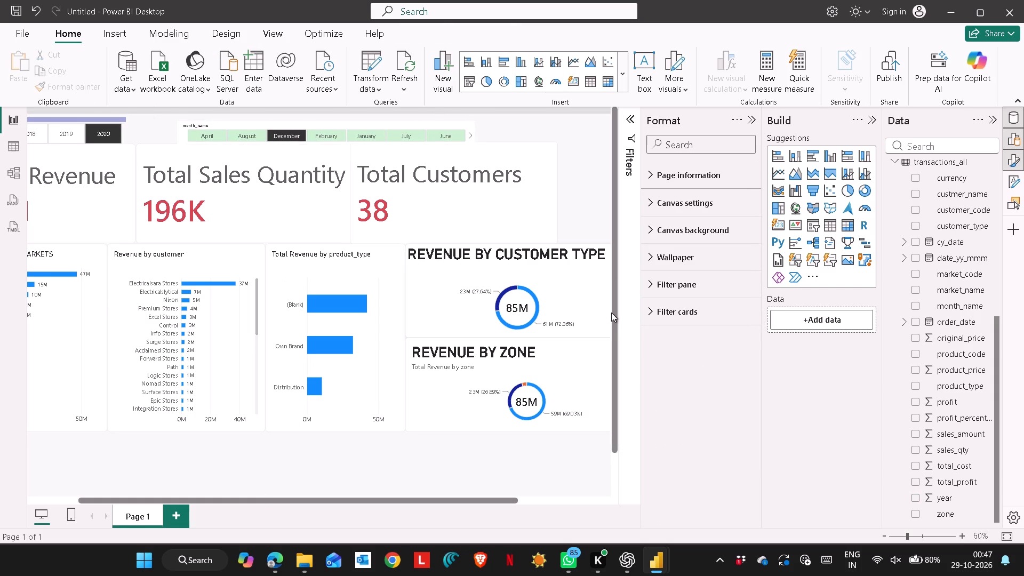
pyautogui.moveTo(613, 314); pyautogui.dragTo(606, 230)
pyautogui.moveTo(300, 501); pyautogui.dragTo(195, 500)
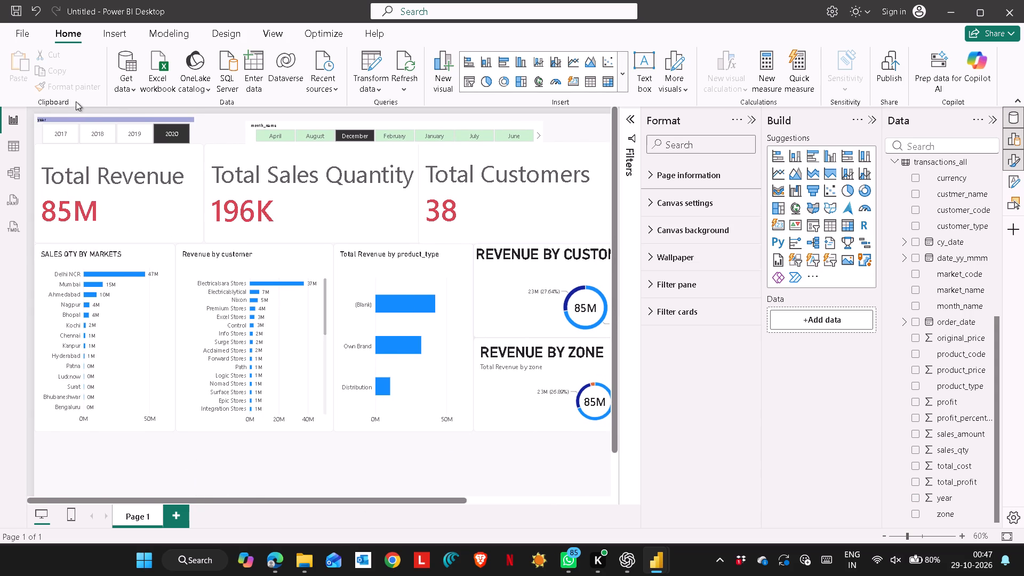
# Look over the year slicer and the customer-type and zone donut charts together with their formatting settings.
pyautogui.click(73, 117)
pyautogui.doubleClick(73, 117)
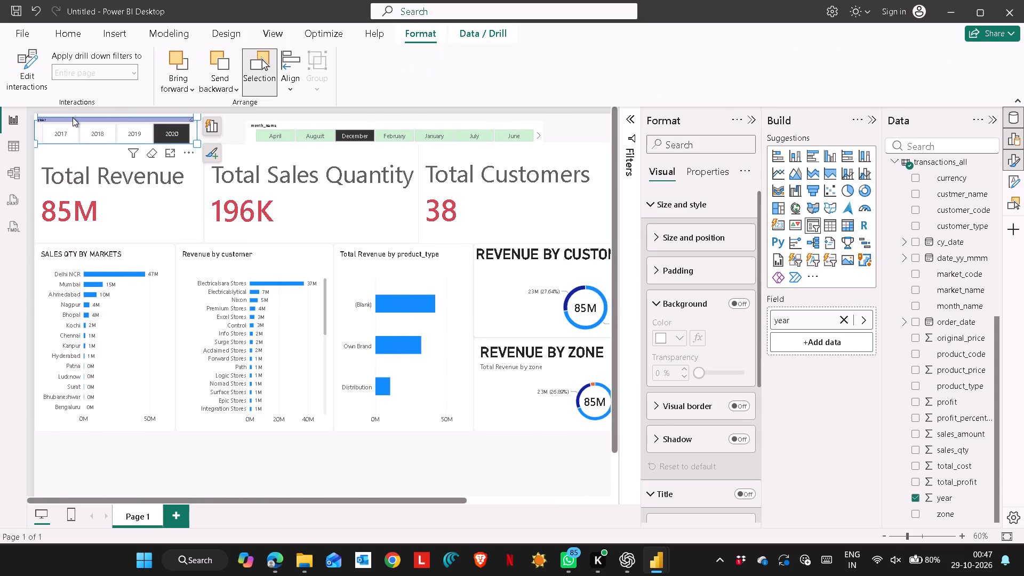
pyautogui.doubleClick(73, 117)
pyautogui.click(204, 462)
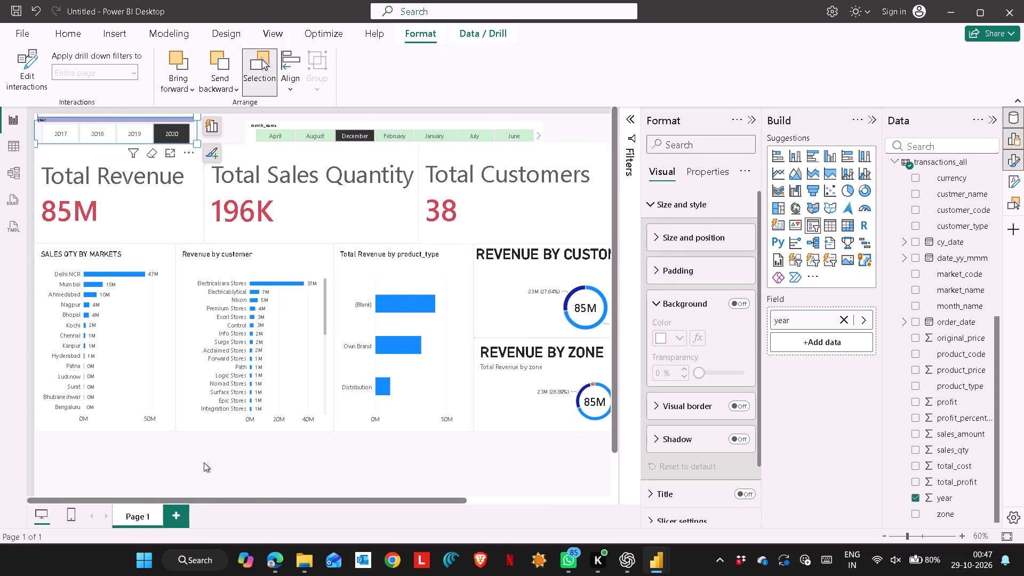
pyautogui.moveTo(355, 494); pyautogui.dragTo(379, 502)
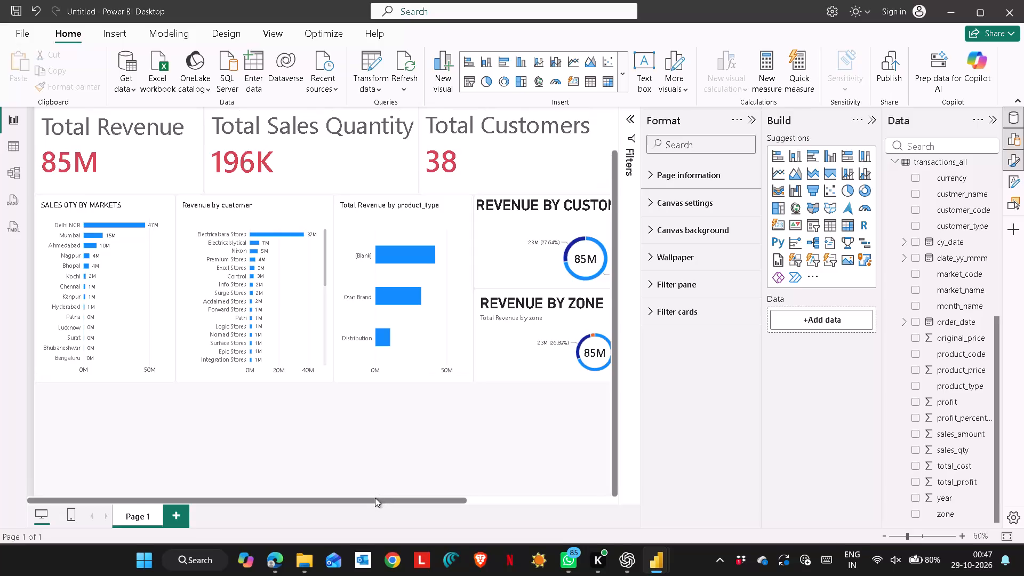
pyautogui.moveTo(375, 498); pyautogui.dragTo(555, 505)
pyautogui.click(499, 311)
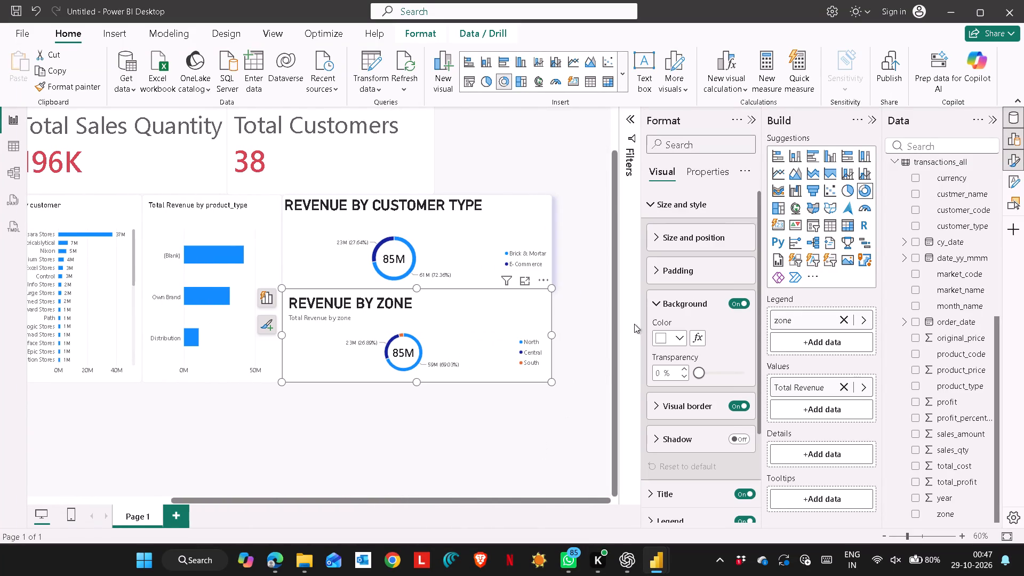
pyautogui.click(505, 252)
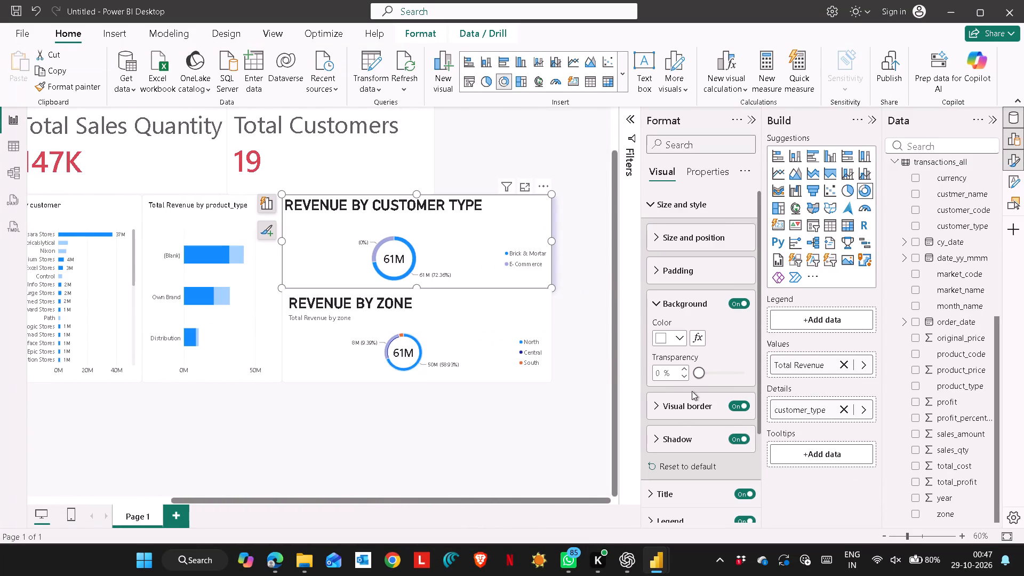
pyautogui.click(648, 406)
pyautogui.click(651, 405)
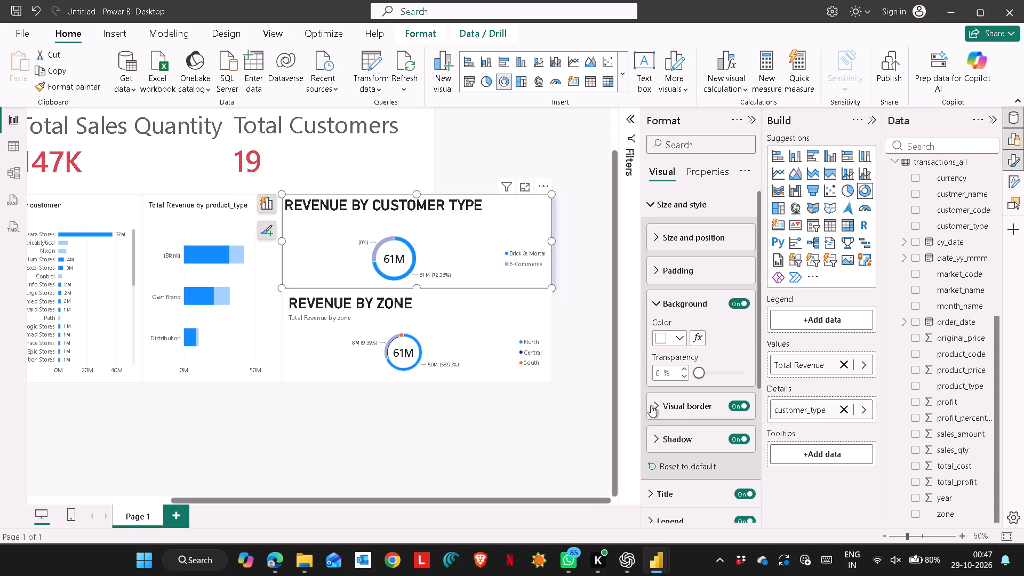
pyautogui.doubleClick(653, 294)
pyautogui.click(511, 467)
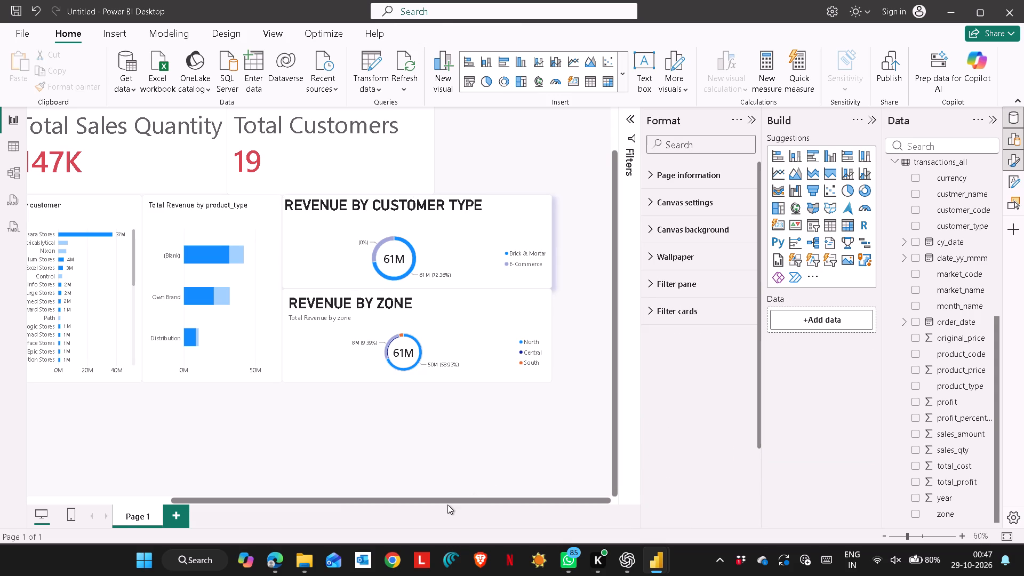
pyautogui.click(448, 493)
pyautogui.moveTo(448, 498); pyautogui.dragTo(259, 516)
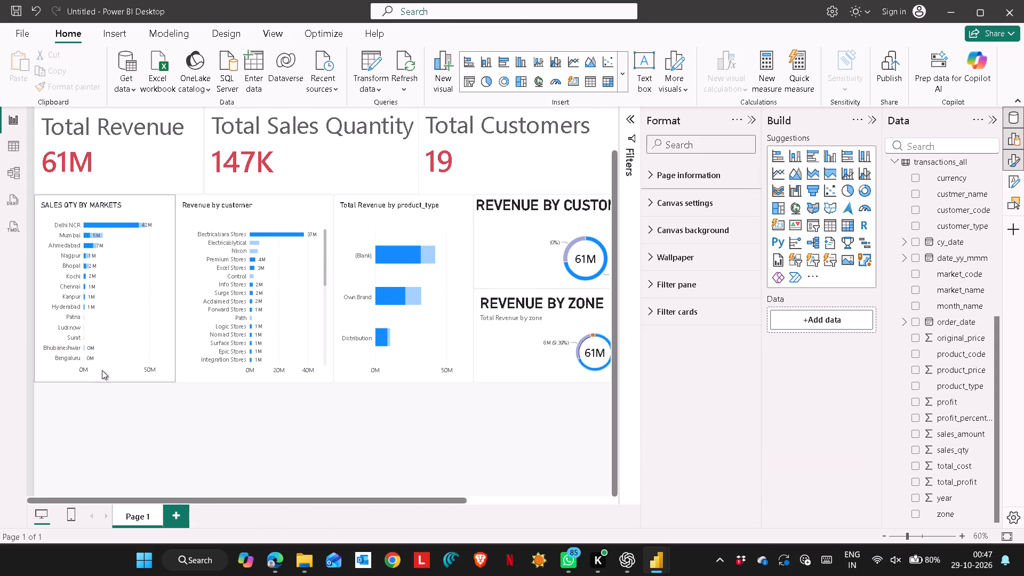
# Retitle the revenue-by-customer bar chart as REVENUE BY CUSTOMER.
pyautogui.doubleClick(203, 202)
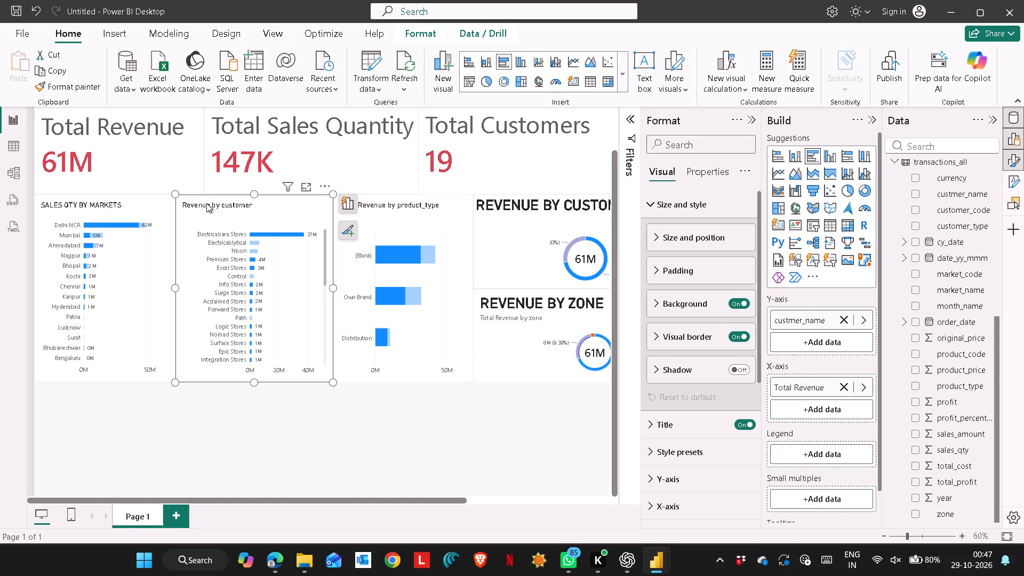
pyautogui.doubleClick(206, 203)
pyautogui.doubleClick(245, 203)
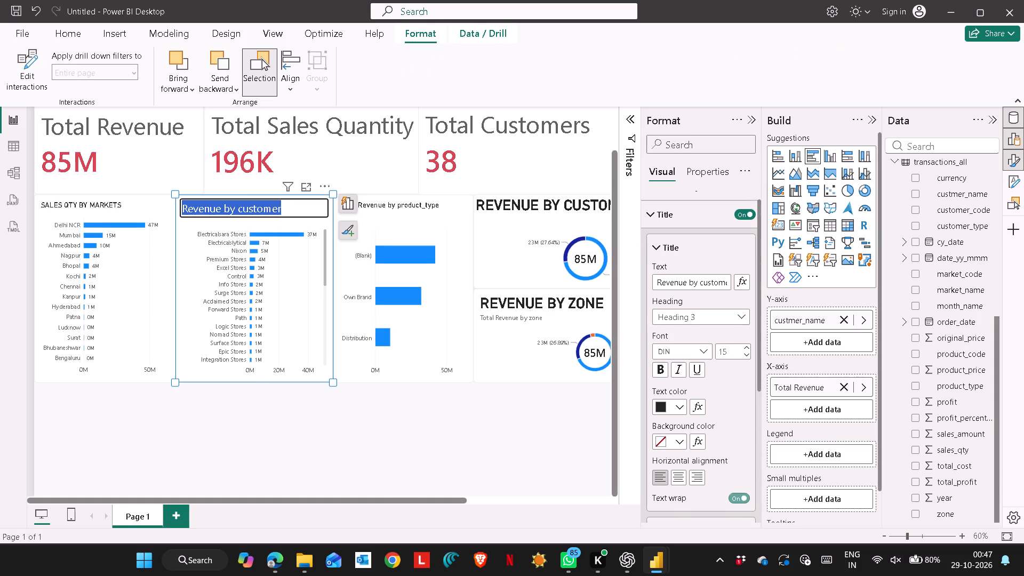
pyautogui.press('BackSpace')
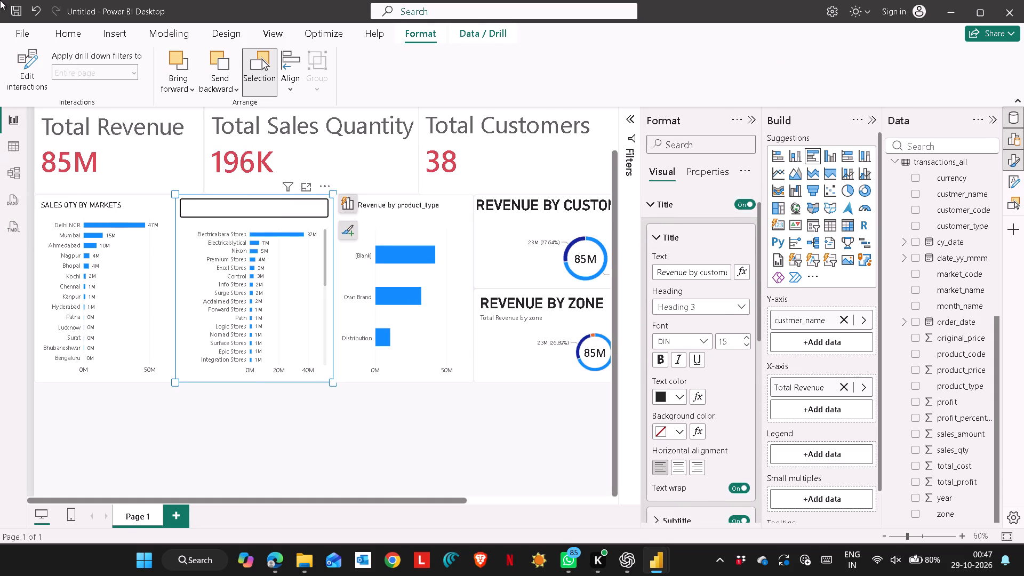
pyautogui.write('VENUE BY CUSS')
pyautogui.press('BackSpace')
pyautogui.write('TOMER')
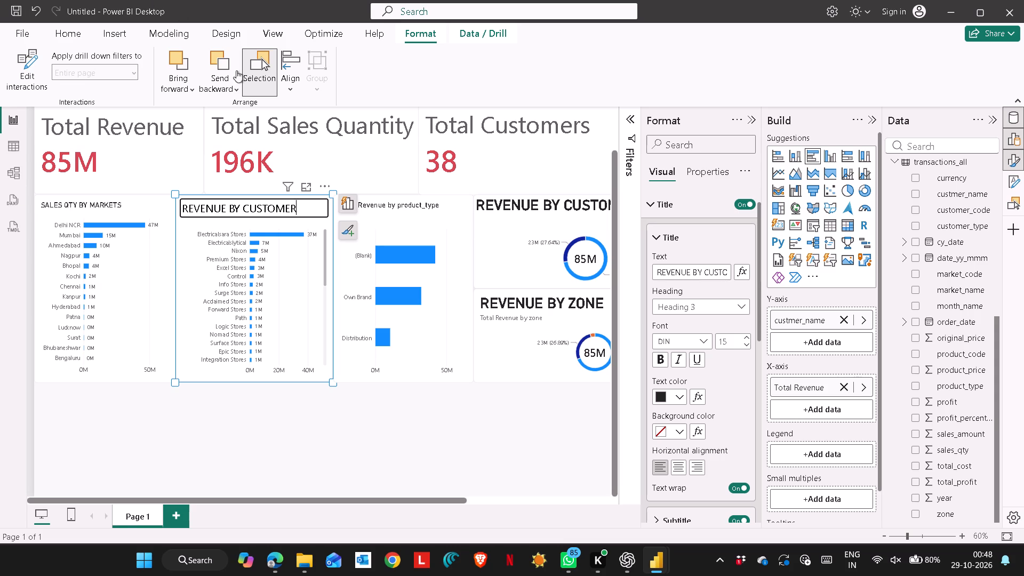
# Retitle the product_type bar chart as REVENUE BY PRODUCT TYPE.
pyautogui.doubleClick(388, 209)
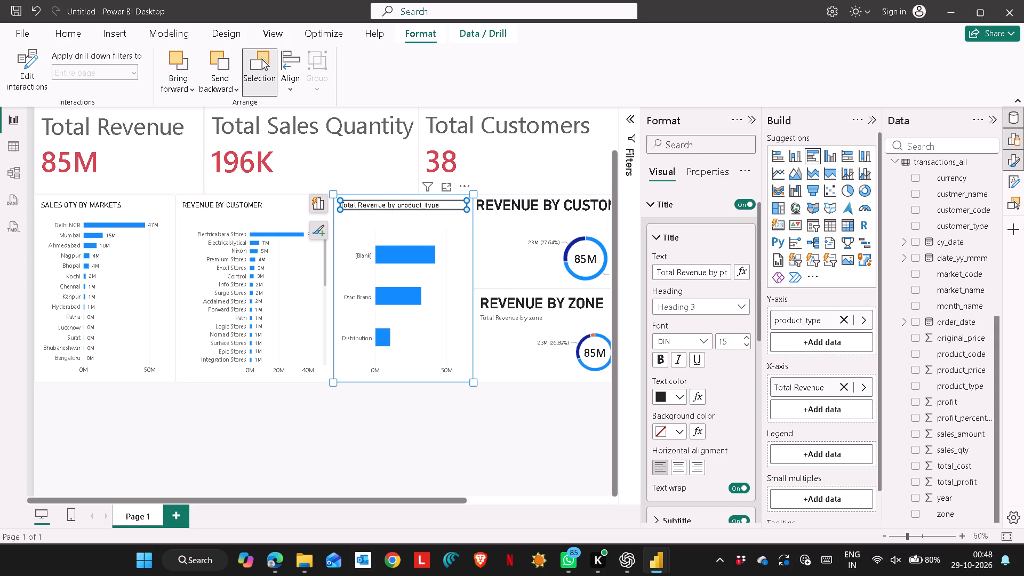
pyautogui.doubleClick(436, 206)
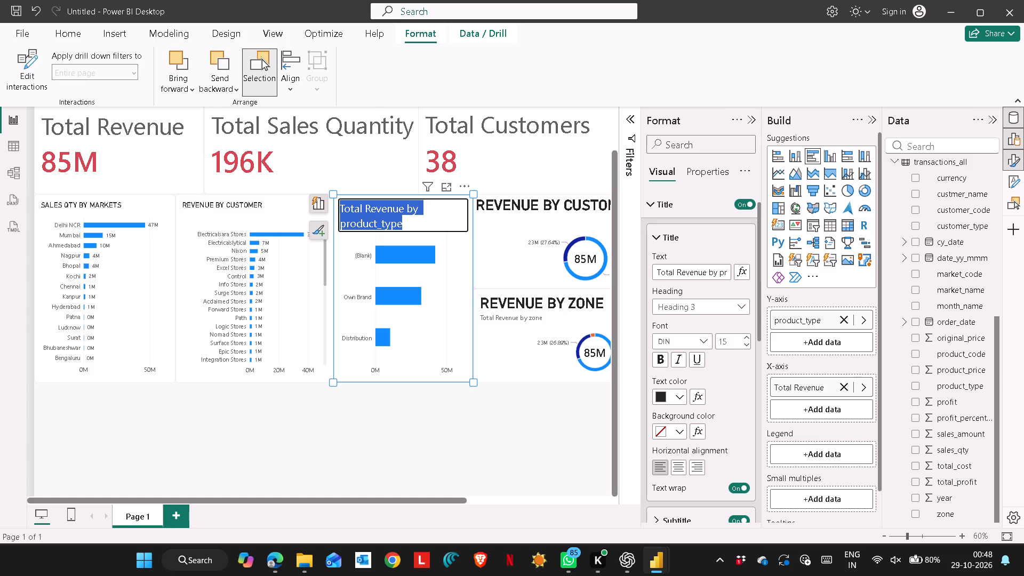
pyautogui.press('BackSpace')
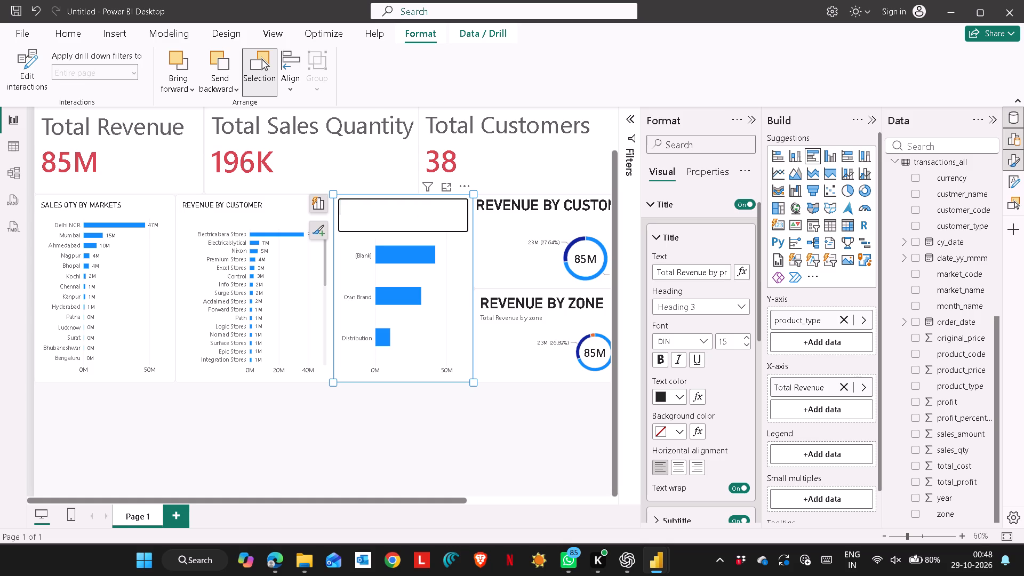
pyautogui.write('REVEN')
pyautogui.write('UE BY')
pyautogui.press('space')
pyautogui.write('PRODUCT TY')
pyautogui.write('PE')
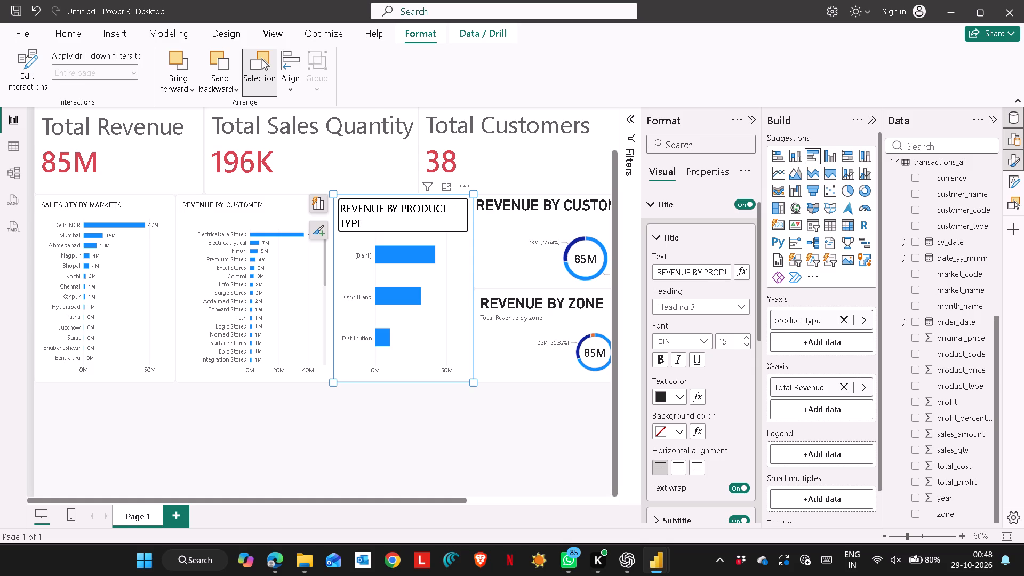
pyautogui.click(401, 435)
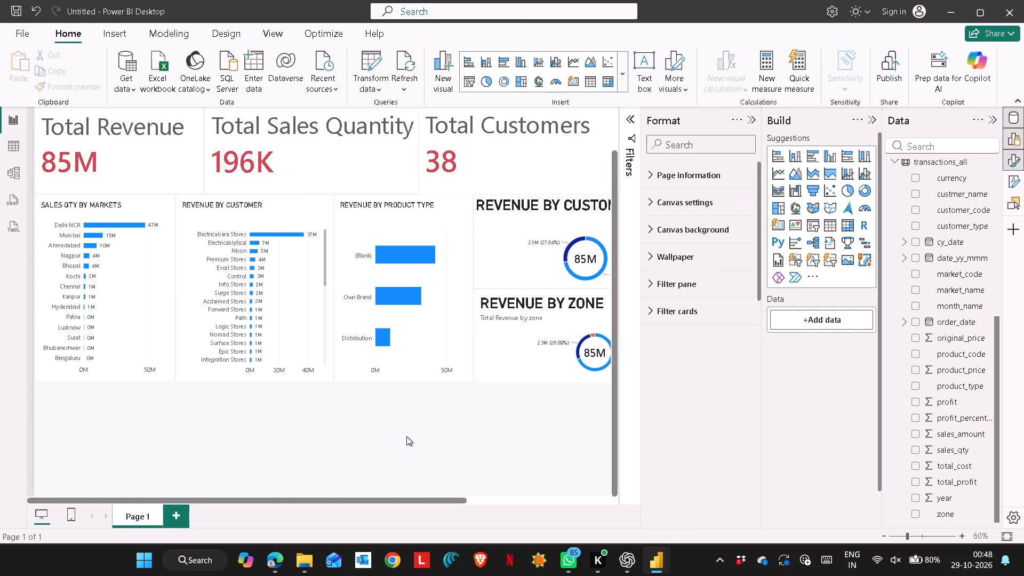
pyautogui.click(414, 279)
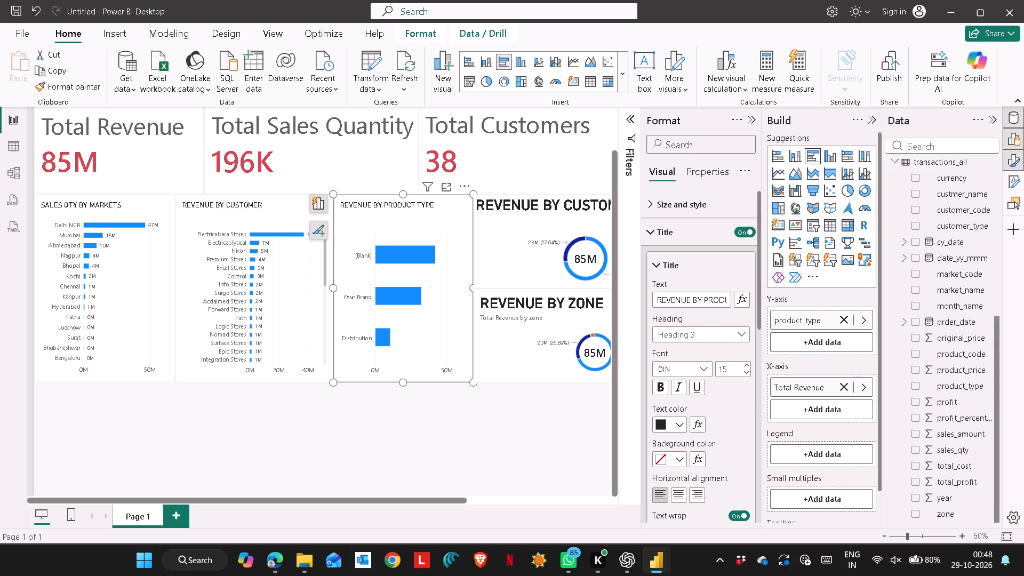
pyautogui.click(635, 575)
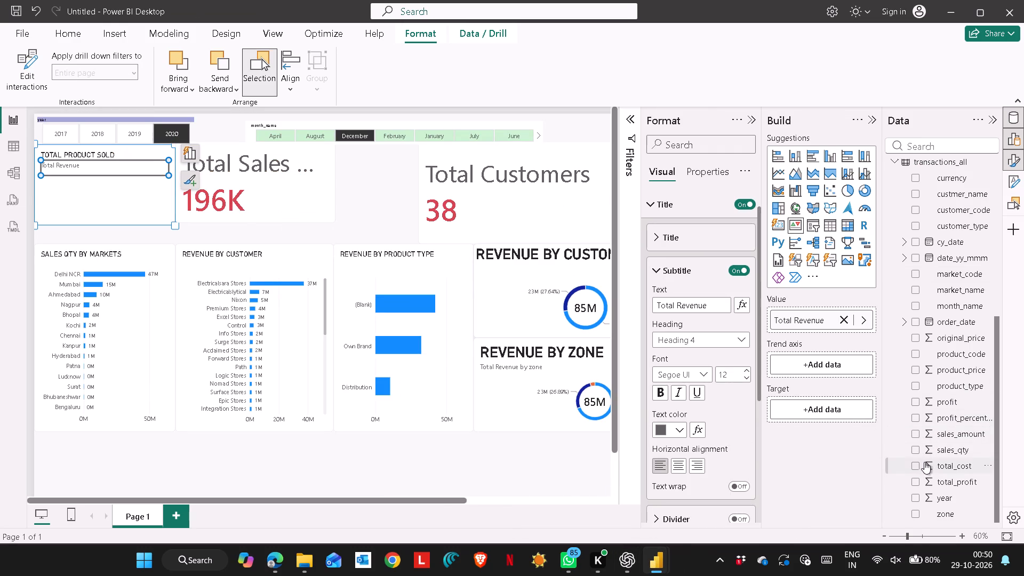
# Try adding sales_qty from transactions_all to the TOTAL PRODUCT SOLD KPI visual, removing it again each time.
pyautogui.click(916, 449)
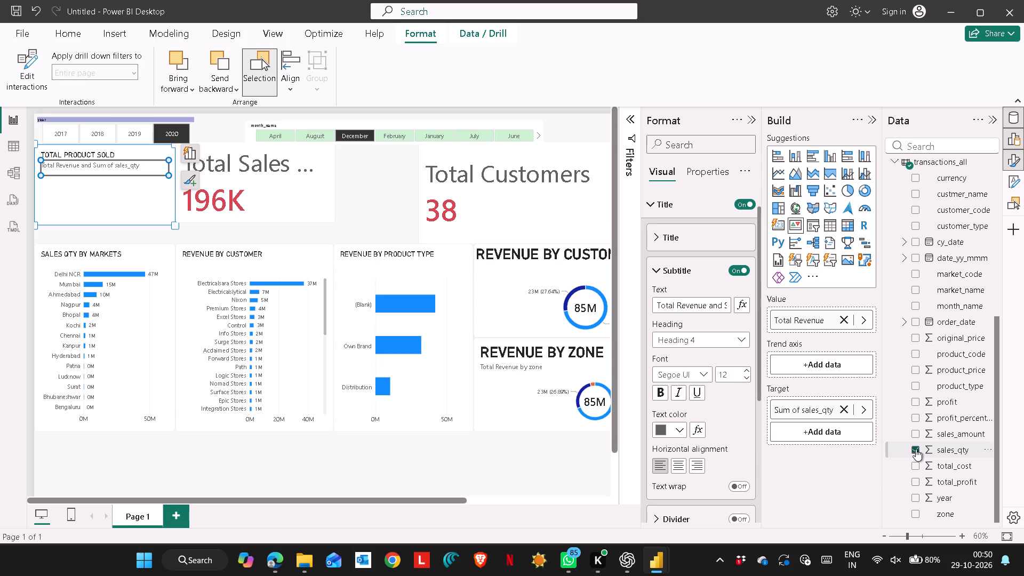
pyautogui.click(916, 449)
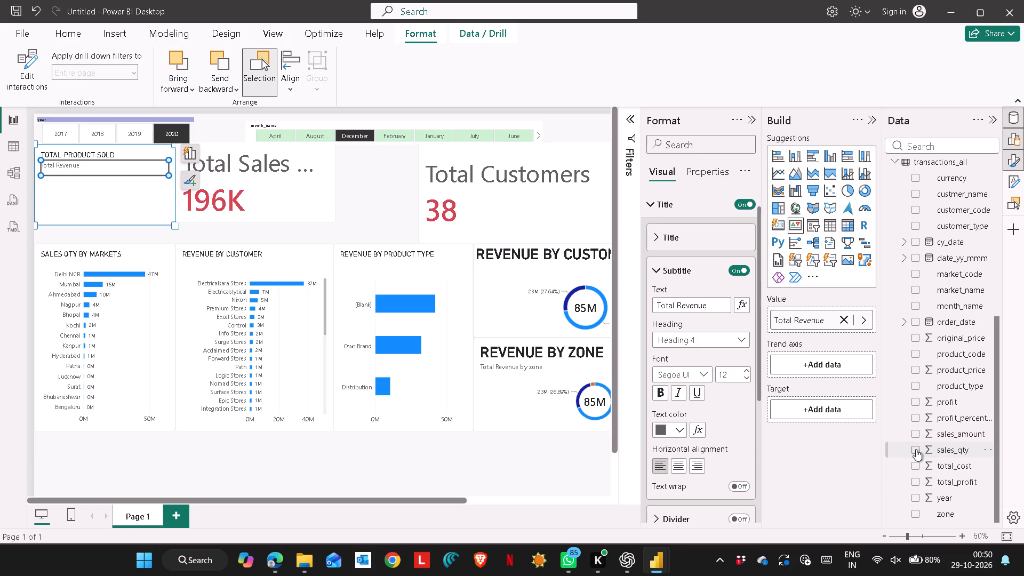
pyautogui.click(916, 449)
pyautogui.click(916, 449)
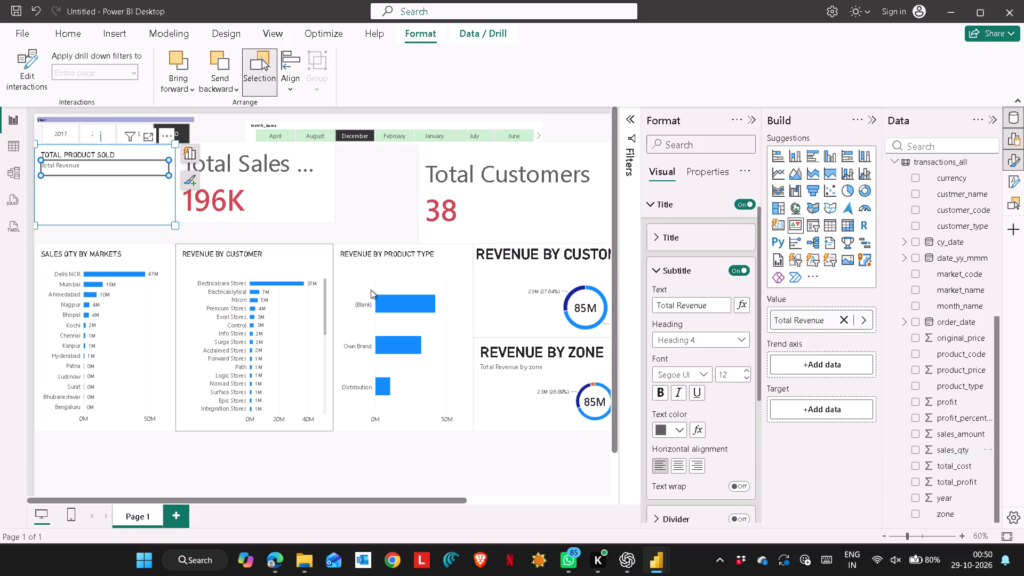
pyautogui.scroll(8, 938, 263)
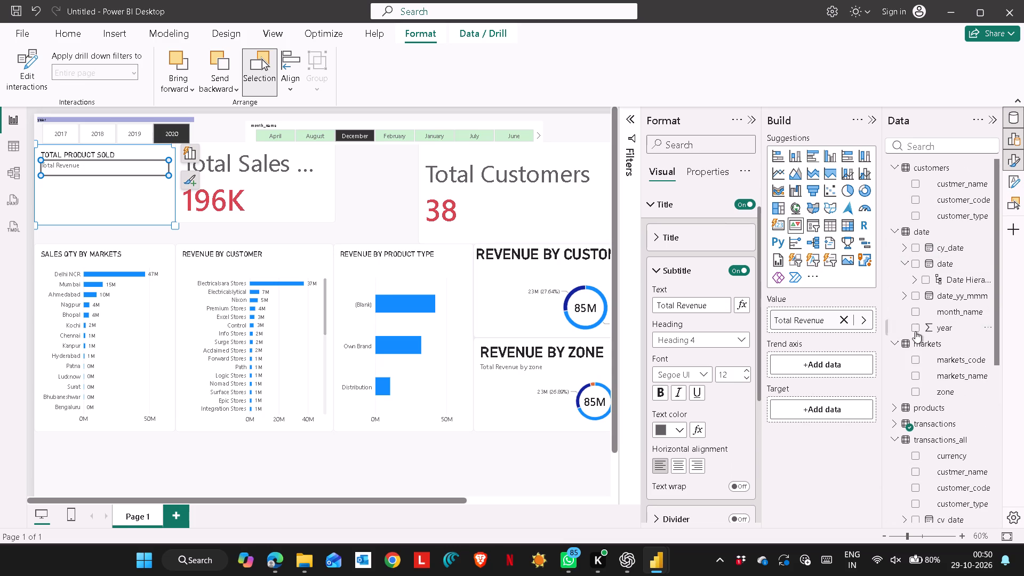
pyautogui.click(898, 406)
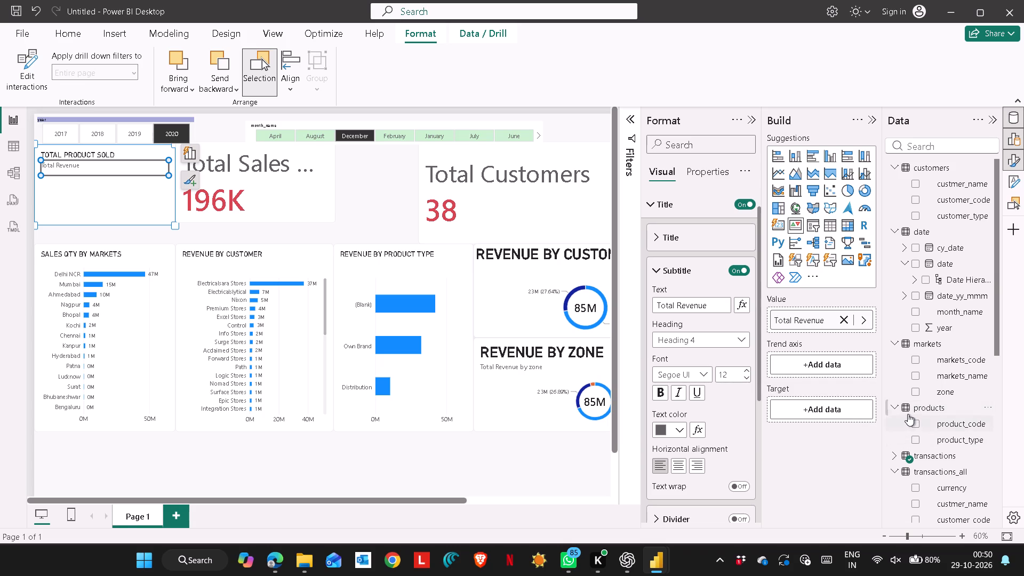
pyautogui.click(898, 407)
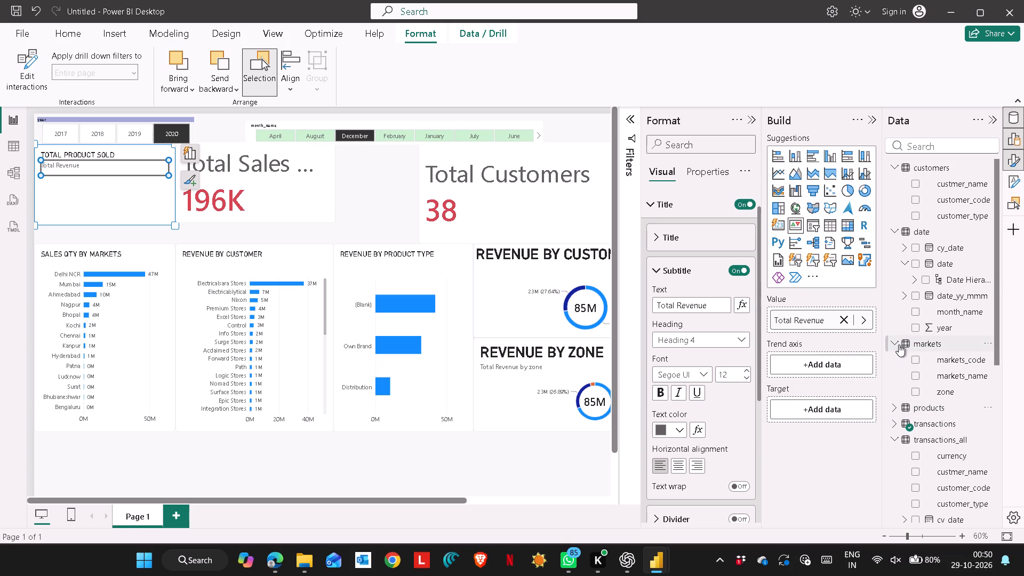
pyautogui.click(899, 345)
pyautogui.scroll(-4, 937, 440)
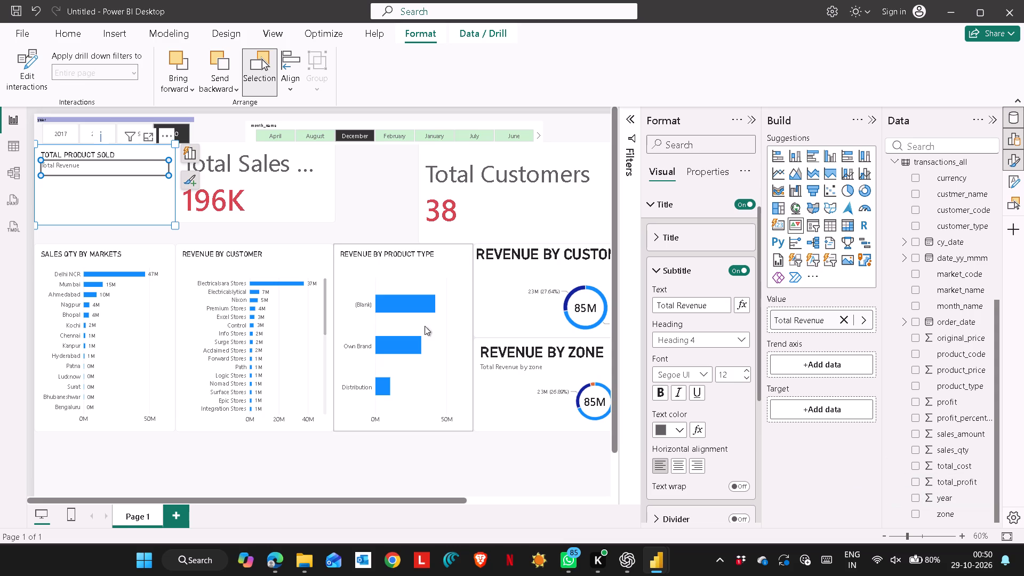
# Undo all recent edits to the TOTAL PRODUCT SOLD KPI visual, including the sales_qty additions and its title and subtitle changes.
pyautogui.click(36, 5)
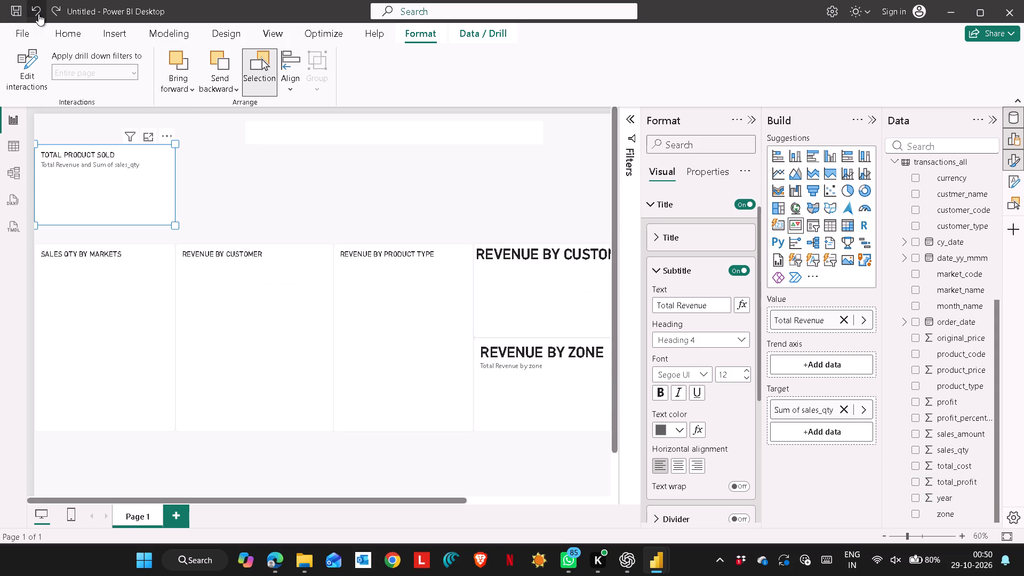
pyautogui.click(38, 14)
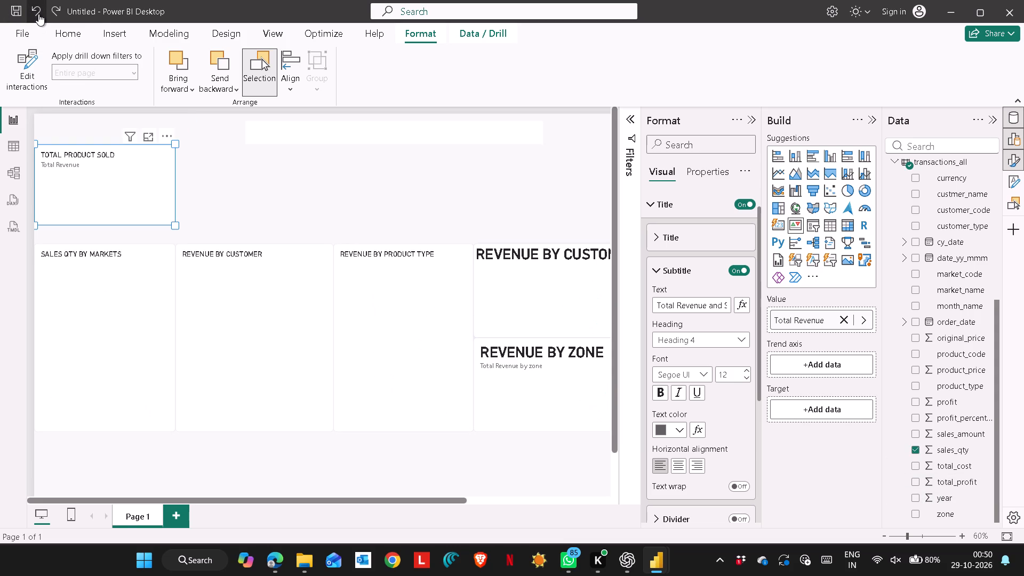
pyautogui.click(38, 14)
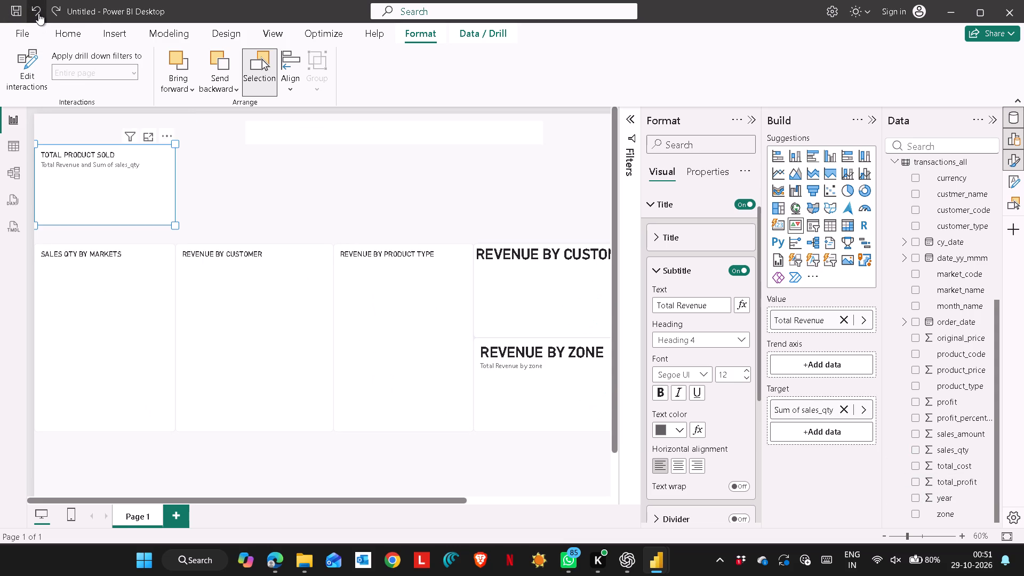
pyautogui.click(38, 13)
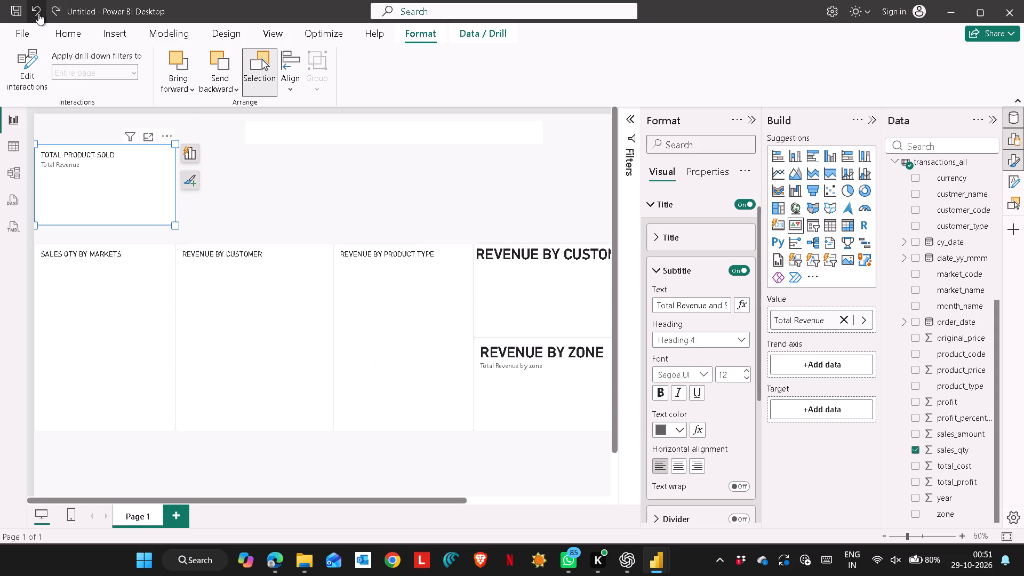
pyautogui.click(38, 13)
pyautogui.click(38, 13)
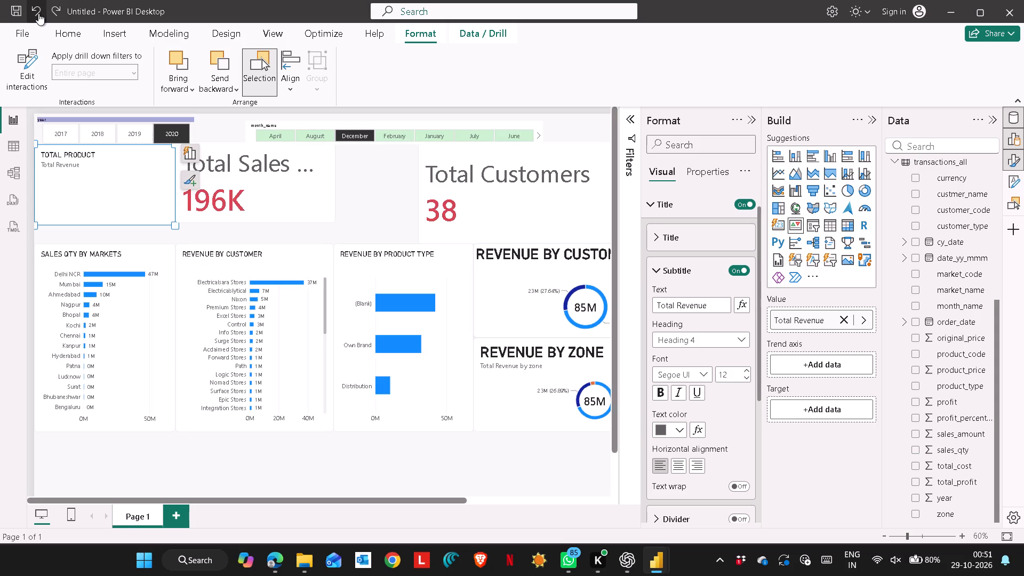
pyautogui.click(38, 13)
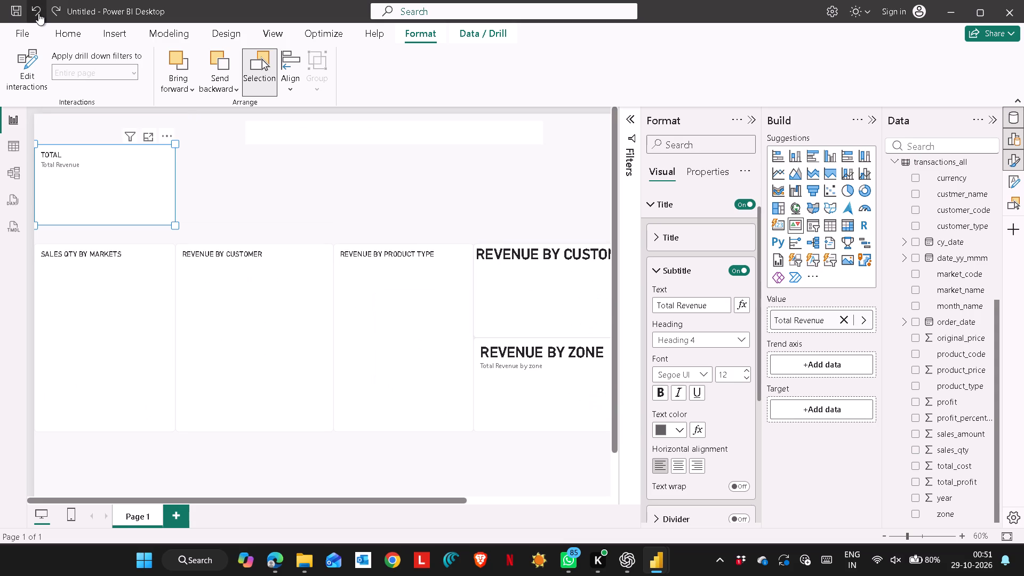
pyautogui.click(38, 13)
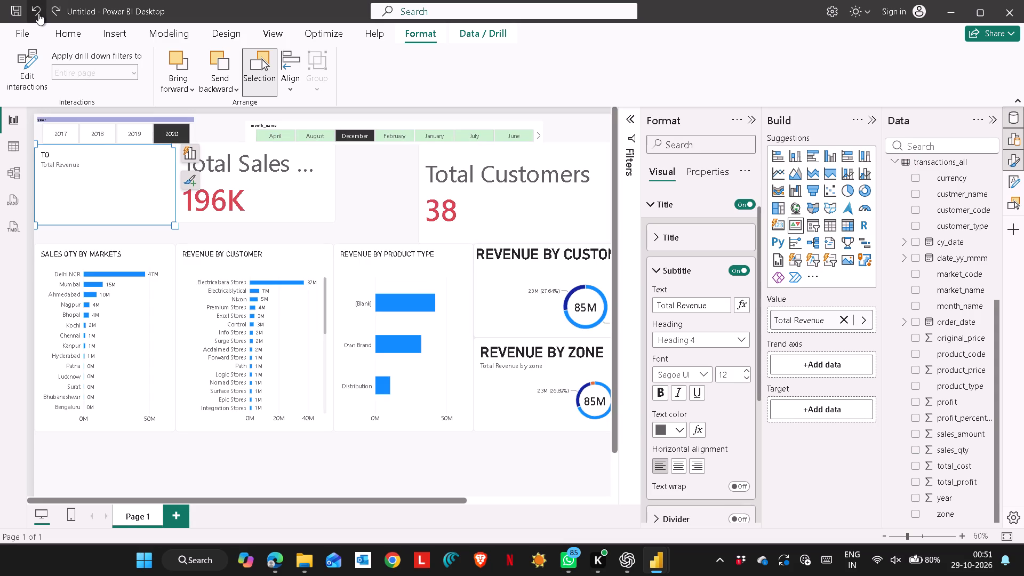
pyautogui.click(38, 13)
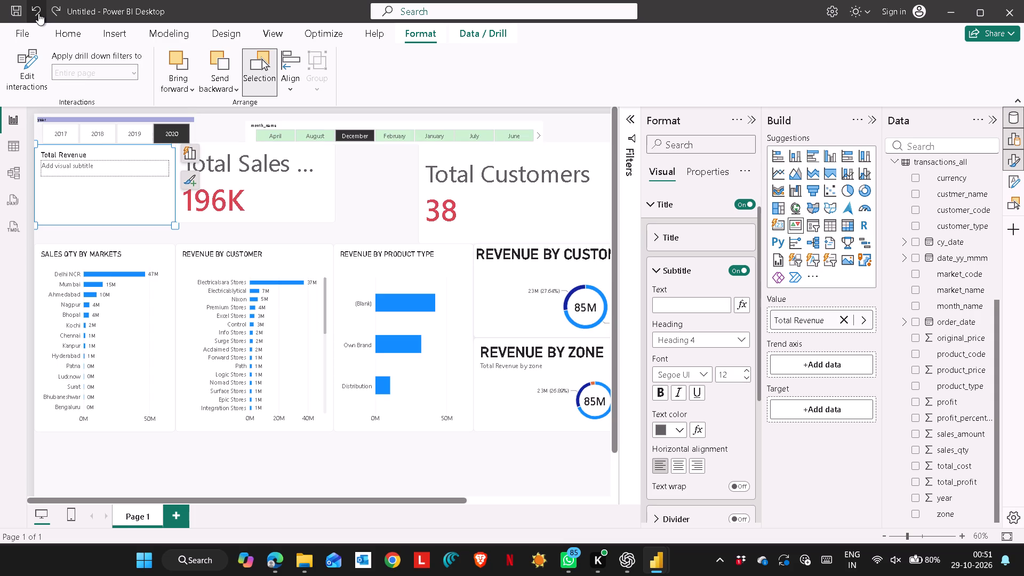
pyautogui.click(38, 13)
pyautogui.click(38, 13)
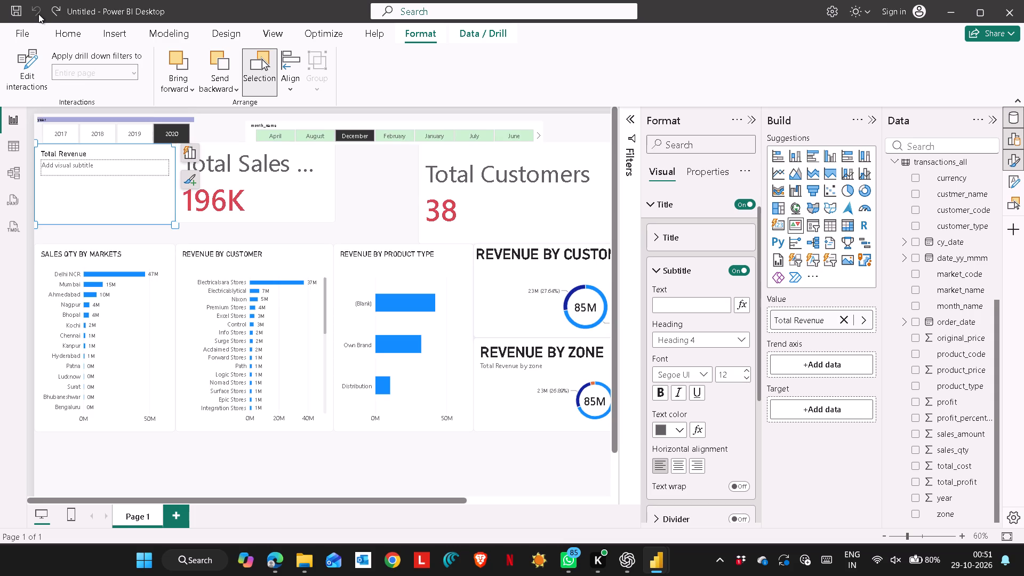
# Zoom the page out to 40% and shift the Total Revenue KPI visual slightly down along the page's left edge.
pyautogui.click(155, 198)
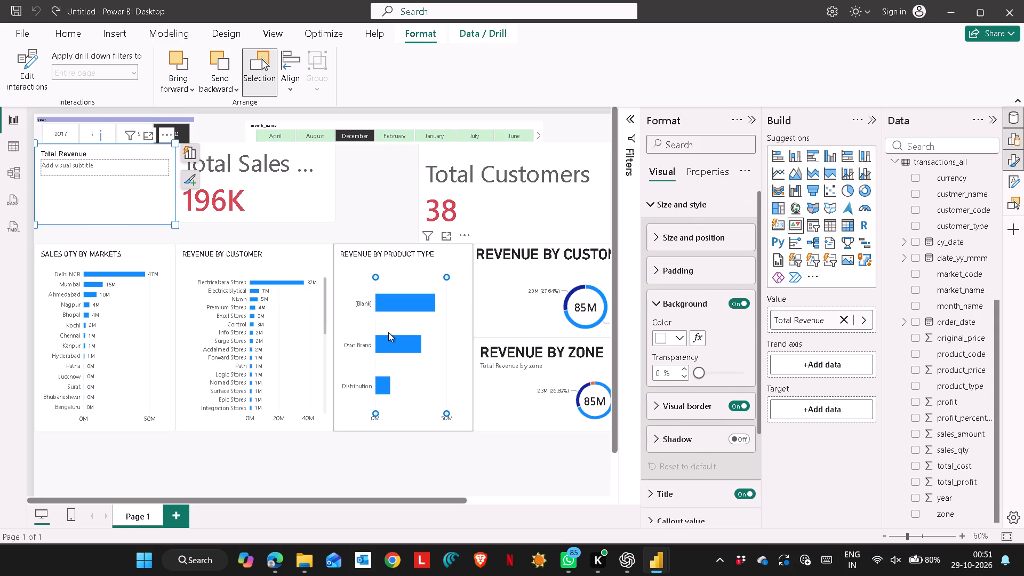
pyautogui.scroll(-3, 390, 382)
pyautogui.scroll(4, 454, 428)
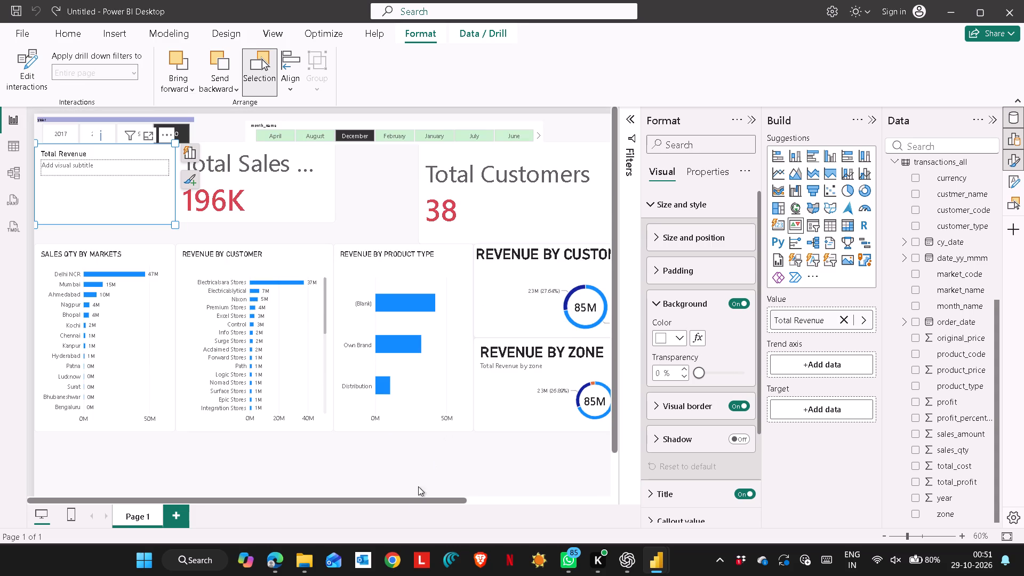
pyautogui.click(878, 530)
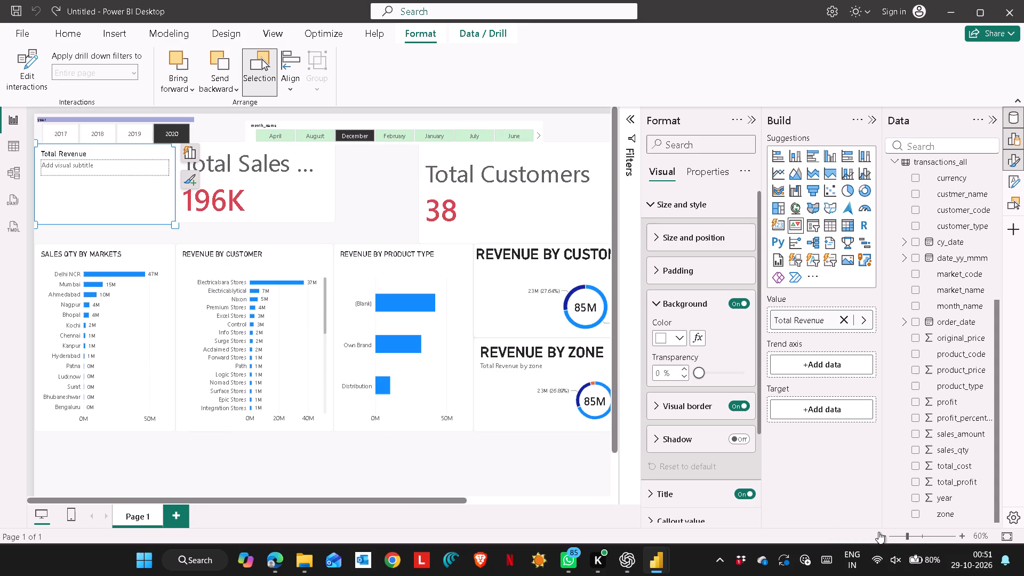
pyautogui.click(881, 536)
pyautogui.click(881, 537)
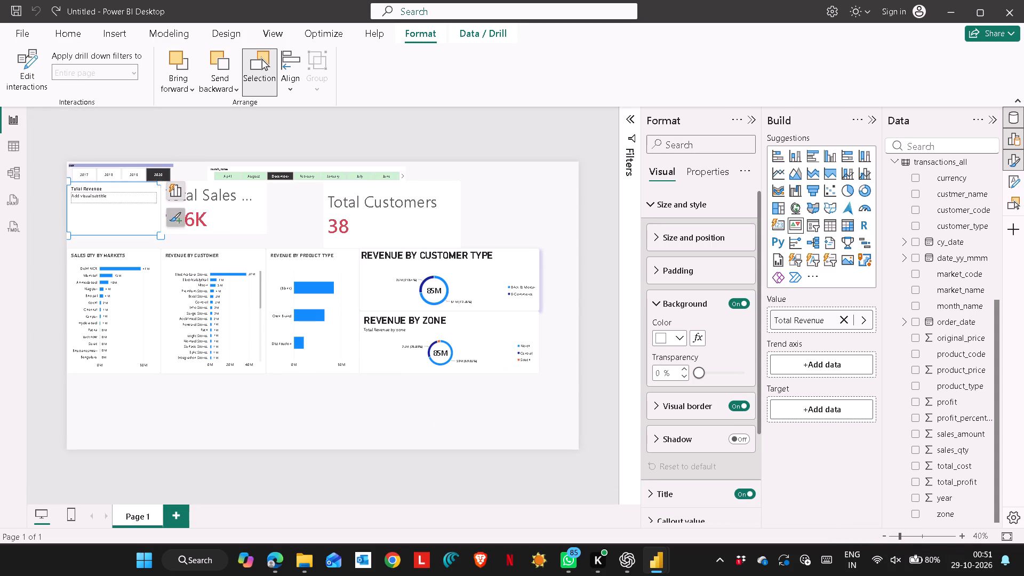
pyautogui.click(108, 210)
pyautogui.moveTo(118, 188); pyautogui.dragTo(124, 188)
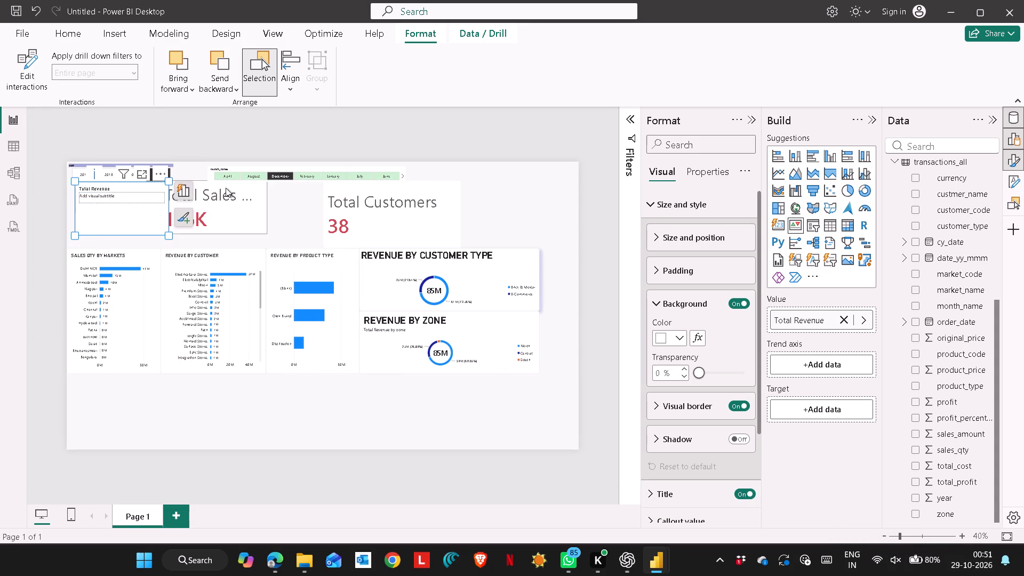
pyautogui.click(286, 149)
pyautogui.moveTo(114, 217); pyautogui.dragTo(99, 221)
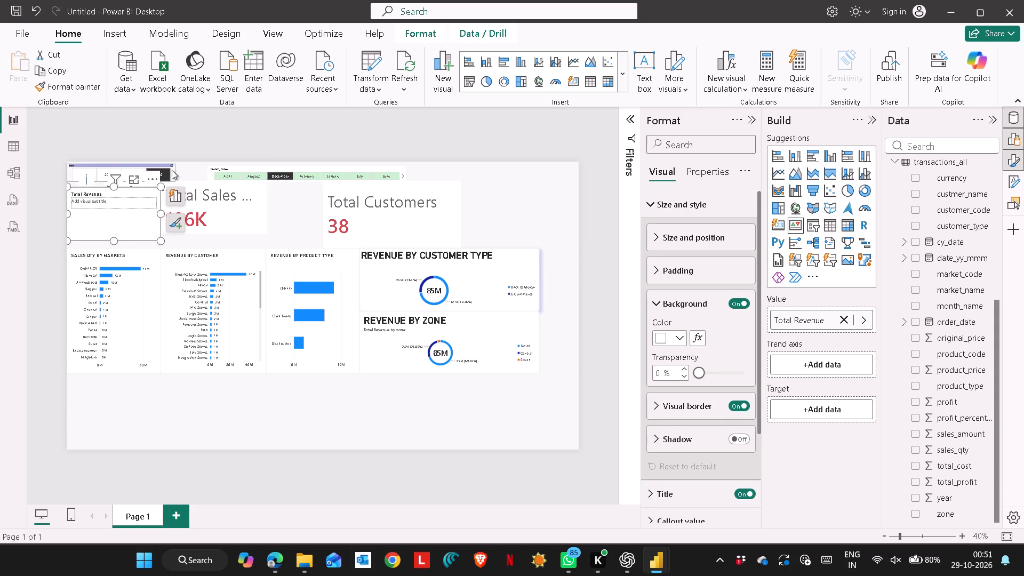
# Widen the year slicer to about a third of the page width.
pyautogui.click(172, 170)
pyautogui.moveTo(178, 182); pyautogui.dragTo(227, 191)
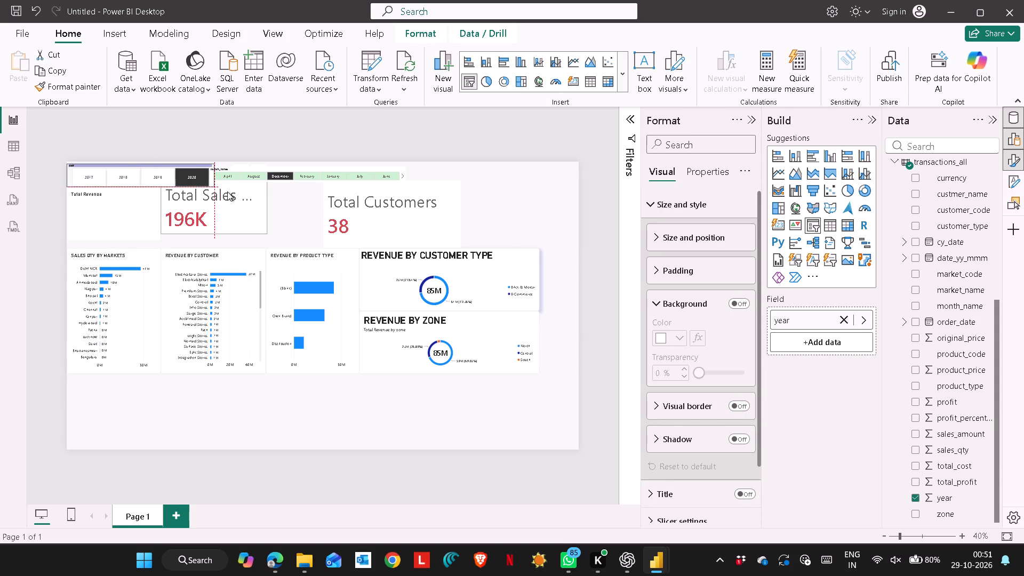
pyautogui.moveTo(227, 191); pyautogui.dragTo(237, 187)
# Move the Total Revenue, Total Sales and Total Customers KPI visuals down into one adjoining row beneath the slicers.
pyautogui.moveTo(121, 224); pyautogui.dragTo(122, 236)
pyautogui.moveTo(223, 215); pyautogui.dragTo(226, 222)
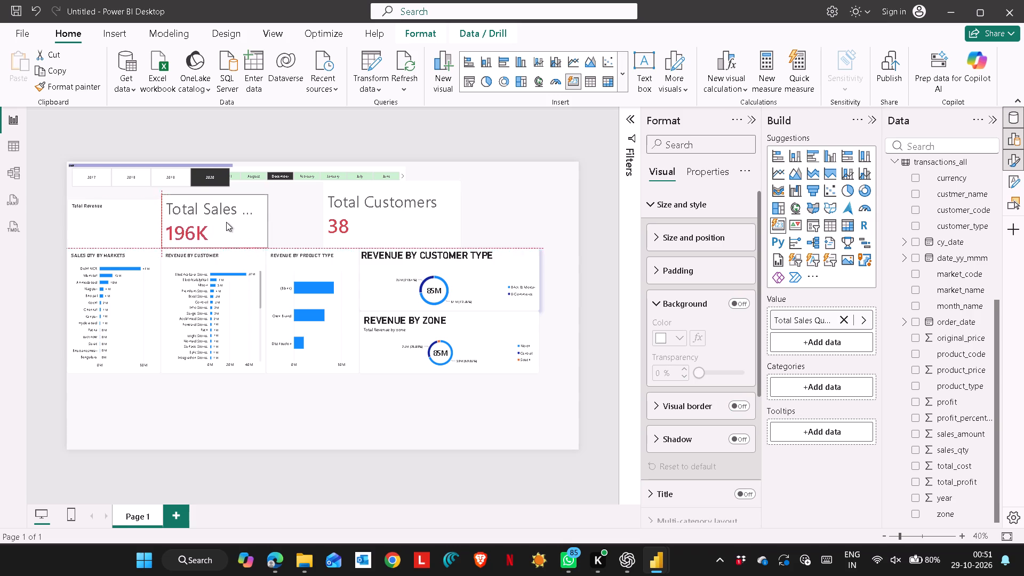
pyautogui.moveTo(226, 222); pyautogui.dragTo(225, 236)
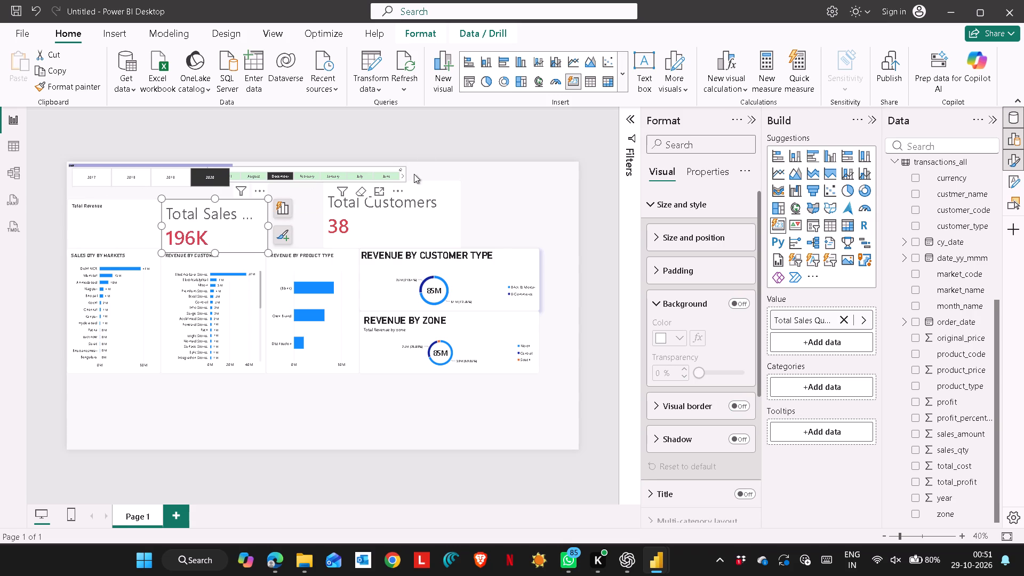
pyautogui.click(388, 169)
pyautogui.moveTo(444, 215); pyautogui.dragTo(422, 230)
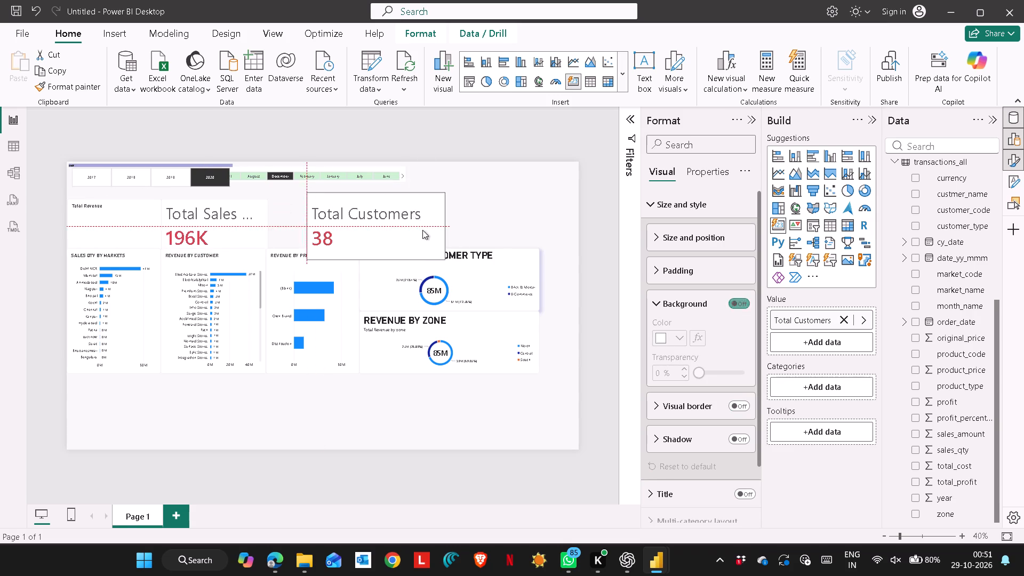
pyautogui.moveTo(422, 230); pyautogui.dragTo(391, 238)
# Widen the month_name slicer and place it directly beside the year slicer along the page's upper edge.
pyautogui.click(390, 169)
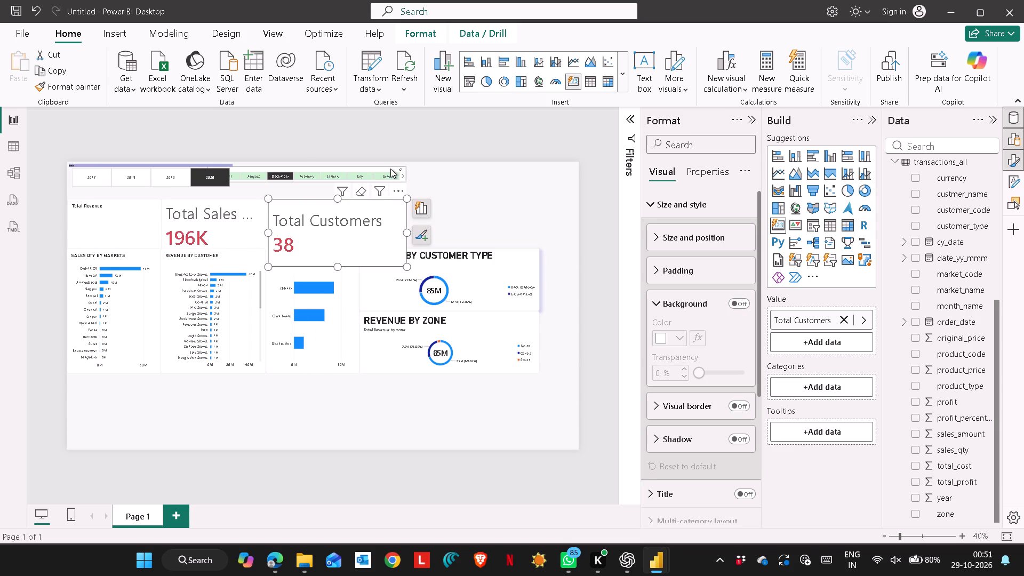
pyautogui.moveTo(407, 185); pyautogui.dragTo(484, 194)
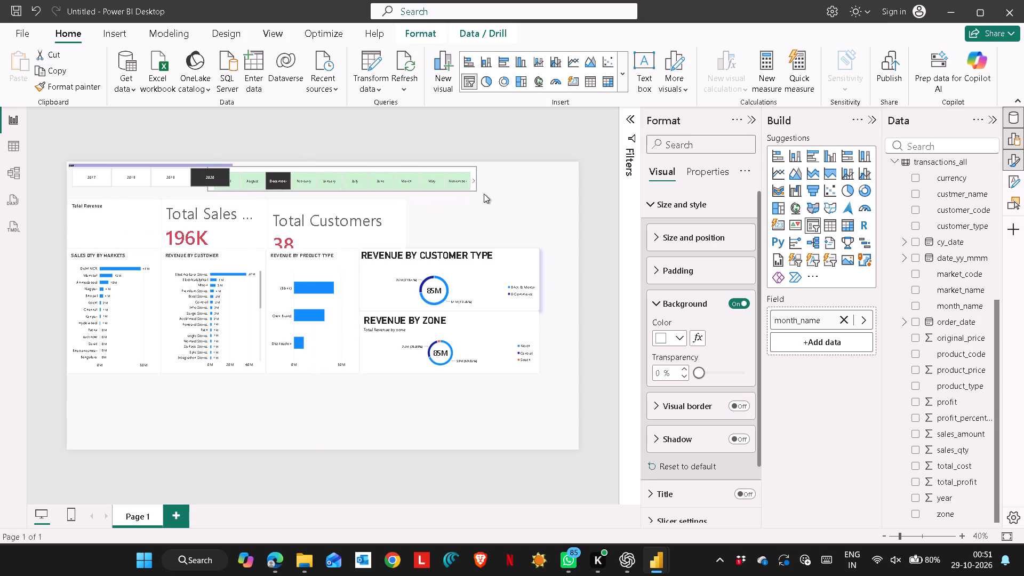
pyautogui.moveTo(484, 194); pyautogui.dragTo(486, 195)
pyautogui.moveTo(381, 168); pyautogui.dragTo(407, 159)
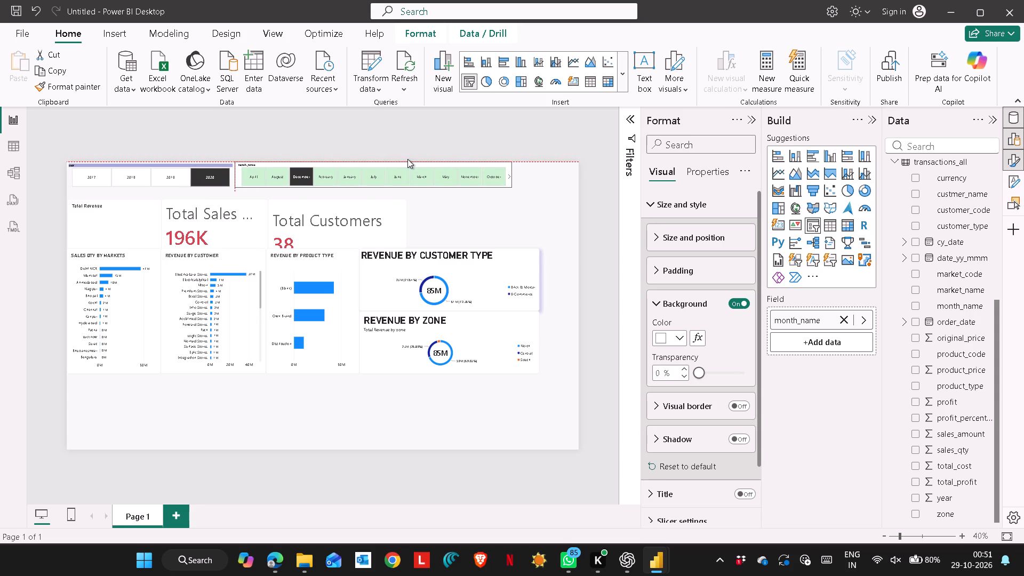
pyautogui.moveTo(407, 159); pyautogui.dragTo(405, 161)
pyautogui.click(406, 135)
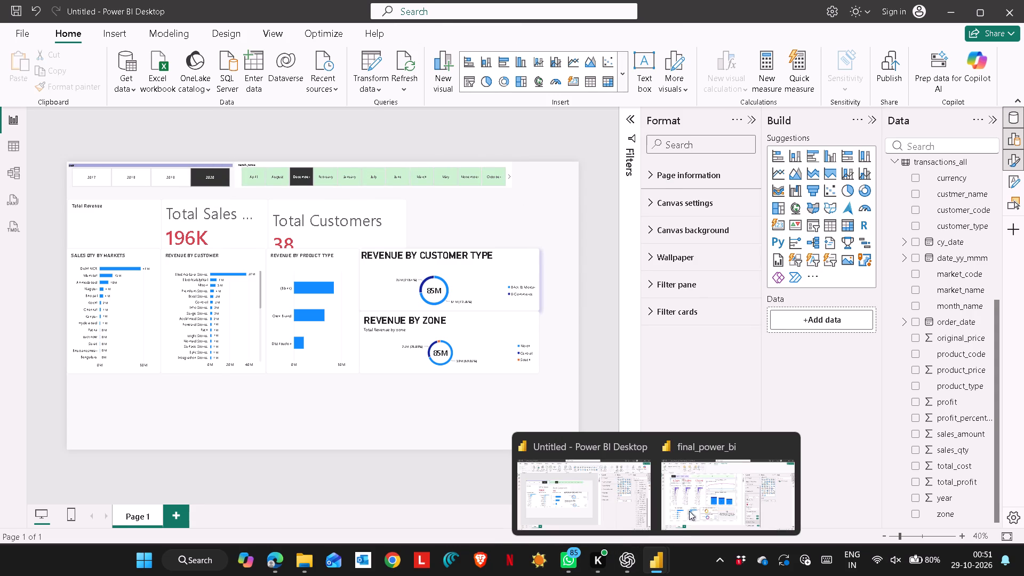
# Check the slicer row in final_power_bi, then stretch the untitled report's month_name slicer to the page's right edge in a single row.
pyautogui.click(691, 507)
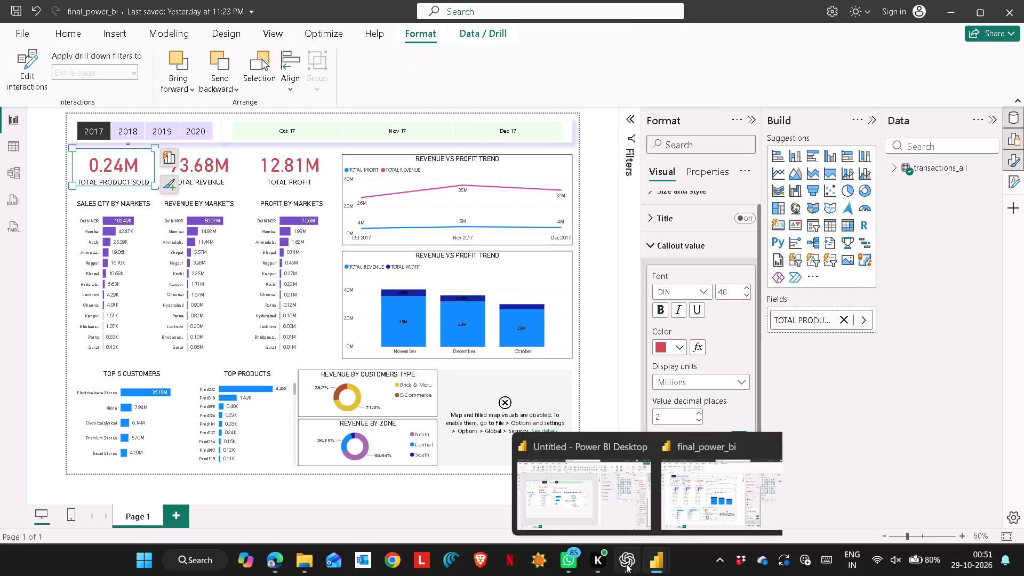
pyautogui.click(628, 514)
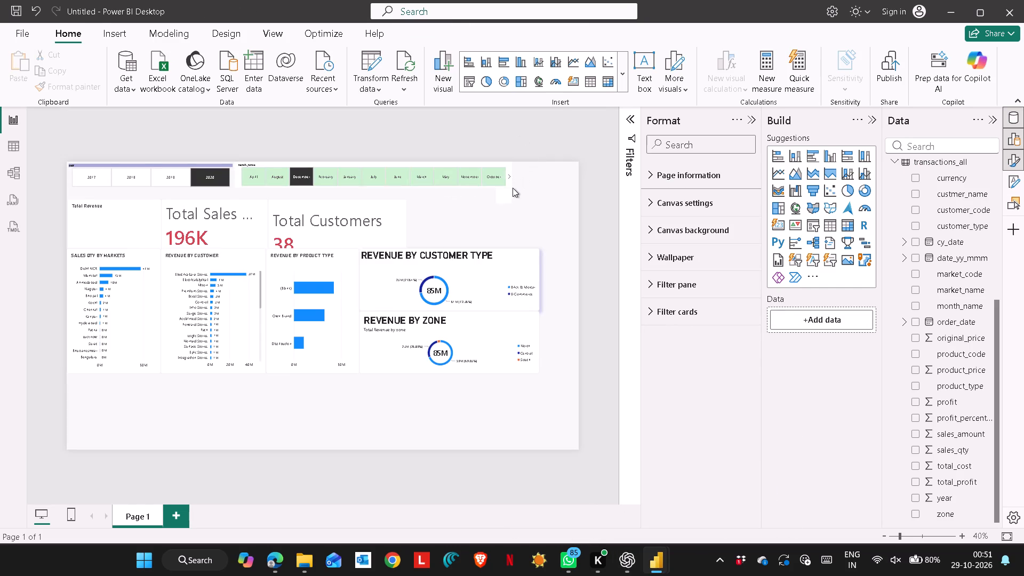
pyautogui.click(510, 184)
pyautogui.moveTo(513, 187); pyautogui.dragTo(553, 197)
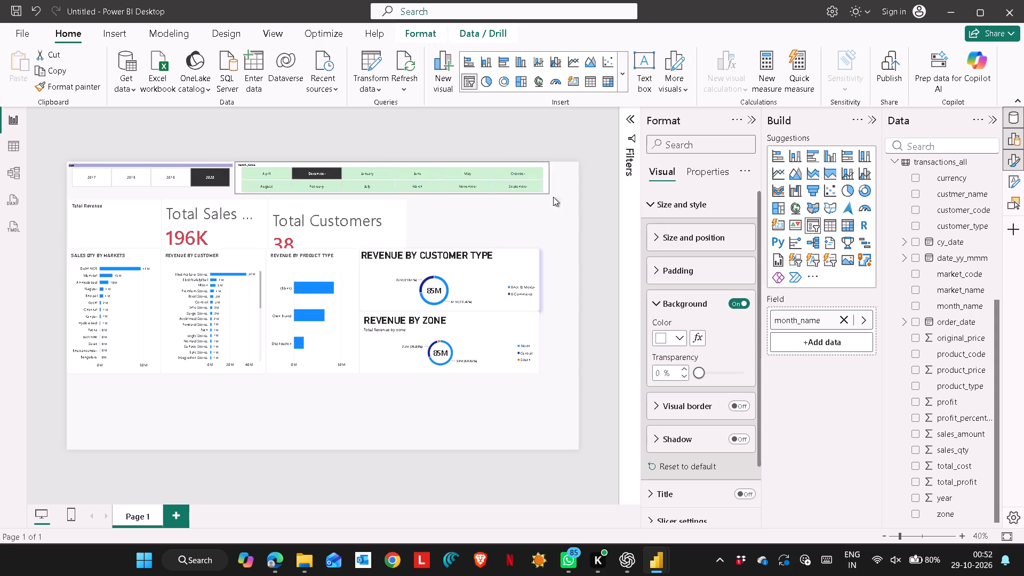
pyautogui.moveTo(553, 197); pyautogui.dragTo(576, 186)
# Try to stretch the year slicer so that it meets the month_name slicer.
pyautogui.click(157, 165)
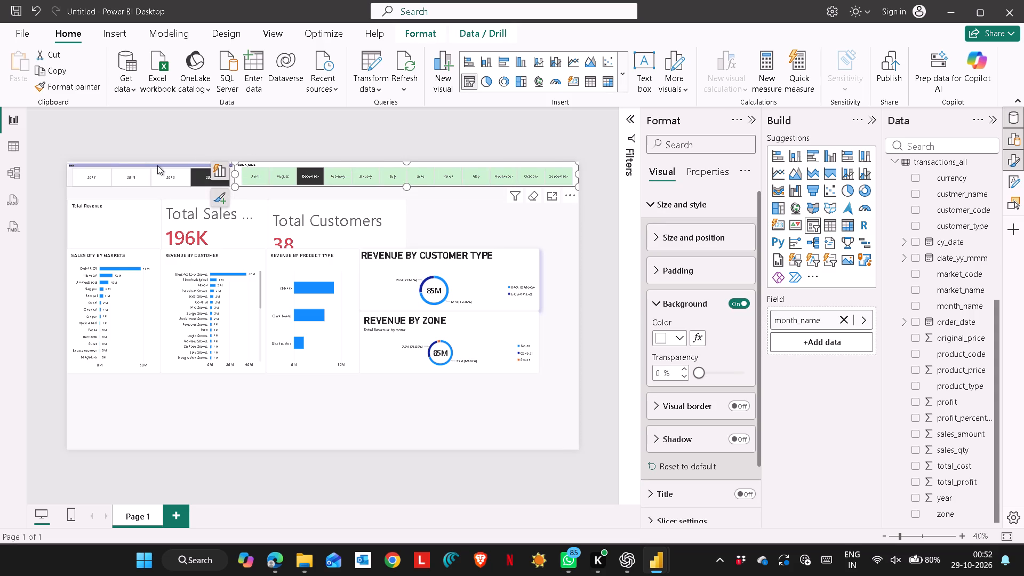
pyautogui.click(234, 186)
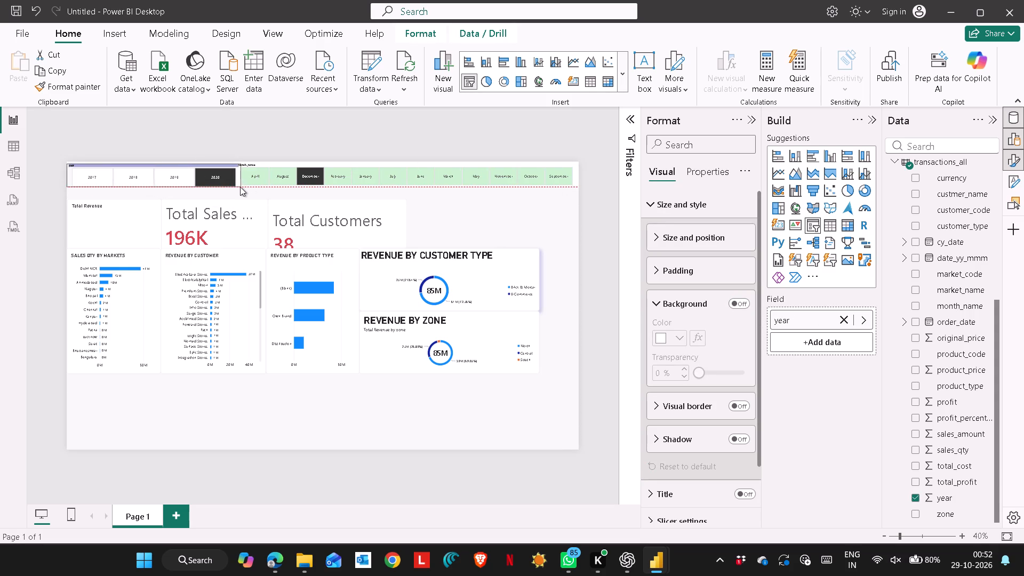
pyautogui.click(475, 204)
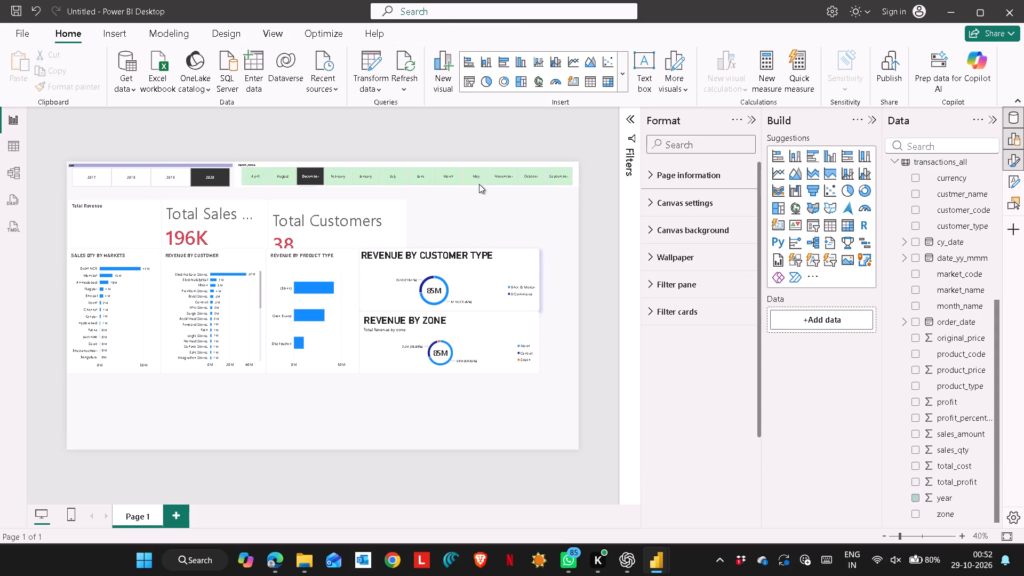
# Spotlight the month_name slicer on the page.
pyautogui.click(483, 166)
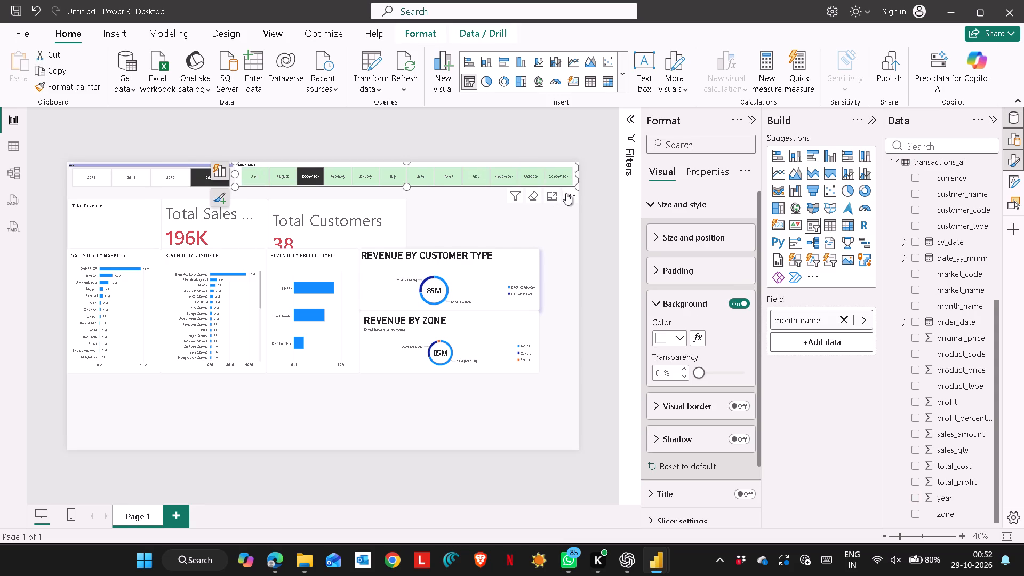
pyautogui.click(566, 193)
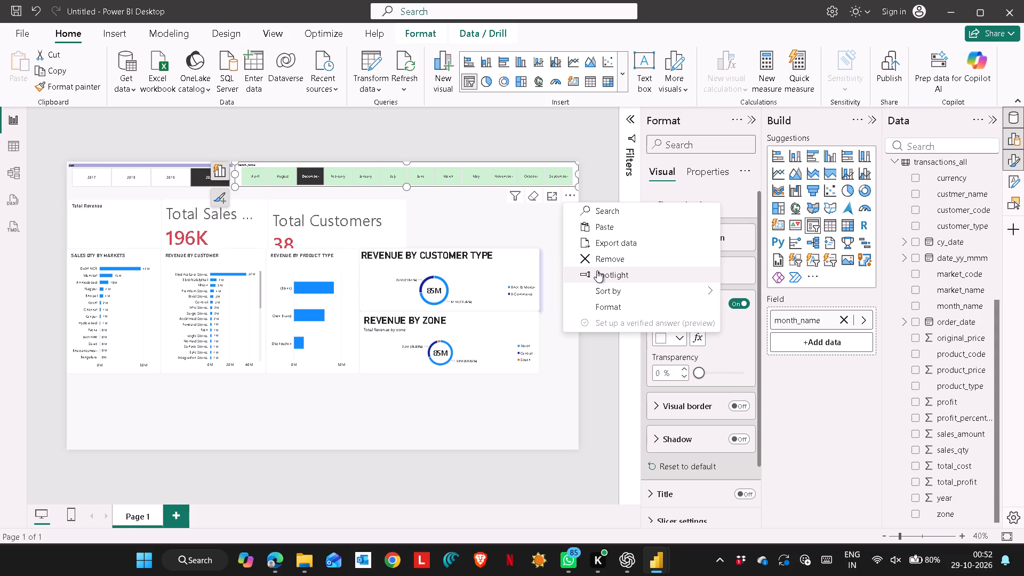
pyautogui.click(597, 272)
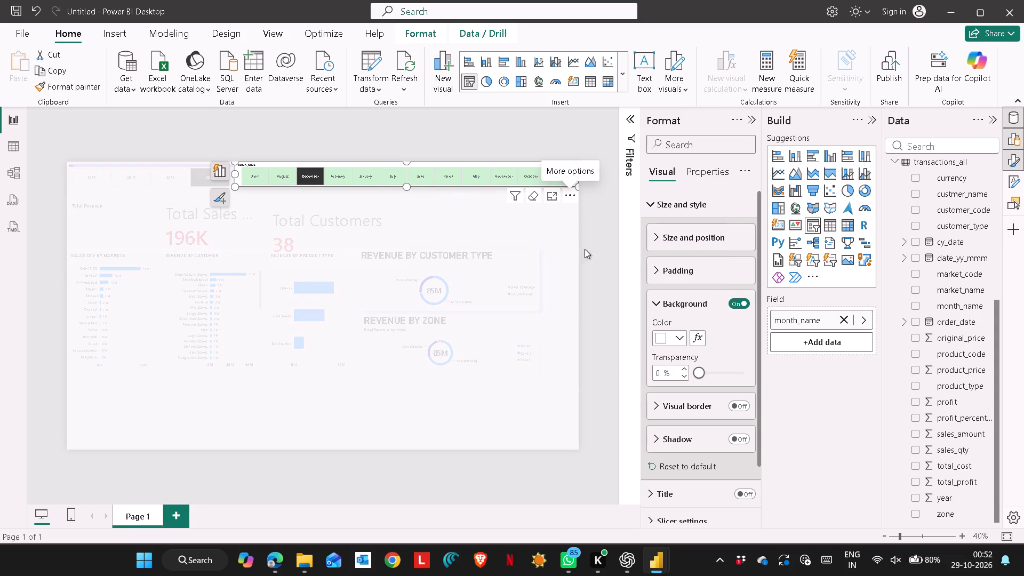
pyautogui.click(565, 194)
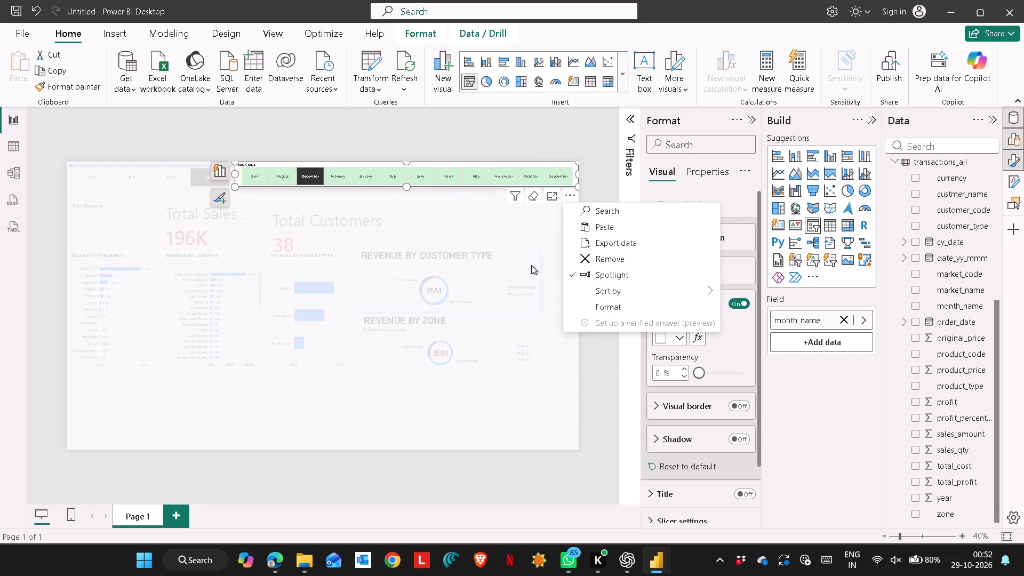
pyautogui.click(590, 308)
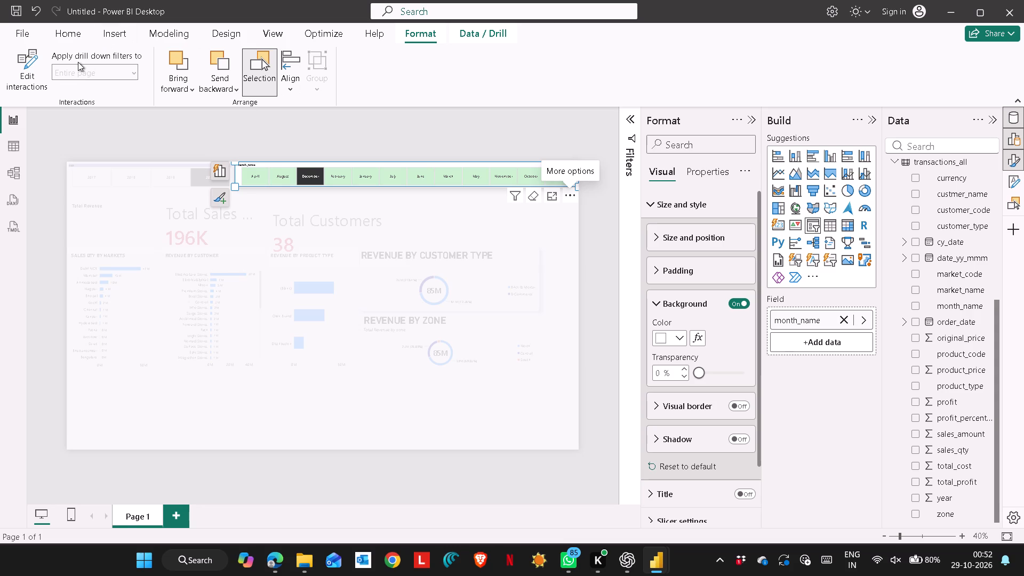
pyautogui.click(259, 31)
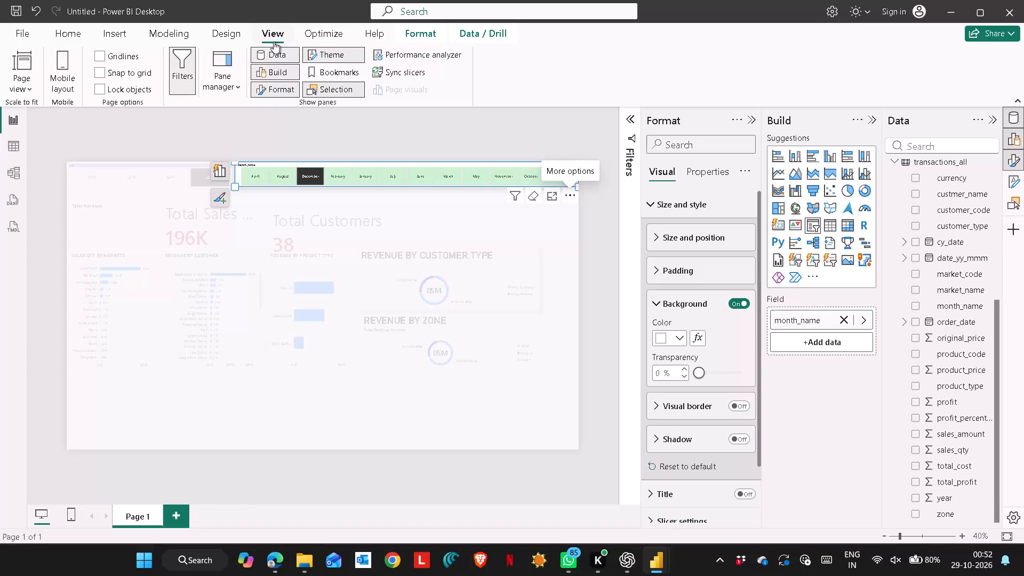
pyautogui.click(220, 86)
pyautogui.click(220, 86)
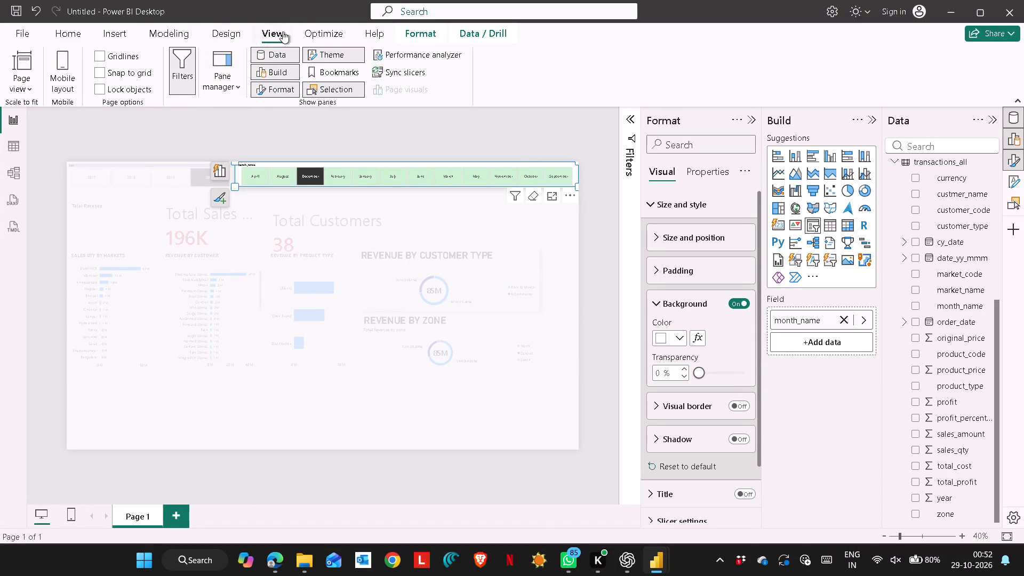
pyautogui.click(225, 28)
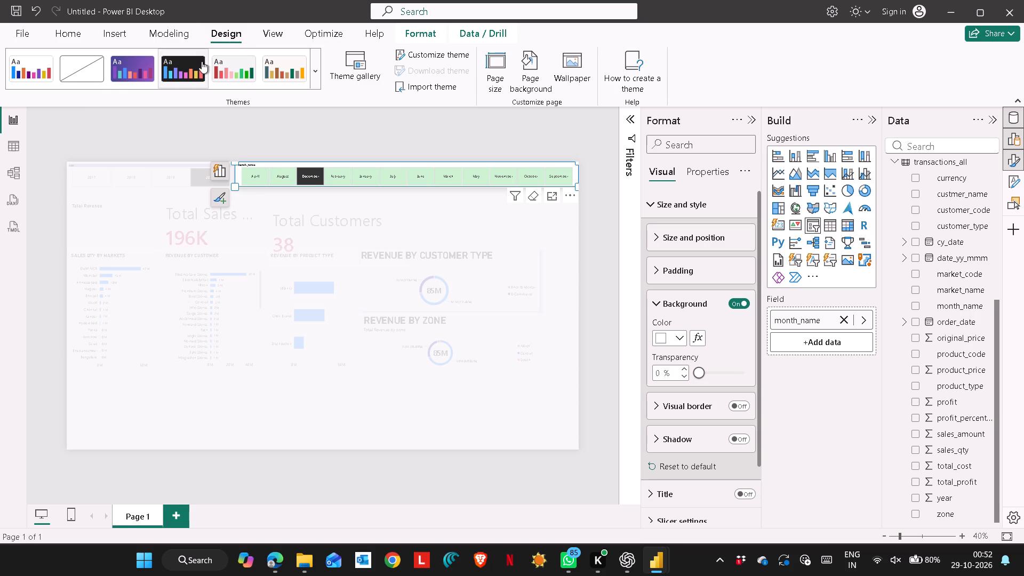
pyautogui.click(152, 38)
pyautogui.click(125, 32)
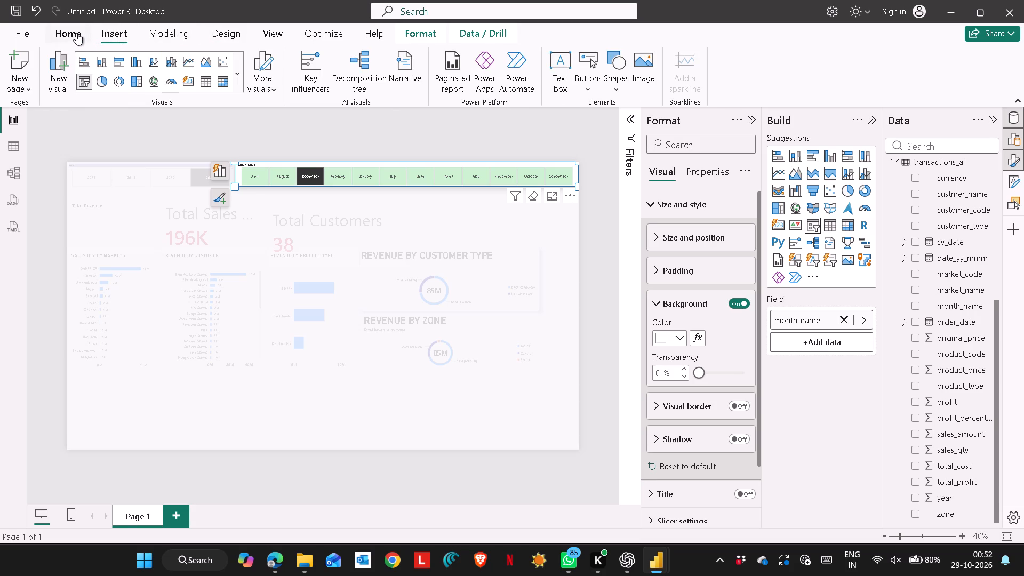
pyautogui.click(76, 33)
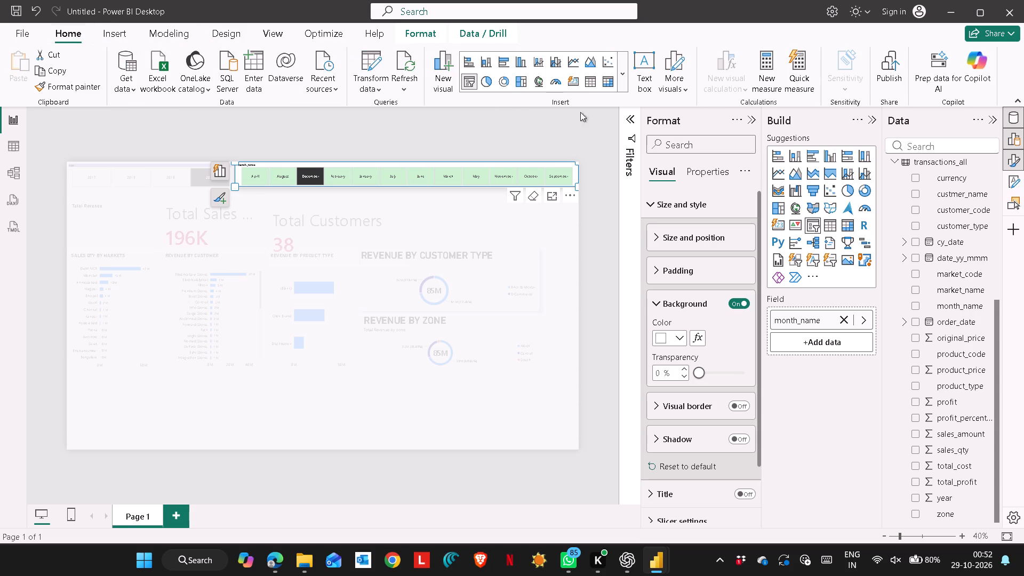
# Exit the spotlight on the month_name slicer so the whole page shows normally.
pyautogui.click(524, 138)
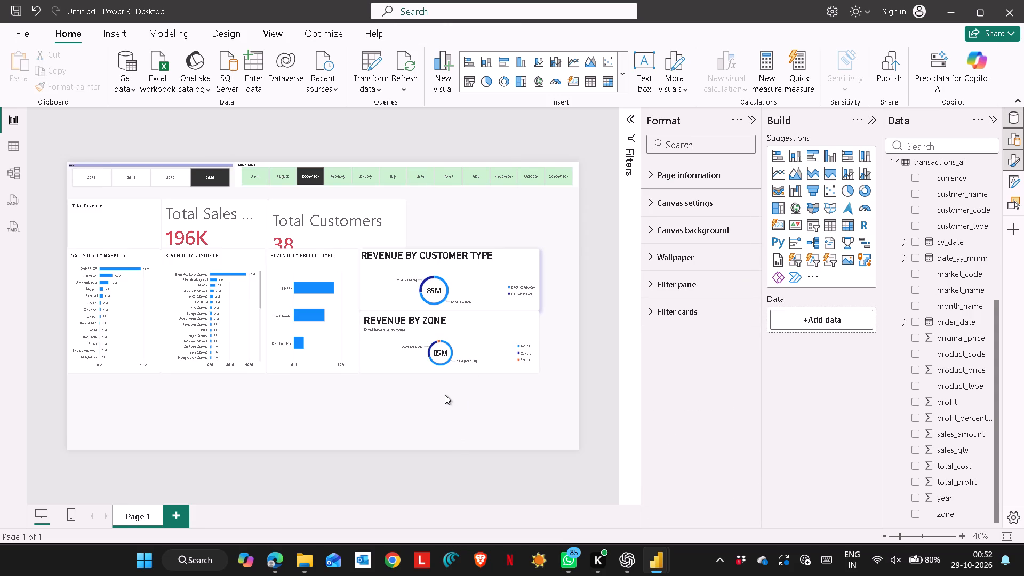
# Raise the Total Customers card and trim its upper edge to line up with the Total Sales card beside it.
pyautogui.click(364, 231)
pyautogui.moveTo(362, 231); pyautogui.dragTo(365, 220)
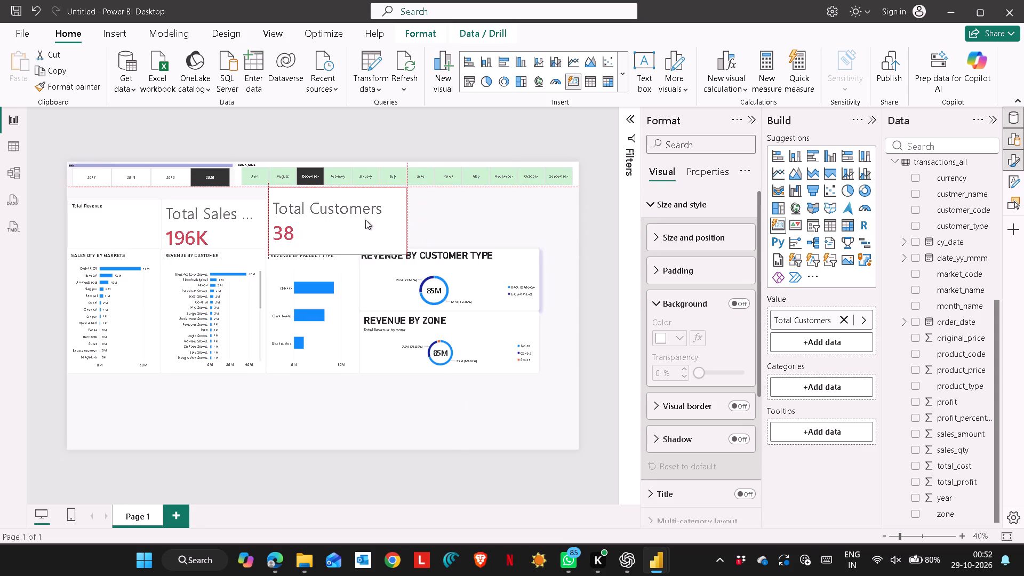
pyautogui.moveTo(365, 220); pyautogui.dragTo(365, 218)
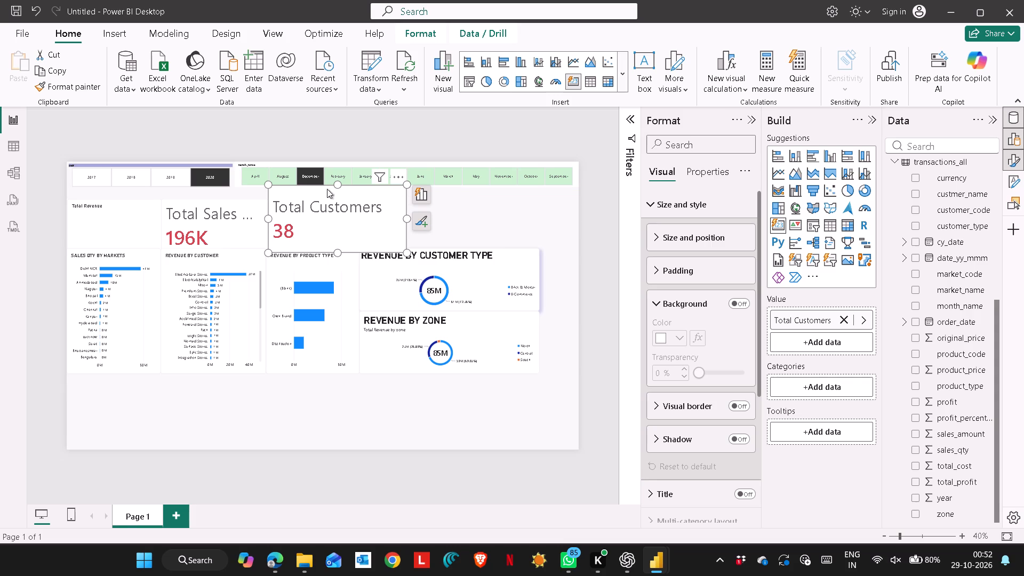
pyautogui.moveTo(339, 183); pyautogui.dragTo(338, 195)
pyautogui.click(503, 215)
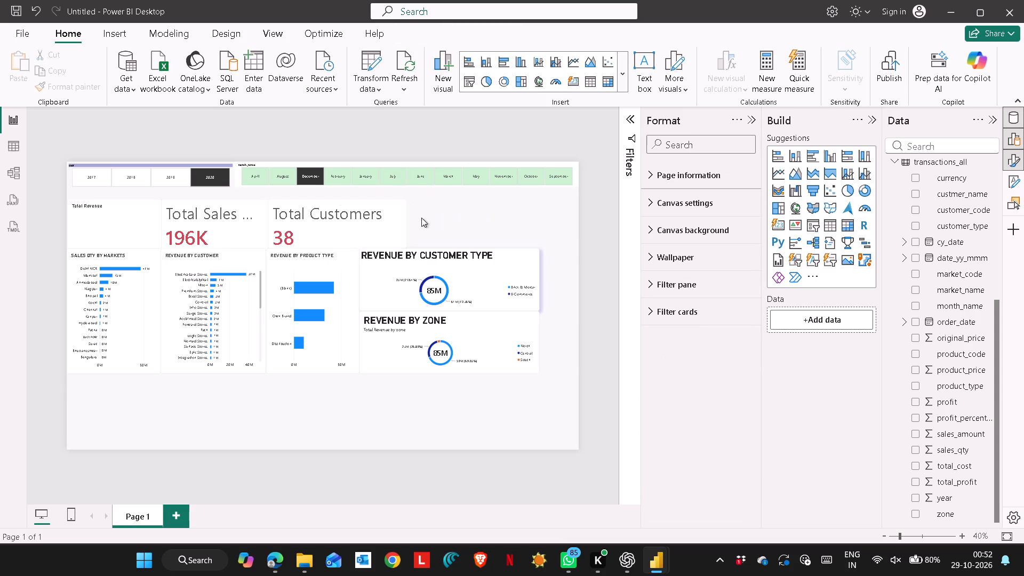
# Filter the page to January with the month_name slicer, and try a taller height for that slicer.
pyautogui.click(355, 184)
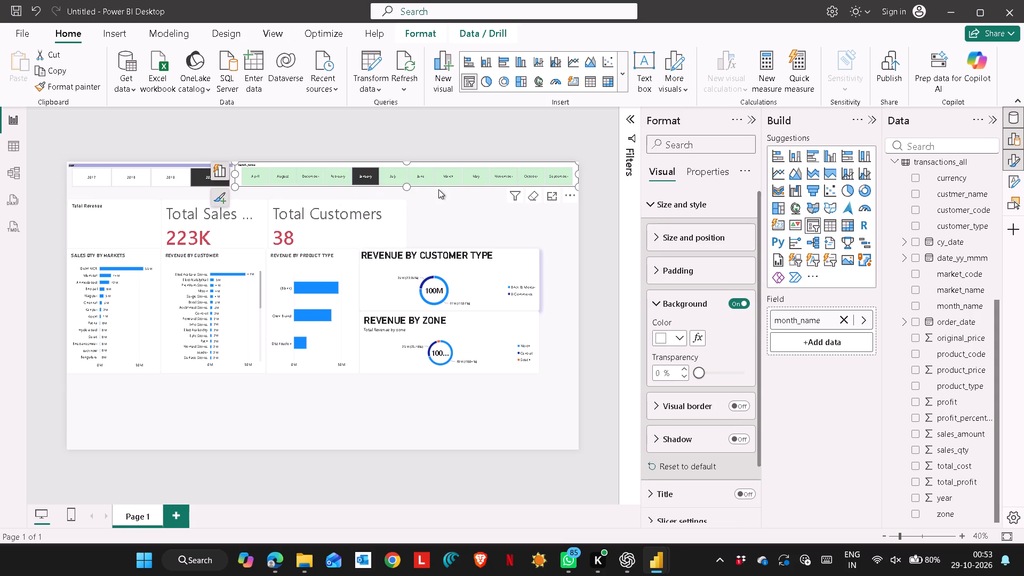
pyautogui.moveTo(407, 190); pyautogui.dragTo(410, 196)
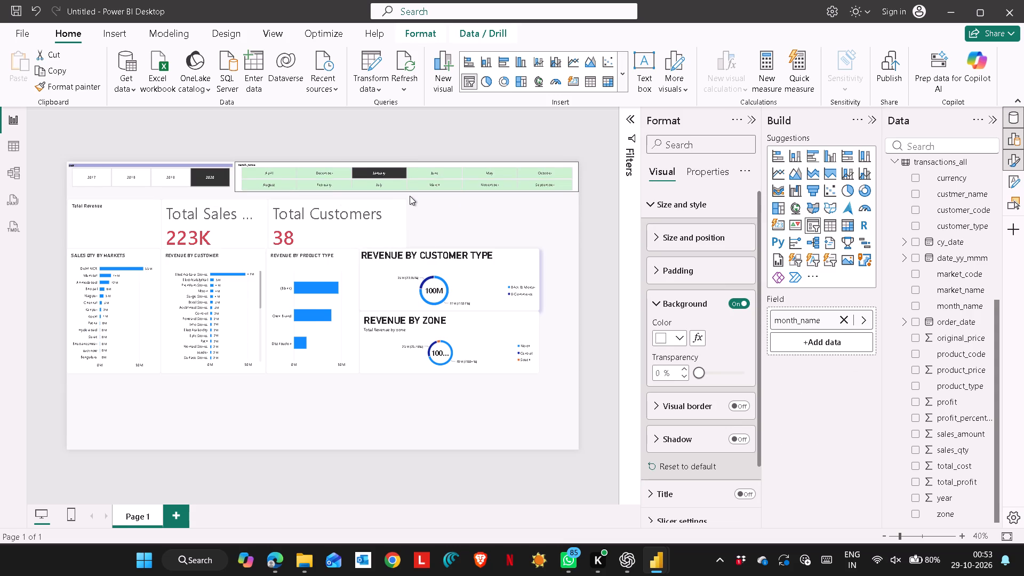
pyautogui.moveTo(410, 196); pyautogui.dragTo(412, 188)
# Filter the page to 2018 with the year slicer.
pyautogui.click(140, 183)
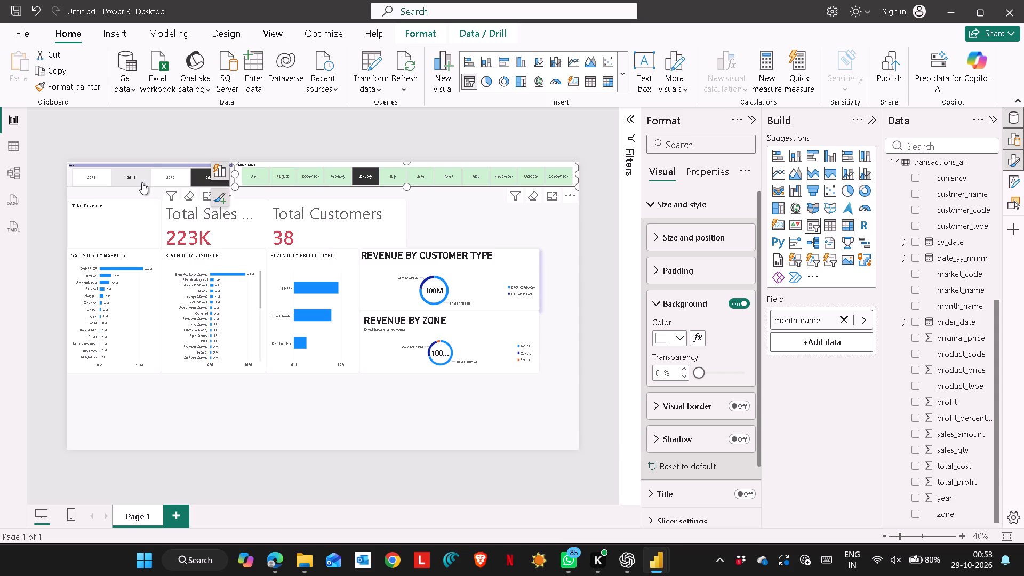
pyautogui.click(149, 186)
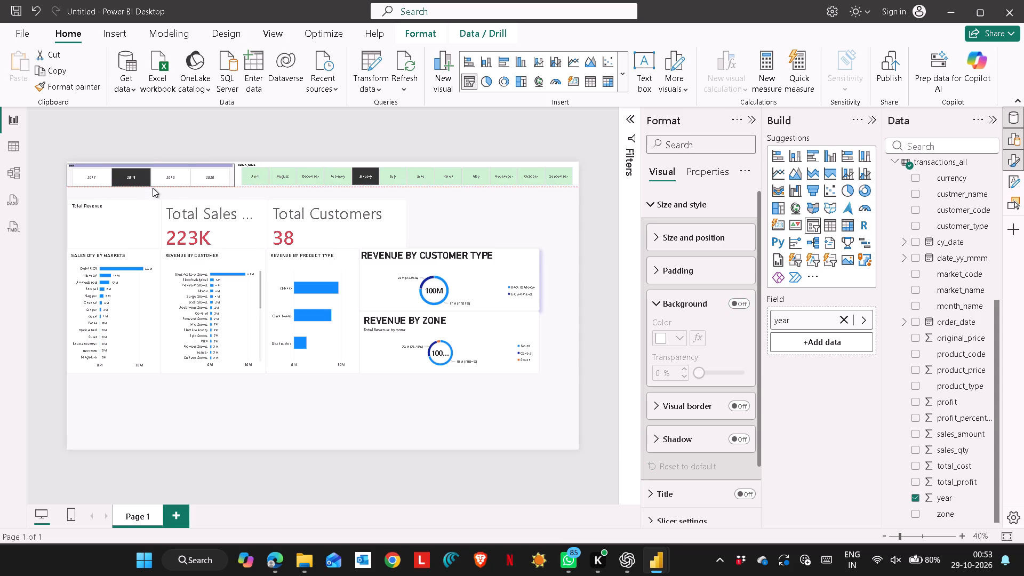
pyautogui.click(228, 131)
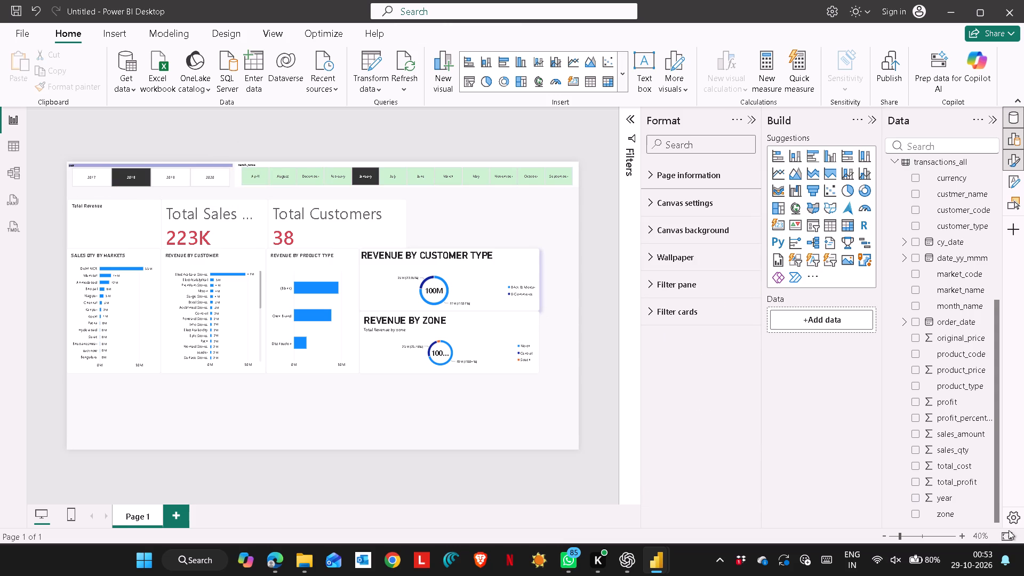
pyautogui.click(966, 535)
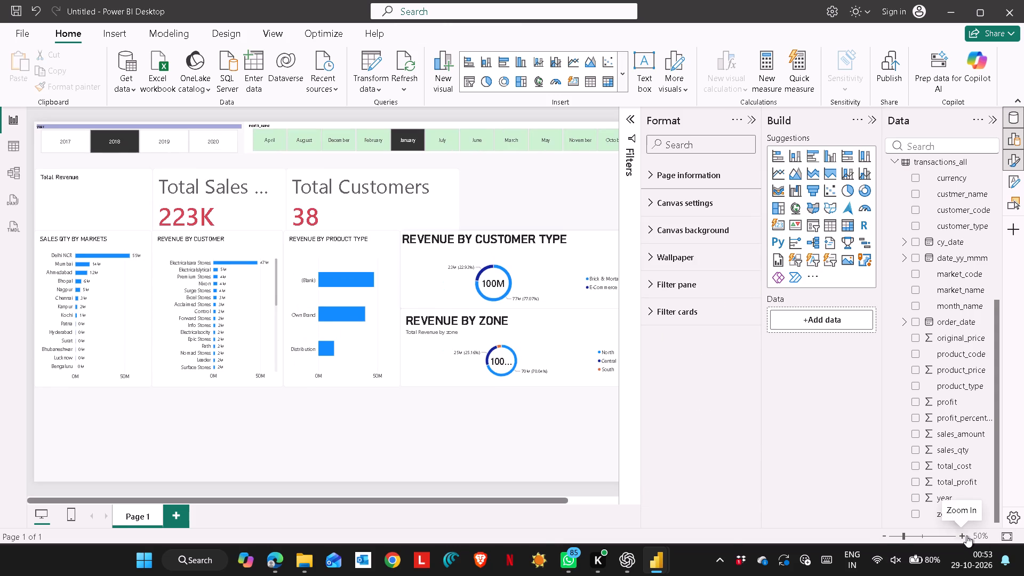
pyautogui.moveTo(450, 500); pyautogui.dragTo(466, 500)
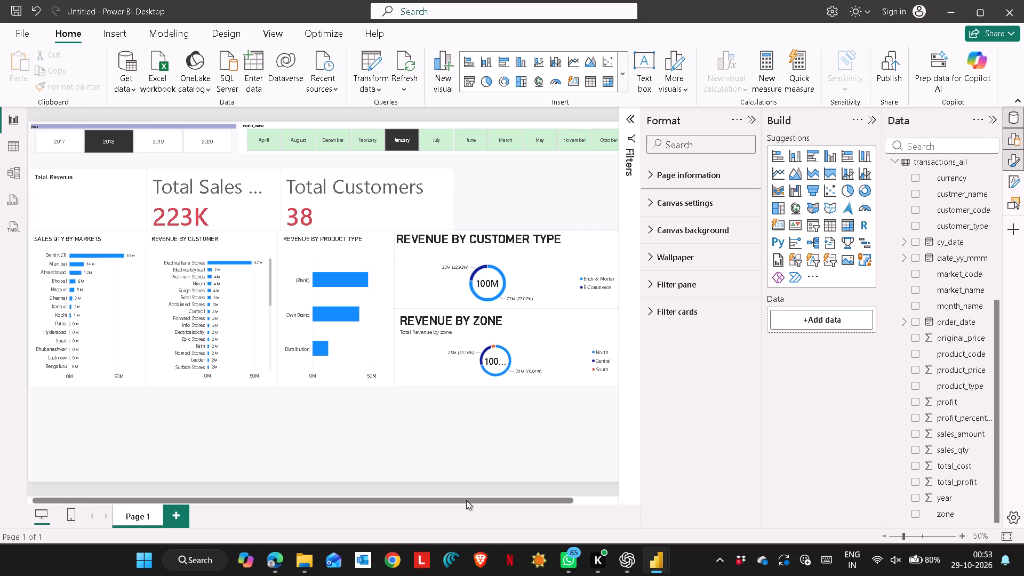
pyautogui.moveTo(466, 500); pyautogui.dragTo(423, 499)
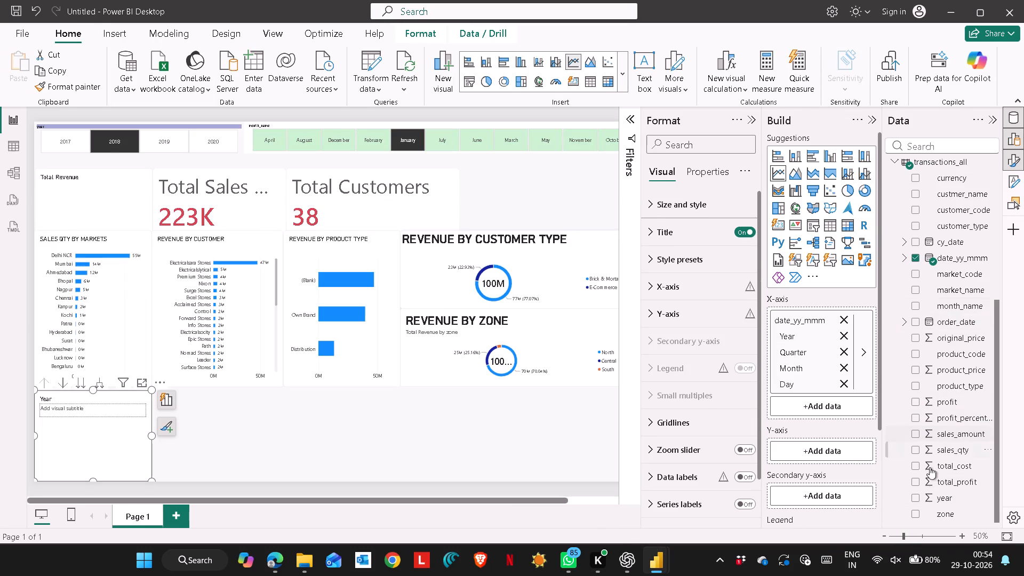
pyautogui.click(916, 482)
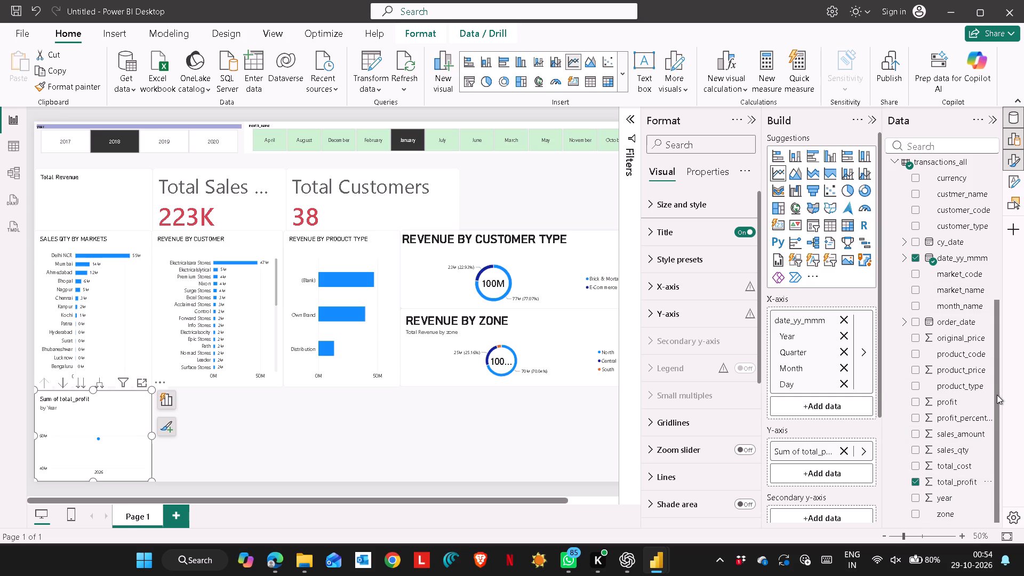
pyautogui.moveTo(997, 395); pyautogui.dragTo(996, 371)
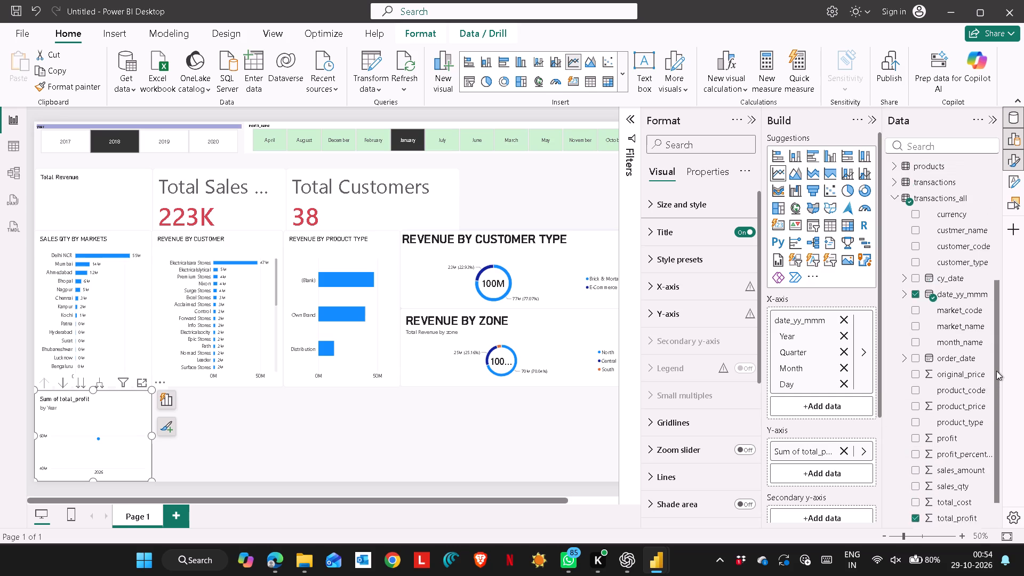
pyautogui.moveTo(996, 371); pyautogui.dragTo(989, 282)
pyautogui.click(899, 329)
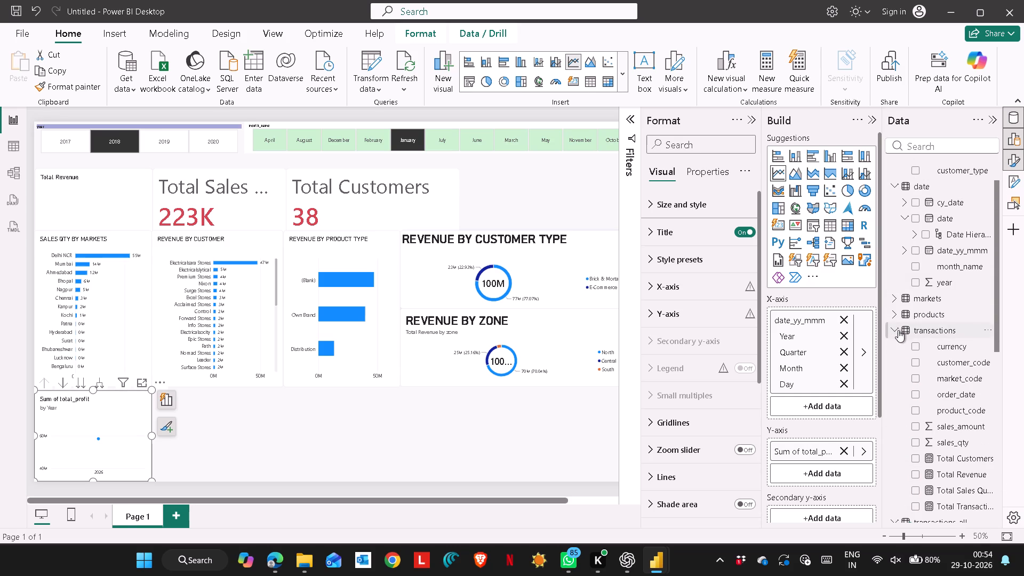
pyautogui.scroll(-1, 943, 452)
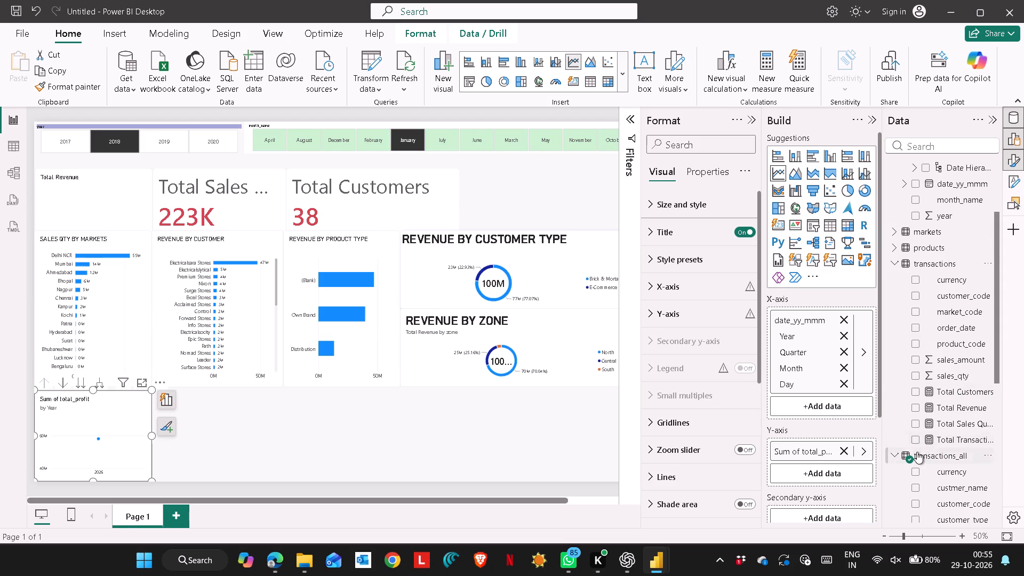
pyautogui.click(915, 407)
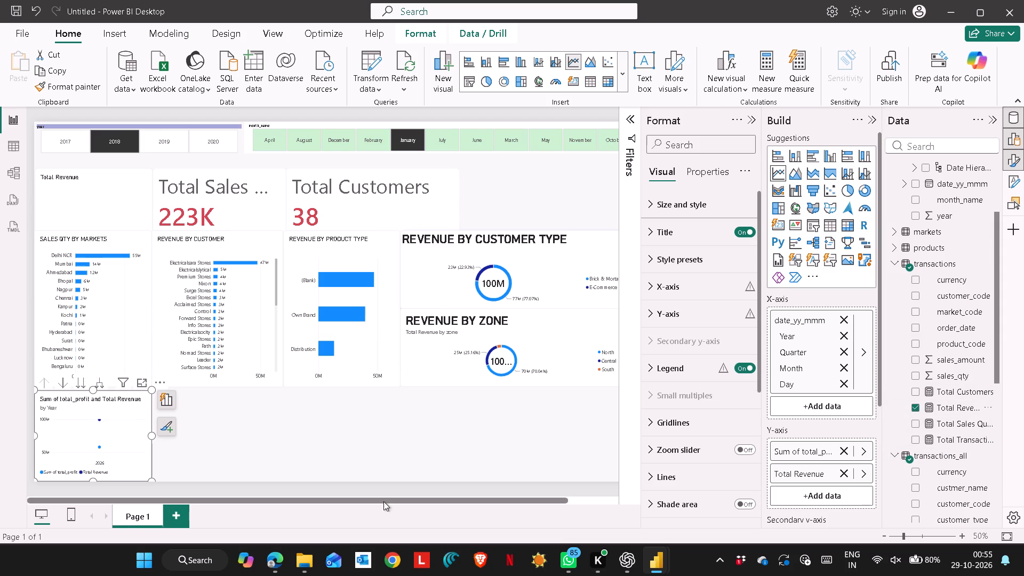
# Widen the line chart so it extends under the REVENUE BY CUSTOMER chart.
pyautogui.moveTo(151, 434); pyautogui.dragTo(181, 434)
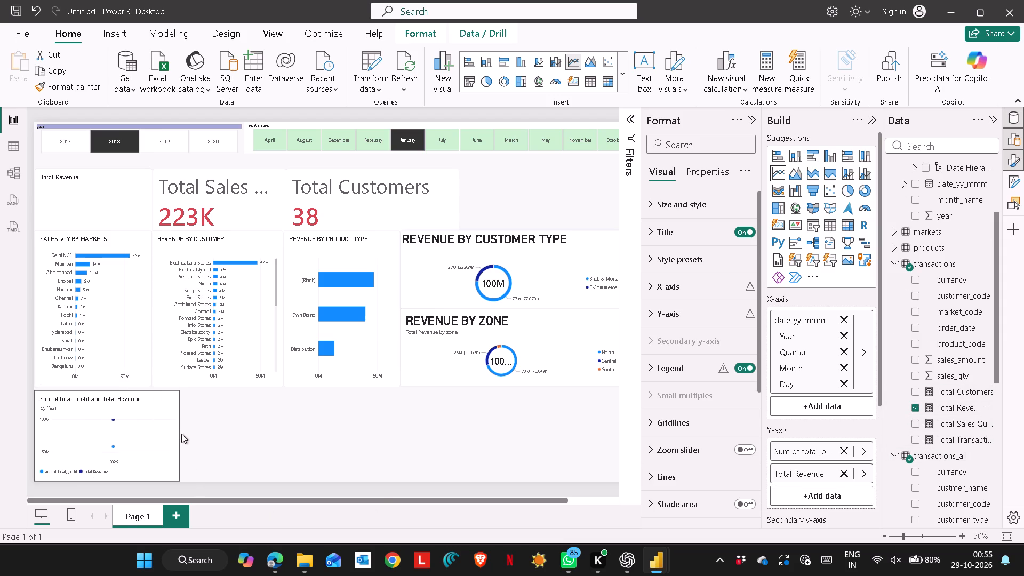
pyautogui.moveTo(181, 434); pyautogui.dragTo(198, 426)
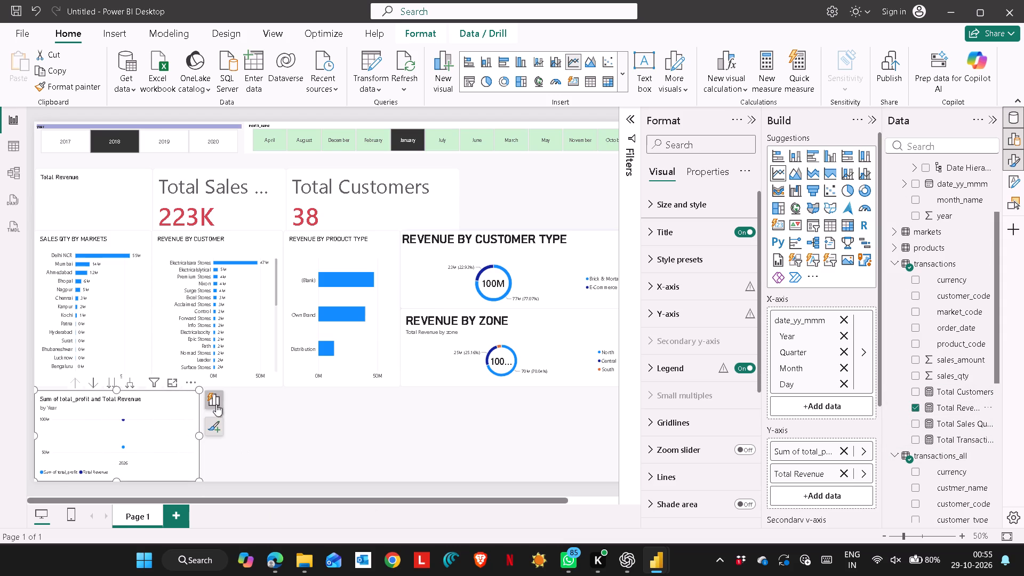
# Remove Sum of total_profit from the line chart's y-axis.
pyautogui.click(215, 405)
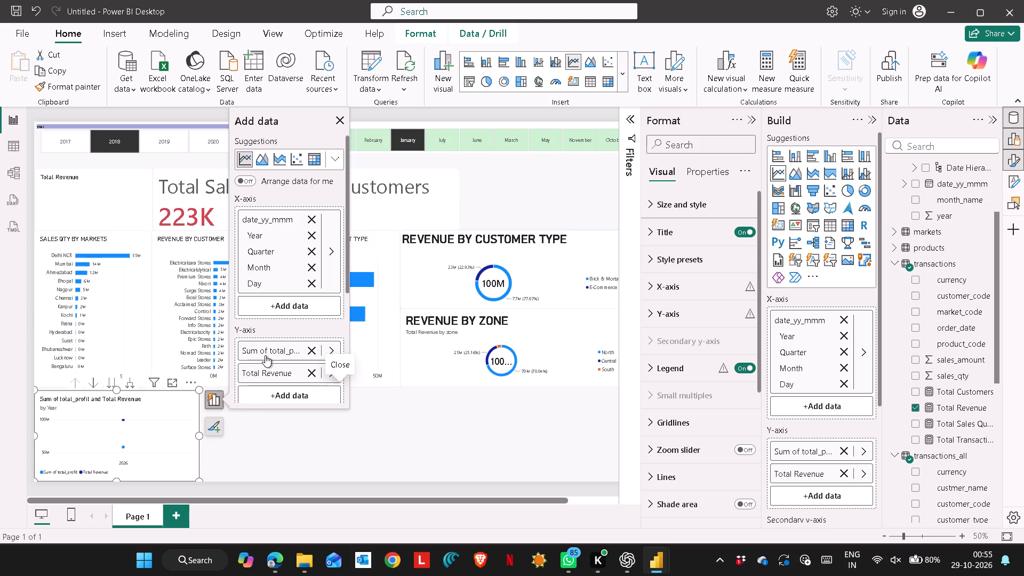
pyautogui.scroll(-2, 277, 339)
pyautogui.scroll(3, 277, 341)
pyautogui.scroll(-3, 293, 335)
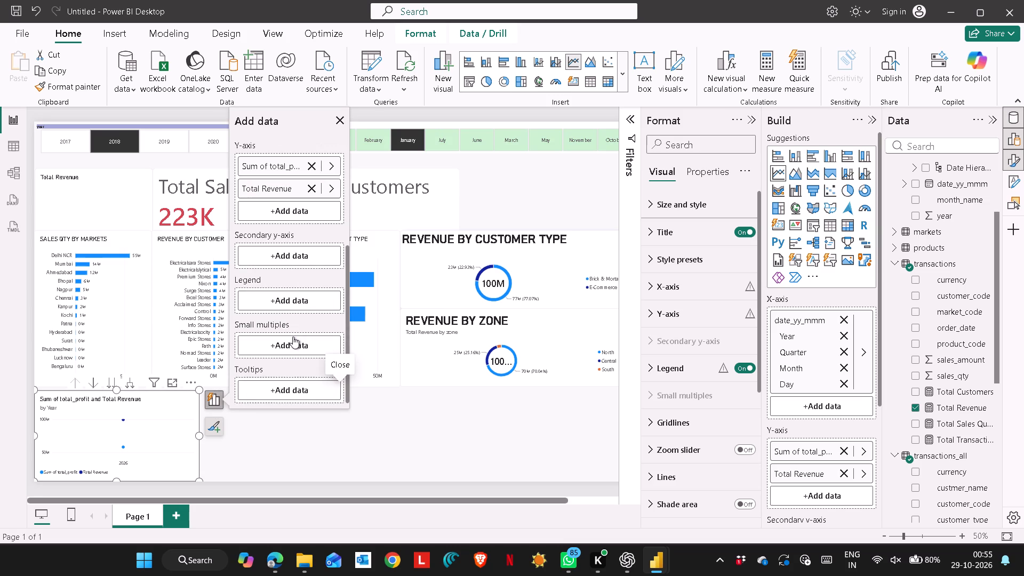
pyautogui.scroll(1, 284, 254)
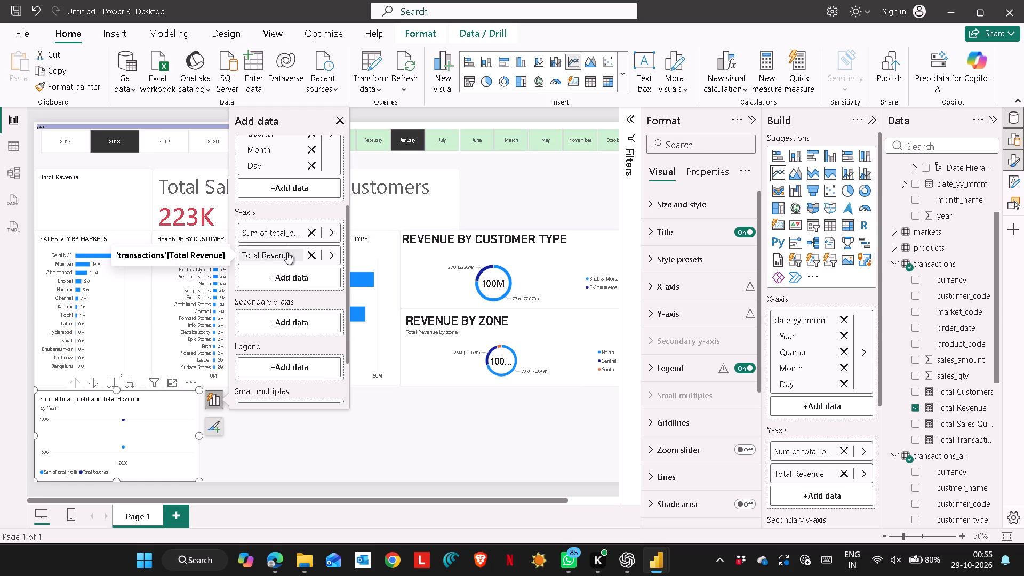
pyautogui.click(310, 234)
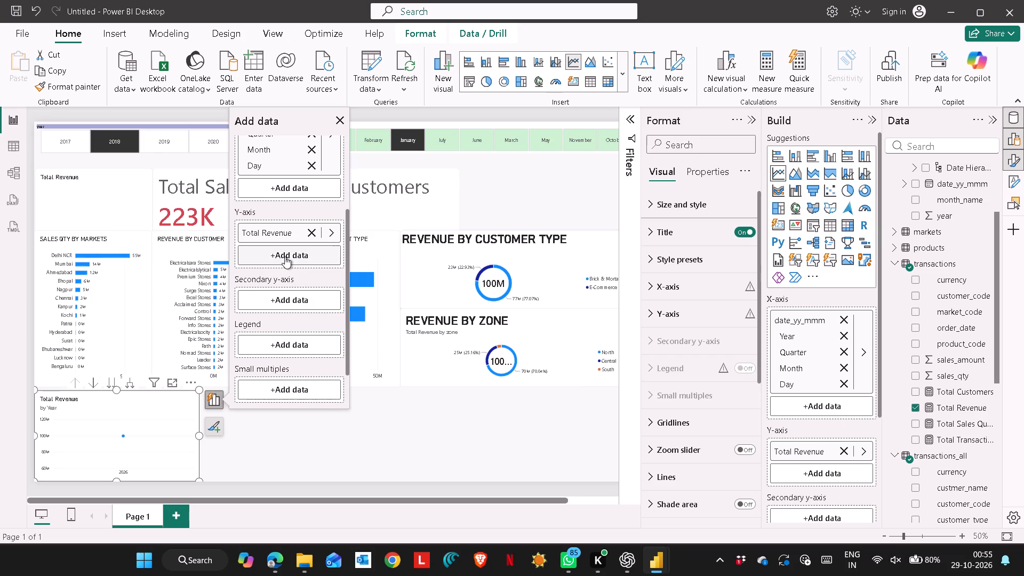
# Add total_profit from transactions_all to the line chart's y-axis again, placed after Total Revenue.
pyautogui.click(285, 257)
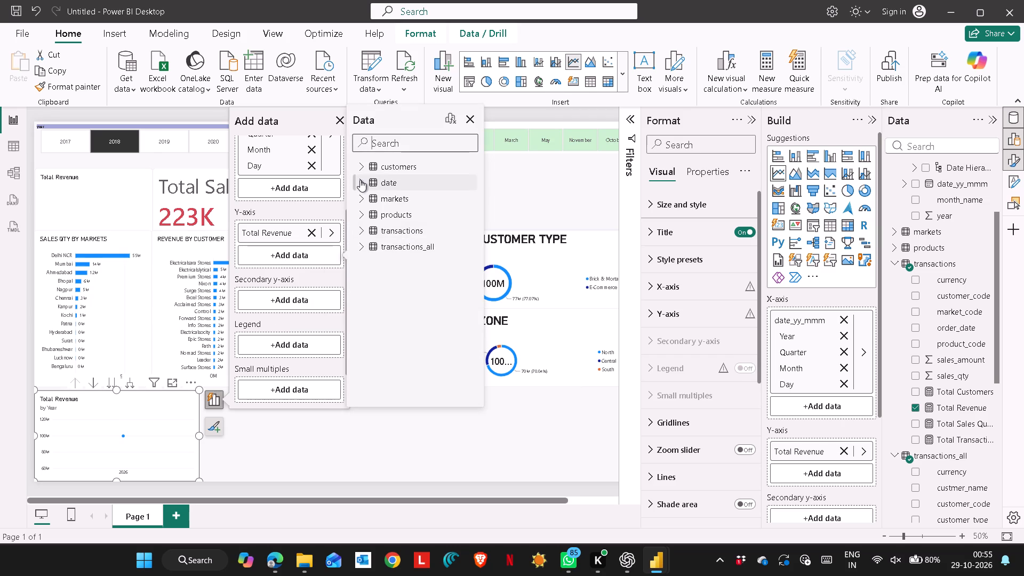
pyautogui.click(365, 226)
pyautogui.scroll(-1, 405, 326)
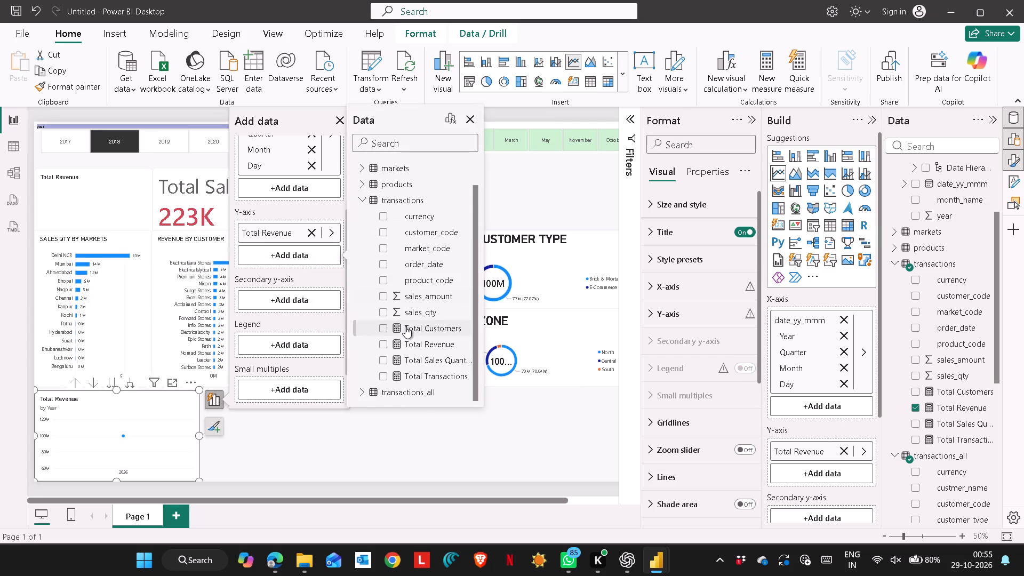
pyautogui.click(383, 345)
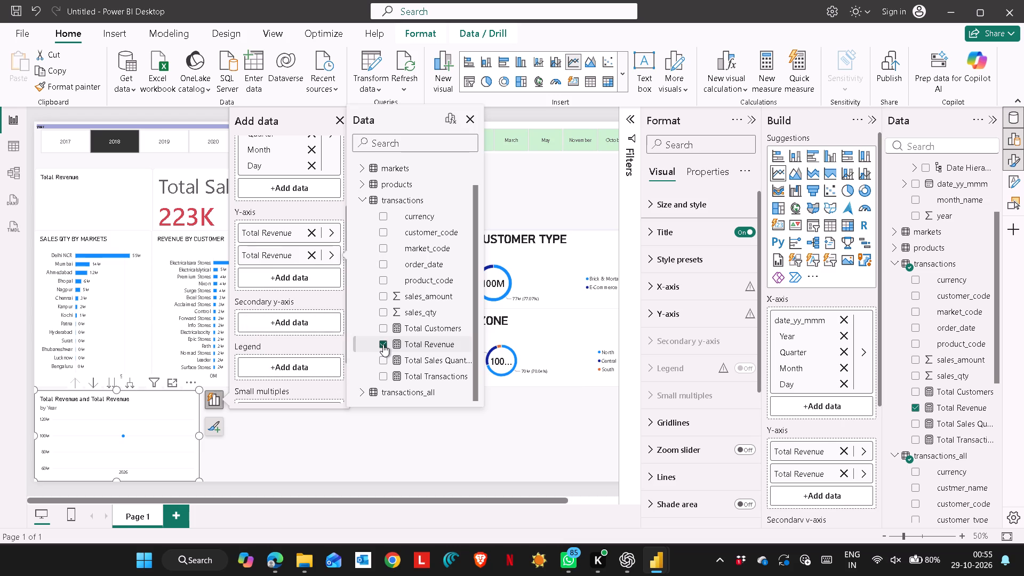
pyautogui.click(383, 345)
pyautogui.scroll(-2, 401, 351)
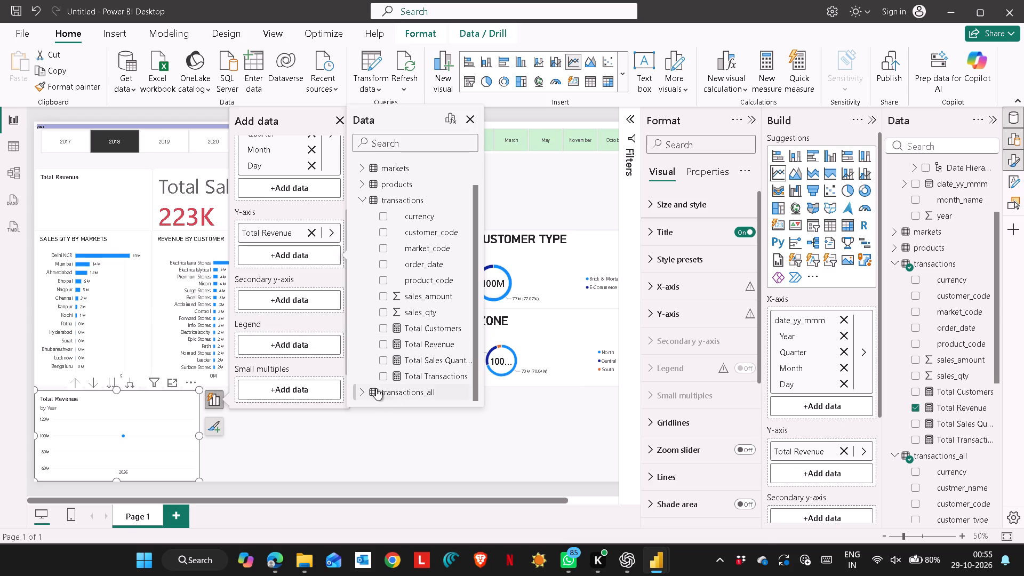
pyautogui.click(362, 394)
pyautogui.scroll(-7, 387, 341)
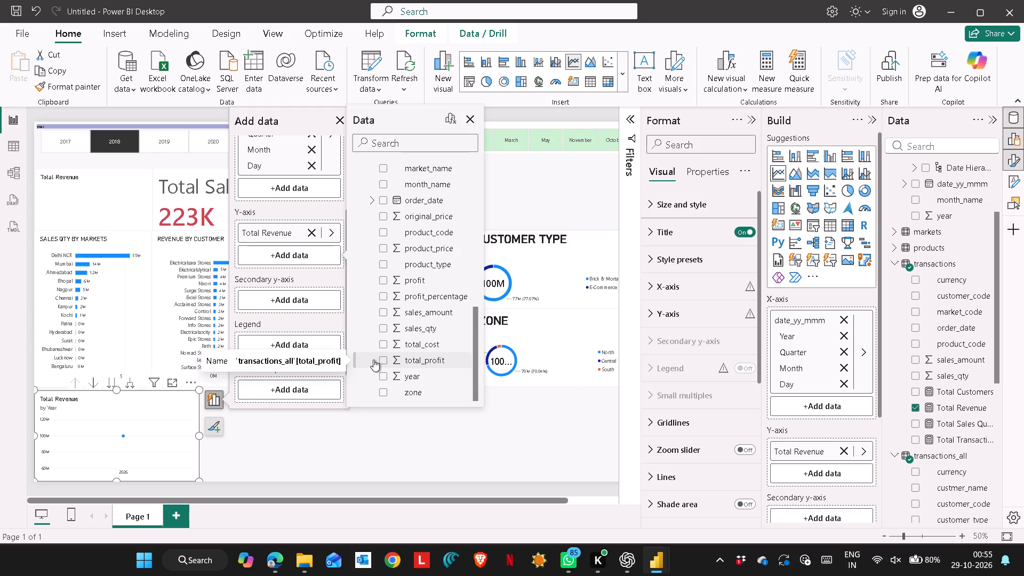
pyautogui.click(382, 356)
pyautogui.scroll(3, 394, 322)
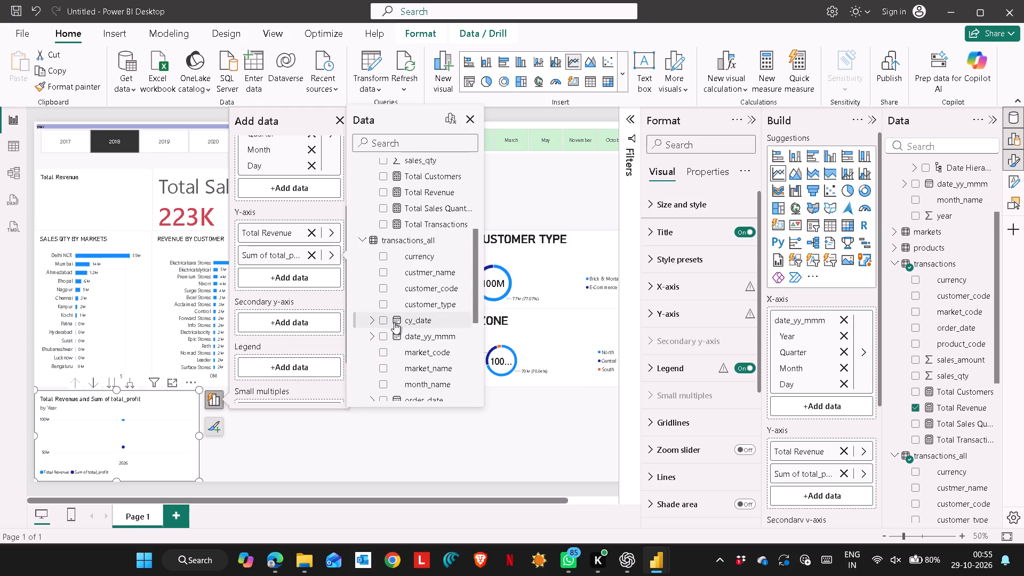
# Add the Total Revenue measure from transactions to the line chart's y-axis a second time, and close the field lists.
pyautogui.click(386, 194)
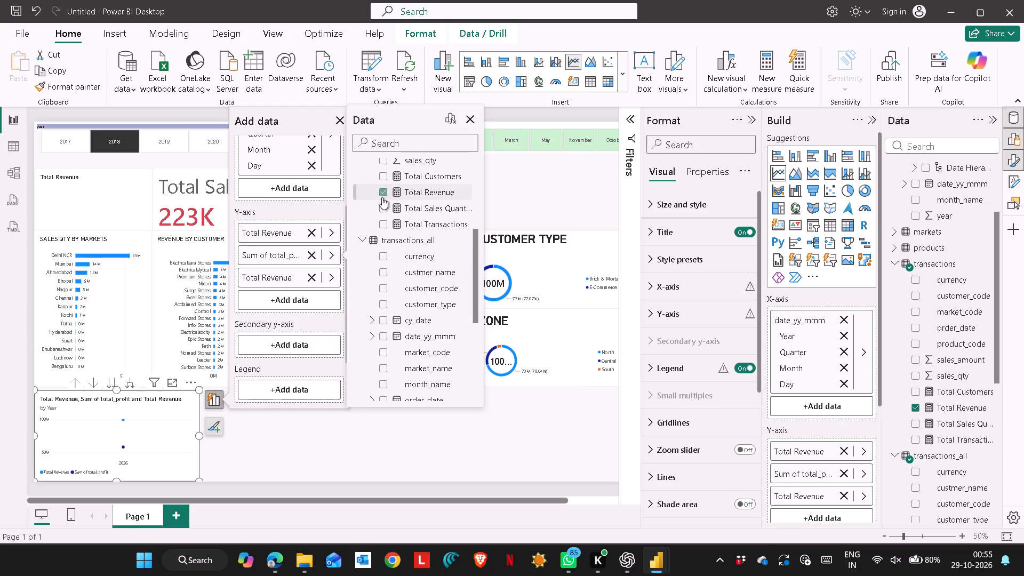
pyautogui.click(469, 116)
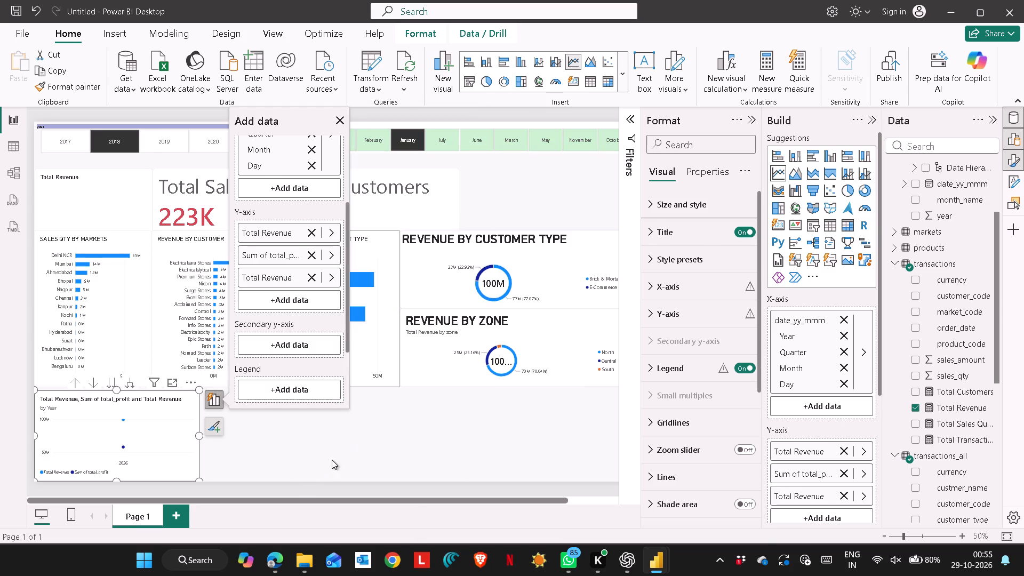
pyautogui.click(300, 477)
pyautogui.click(112, 442)
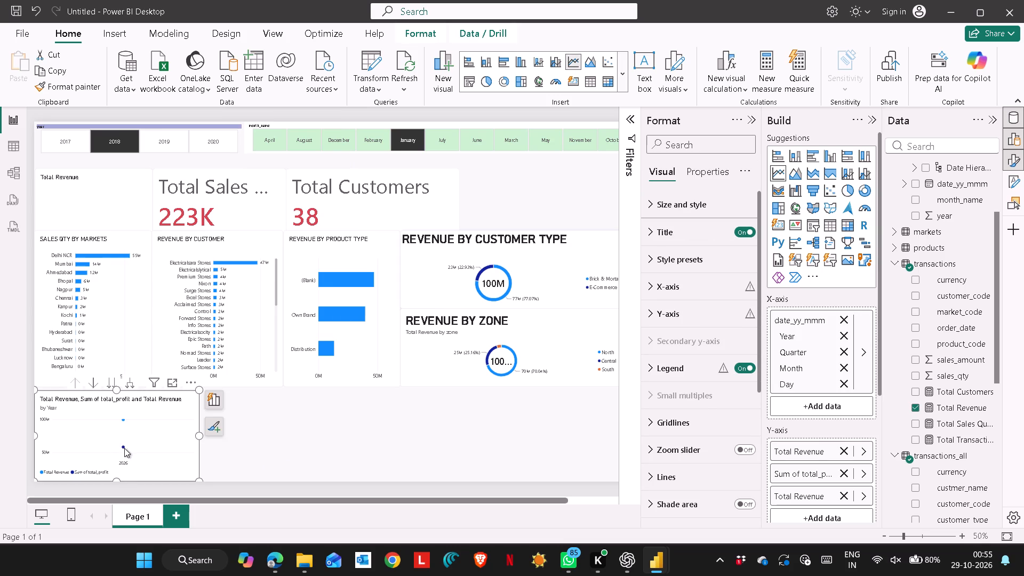
pyautogui.click(124, 448)
# Filter the page to 2017 with the year slicer.
pyautogui.click(79, 145)
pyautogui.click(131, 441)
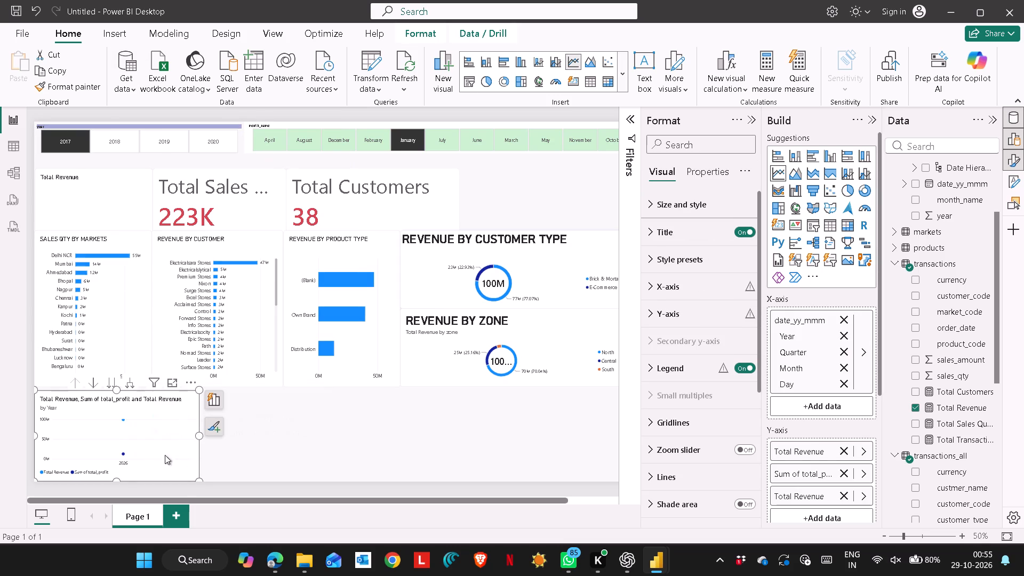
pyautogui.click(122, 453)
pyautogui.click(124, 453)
# In the model view, move the transactions_all table closer to the transactions and date tables.
pyautogui.click(15, 140)
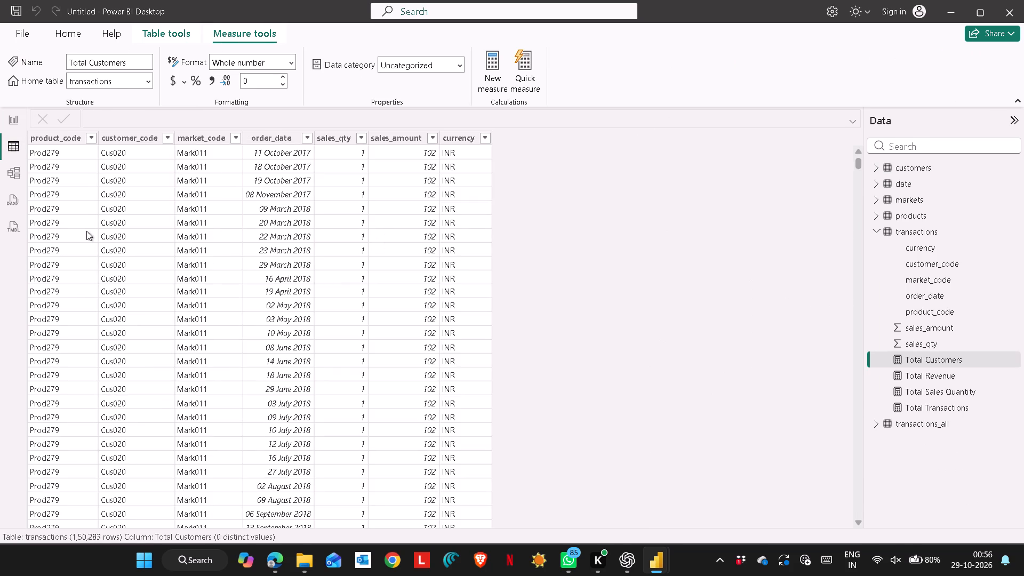
pyautogui.click(0, 175)
pyautogui.scroll(-3, 502, 422)
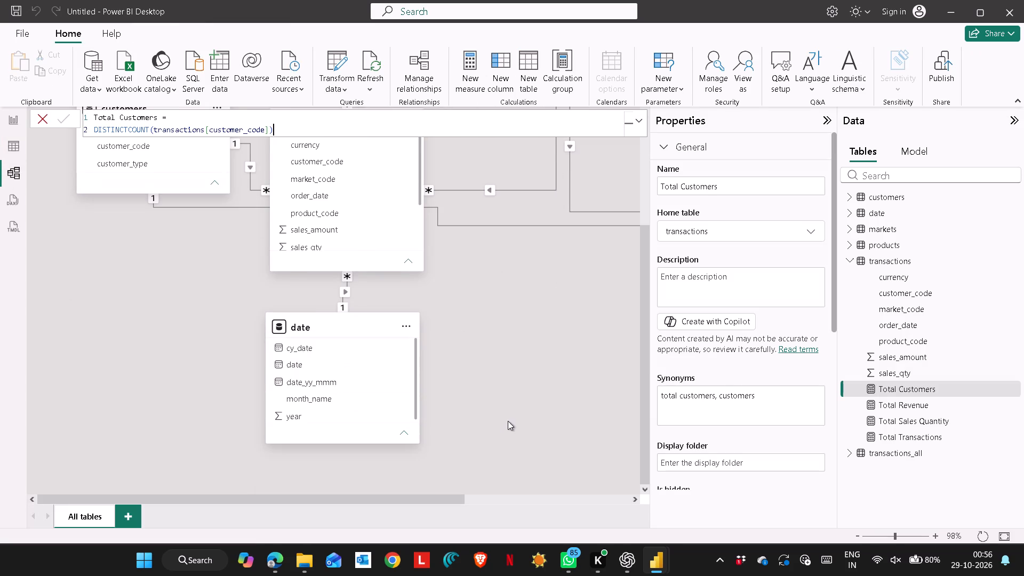
pyautogui.scroll(1, 511, 418)
pyautogui.moveTo(641, 367); pyautogui.dragTo(638, 392)
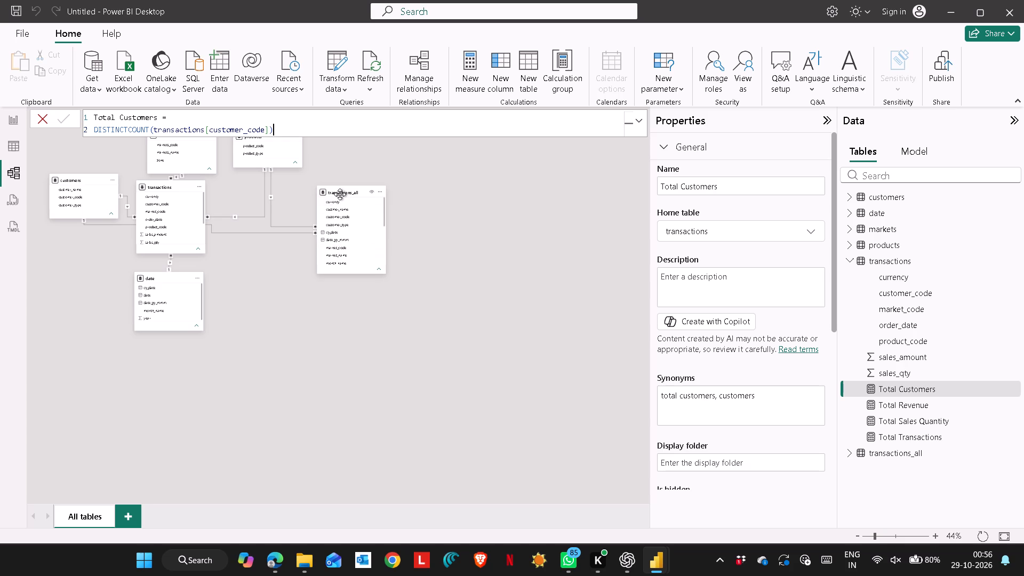
pyautogui.moveTo(340, 192); pyautogui.dragTo(275, 243)
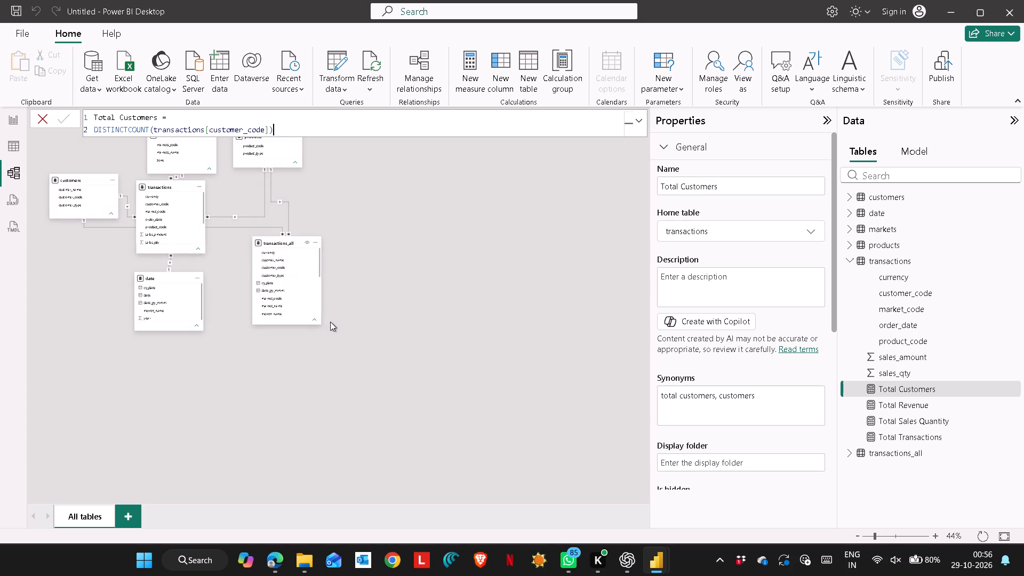
# Run autodetection for new relationships between the model's tables, and close the relationship manager.
pyautogui.click(122, 29)
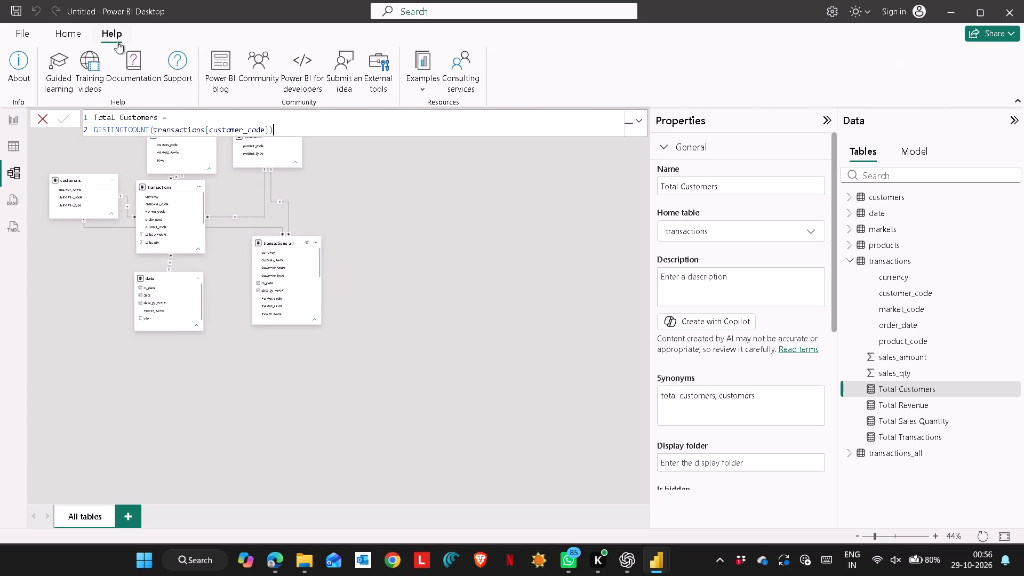
pyautogui.click(83, 32)
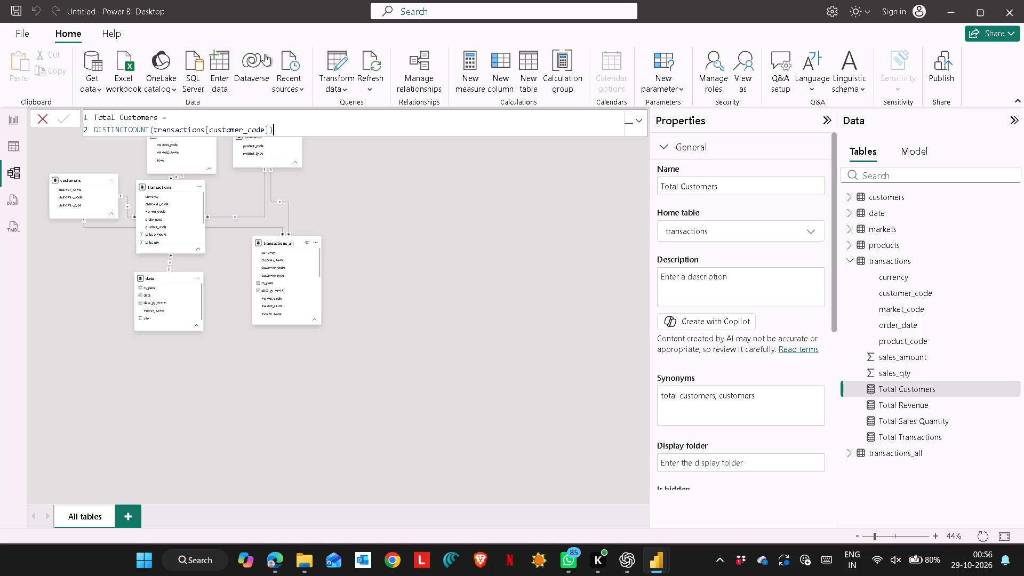
pyautogui.click(426, 81)
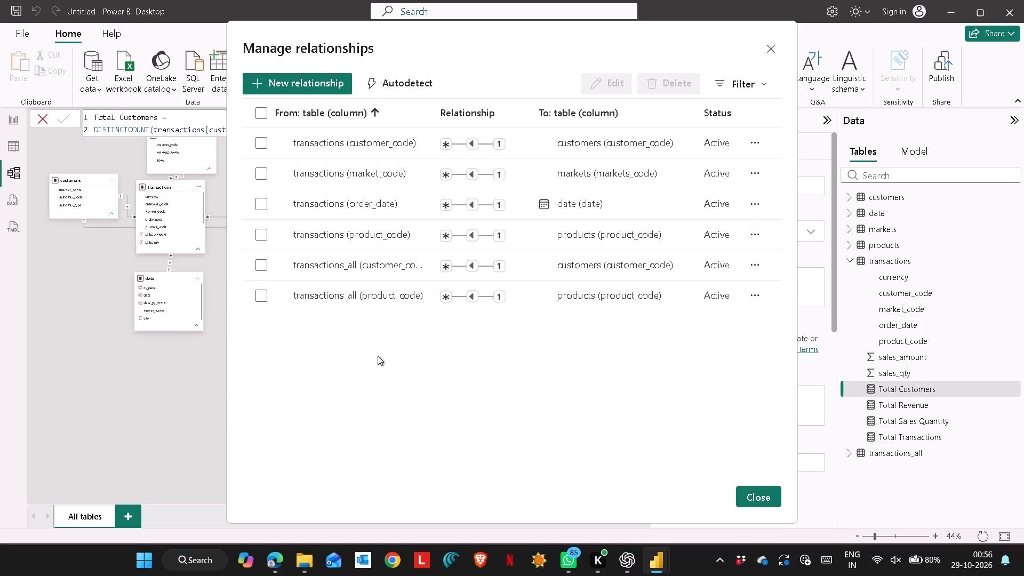
pyautogui.click(405, 85)
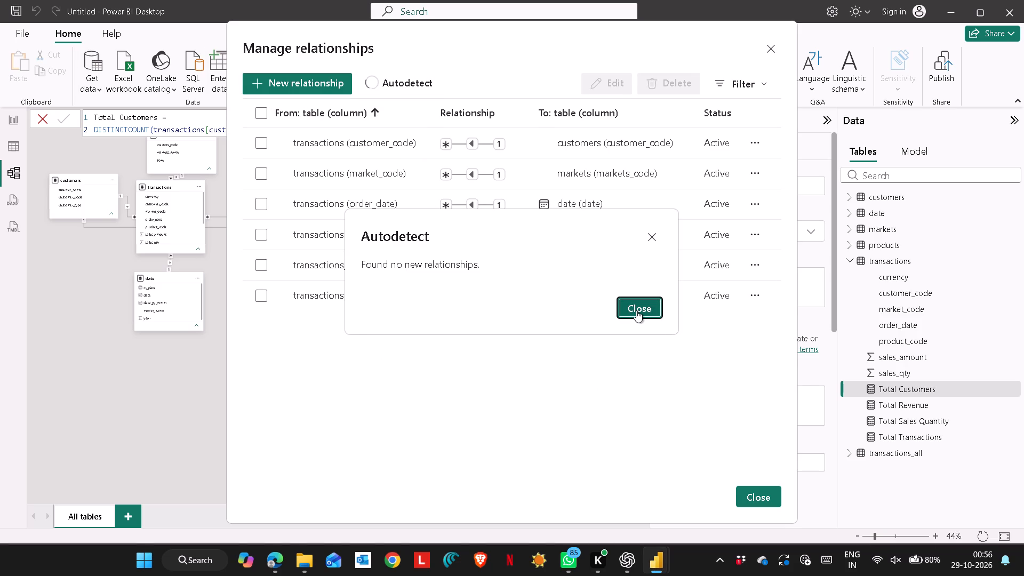
pyautogui.click(636, 310)
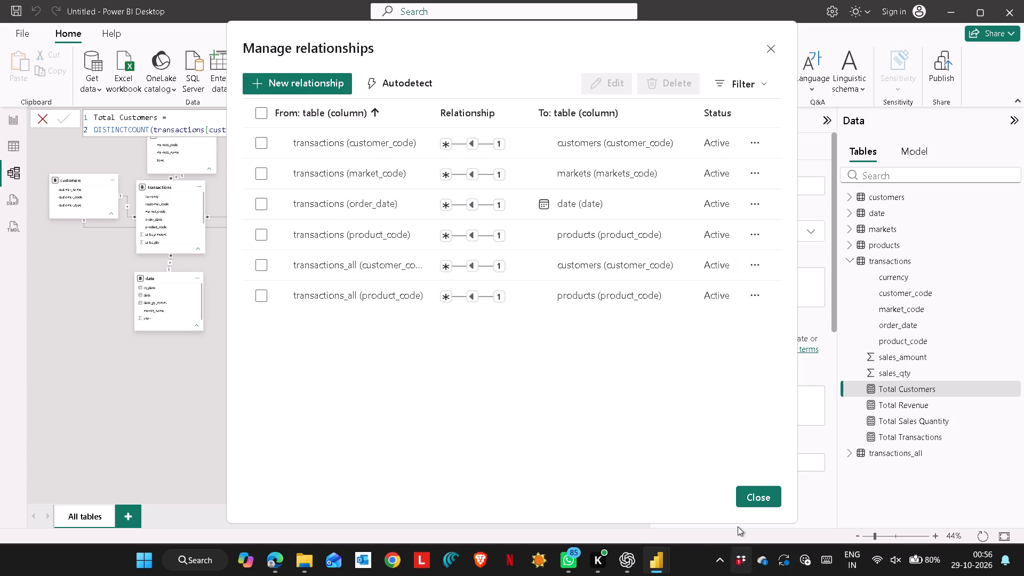
pyautogui.click(758, 493)
pyautogui.scroll(2, 325, 321)
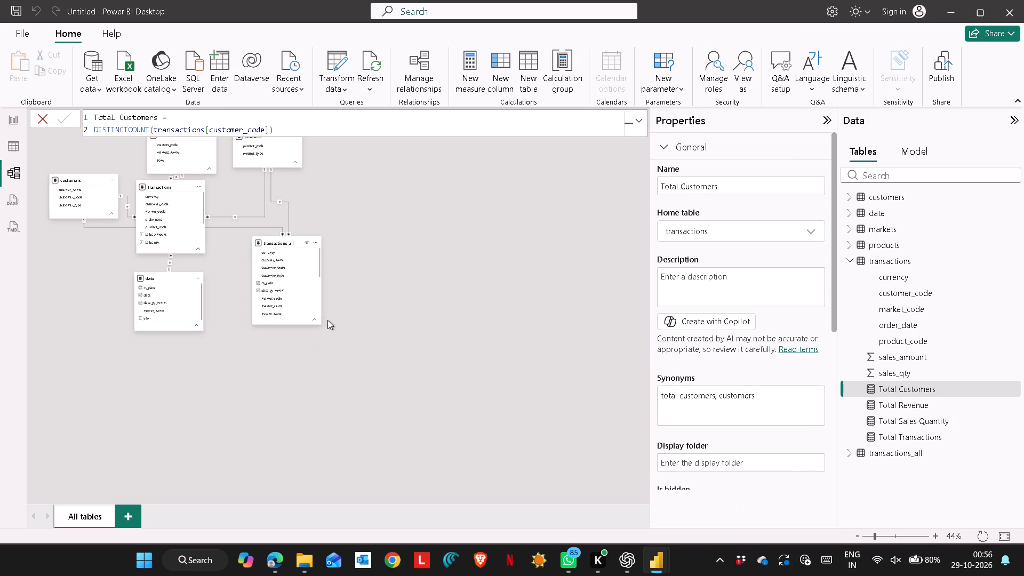
pyautogui.scroll(2, 327, 320)
# Back in the report, move the revenue and profit line chart beside the Total Customers card, shift the customer type donut down, and enlarge the line chart to the page edge.
pyautogui.click(10, 145)
pyautogui.click(11, 122)
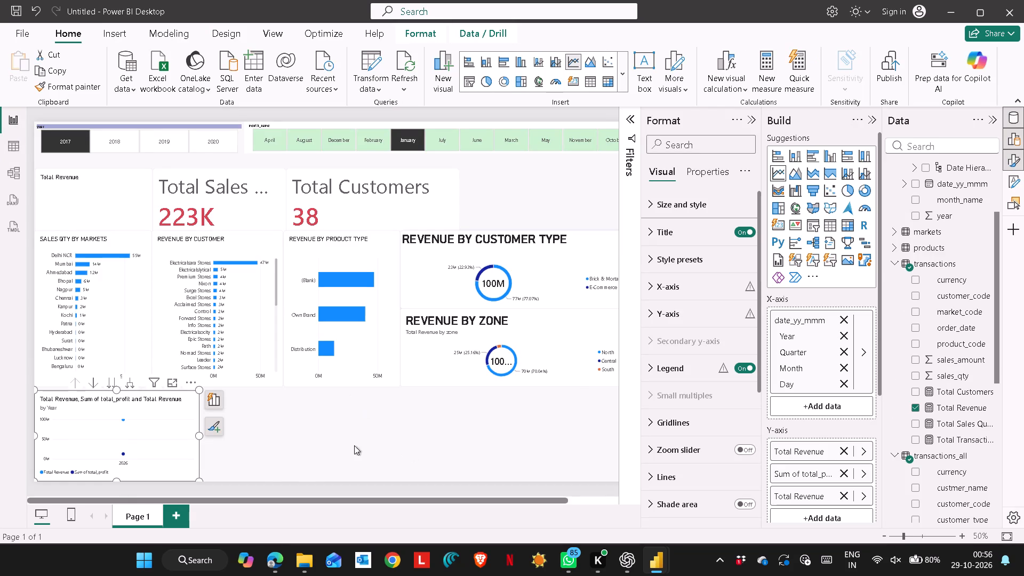
pyautogui.click(124, 449)
pyautogui.moveTo(195, 390); pyautogui.dragTo(589, 162)
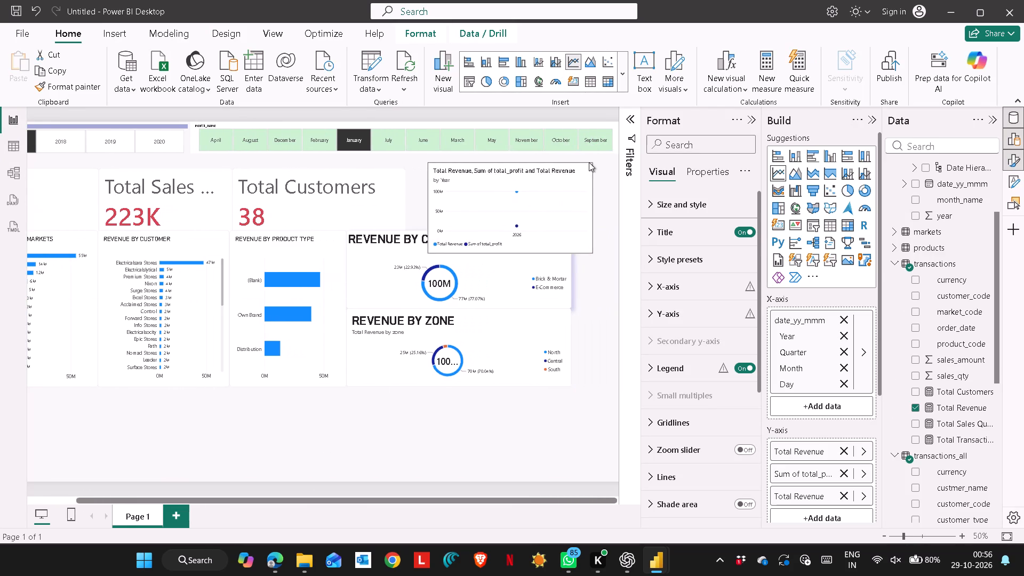
pyautogui.moveTo(589, 162); pyautogui.dragTo(573, 148)
pyautogui.moveTo(468, 279); pyautogui.dragTo(467, 331)
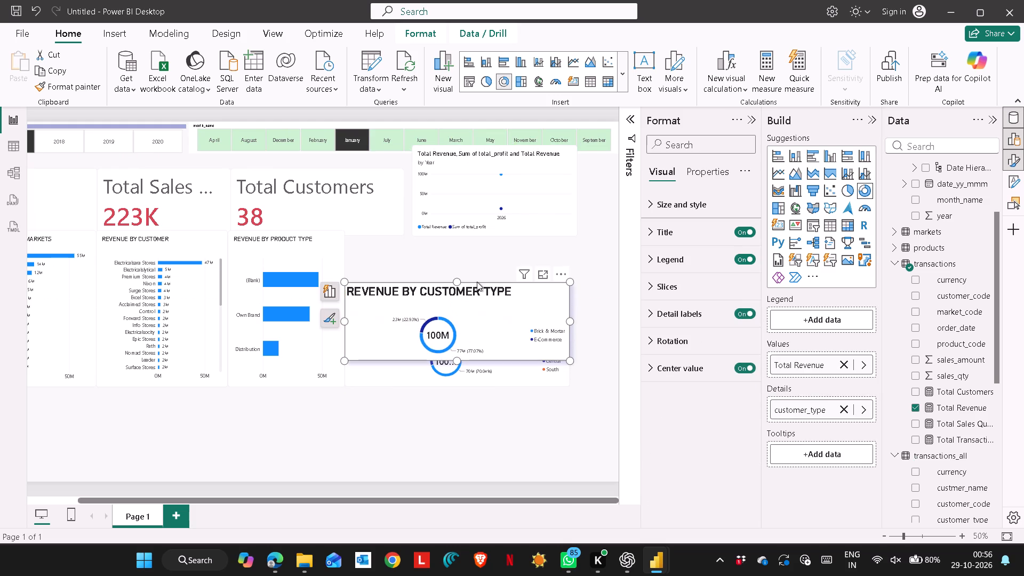
pyautogui.moveTo(499, 189); pyautogui.dragTo(492, 203)
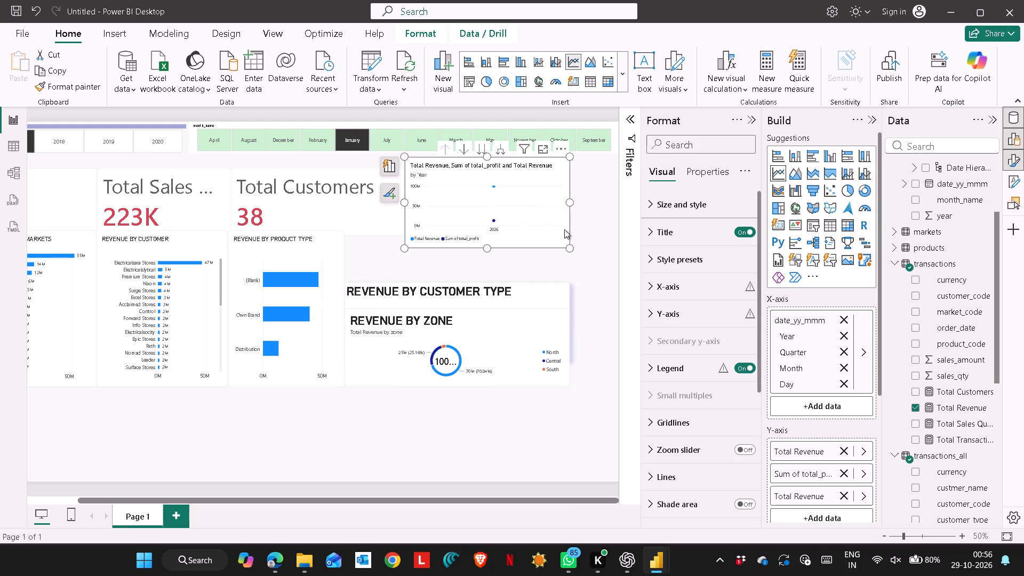
pyautogui.moveTo(569, 247); pyautogui.dragTo(615, 266)
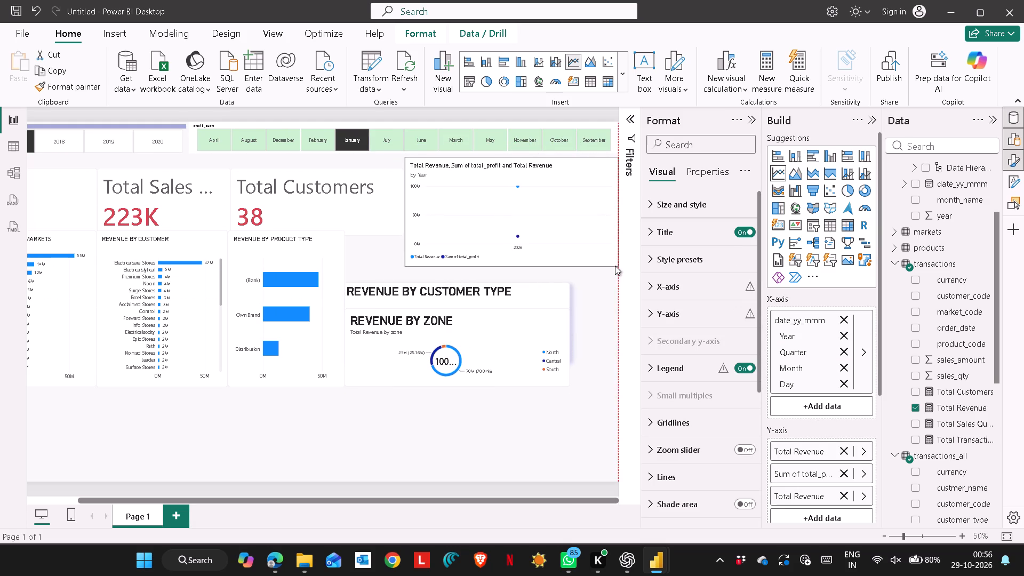
pyautogui.moveTo(615, 266); pyautogui.dragTo(615, 266)
pyautogui.click(576, 186)
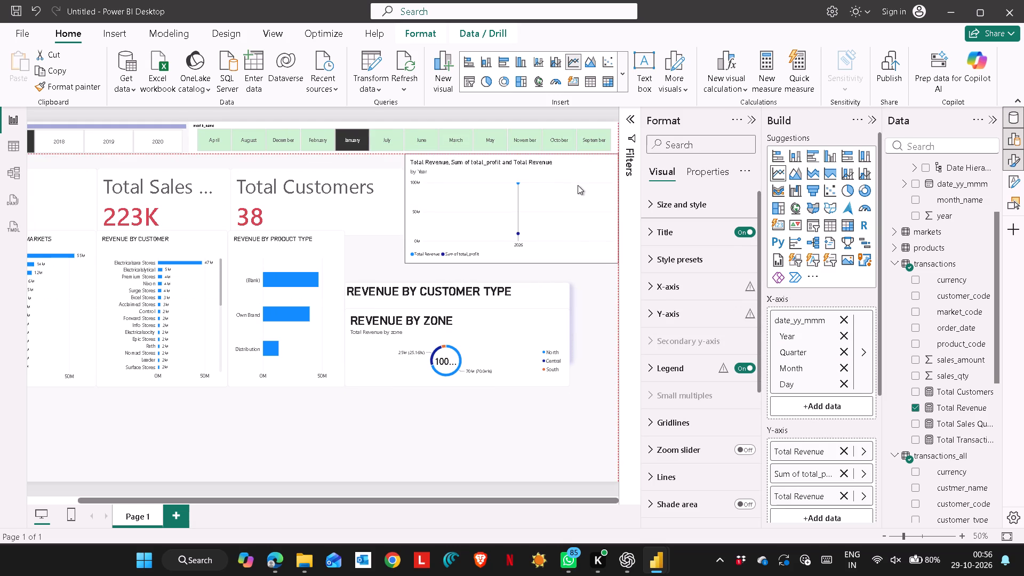
# Move the Revenue by Zone donut lower on the page and the Revenue by Customer Type donut up beneath the line chart.
pyautogui.moveTo(458, 341); pyautogui.dragTo(460, 403)
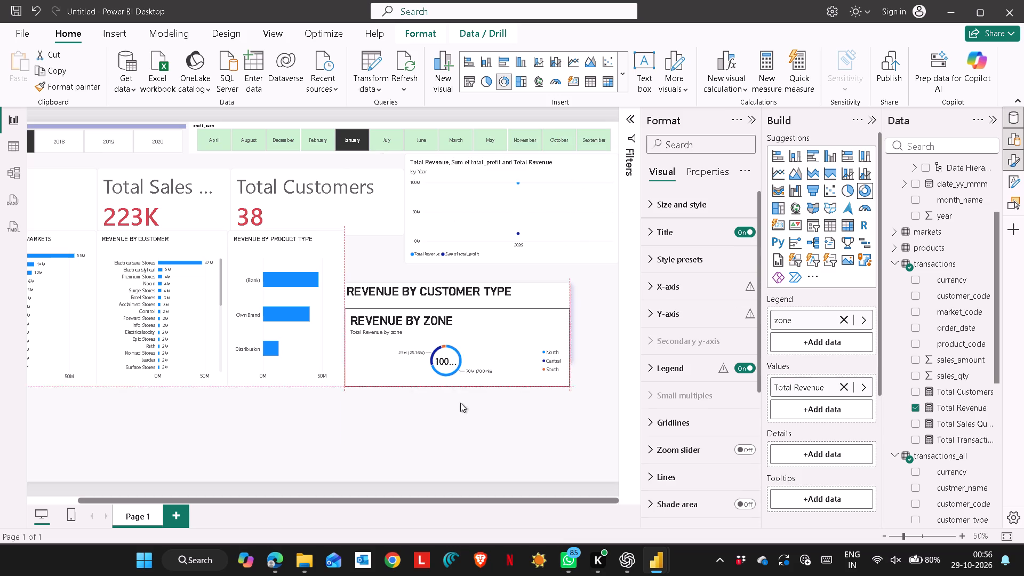
pyautogui.moveTo(460, 403); pyautogui.dragTo(462, 410)
pyautogui.moveTo(460, 309); pyautogui.dragTo(457, 291)
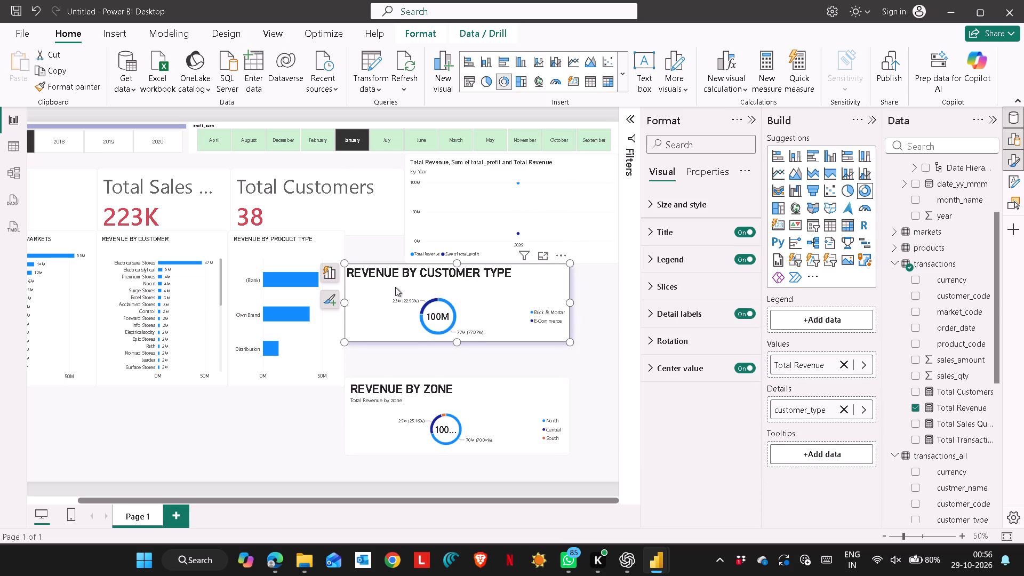
# Narrow the Total Customers card so its title still fits, and move it slightly up.
pyautogui.click(353, 206)
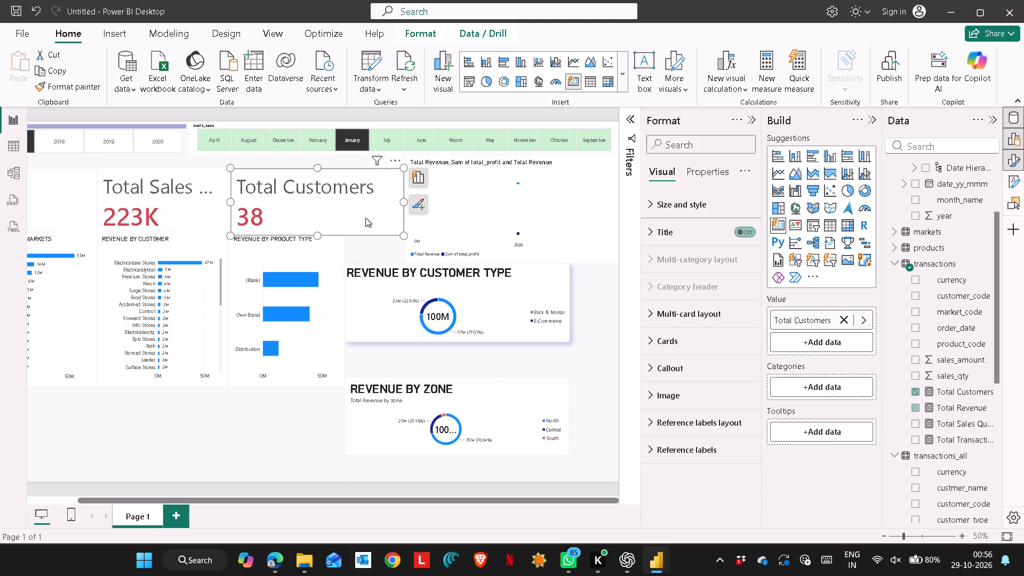
pyautogui.moveTo(400, 203); pyautogui.dragTo(375, 200)
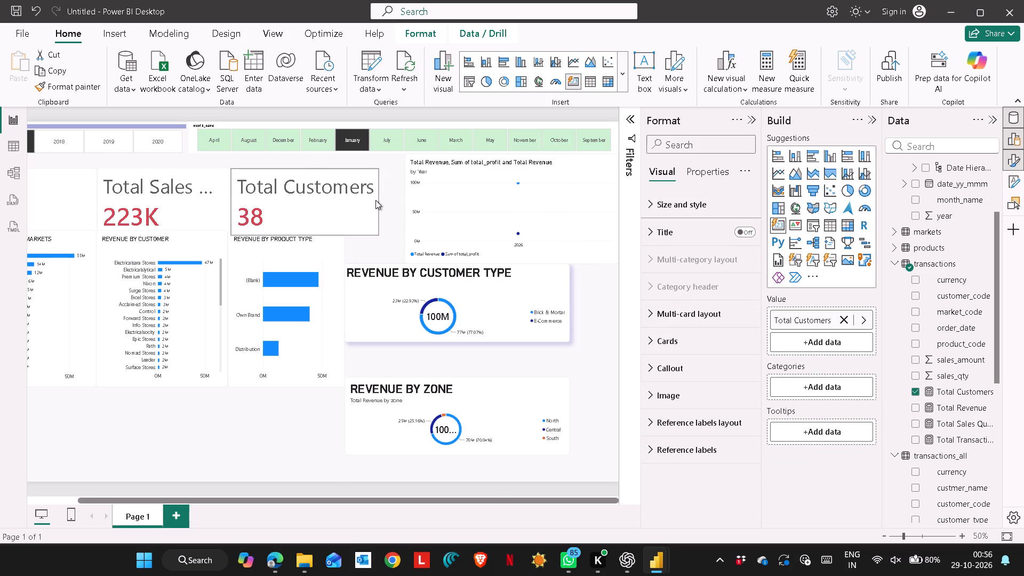
pyautogui.moveTo(375, 200); pyautogui.dragTo(376, 199)
pyautogui.moveTo(291, 196); pyautogui.dragTo(291, 188)
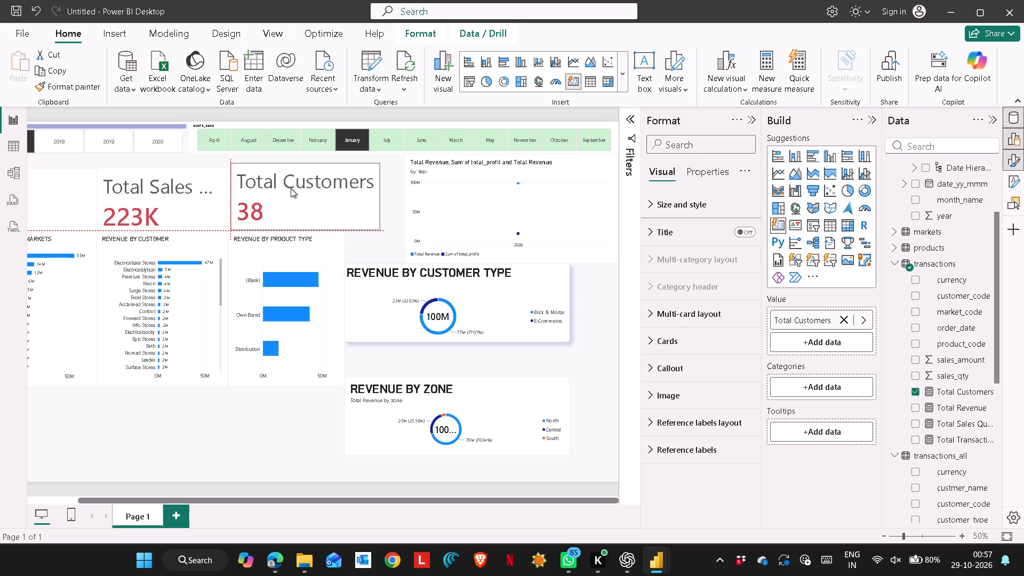
pyautogui.moveTo(291, 188); pyautogui.dragTo(291, 188)
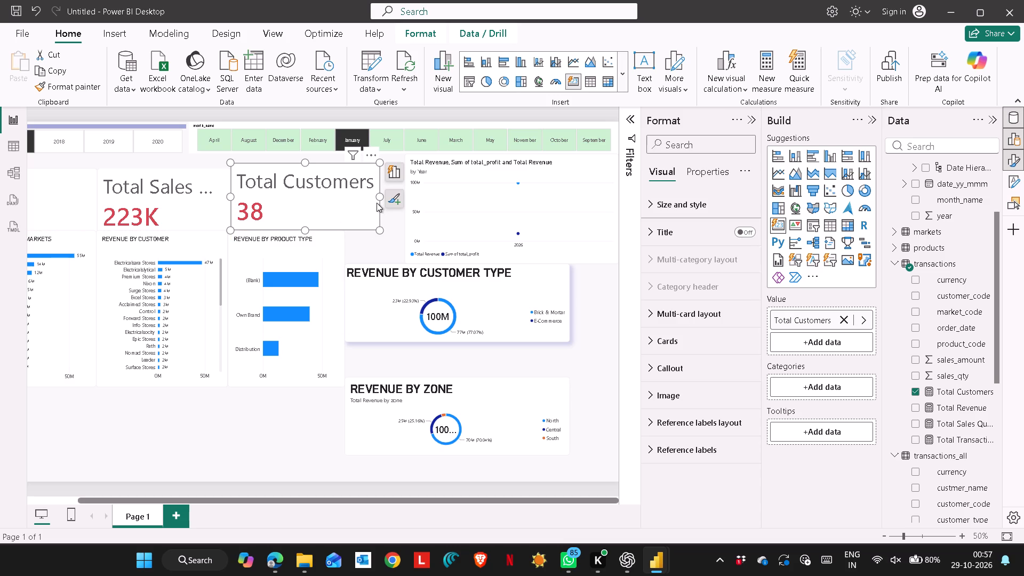
pyautogui.moveTo(377, 198); pyautogui.dragTo(349, 201)
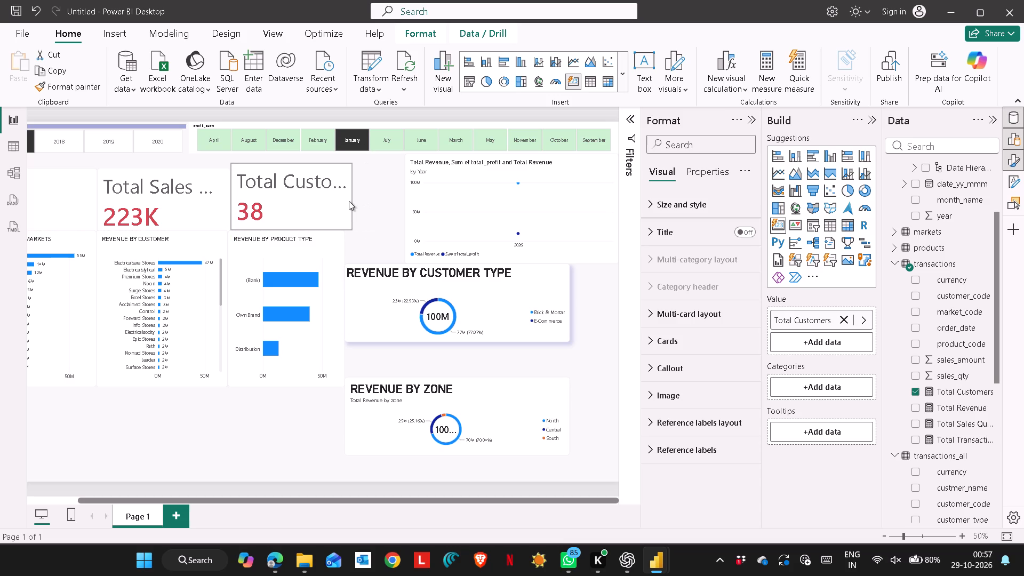
pyautogui.moveTo(349, 201); pyautogui.dragTo(382, 200)
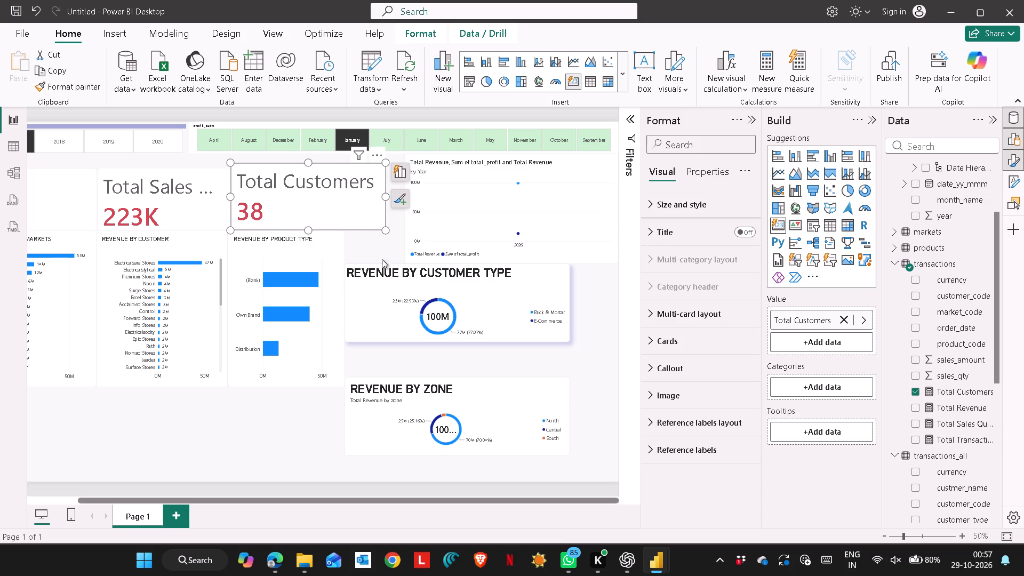
pyautogui.click(379, 258)
pyautogui.click(441, 231)
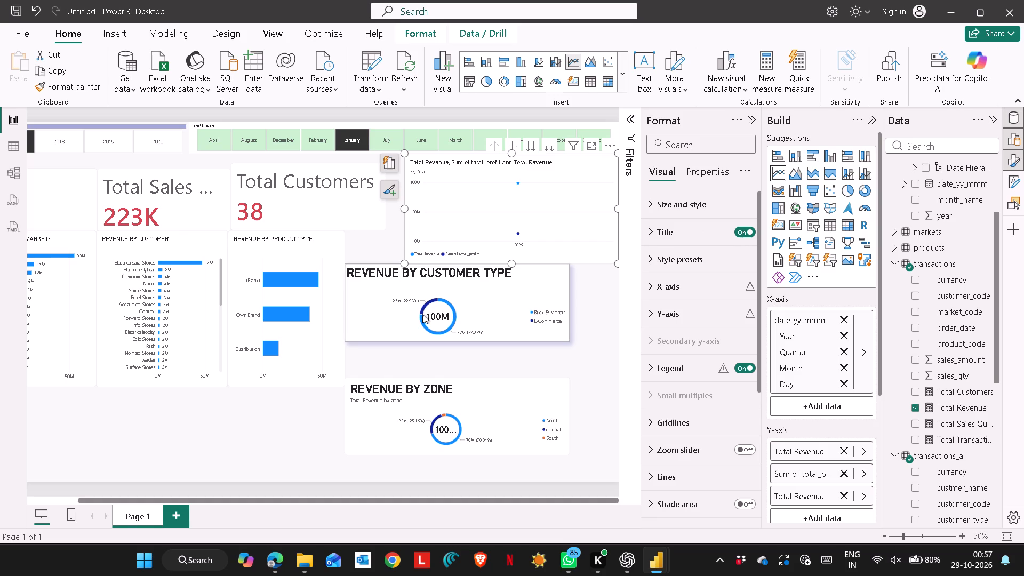
# Narrow the Revenue by Customer bar chart and move the Revenue by Product Type chart against its edge.
pyautogui.click(230, 441)
pyautogui.click(175, 356)
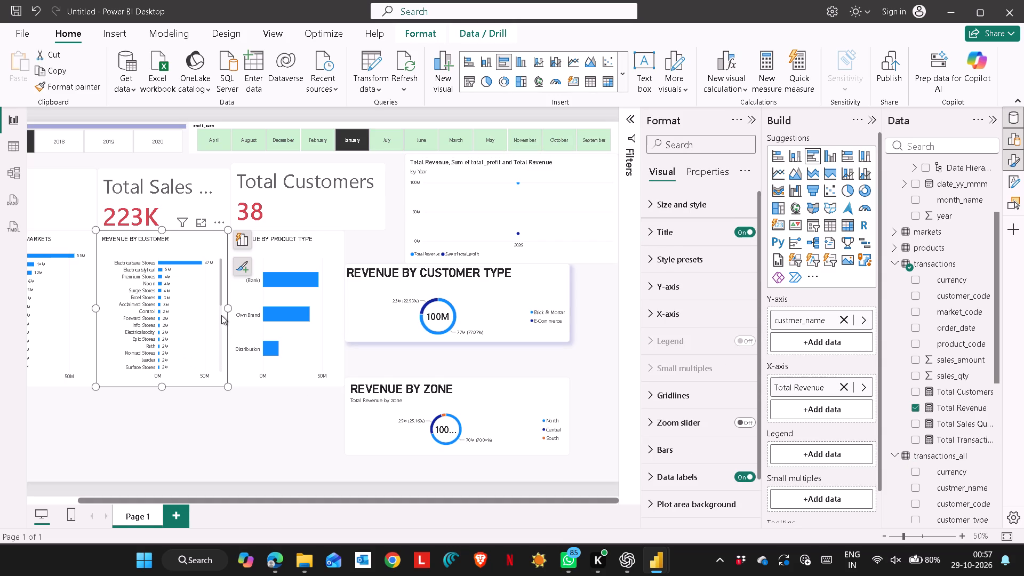
pyautogui.moveTo(226, 309); pyautogui.dragTo(207, 310)
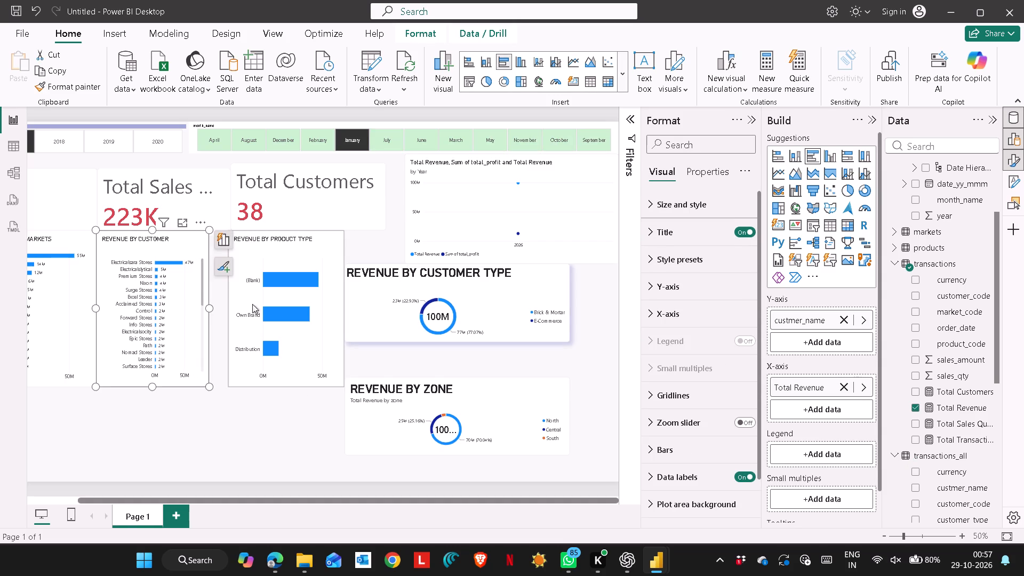
pyautogui.moveTo(290, 300); pyautogui.dragTo(273, 301)
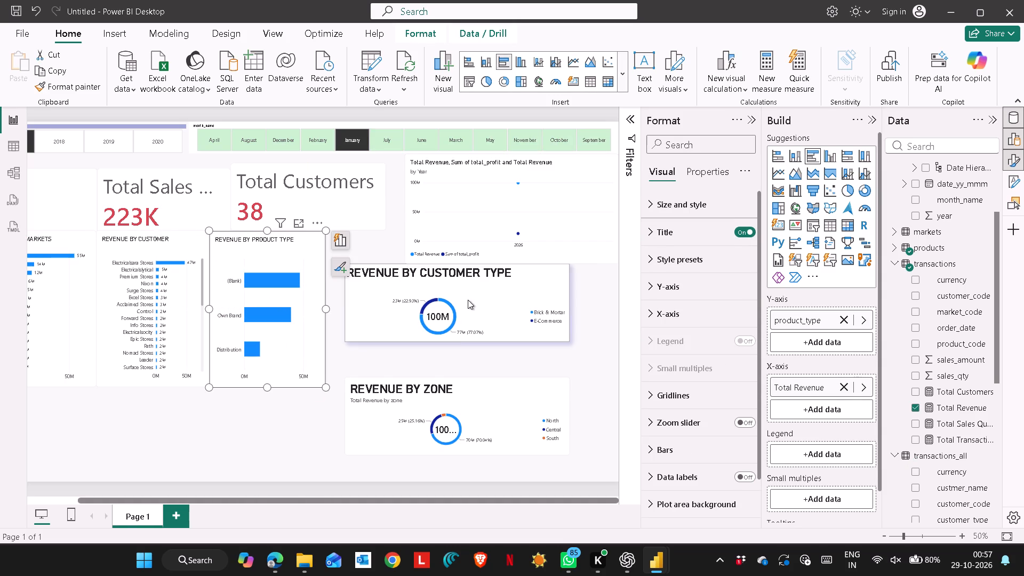
# Move the Revenue by Customer Type donut next to the Revenue by Product Type chart, slightly below the line chart.
pyautogui.click(468, 301)
pyautogui.moveTo(465, 303); pyautogui.dragTo(452, 318)
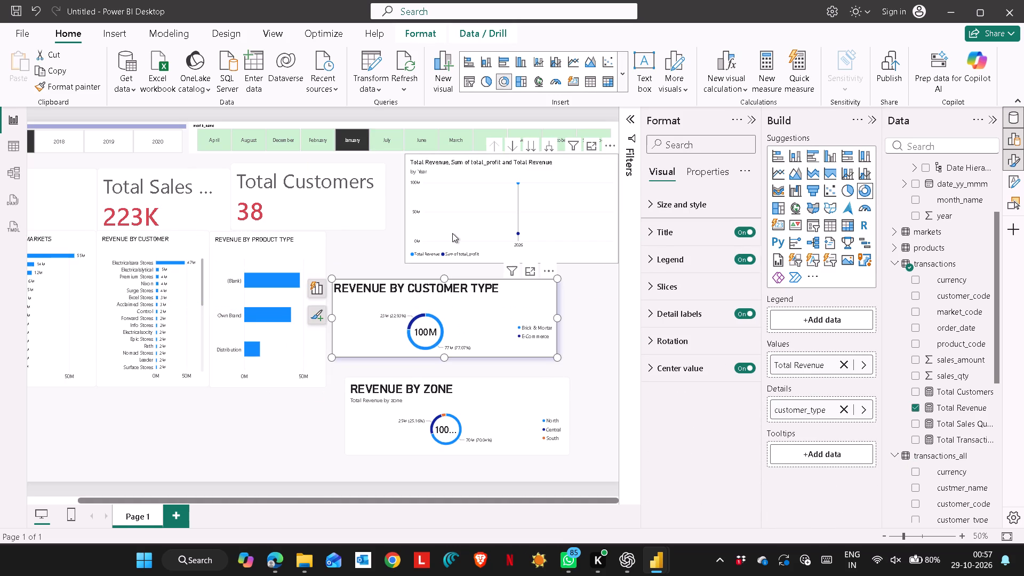
# Widen the revenue and profit line chart toward the Total Customers card to close the gap between them.
pyautogui.click(452, 227)
pyautogui.moveTo(404, 211); pyautogui.dragTo(391, 211)
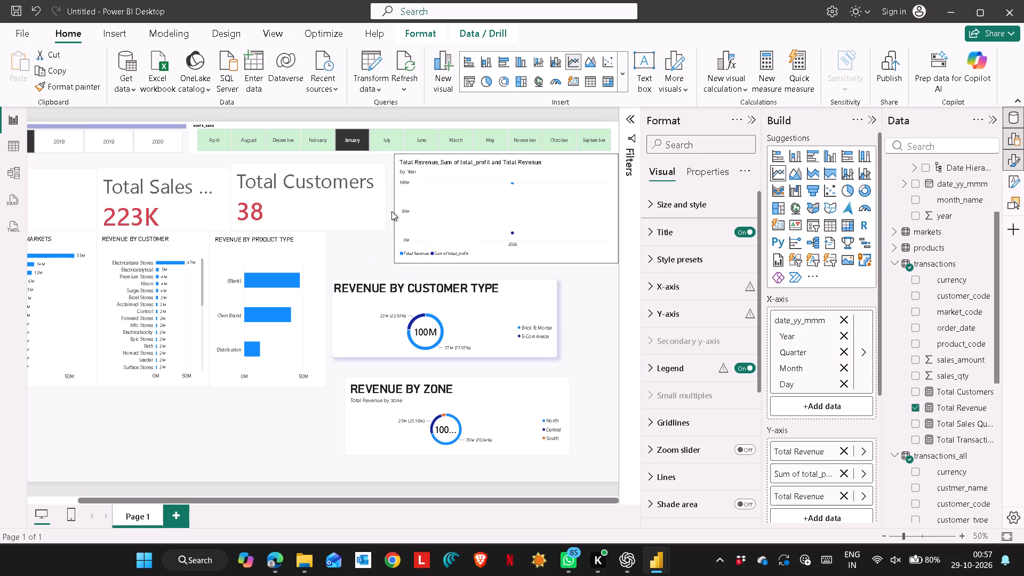
pyautogui.moveTo(391, 211); pyautogui.dragTo(388, 210)
pyautogui.click(578, 332)
# Move the Revenue by Zone donut directly beneath the Revenue by Customer Type donut, aligning their edges.
pyautogui.moveTo(532, 417); pyautogui.dragTo(522, 399)
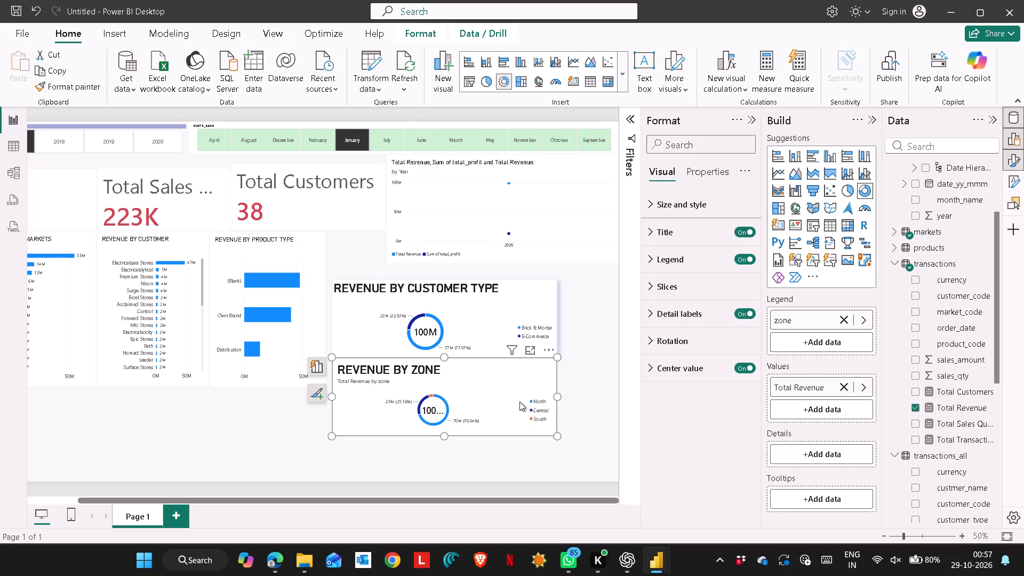
pyautogui.click(482, 454)
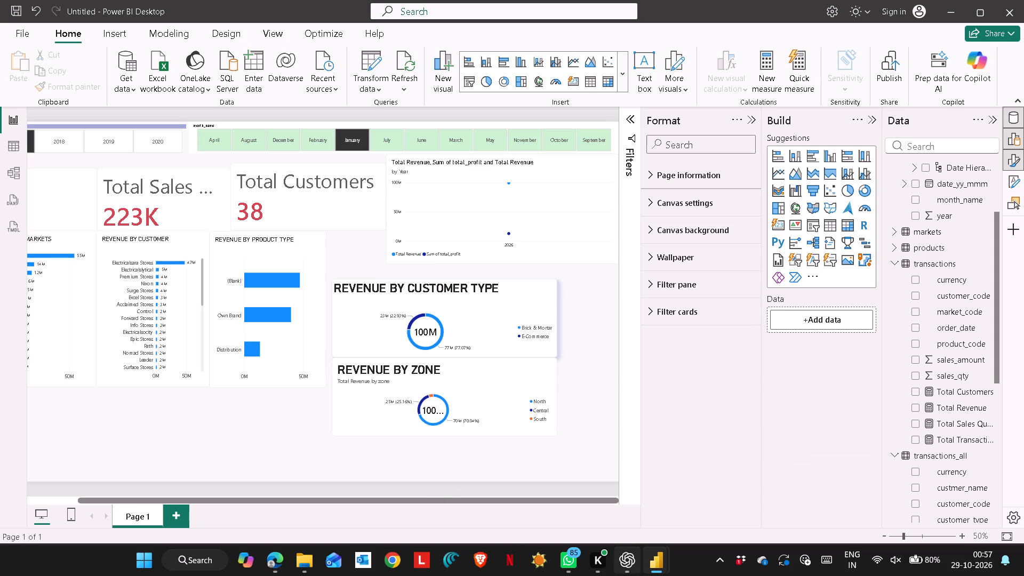
pyautogui.click(592, 509)
pyautogui.click(699, 501)
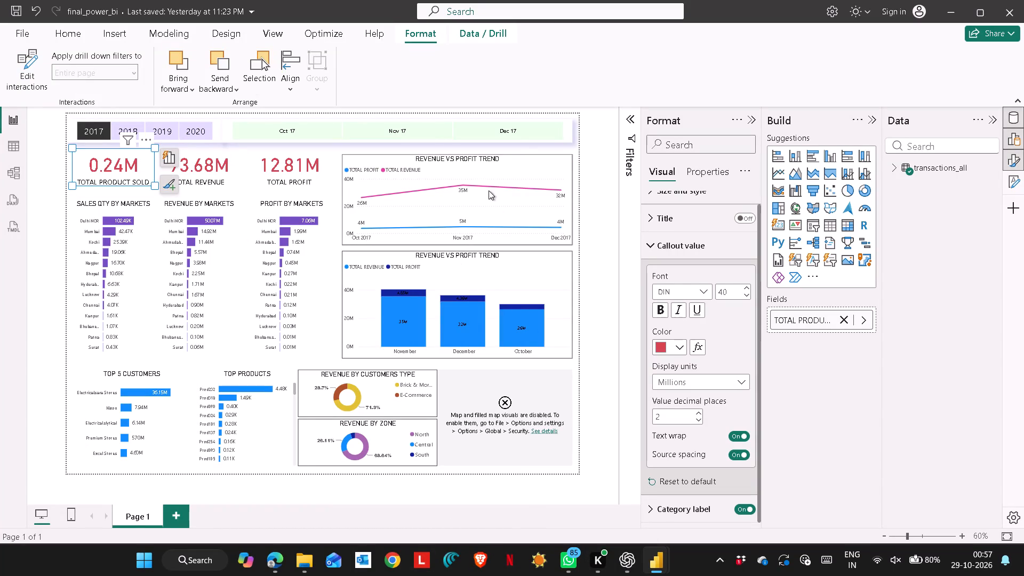
pyautogui.click(465, 289)
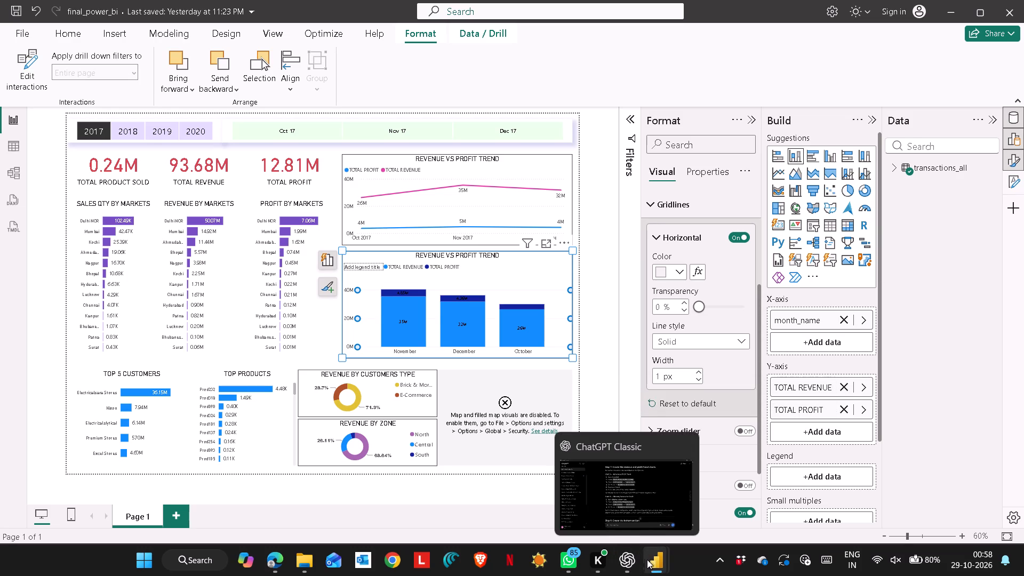
pyautogui.click(597, 492)
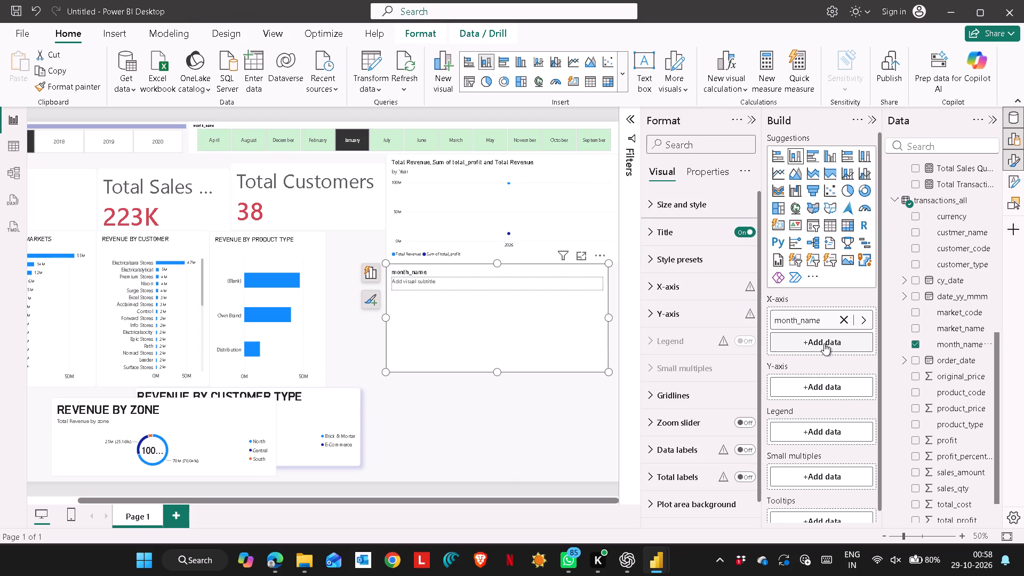
pyautogui.click(807, 391)
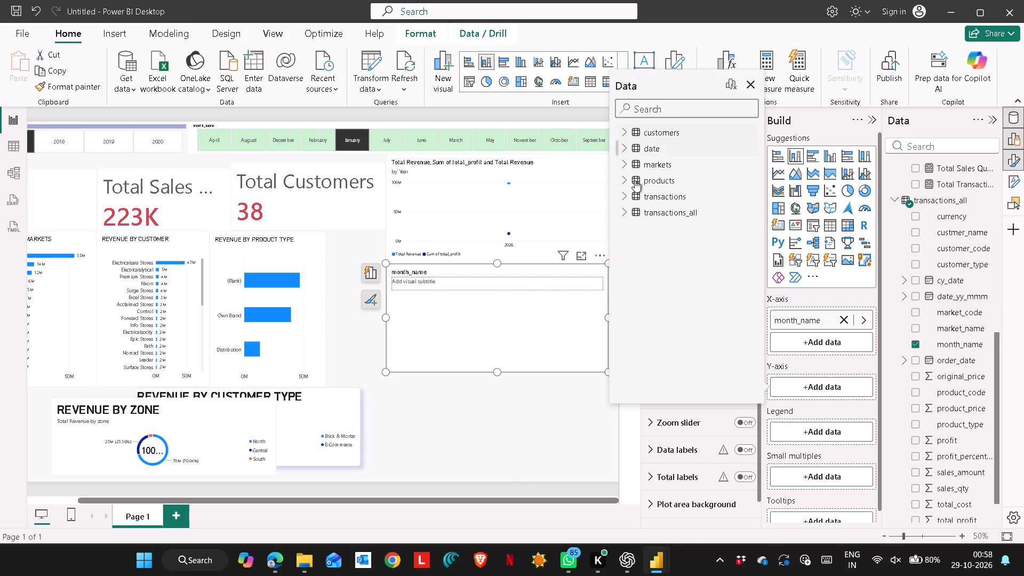
pyautogui.click(624, 195)
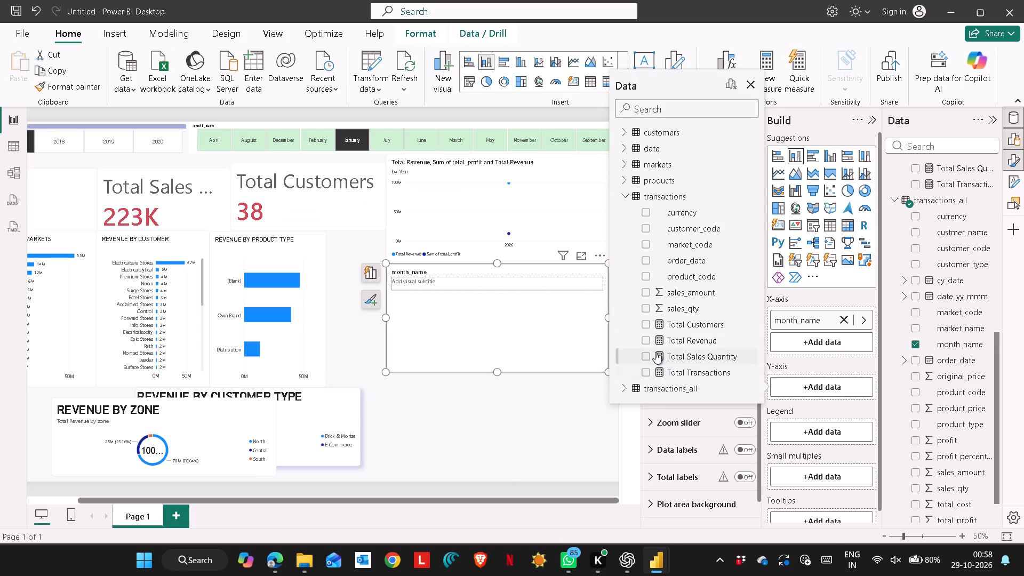
pyautogui.click(646, 343)
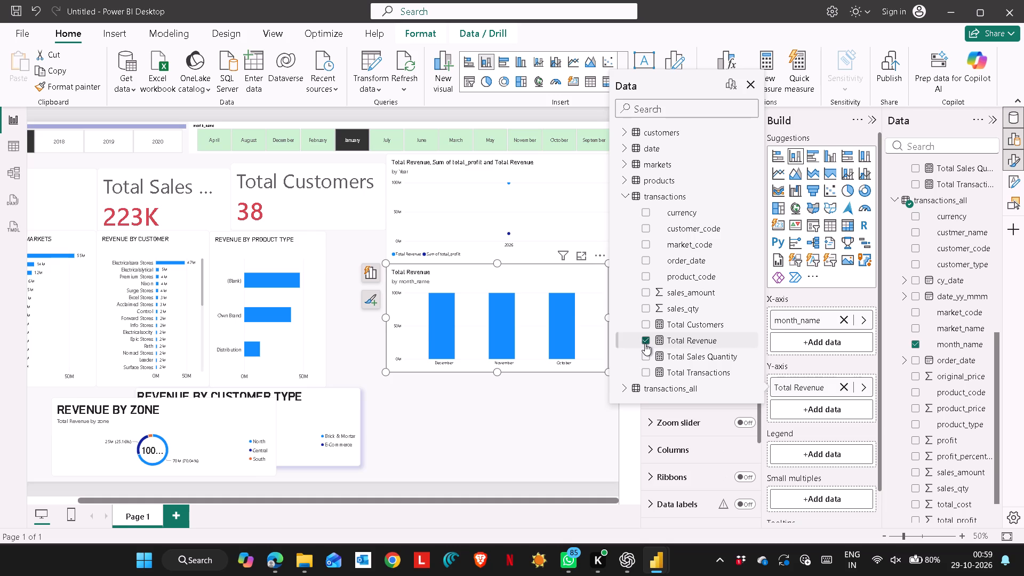
pyautogui.click(625, 193)
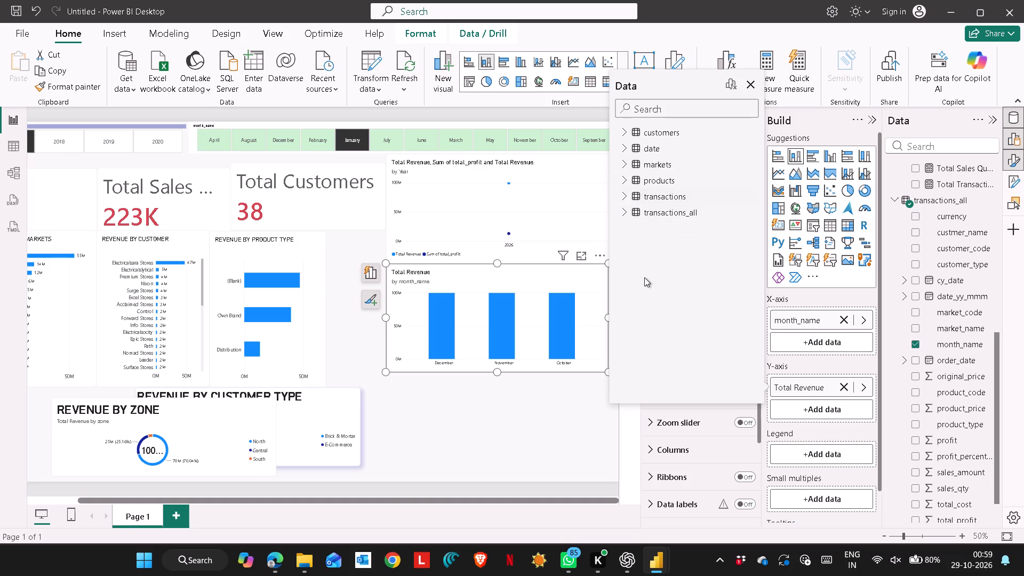
pyautogui.click(621, 209)
pyautogui.scroll(-3, 668, 365)
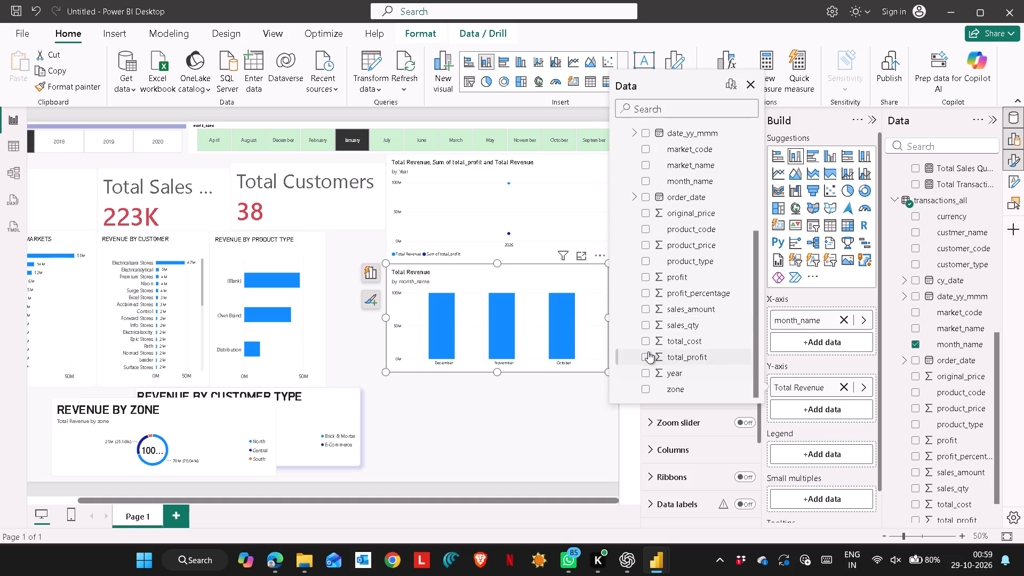
pyautogui.click(645, 358)
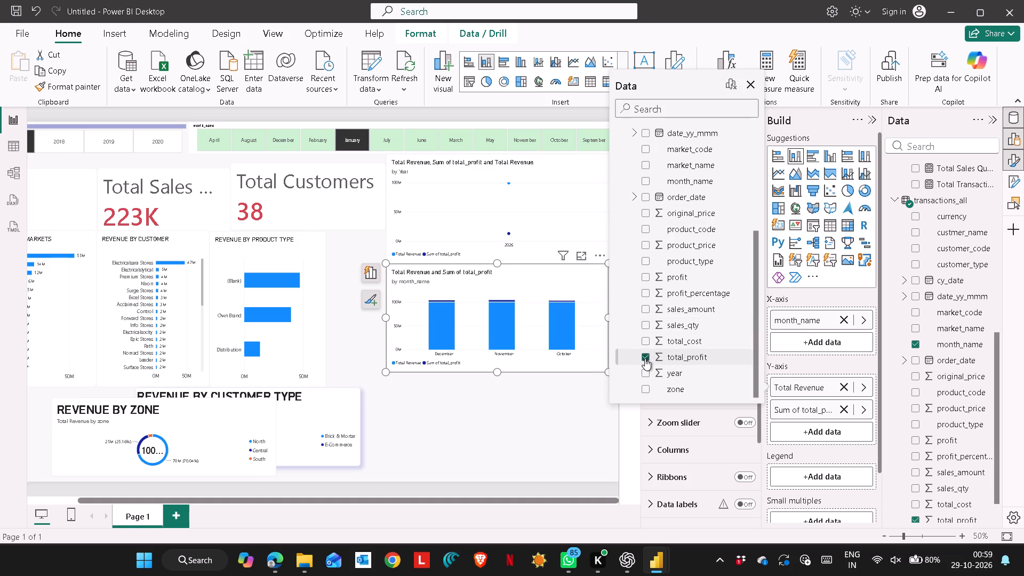
pyautogui.click(747, 86)
pyautogui.click(577, 393)
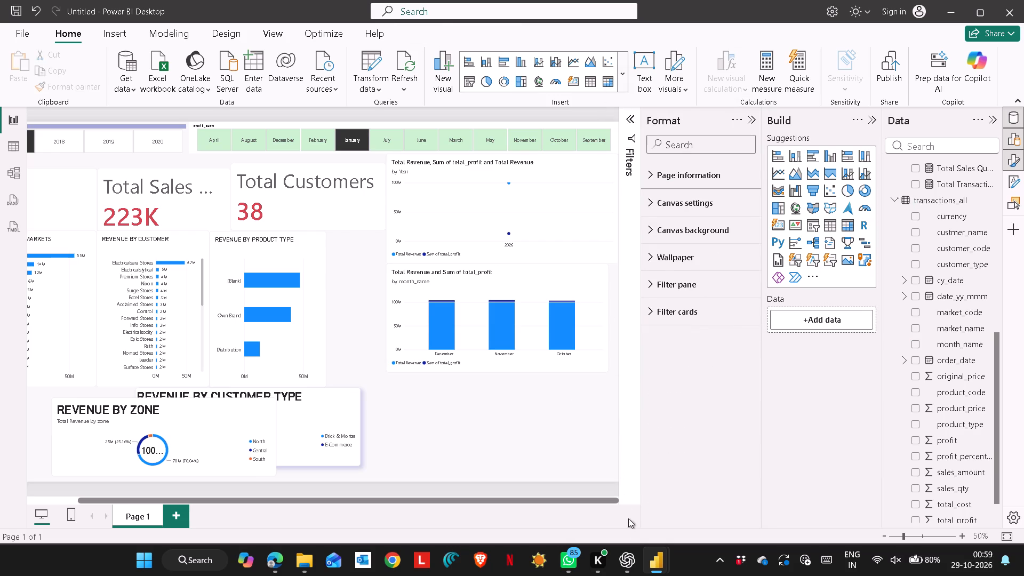
# Turn on data labels for the monthly revenue and profit column chart, checking the matching chart's settings in the final_power_bi report.
pyautogui.click(697, 491)
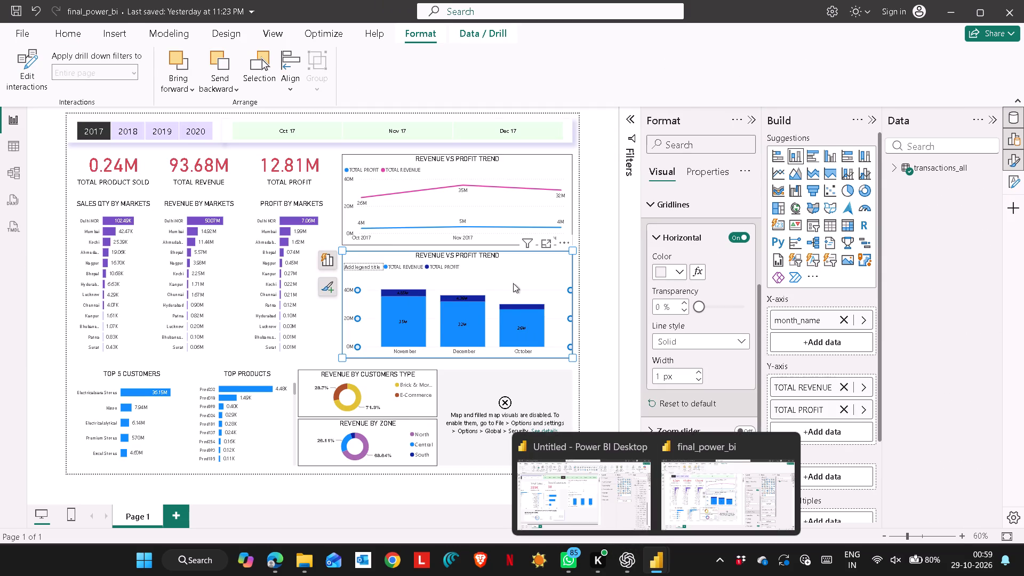
pyautogui.scroll(-5, 785, 425)
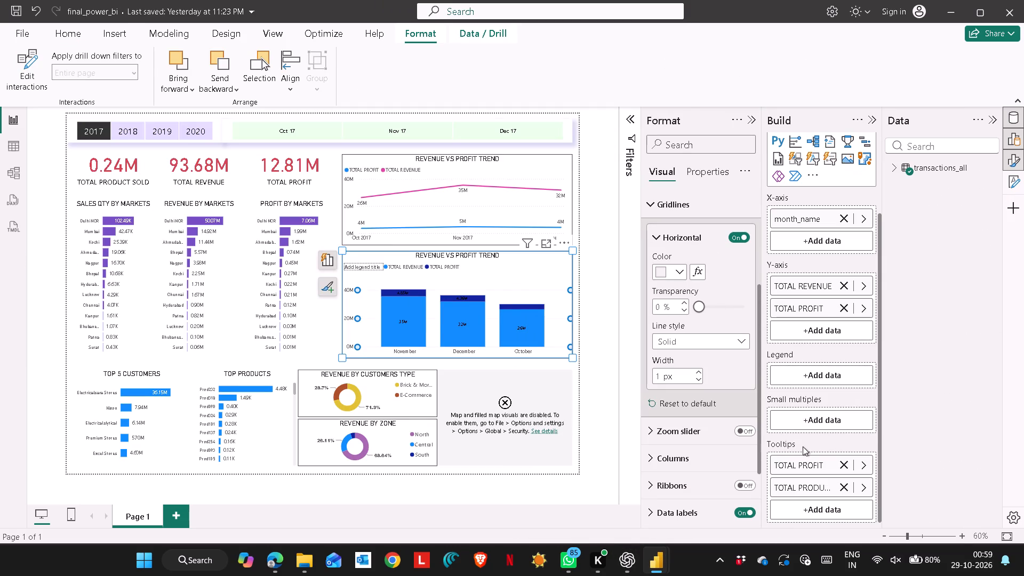
pyautogui.scroll(3, 692, 217)
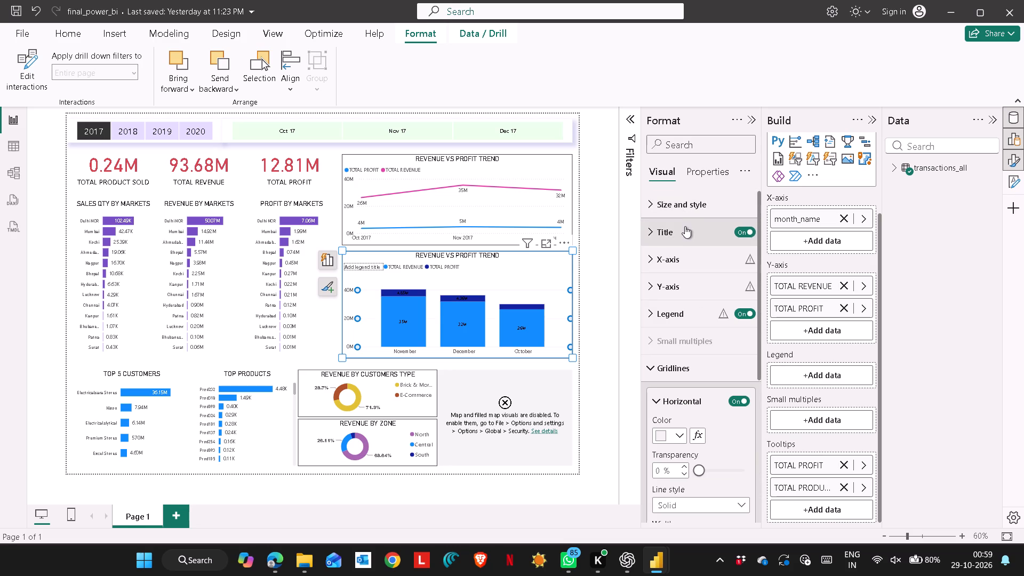
pyautogui.scroll(4, 685, 227)
pyautogui.click(654, 400)
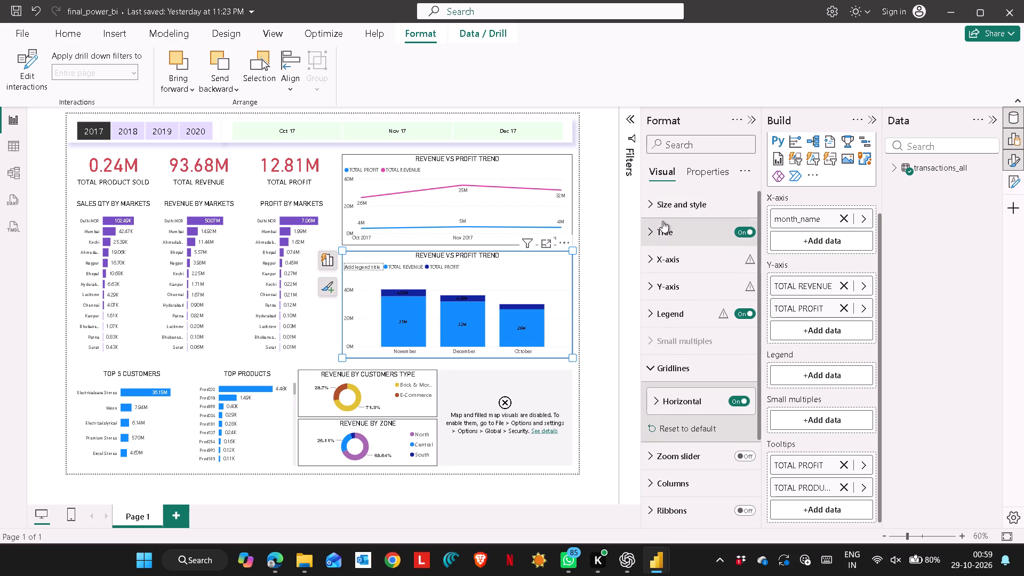
pyautogui.click(650, 367)
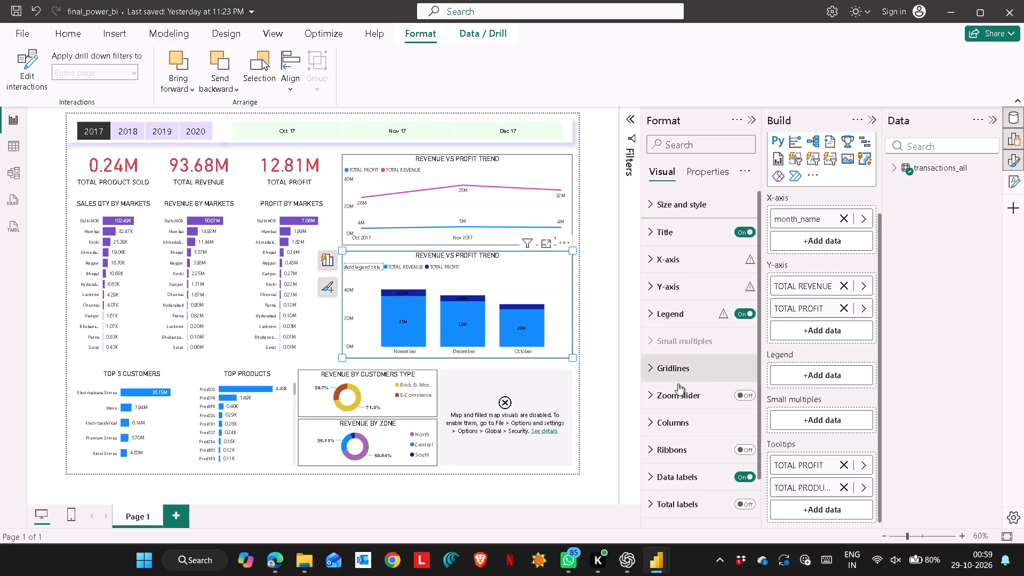
pyautogui.click(629, 501)
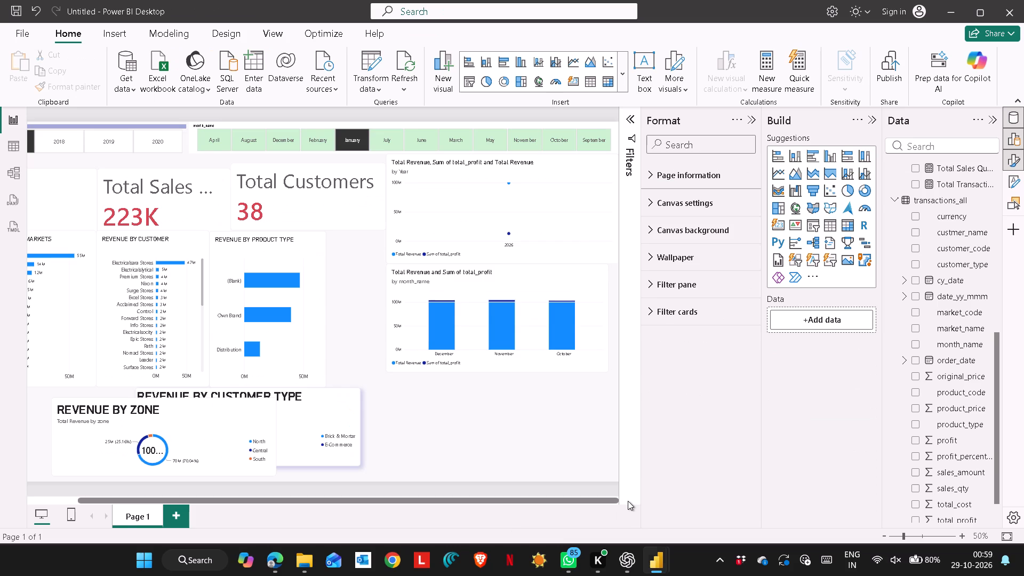
pyautogui.click(505, 287)
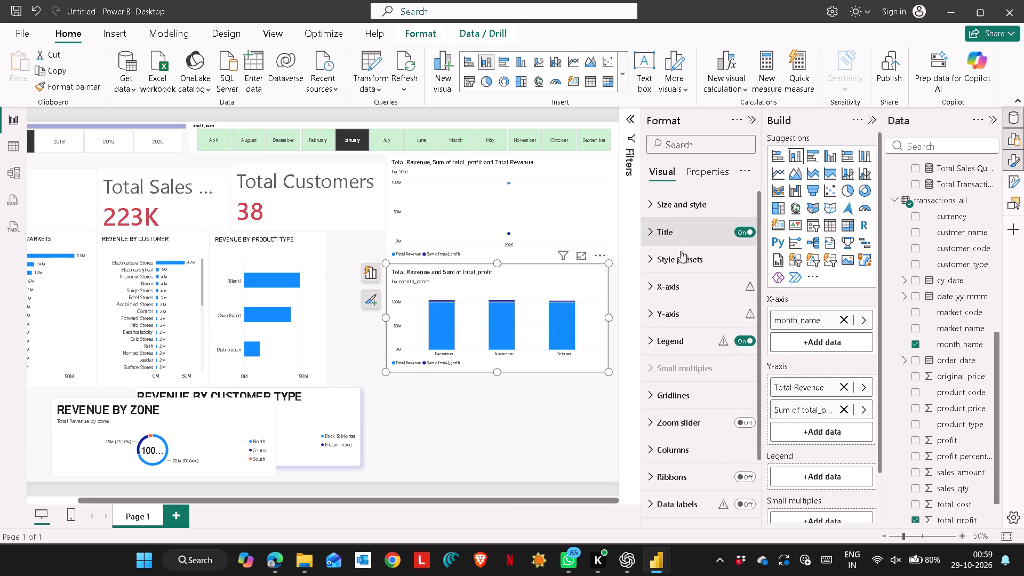
pyautogui.scroll(-4, 691, 429)
pyautogui.click(748, 425)
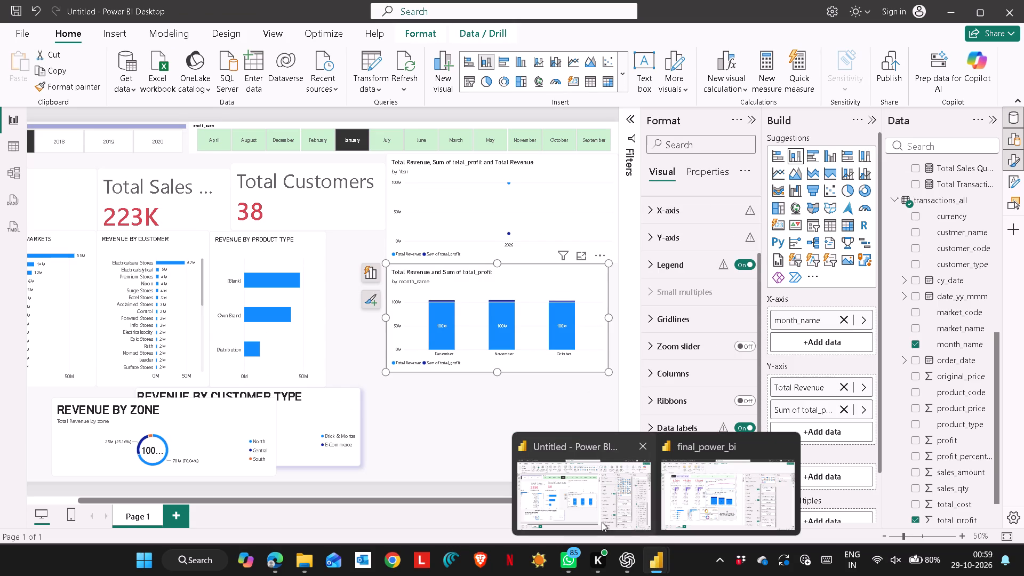
pyautogui.click(602, 511)
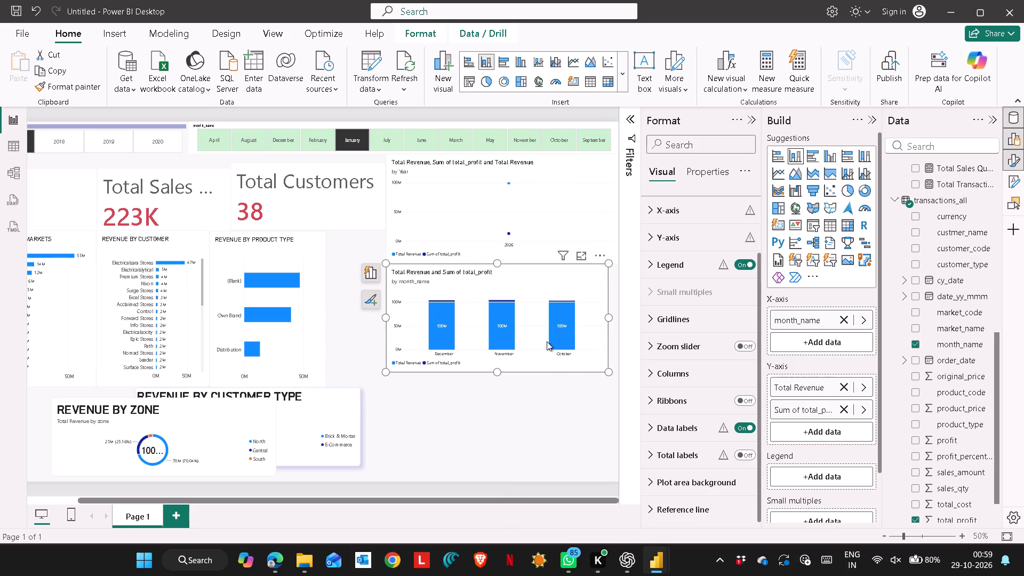
pyautogui.click(535, 433)
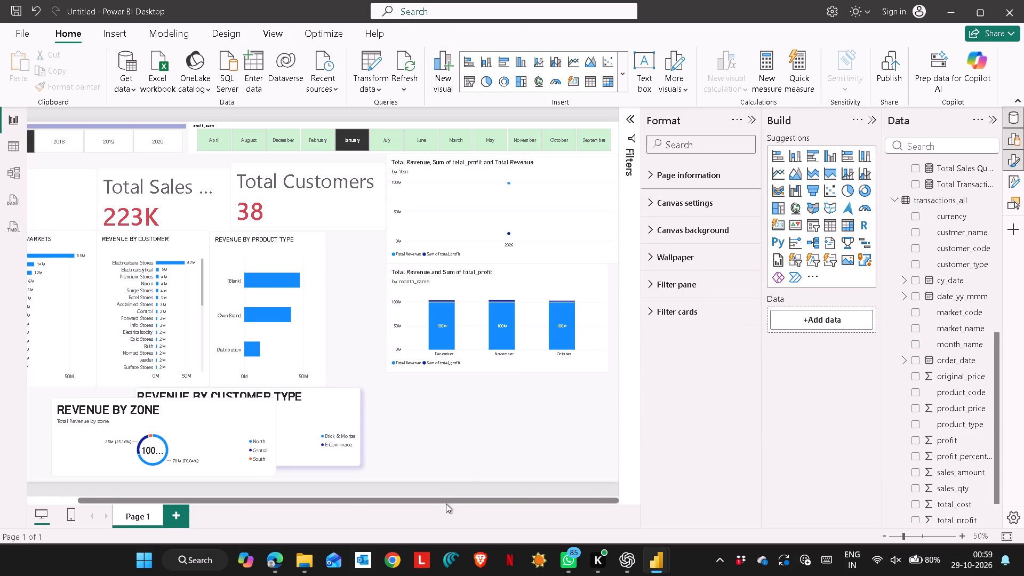
# Move the REVENUE BY CUSTOMER TYPE donut below the column chart, clear of the REVENUE BY ZONE donut, and shrink it.
pyautogui.moveTo(445, 503); pyautogui.dragTo(319, 509)
pyautogui.moveTo(373, 428); pyautogui.dragTo(486, 401)
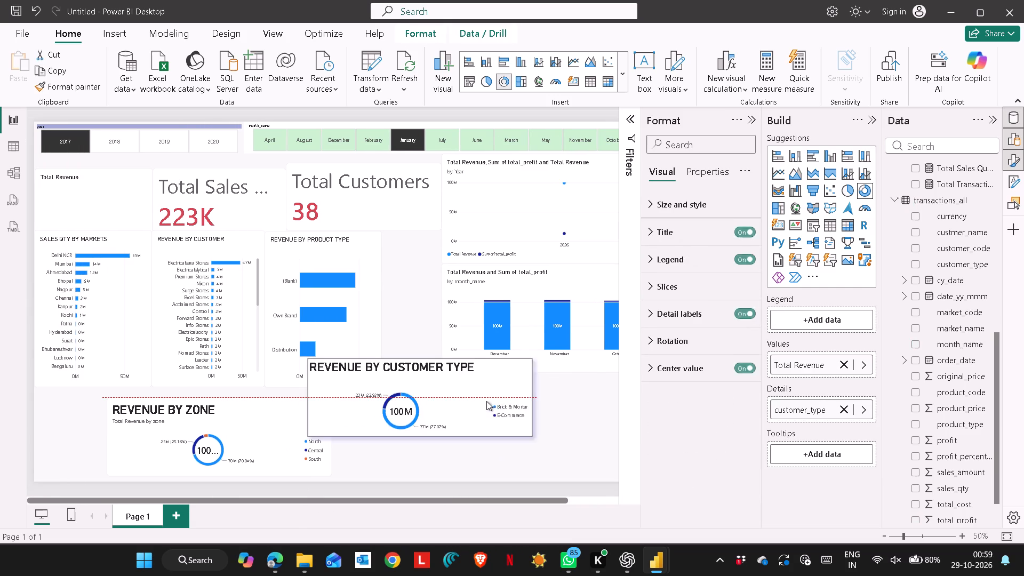
pyautogui.moveTo(486, 401); pyautogui.dragTo(567, 413)
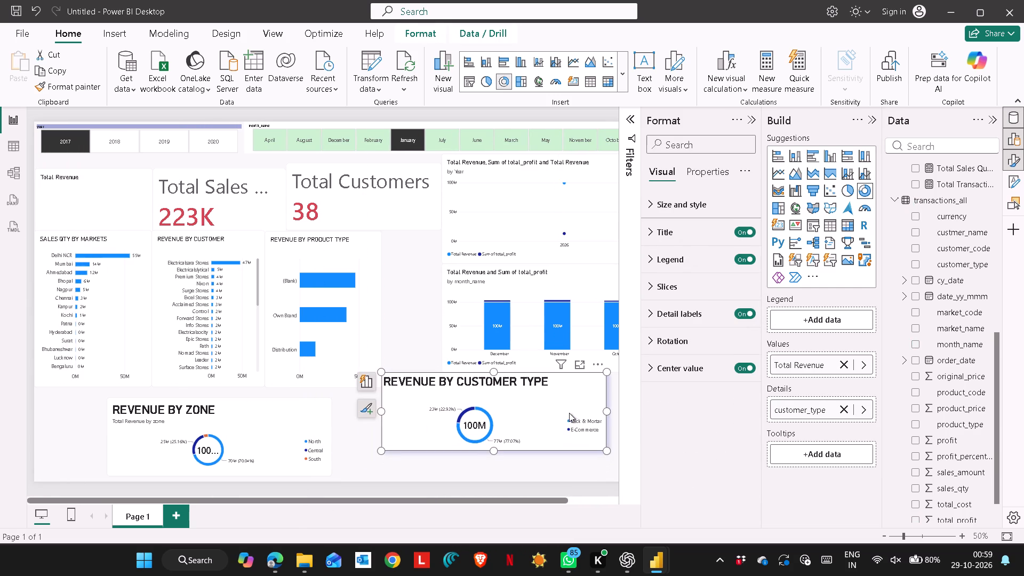
pyautogui.moveTo(607, 454); pyautogui.dragTo(544, 431)
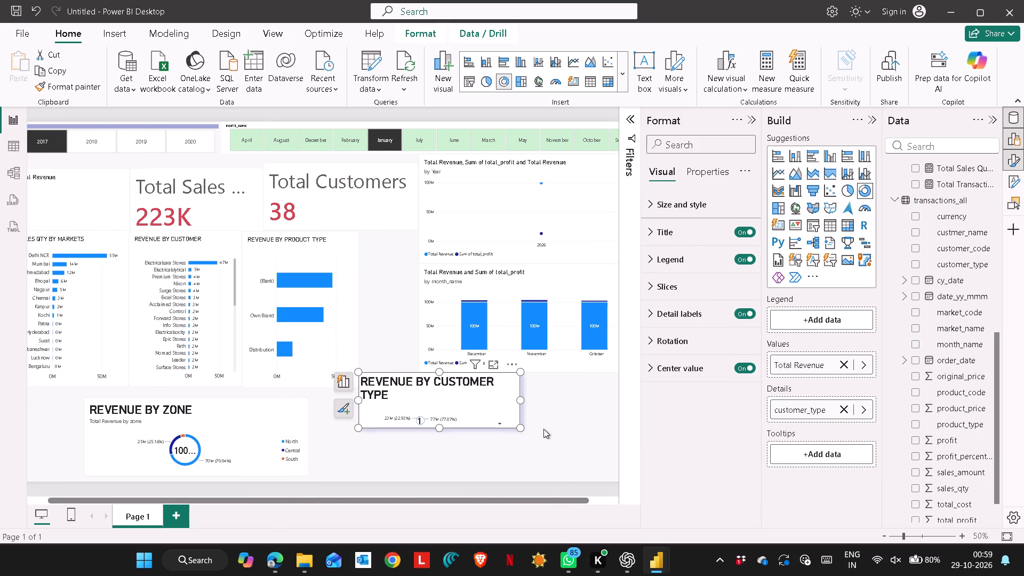
# Widen the REVENUE BY PRODUCT TYPE chart to meet the trend charts and shorten it to the column chart's bottom edge.
pyautogui.click(316, 305)
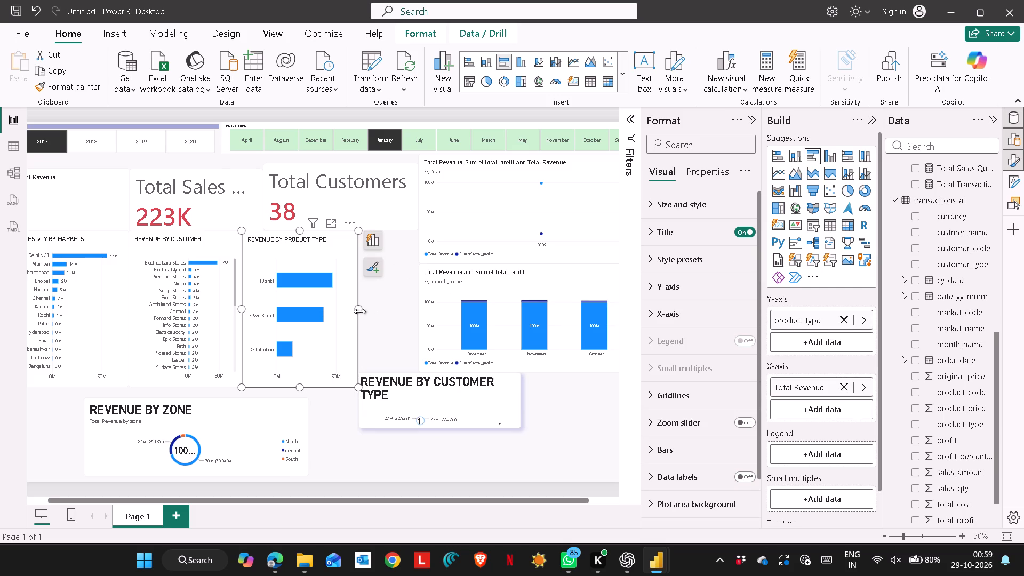
pyautogui.moveTo(359, 311); pyautogui.dragTo(416, 302)
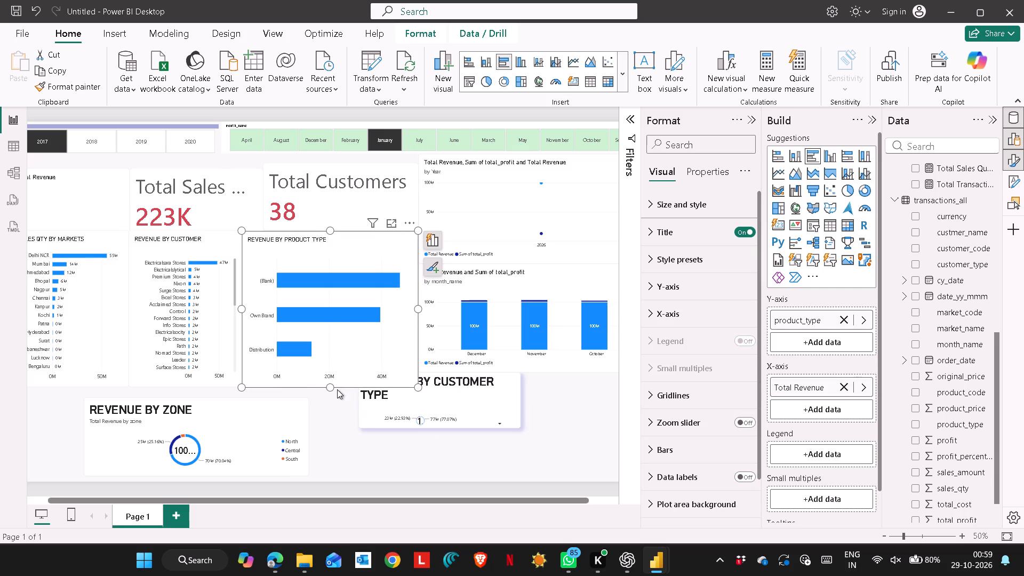
pyautogui.moveTo(331, 388); pyautogui.dragTo(333, 367)
pyautogui.moveTo(333, 367); pyautogui.dragTo(333, 370)
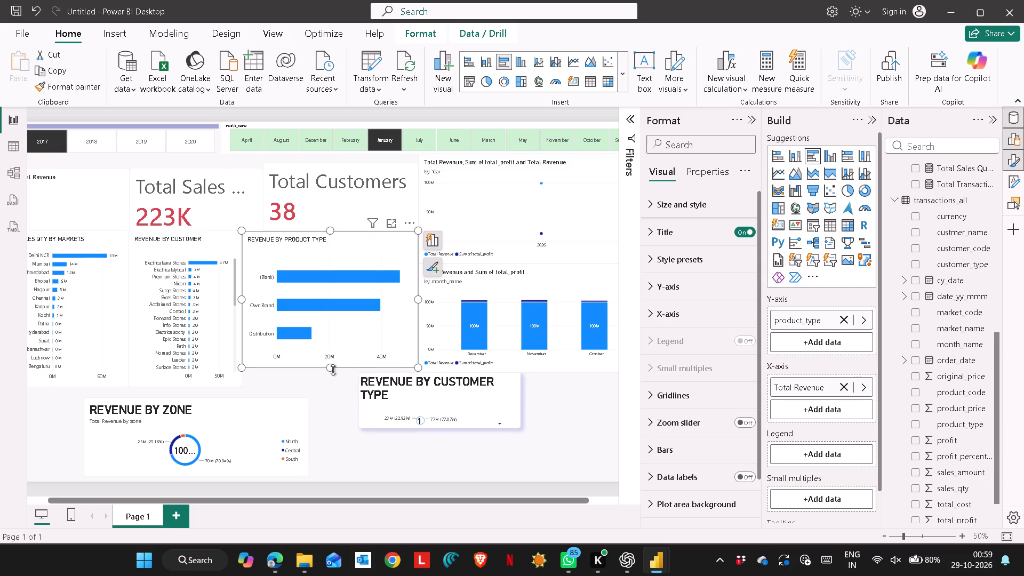
pyautogui.moveTo(333, 370); pyautogui.dragTo(332, 374)
# Shorten the REVENUE BY CUSTOMER and SALES QTY BY MARKETS charts to line up with the product type chart's bottom edge.
pyautogui.click(190, 367)
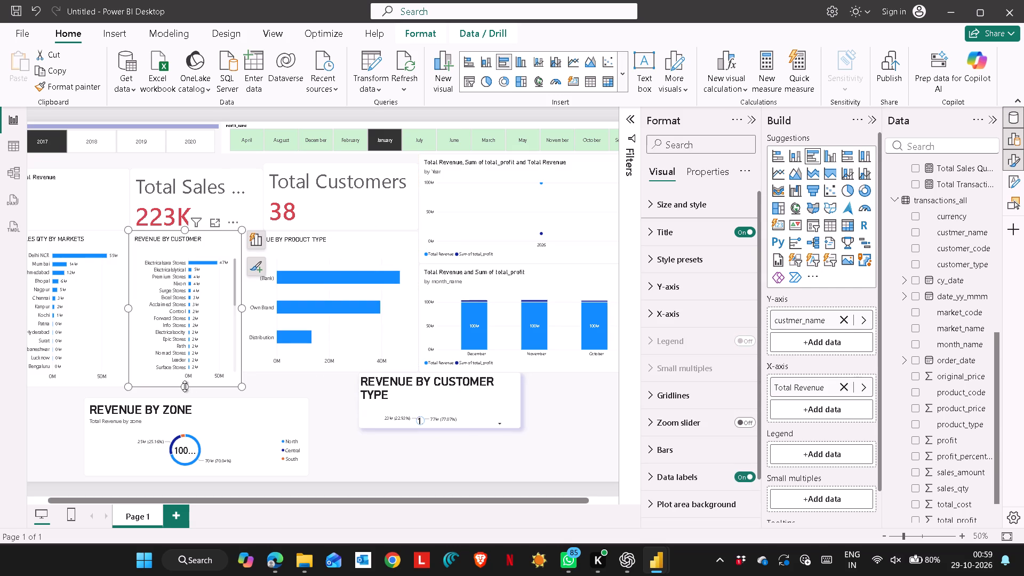
pyautogui.moveTo(185, 386); pyautogui.dragTo(191, 371)
pyautogui.click(66, 363)
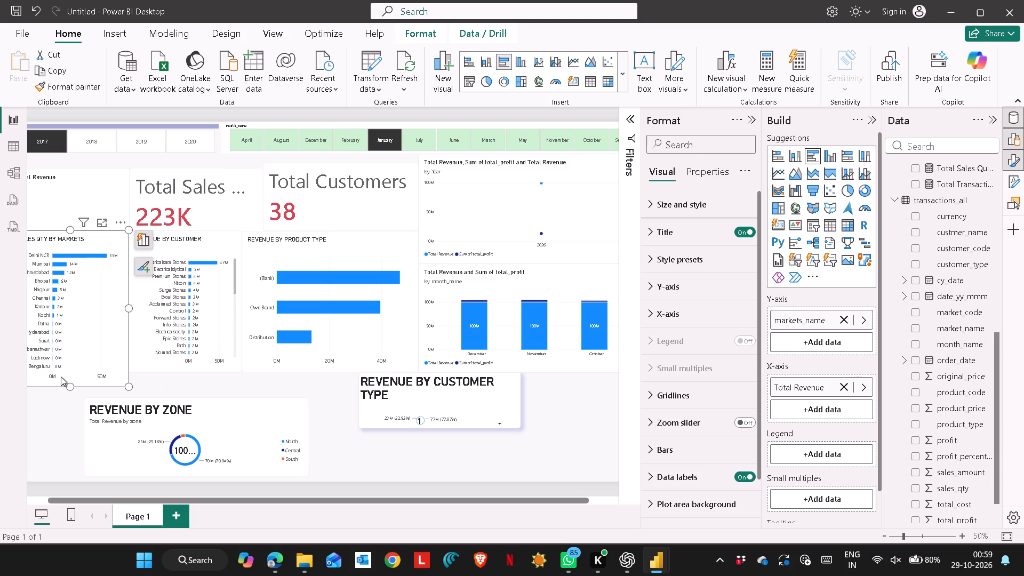
pyautogui.moveTo(69, 385); pyautogui.dragTo(70, 374)
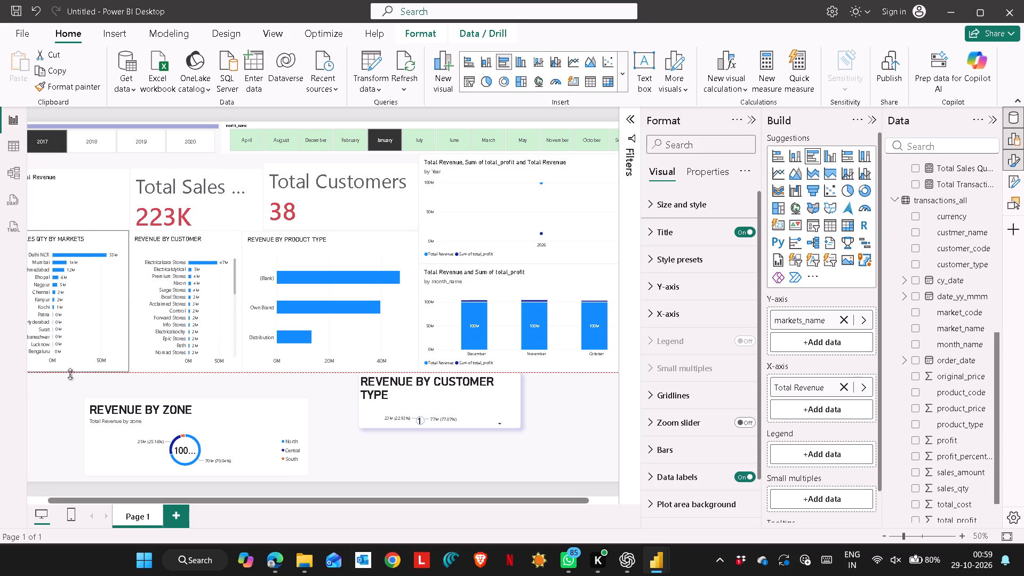
pyautogui.click(211, 388)
# Move the REVENUE BY CUSTOMER TYPE donut beside the REVENUE BY ZONE donut in the bottom row.
pyautogui.moveTo(417, 406); pyautogui.dragTo(376, 398)
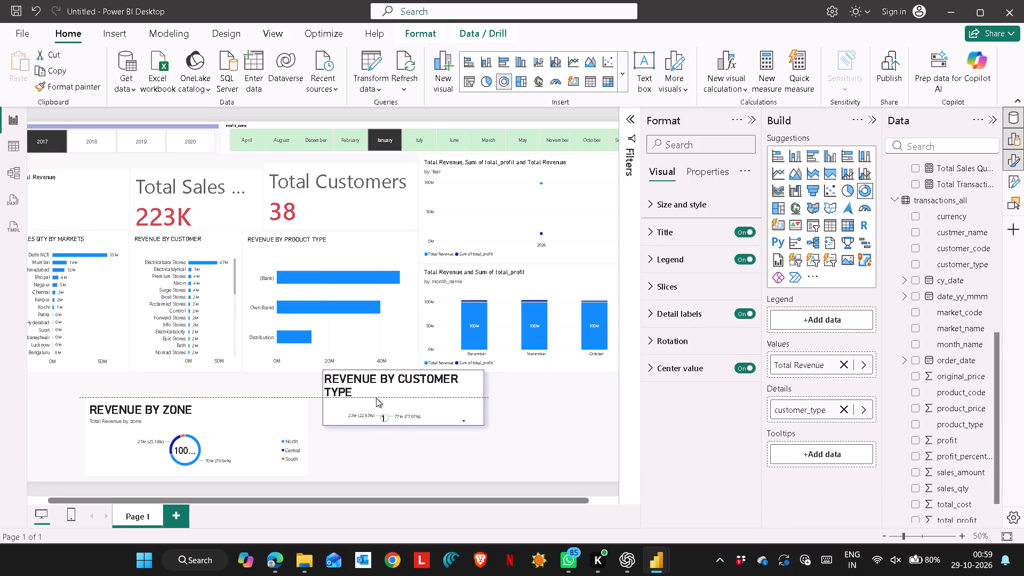
pyautogui.moveTo(376, 398); pyautogui.dragTo(357, 423)
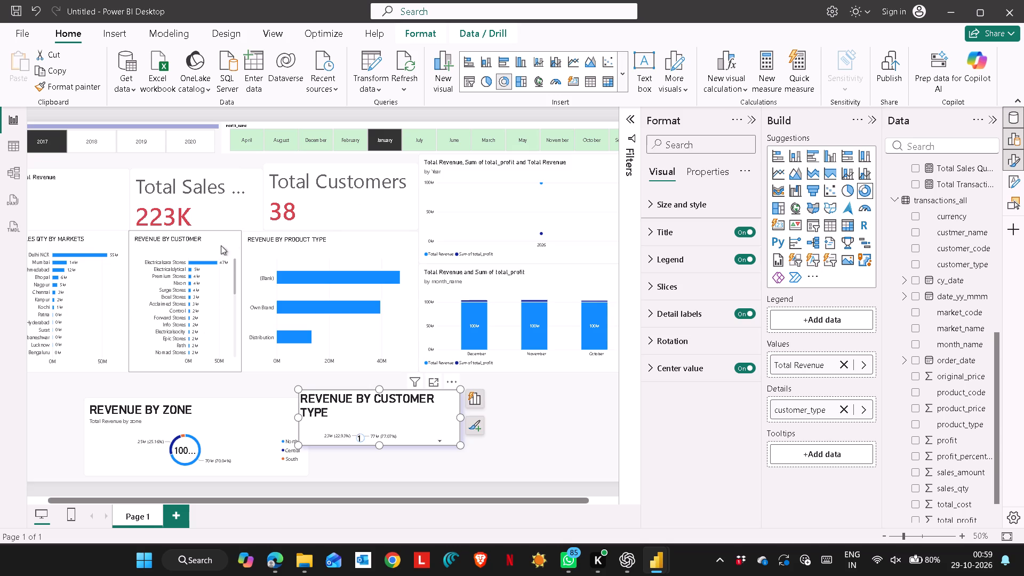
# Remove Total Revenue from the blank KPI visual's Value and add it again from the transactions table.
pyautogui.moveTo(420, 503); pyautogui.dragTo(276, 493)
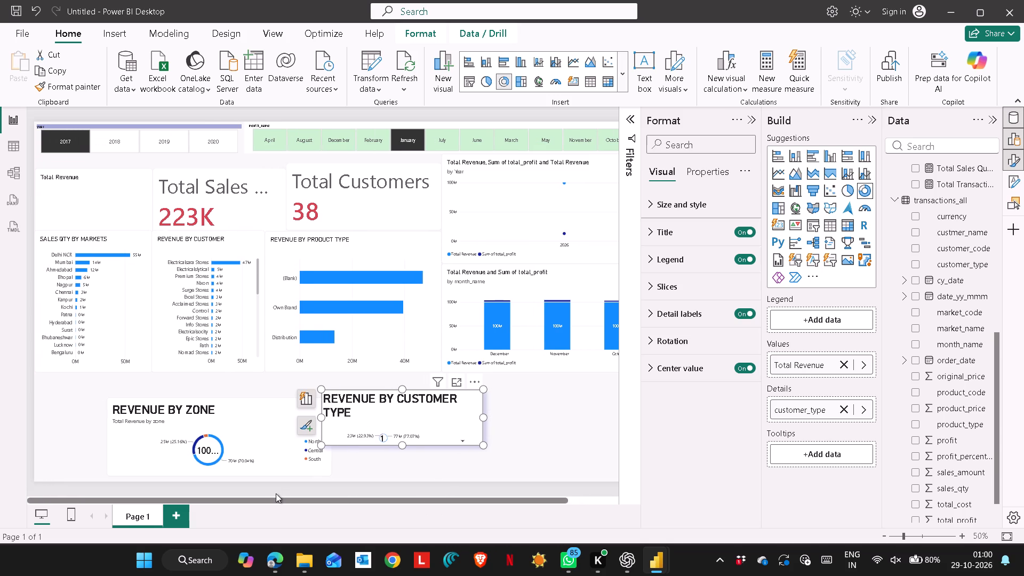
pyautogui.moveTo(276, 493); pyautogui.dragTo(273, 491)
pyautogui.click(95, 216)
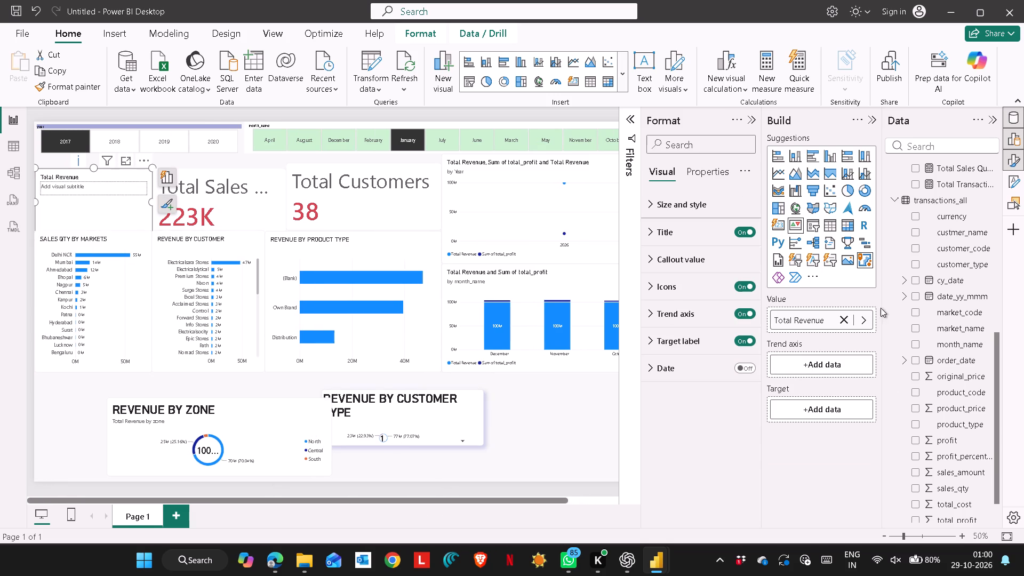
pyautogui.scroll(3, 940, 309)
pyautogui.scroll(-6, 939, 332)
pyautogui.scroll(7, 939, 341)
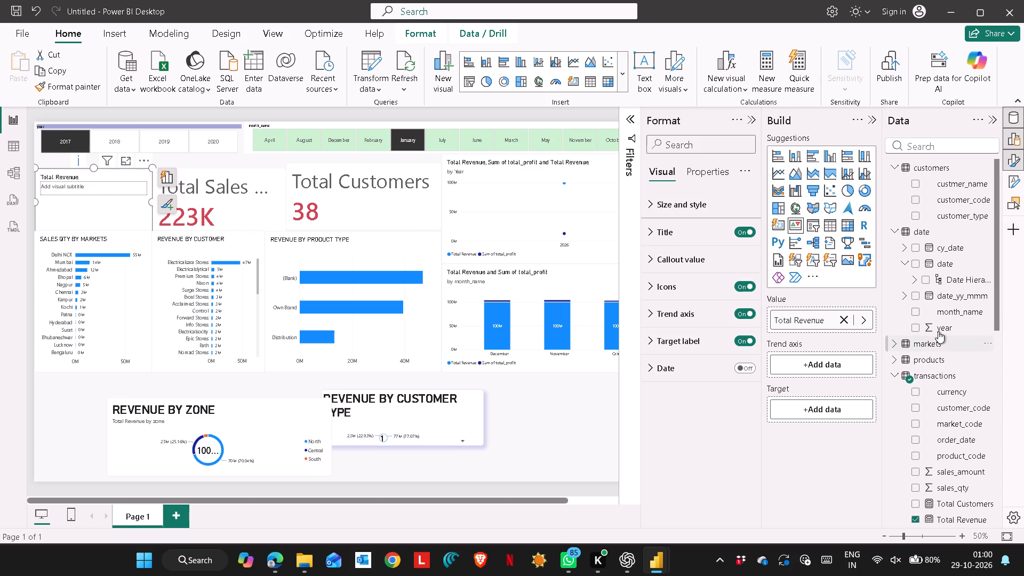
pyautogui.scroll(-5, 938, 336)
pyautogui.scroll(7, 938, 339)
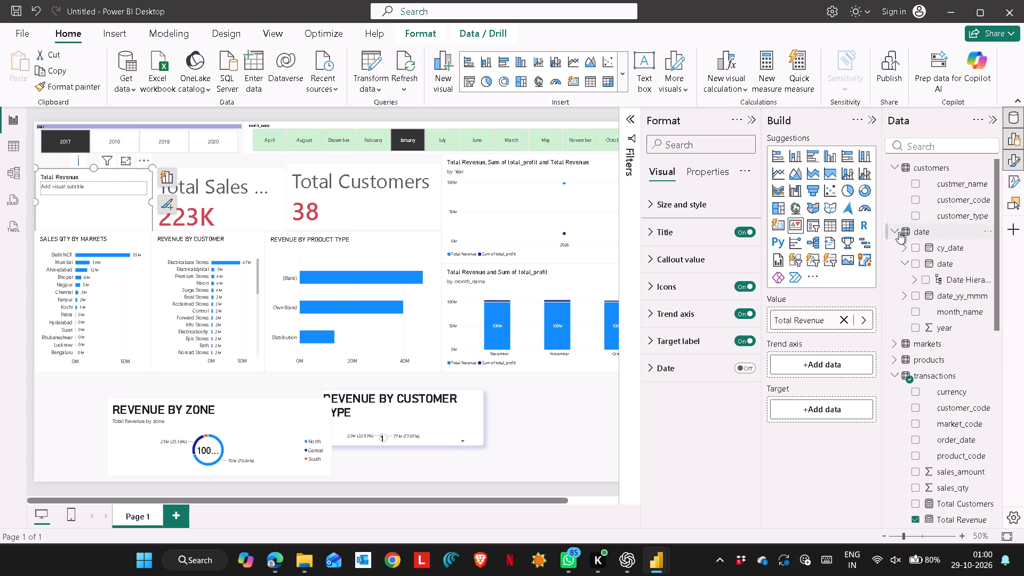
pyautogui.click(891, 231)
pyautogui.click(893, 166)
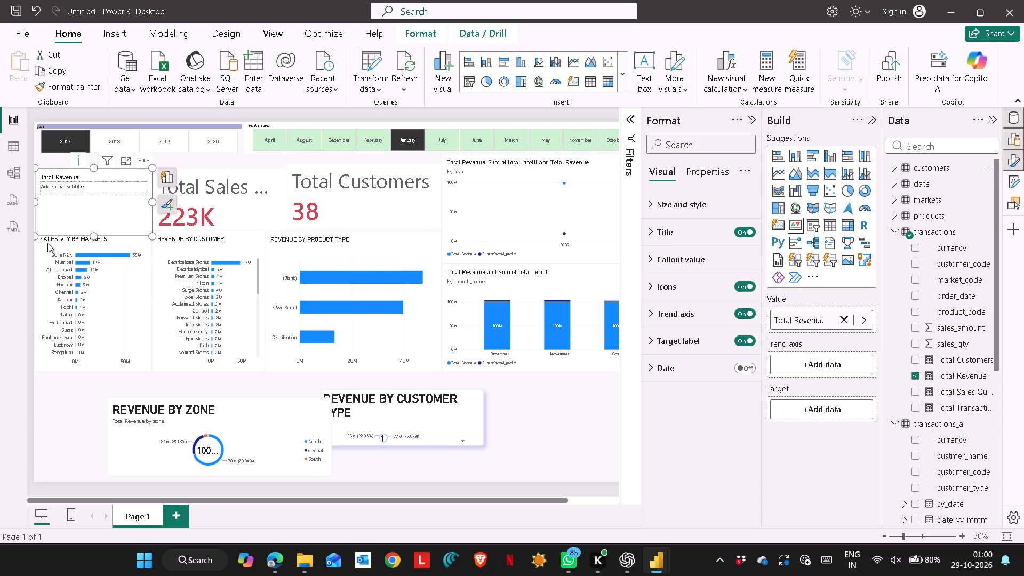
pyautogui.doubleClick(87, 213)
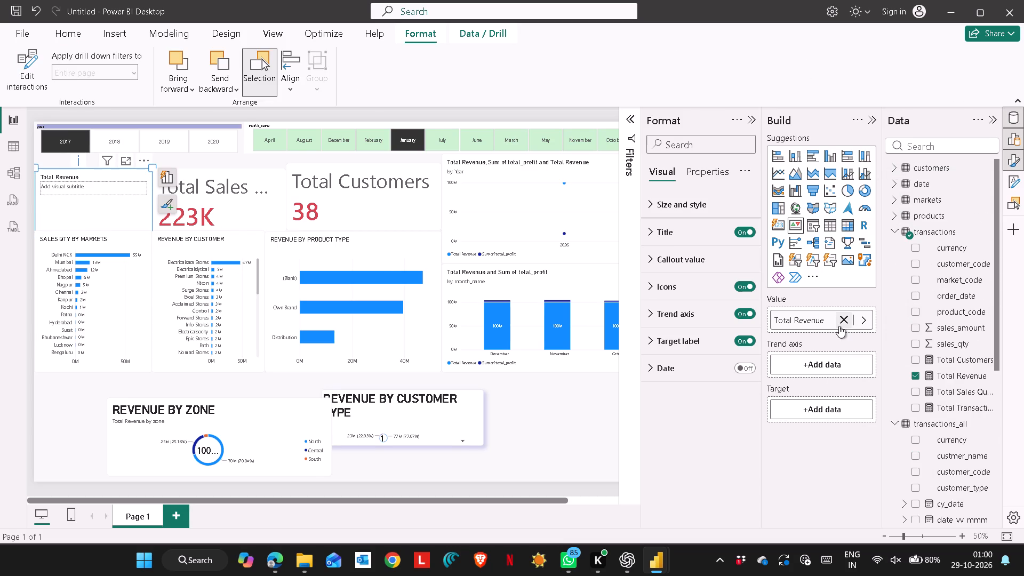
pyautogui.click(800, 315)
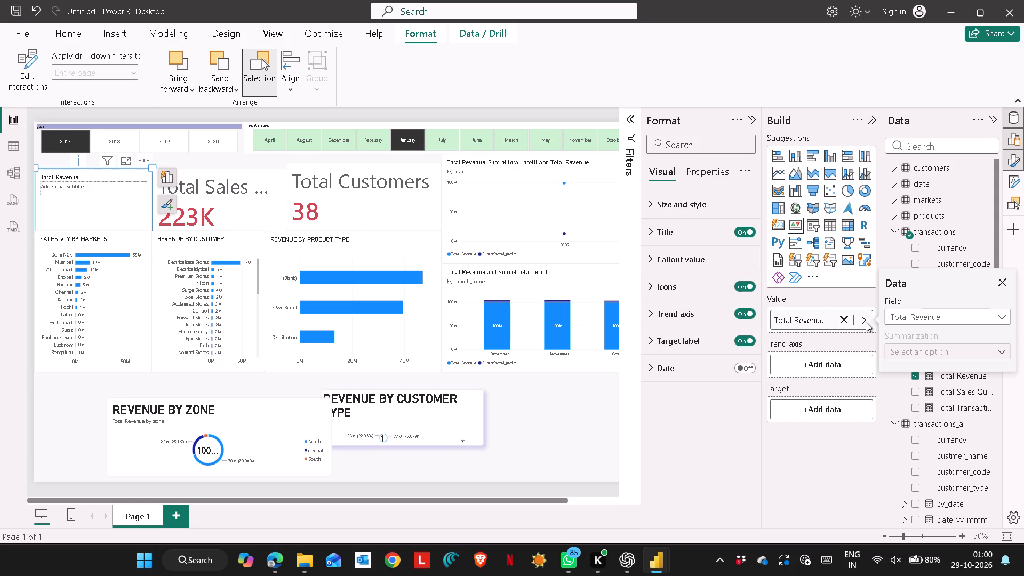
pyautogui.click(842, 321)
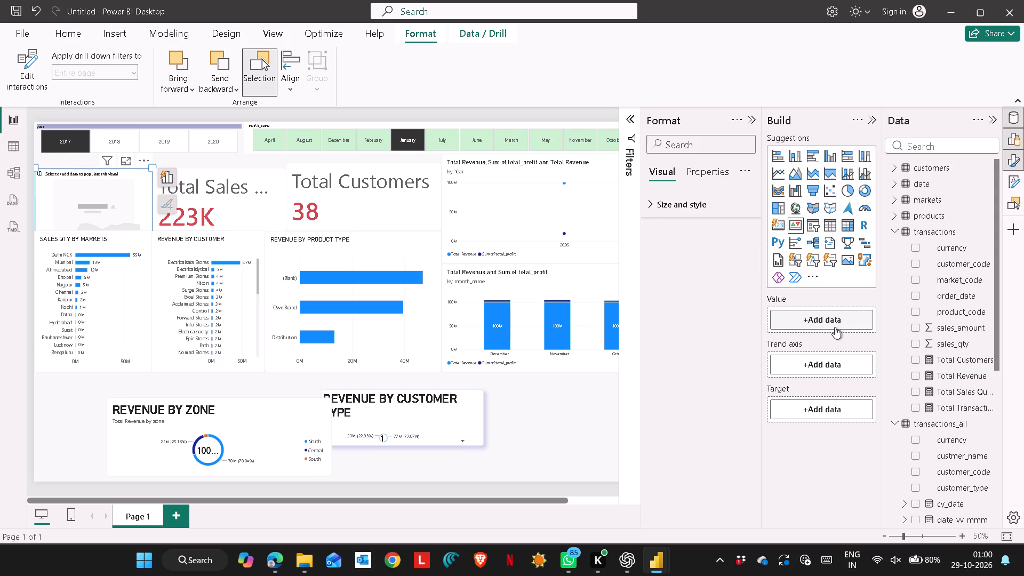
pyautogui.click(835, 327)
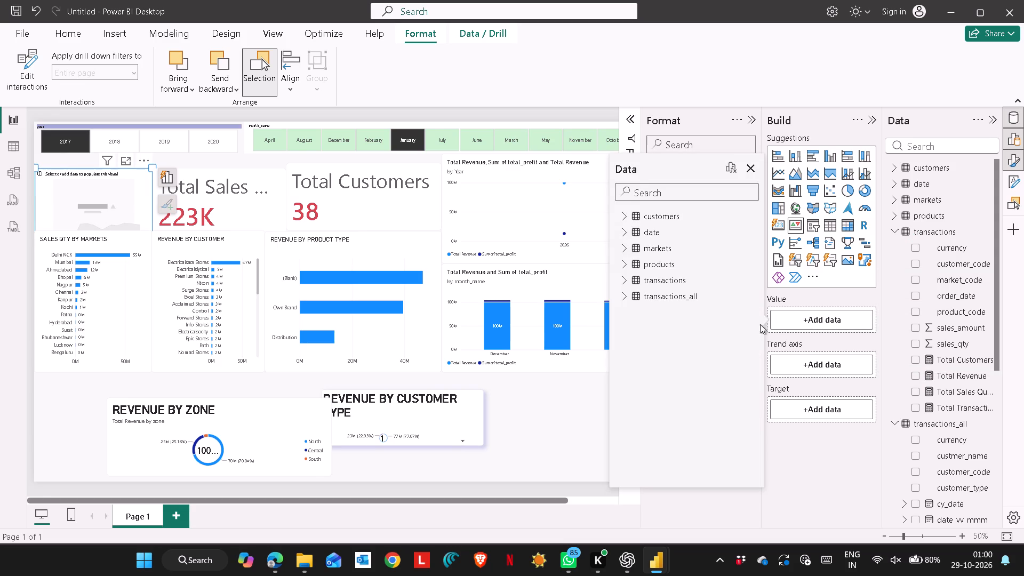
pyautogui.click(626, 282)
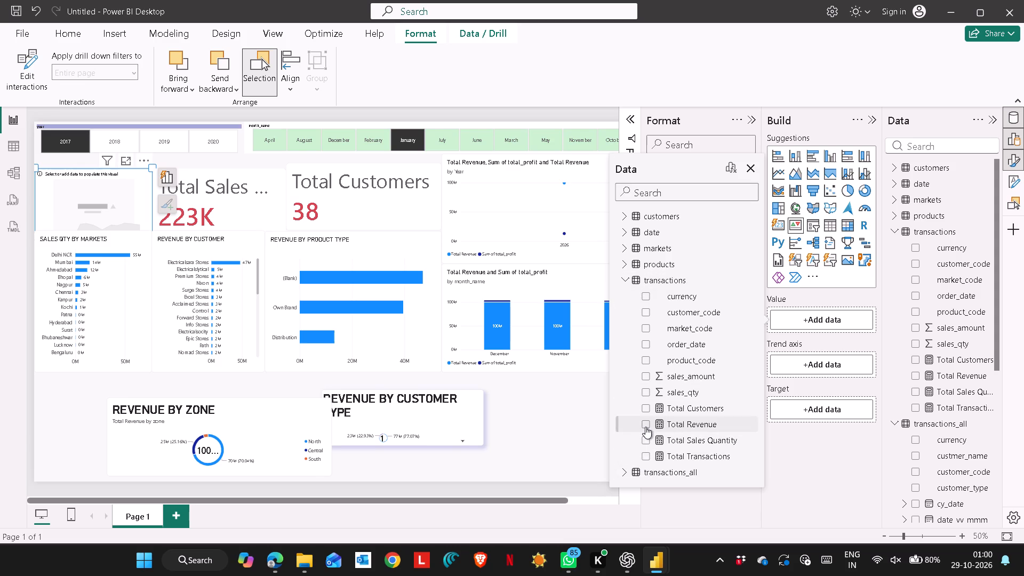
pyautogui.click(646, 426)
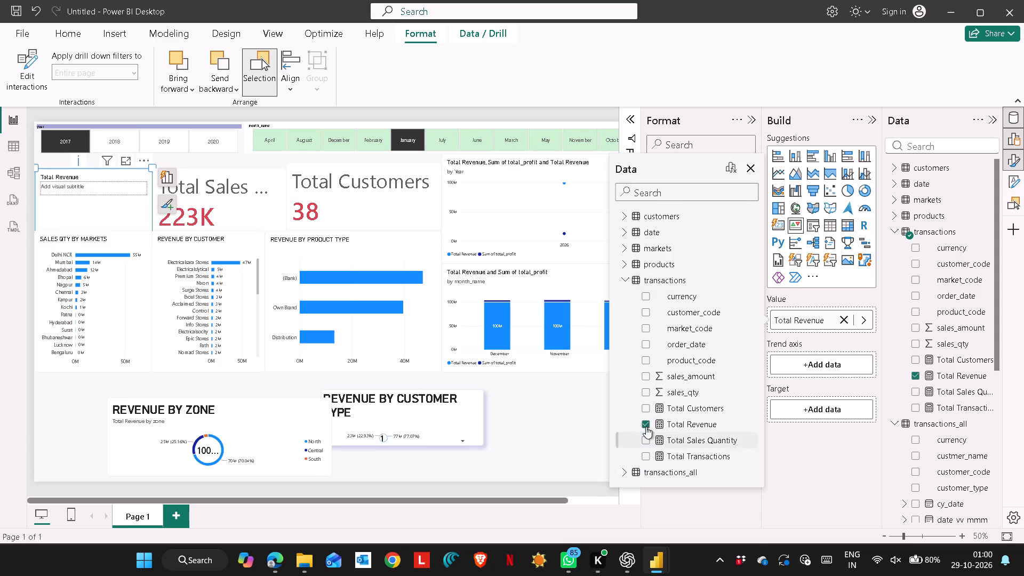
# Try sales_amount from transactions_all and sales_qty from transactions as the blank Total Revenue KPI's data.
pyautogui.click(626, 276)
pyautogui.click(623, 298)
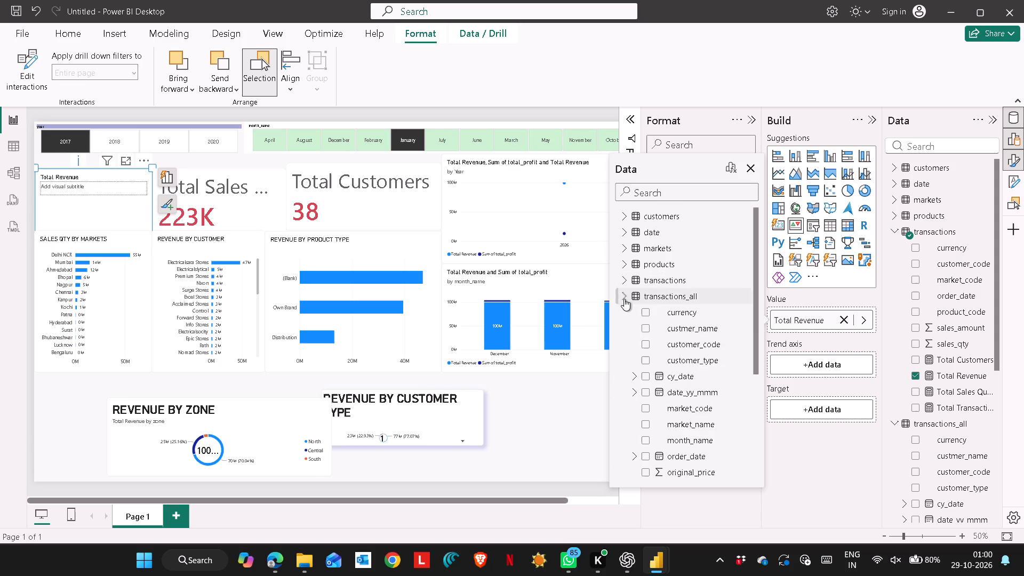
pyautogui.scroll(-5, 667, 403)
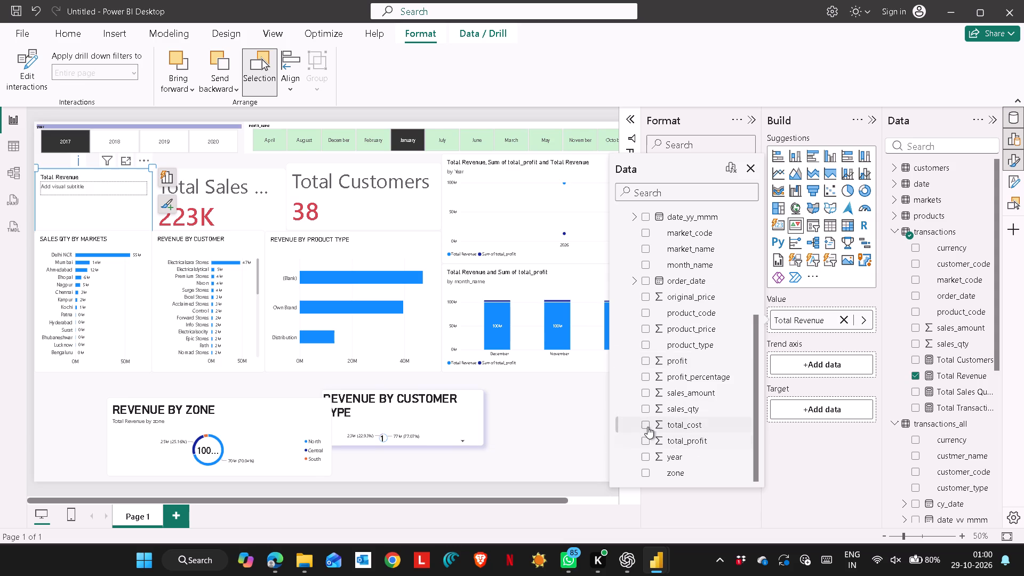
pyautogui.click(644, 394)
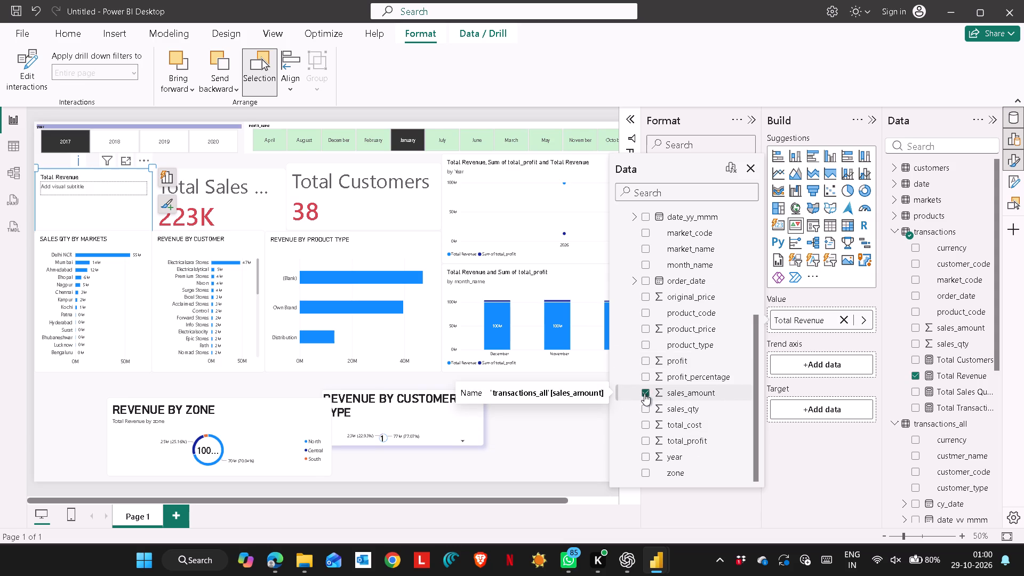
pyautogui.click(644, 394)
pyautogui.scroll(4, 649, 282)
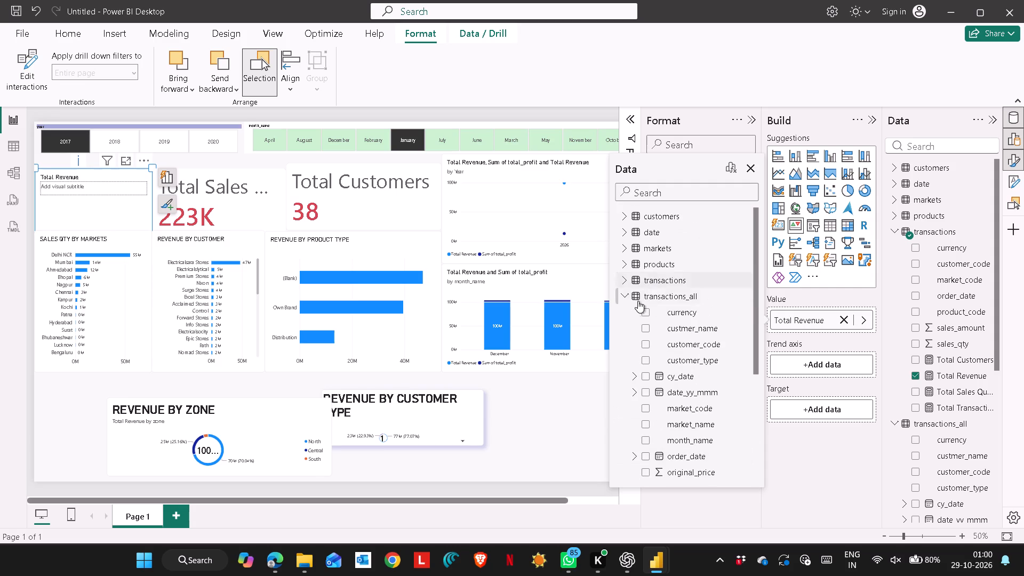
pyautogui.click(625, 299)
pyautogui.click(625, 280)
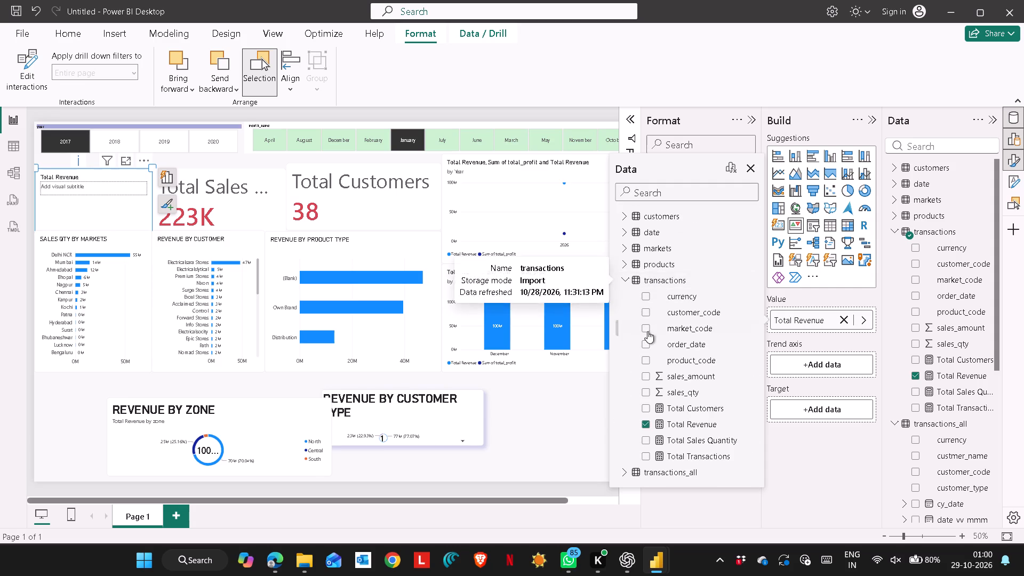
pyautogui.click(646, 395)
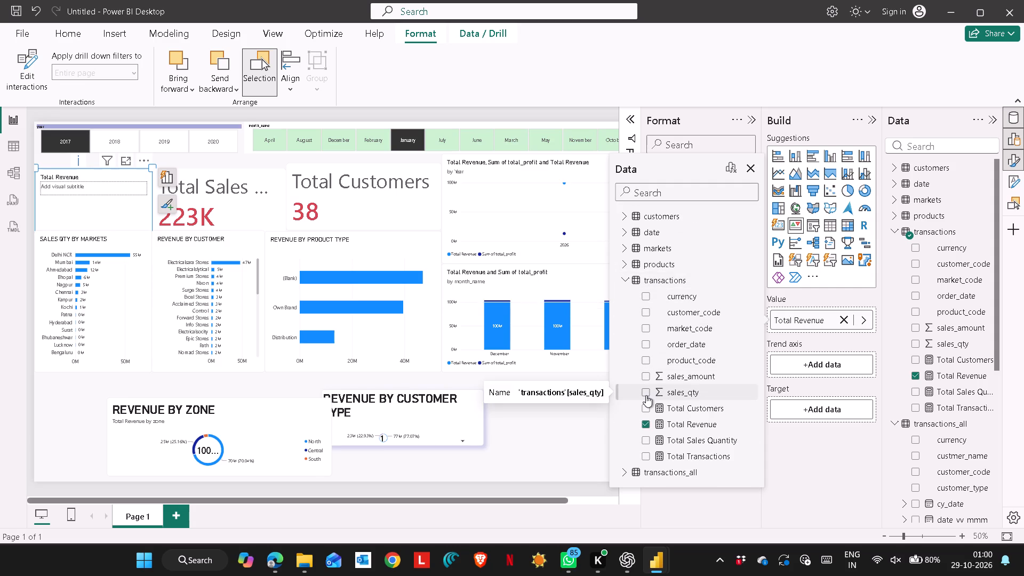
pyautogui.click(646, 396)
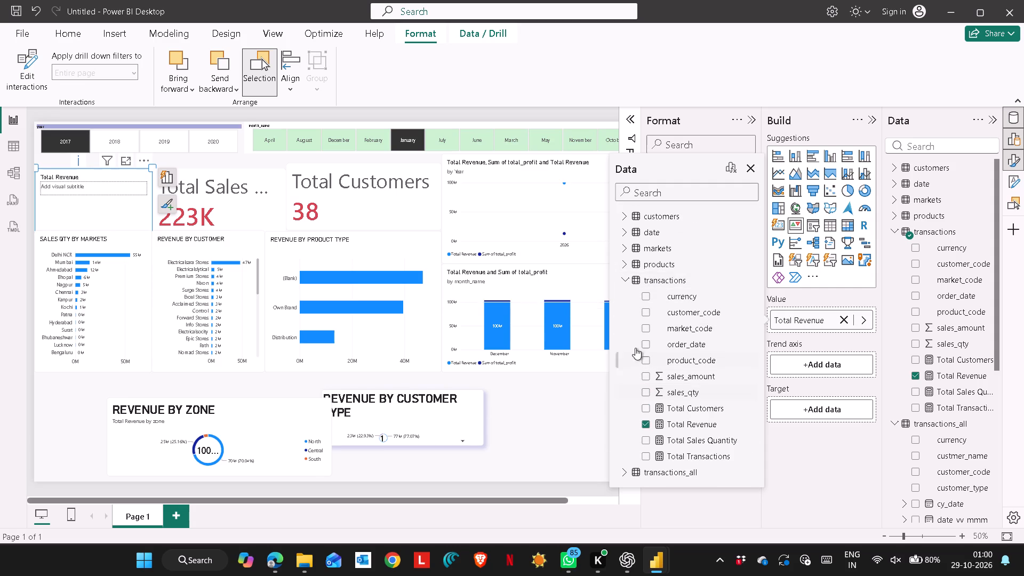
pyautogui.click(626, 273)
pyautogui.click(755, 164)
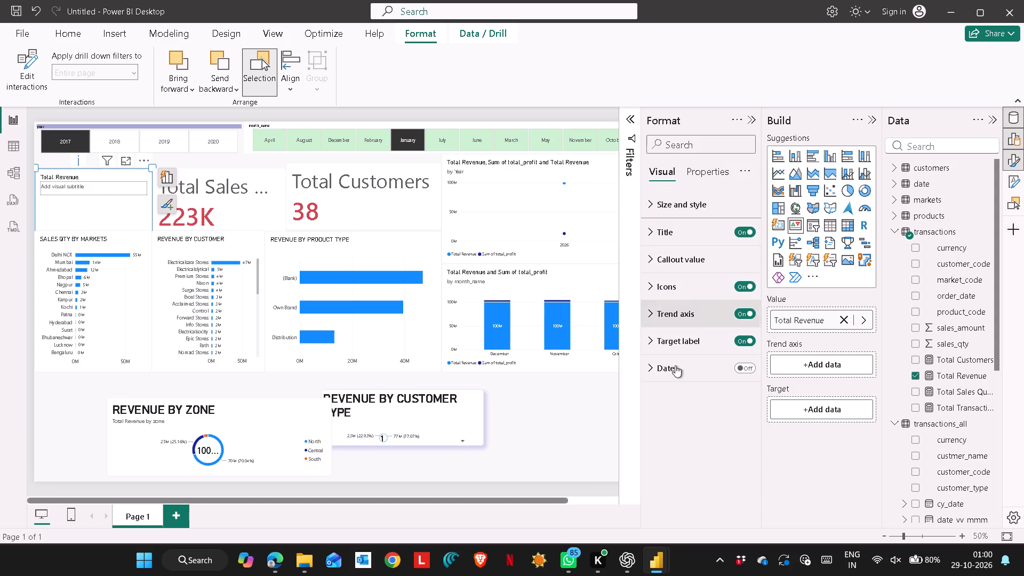
# Move the REVENUE BY CUSTOMER TYPE donut clear of the REVENUE BY ZONE donut and enlarge it to fit its title and legend.
pyautogui.click(529, 459)
pyautogui.moveTo(430, 427); pyautogui.dragTo(495, 434)
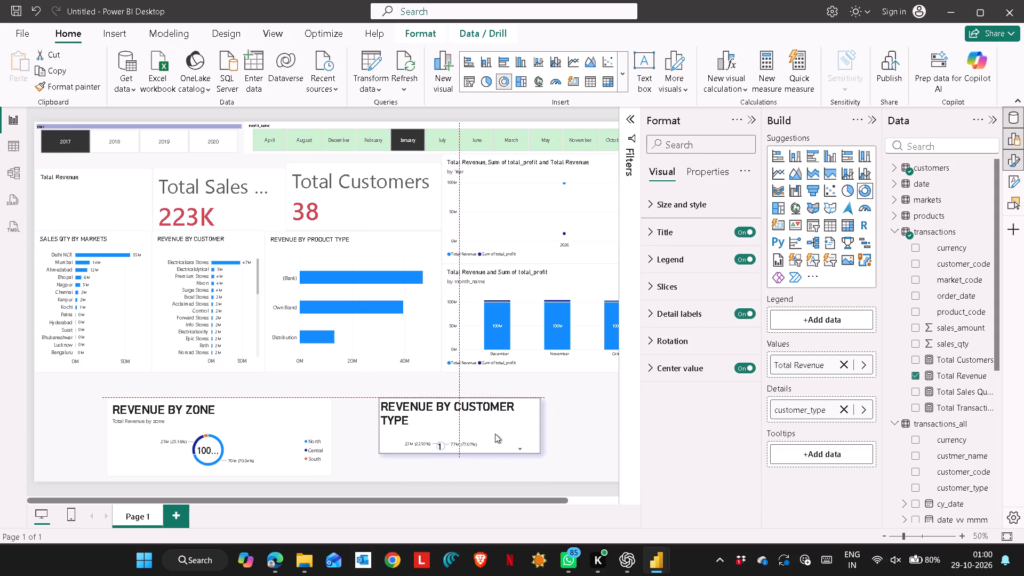
pyautogui.moveTo(495, 434); pyautogui.dragTo(465, 423)
pyautogui.moveTo(517, 441); pyautogui.dragTo(531, 461)
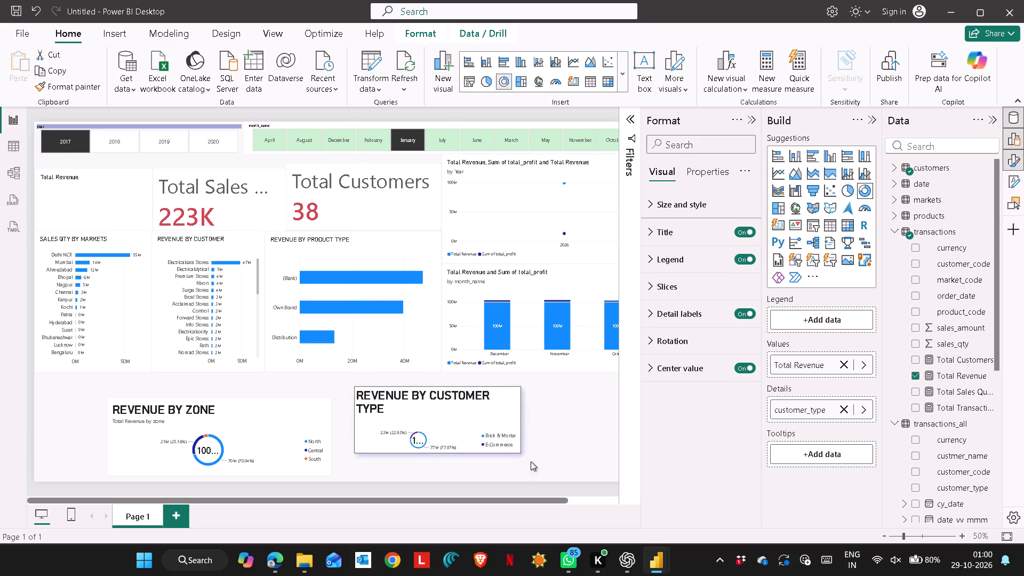
pyautogui.moveTo(531, 461); pyautogui.dragTo(561, 472)
# Place both donuts side by side directly below the bar charts, shrinking the customer type donut to line up with the zone donut.
pyautogui.moveTo(226, 447); pyautogui.dragTo(223, 428)
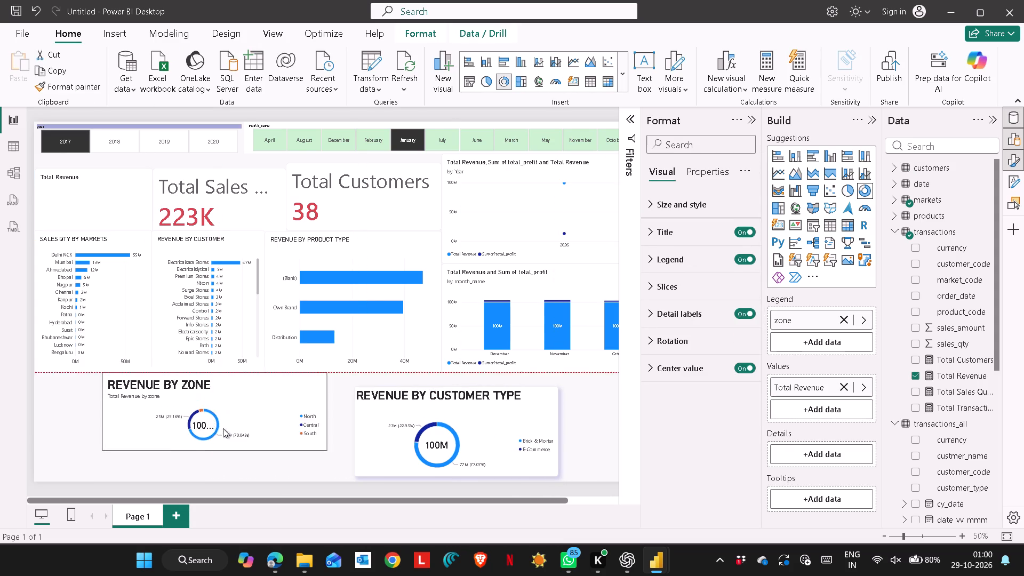
pyautogui.moveTo(223, 428); pyautogui.dragTo(237, 423)
pyautogui.moveTo(423, 428); pyautogui.dragTo(417, 410)
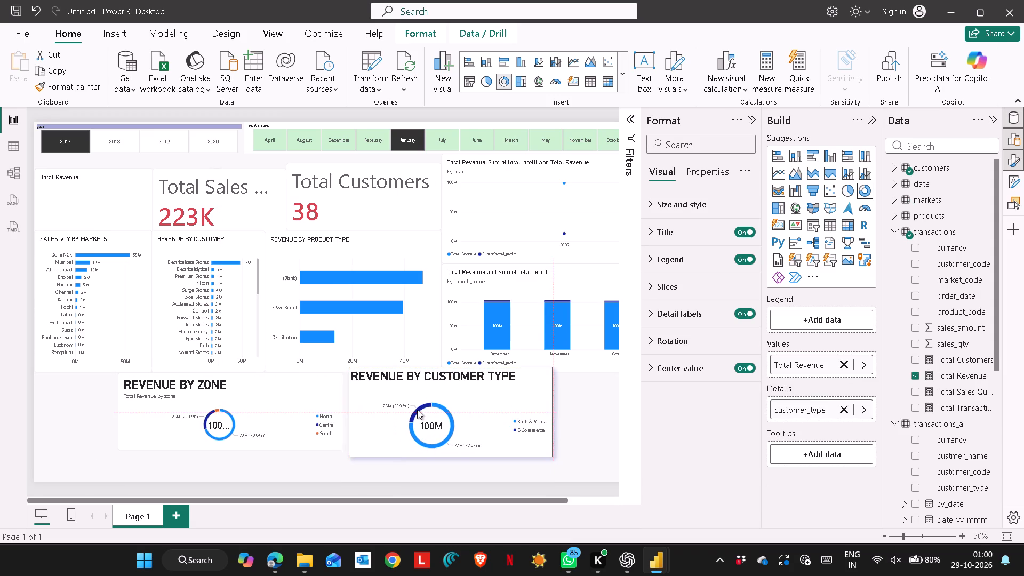
pyautogui.moveTo(417, 410); pyautogui.dragTo(414, 410)
pyautogui.moveTo(545, 457); pyautogui.dragTo(524, 443)
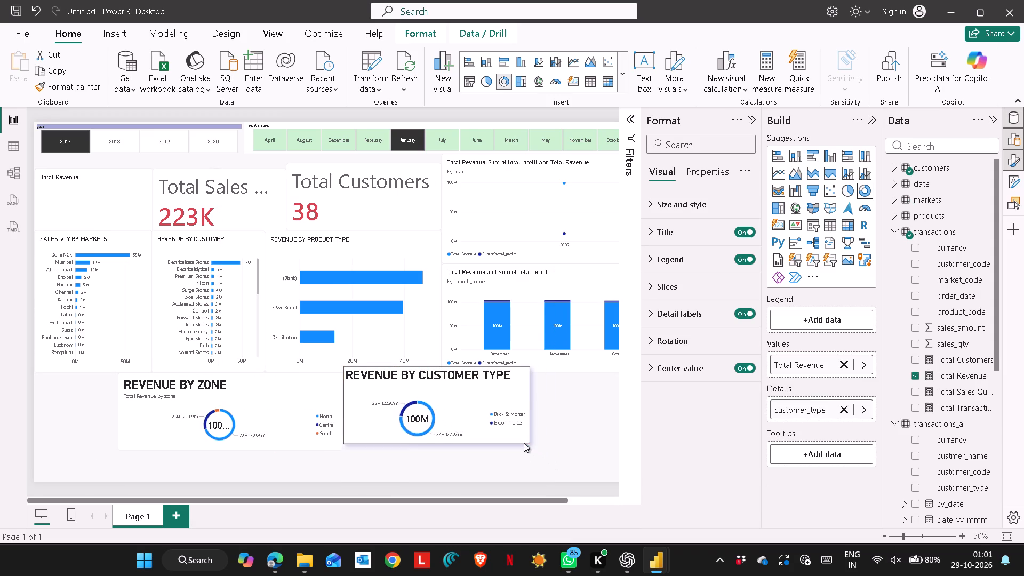
pyautogui.moveTo(524, 443); pyautogui.dragTo(543, 448)
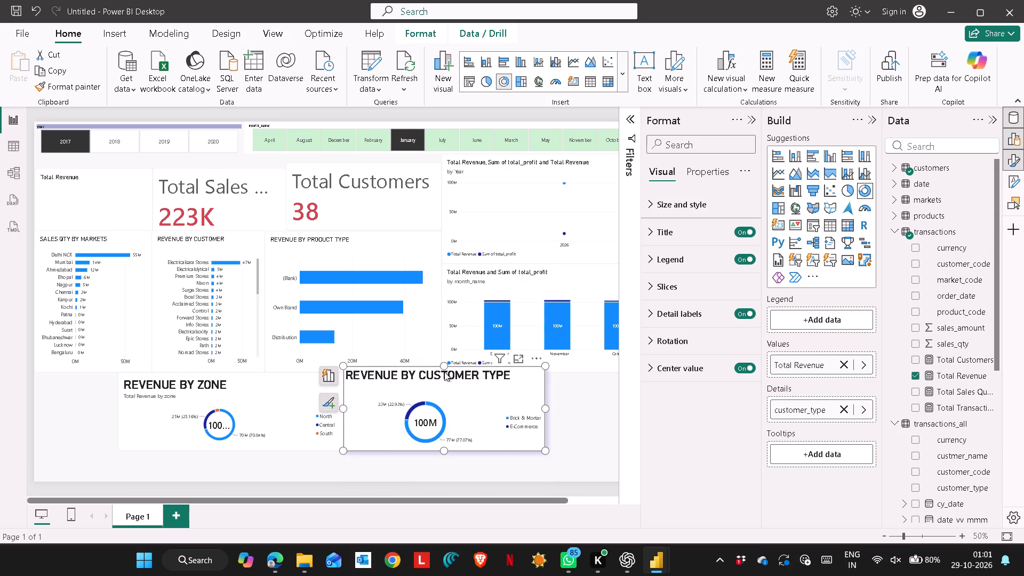
pyautogui.moveTo(444, 369); pyautogui.dragTo(446, 379)
pyautogui.click(570, 402)
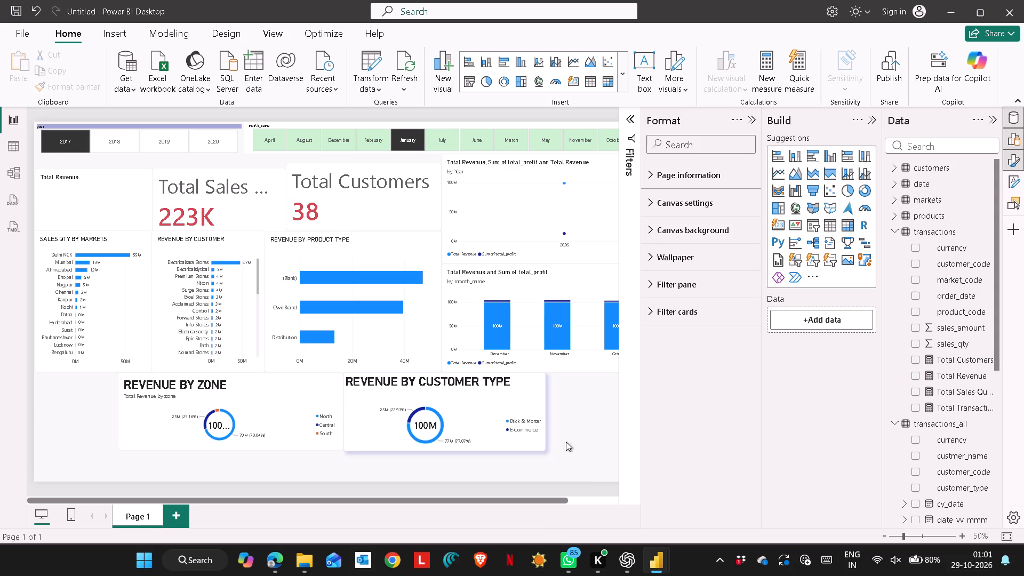
# Extend the Total Sales Quantity card and the blank Total Revenue KPI slightly upward to match the Total Customers card's top edge.
pyautogui.moveTo(548, 498); pyautogui.dragTo(476, 506)
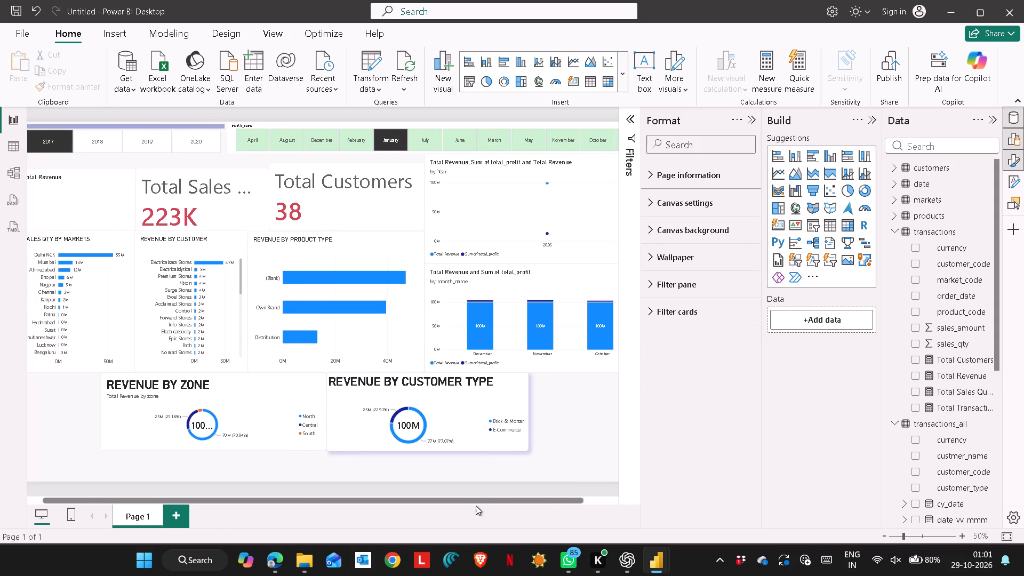
pyautogui.moveTo(476, 506); pyautogui.dragTo(473, 511)
pyautogui.click(278, 183)
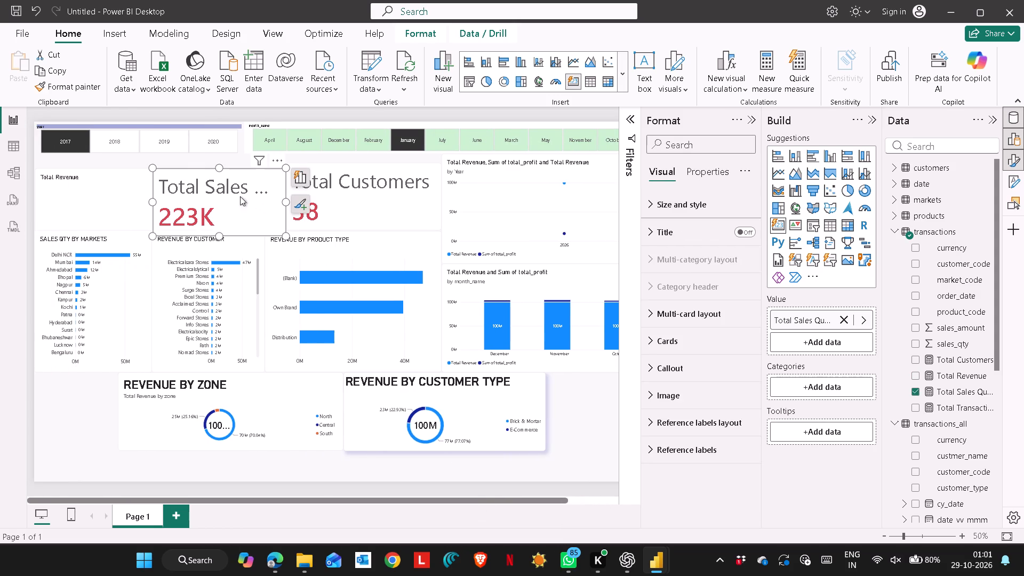
pyautogui.moveTo(220, 166); pyautogui.dragTo(220, 157)
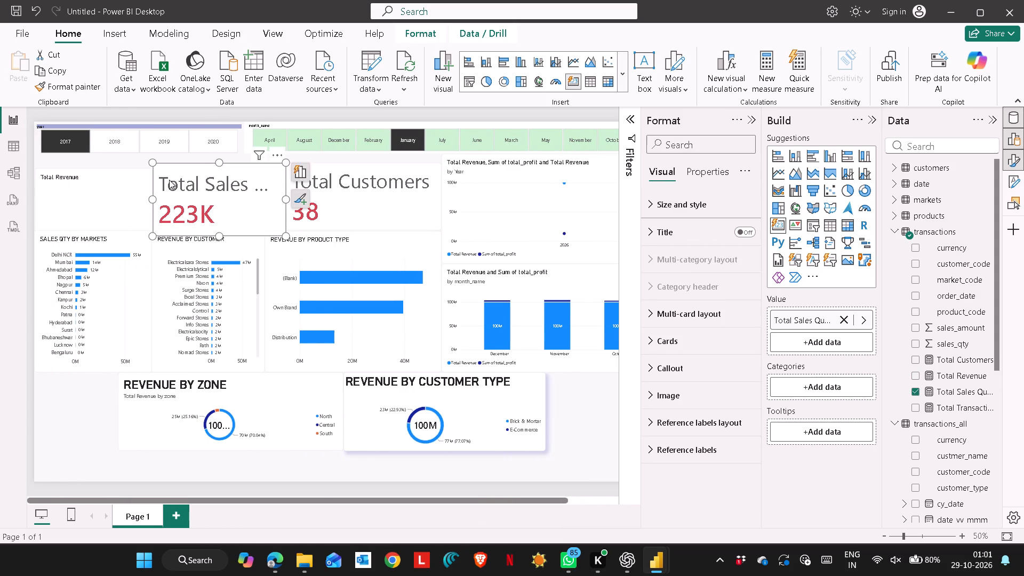
pyautogui.click(102, 188)
pyautogui.moveTo(93, 166); pyautogui.dragTo(95, 158)
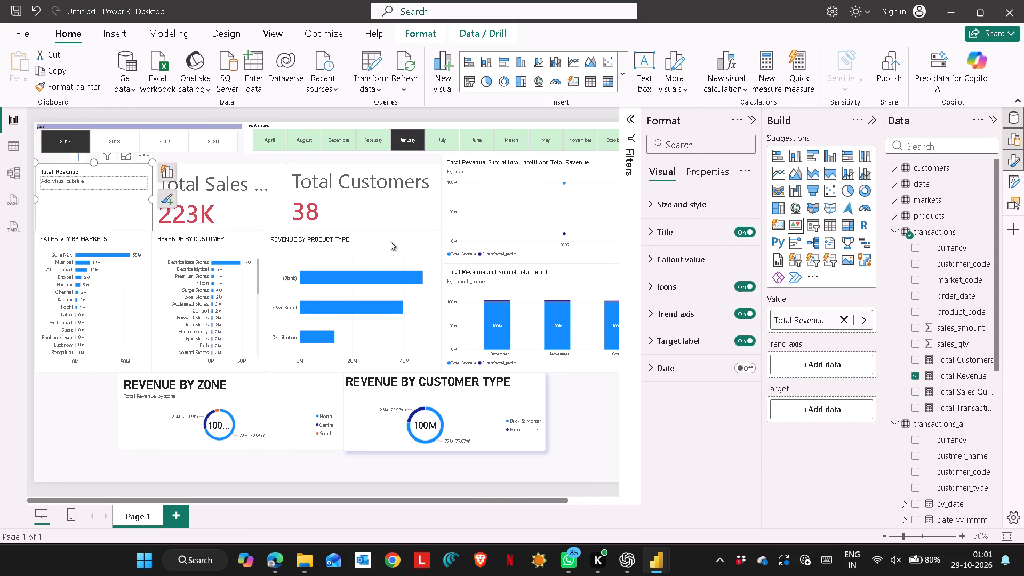
pyautogui.click(565, 417)
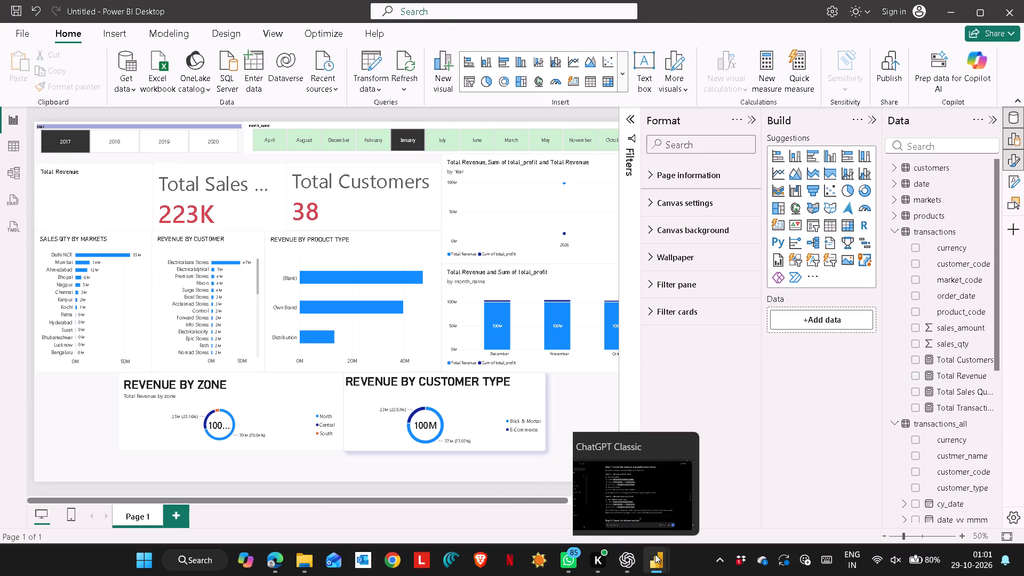
# Switch to the final_power_bi report and examine which fields the TOP 5 CUSTOMERS bar chart uses from transactions_all.
pyautogui.click(681, 507)
pyautogui.click(157, 411)
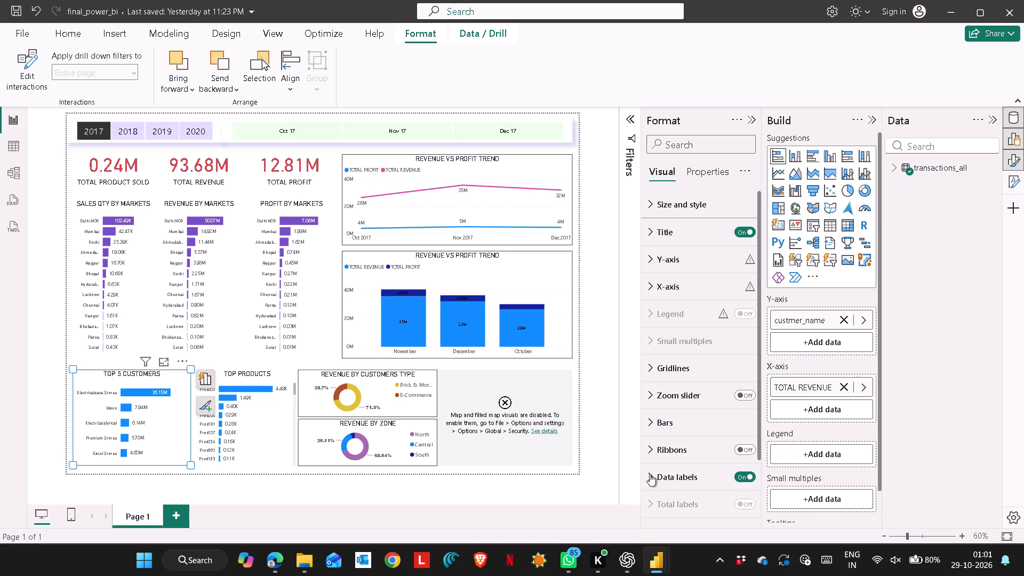
pyautogui.click(898, 169)
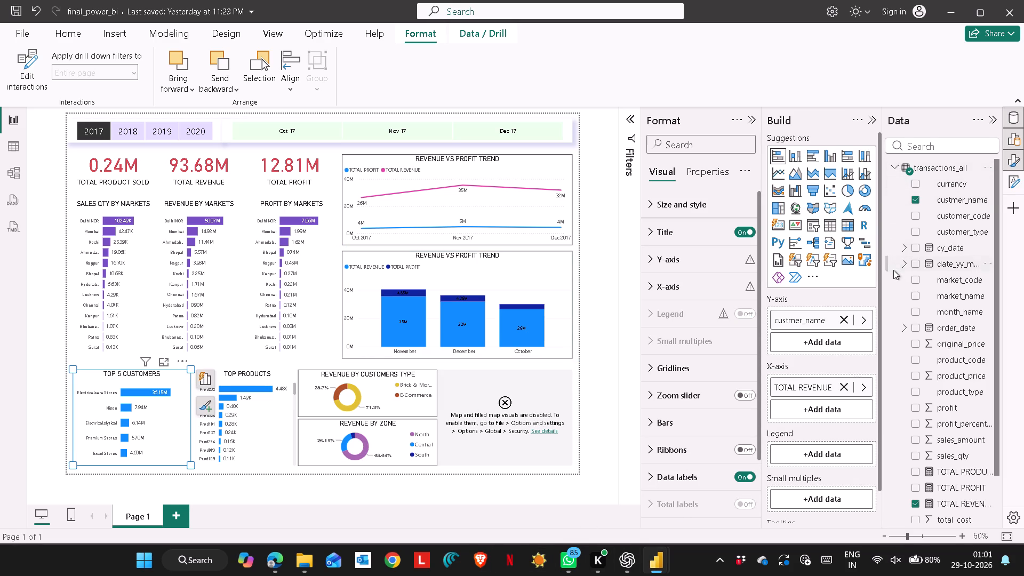
pyautogui.scroll(-6, 942, 251)
pyautogui.scroll(5, 938, 267)
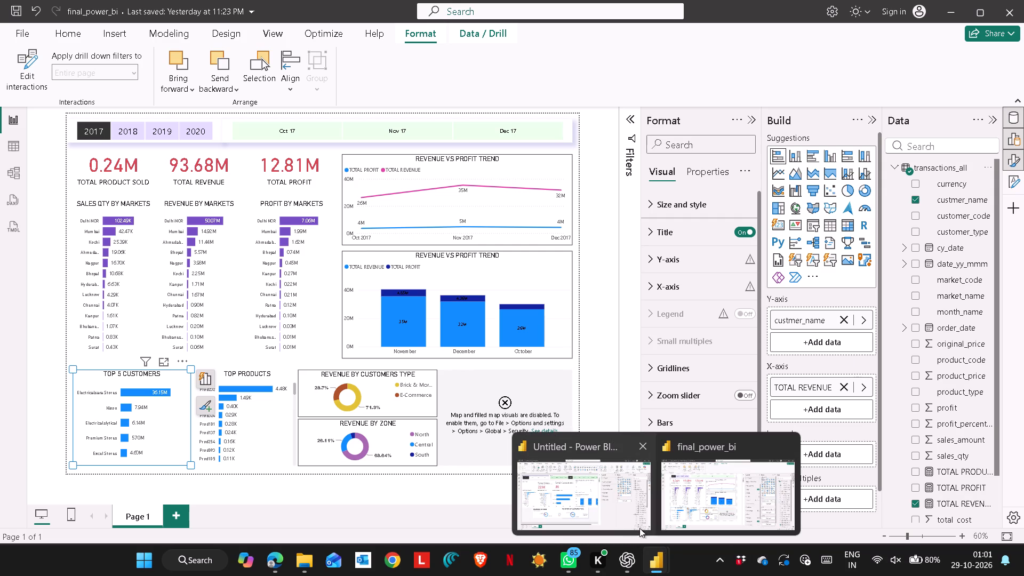
# Back in the Untitled report, shift both donuts toward the page's right edge, keeping them adjacent, to free space in the bottom row.
pyautogui.click(594, 506)
pyautogui.moveTo(495, 416); pyautogui.dragTo(534, 421)
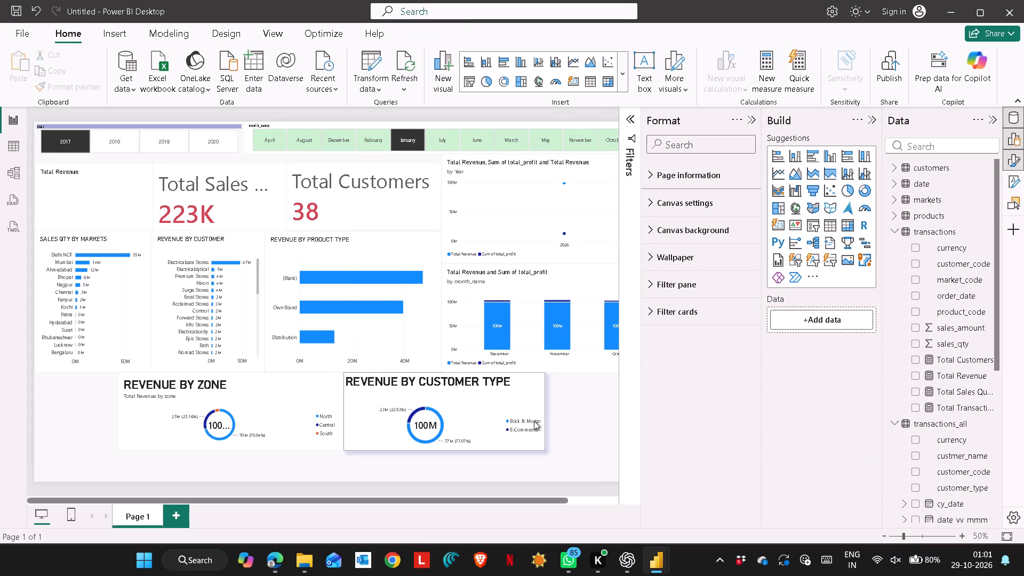
pyautogui.moveTo(534, 421); pyautogui.dragTo(581, 414)
pyautogui.moveTo(238, 398); pyautogui.dragTo(364, 411)
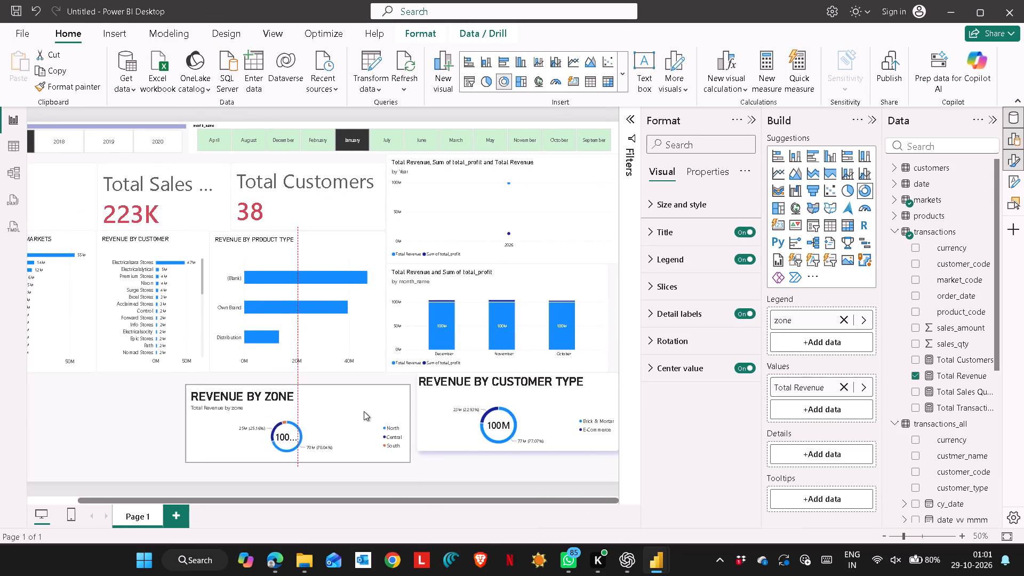
pyautogui.moveTo(364, 411); pyautogui.dragTo(366, 401)
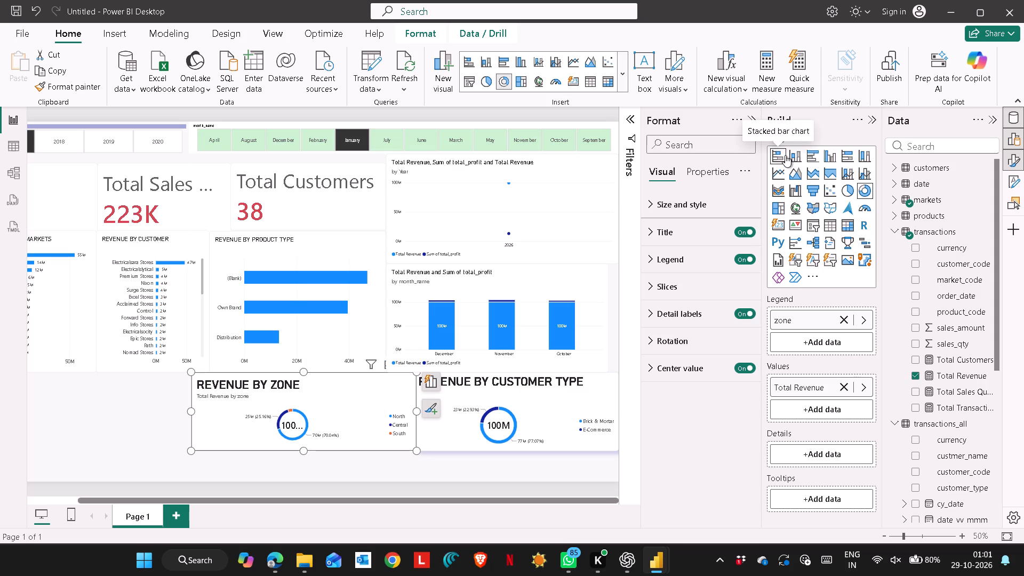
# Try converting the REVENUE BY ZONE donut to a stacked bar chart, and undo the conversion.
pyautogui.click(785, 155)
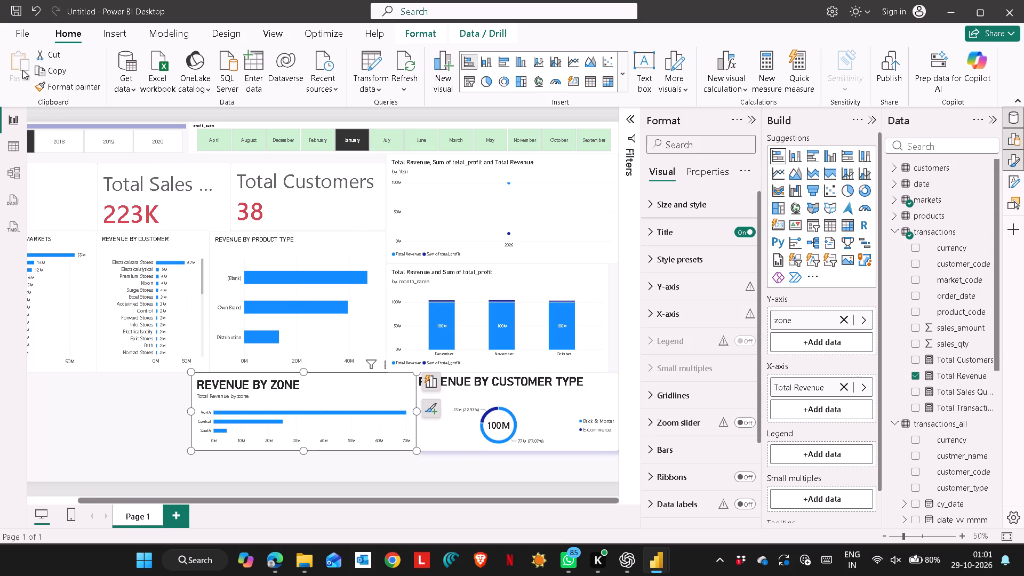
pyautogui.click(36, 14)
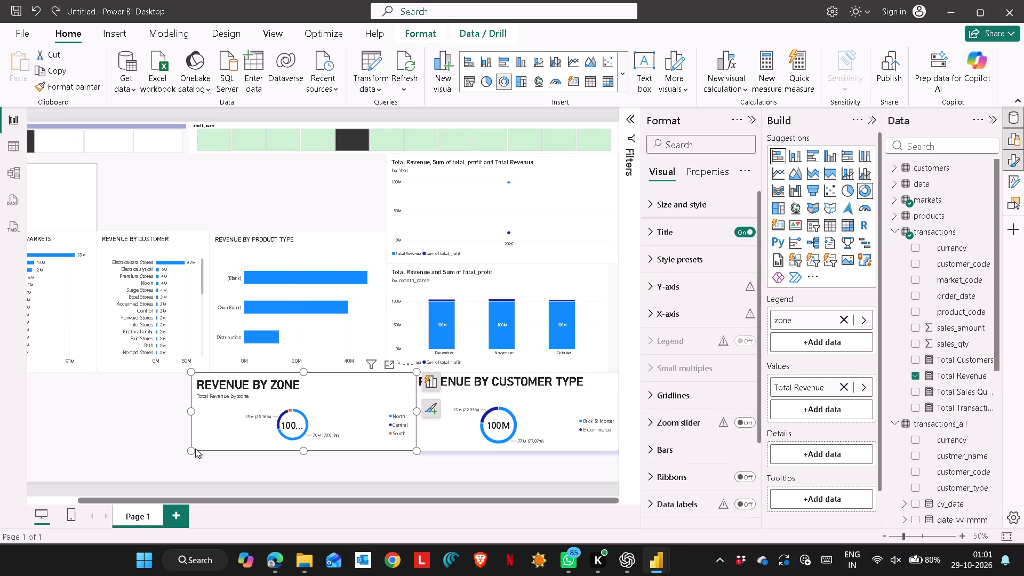
# Add a stacked bar chart in the bottom row's free space, with custmer_name from transactions_all on its Y-axis.
pyautogui.click(145, 444)
pyautogui.click(119, 427)
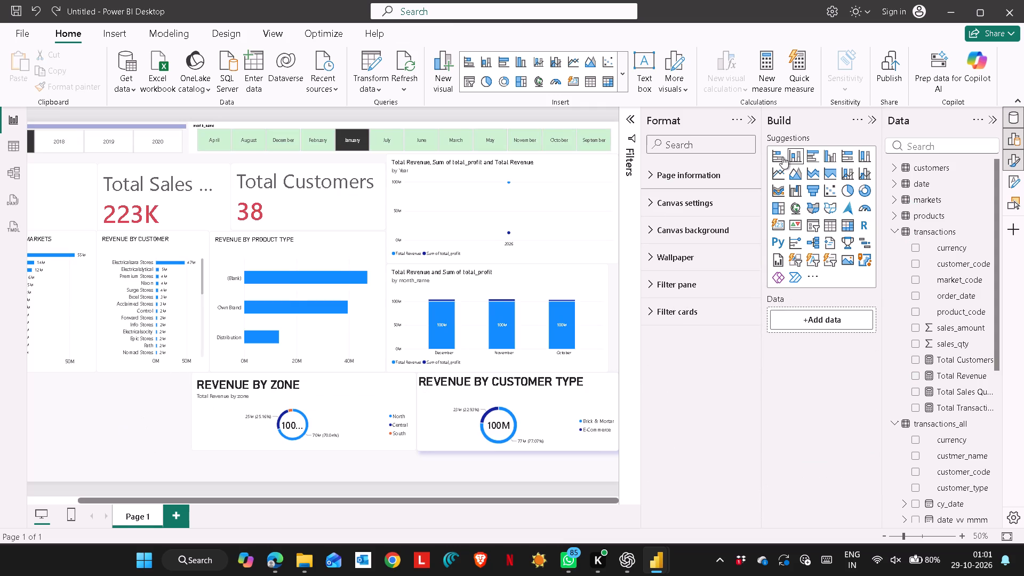
pyautogui.click(781, 157)
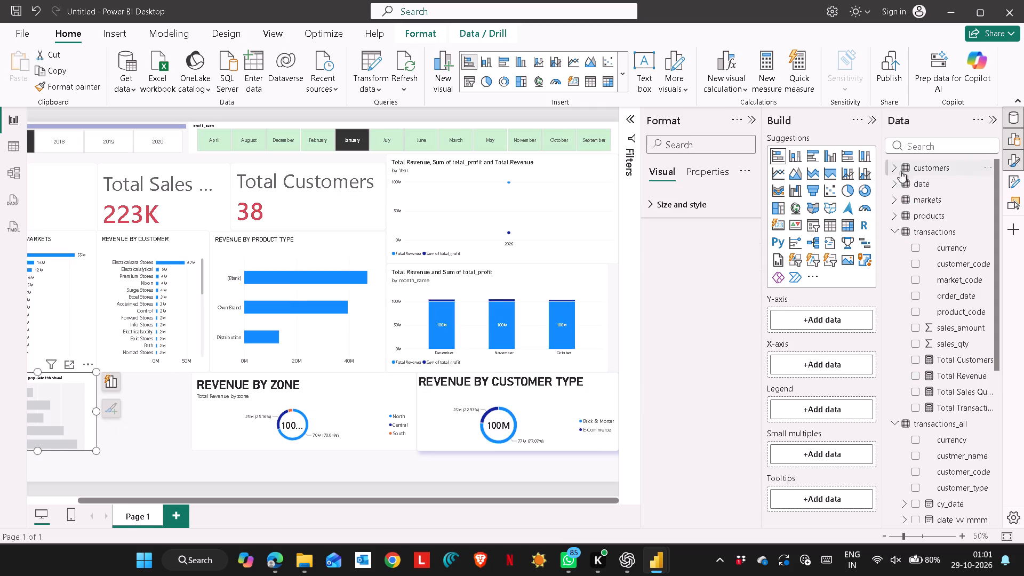
pyautogui.click(892, 233)
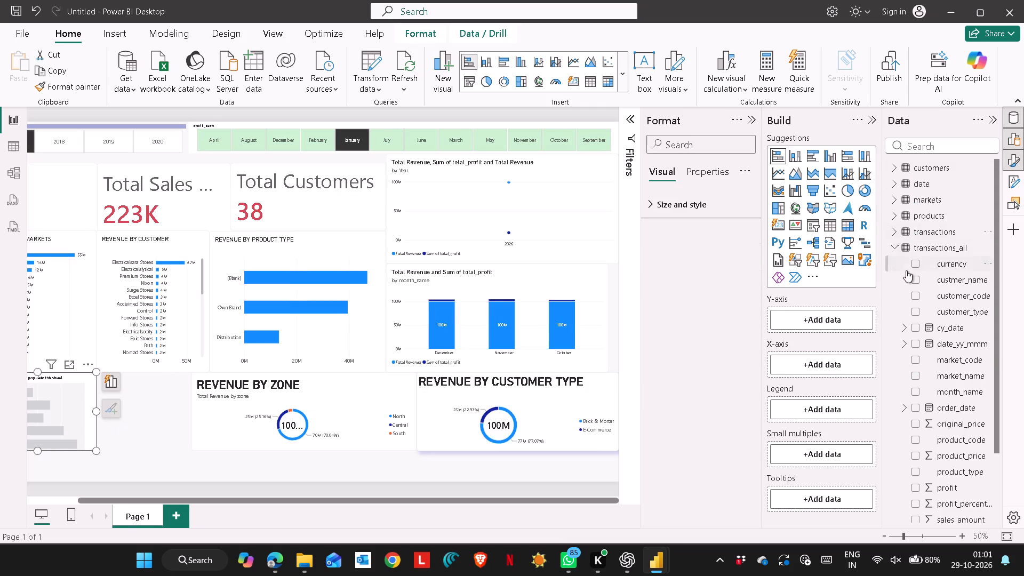
pyautogui.click(895, 249)
pyautogui.click(895, 249)
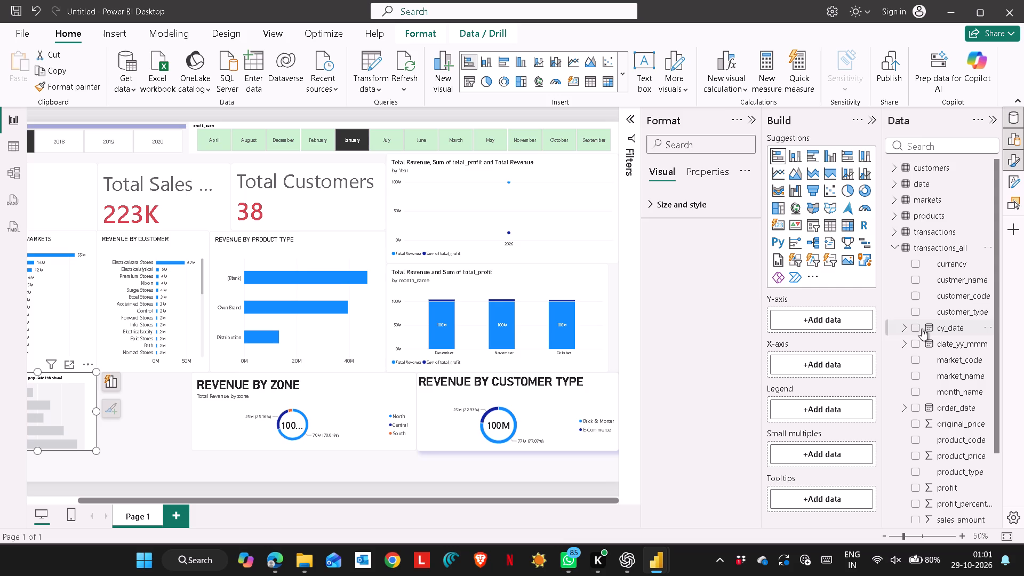
pyautogui.click(912, 282)
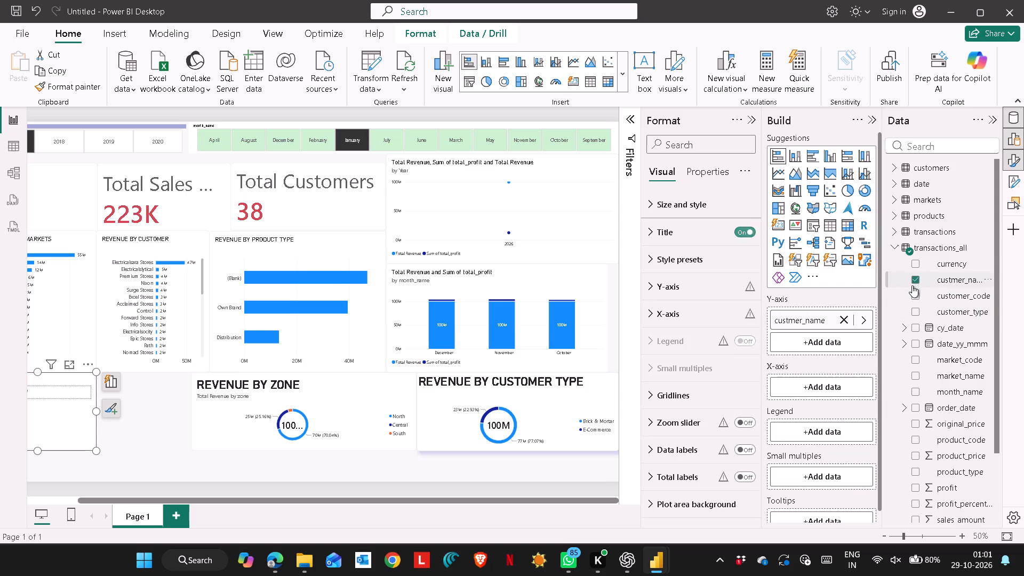
# Check the TOP 5 CUSTOMERS chart in final_power_bi, and plot the Total Revenue measure from transactions on the new customer chart's X-axis.
pyautogui.scroll(-5, 912, 292)
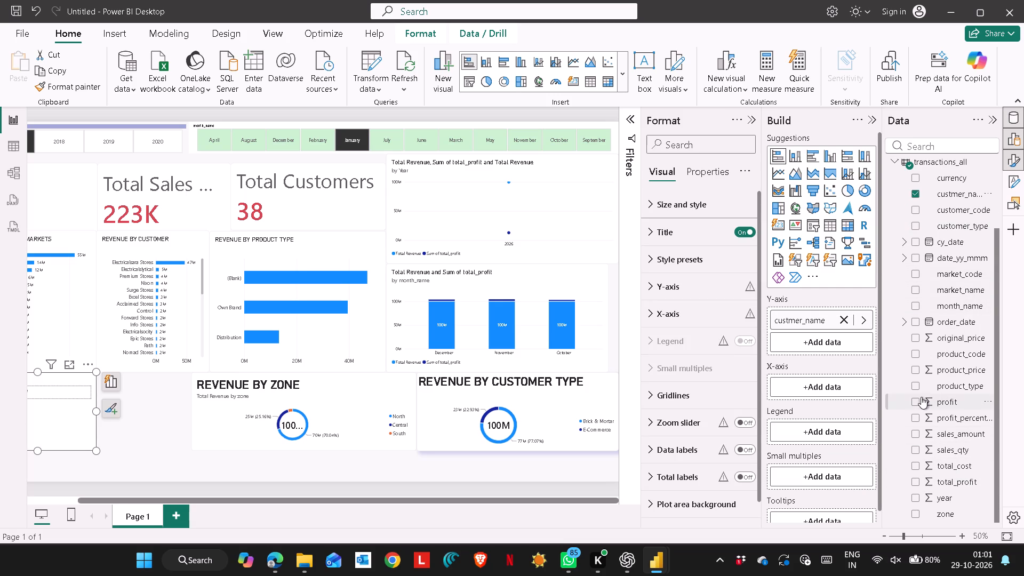
pyautogui.scroll(-3, 918, 407)
pyautogui.click(620, 510)
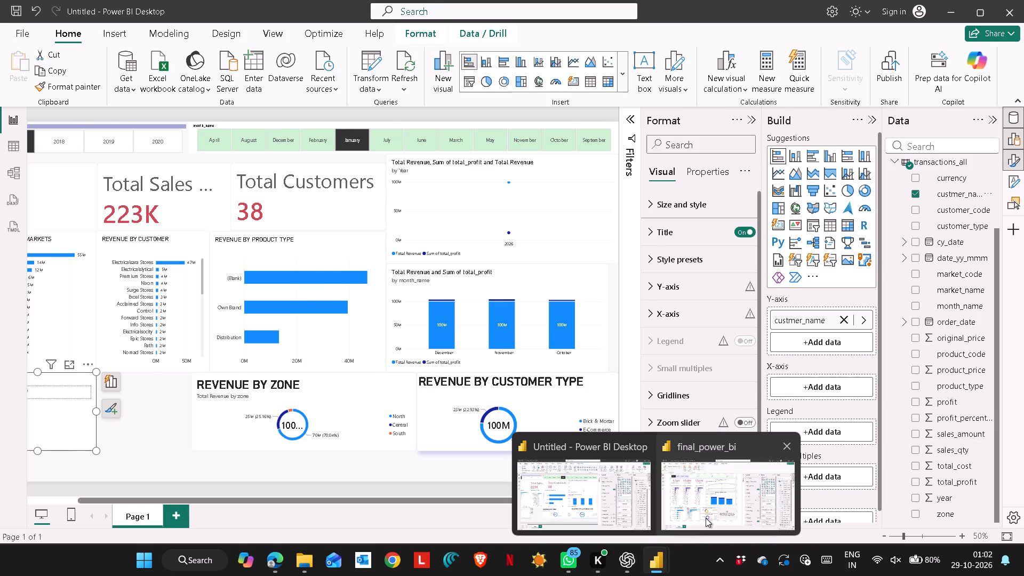
pyautogui.click(706, 518)
pyautogui.scroll(-2, 966, 472)
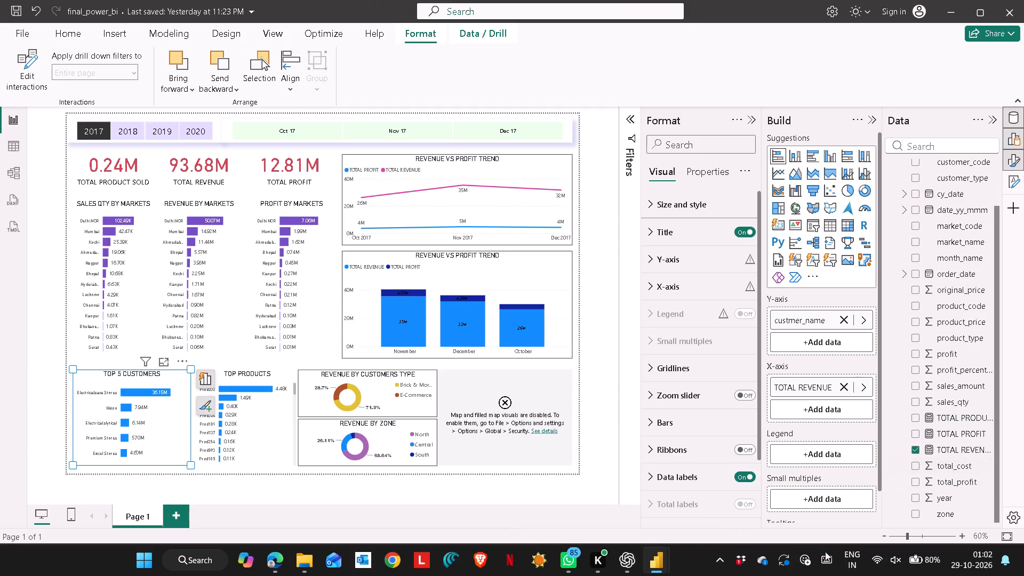
pyautogui.click(563, 489)
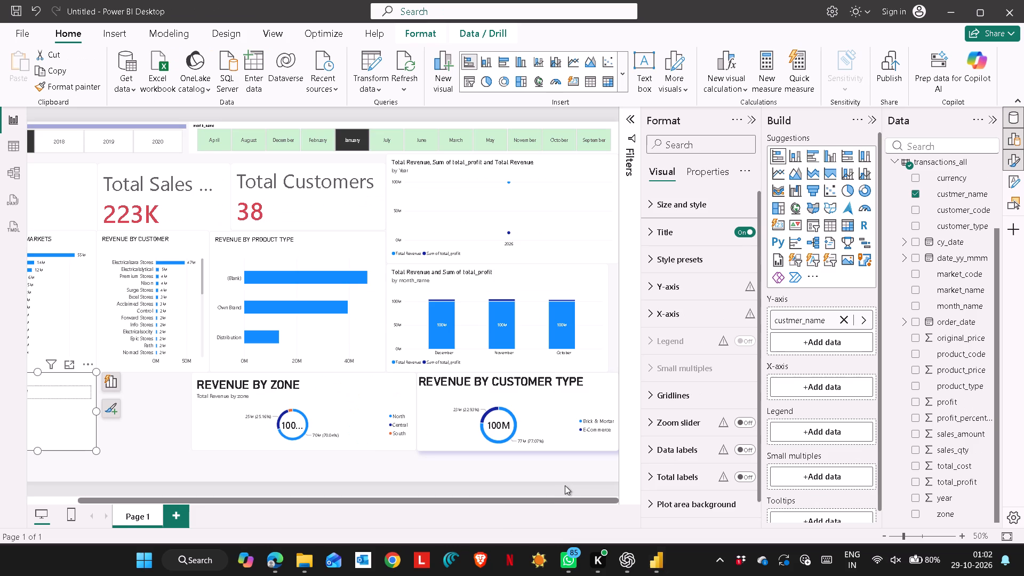
pyautogui.scroll(4, 944, 306)
pyautogui.scroll(-5, 948, 301)
pyautogui.scroll(6, 953, 313)
pyautogui.click(895, 231)
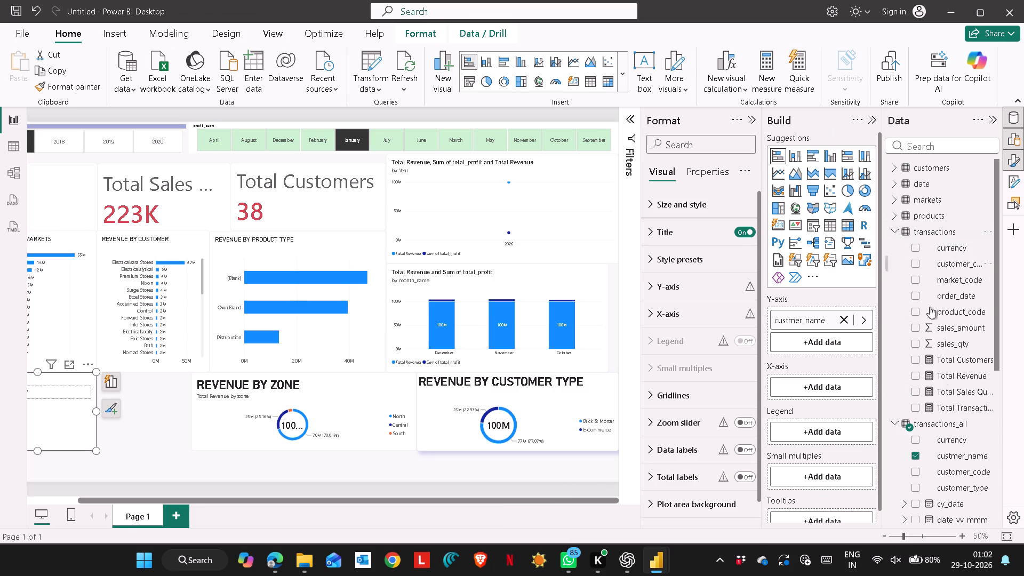
pyautogui.moveTo(961, 374); pyautogui.dragTo(957, 468)
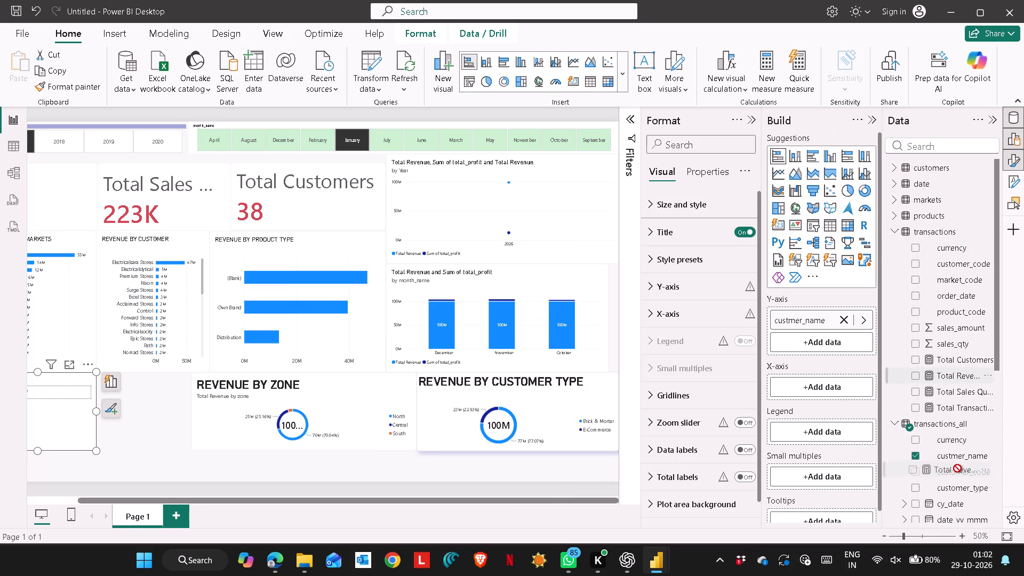
pyautogui.moveTo(957, 468); pyautogui.dragTo(956, 426)
pyautogui.scroll(-6, 934, 430)
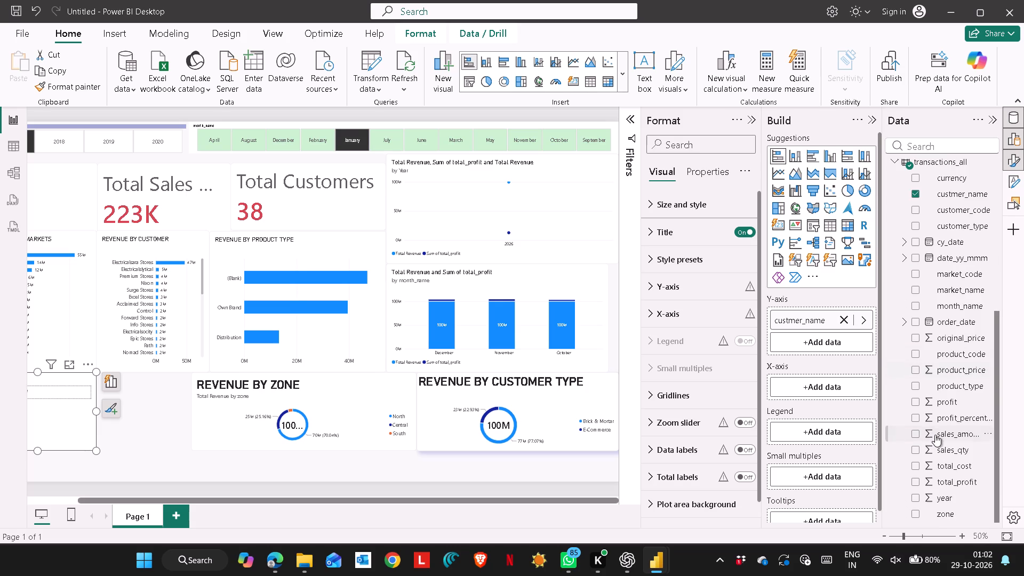
pyautogui.scroll(-1, 935, 435)
pyautogui.scroll(3, 942, 310)
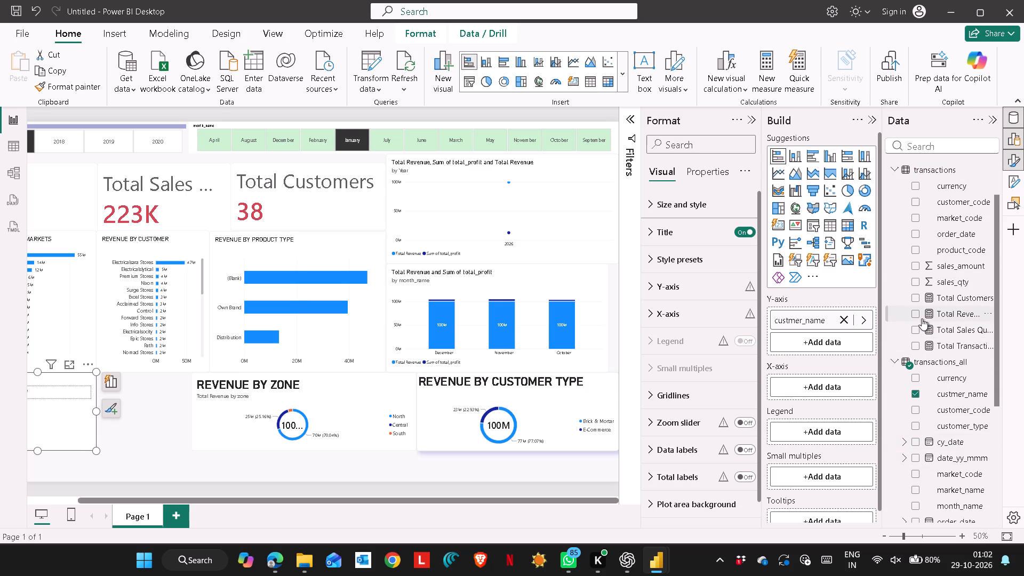
pyautogui.click(916, 316)
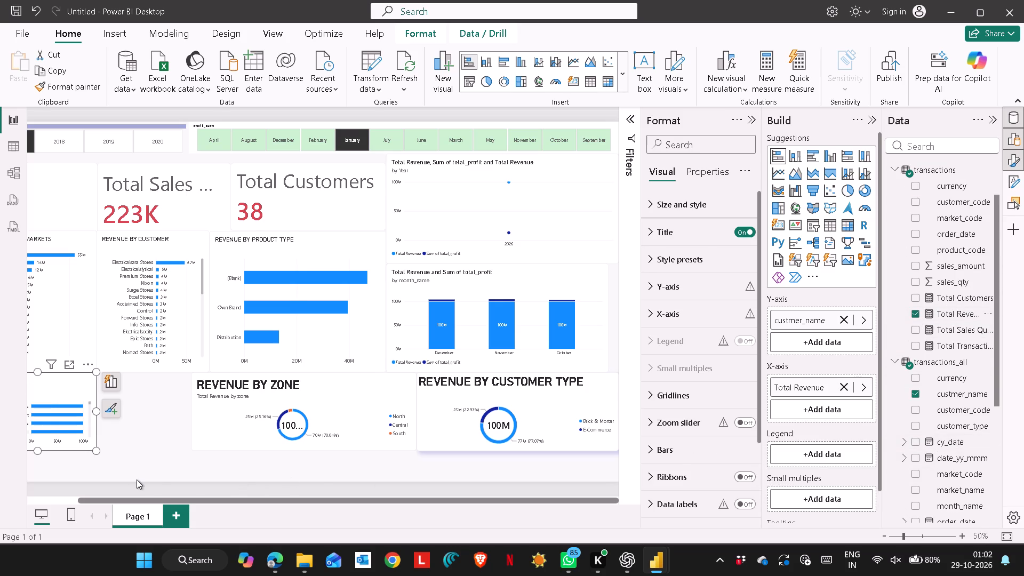
# Resize the bottom-row customer bar chart, making it slightly narrower and extending it down to the page's bottom edge.
pyautogui.click(137, 479)
pyautogui.moveTo(156, 499); pyautogui.dragTo(74, 495)
pyautogui.click(86, 436)
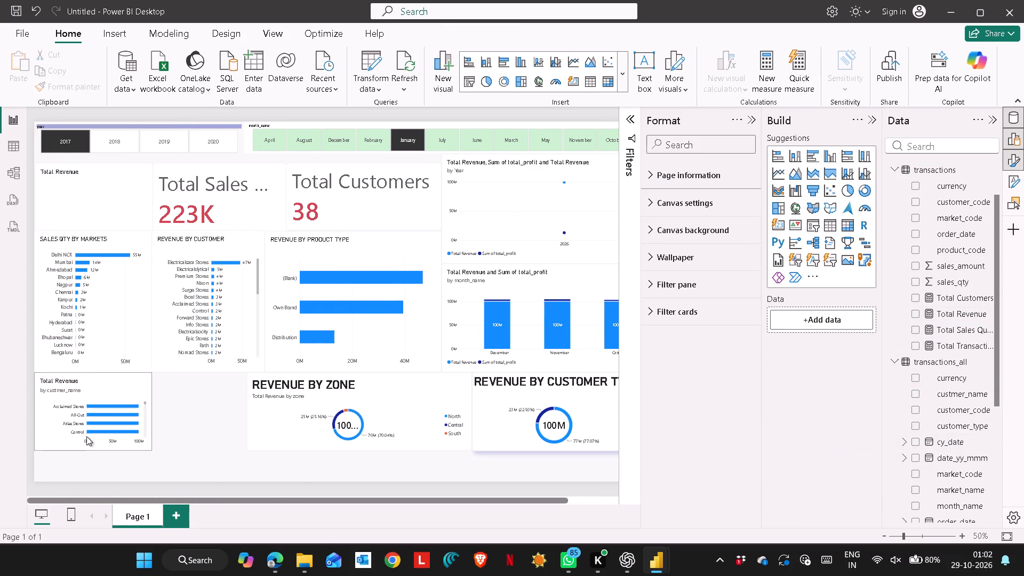
pyautogui.moveTo(149, 450); pyautogui.dragTo(135, 482)
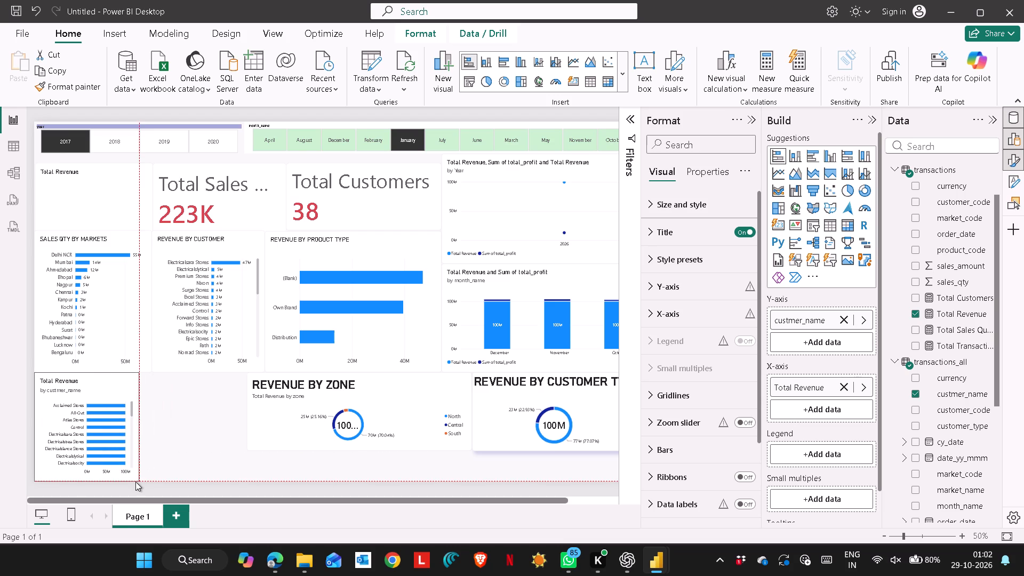
pyautogui.moveTo(135, 482); pyautogui.dragTo(135, 481)
pyautogui.click(153, 438)
pyautogui.click(105, 424)
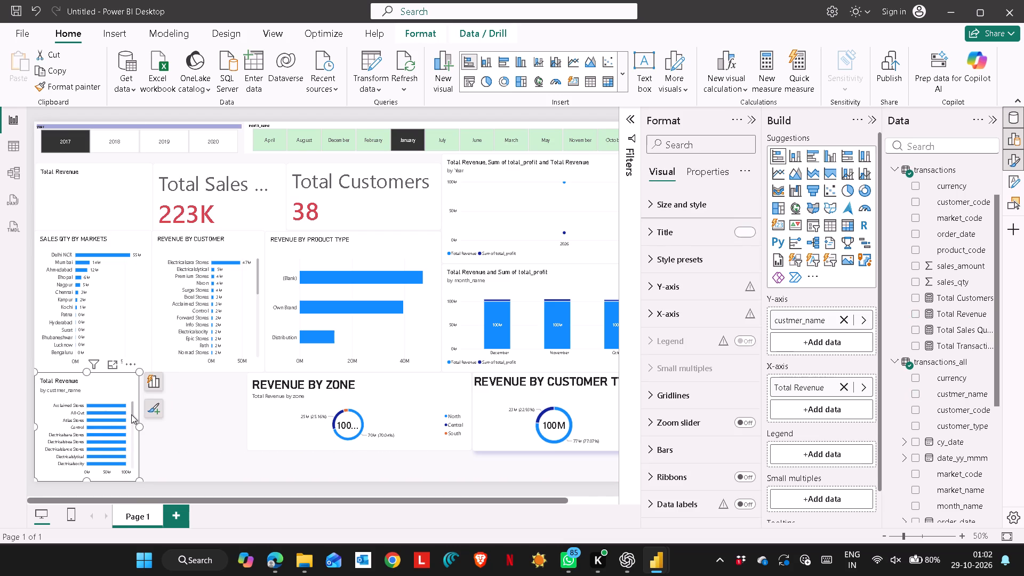
pyautogui.moveTo(131, 414); pyautogui.dragTo(138, 406)
pyautogui.click(189, 442)
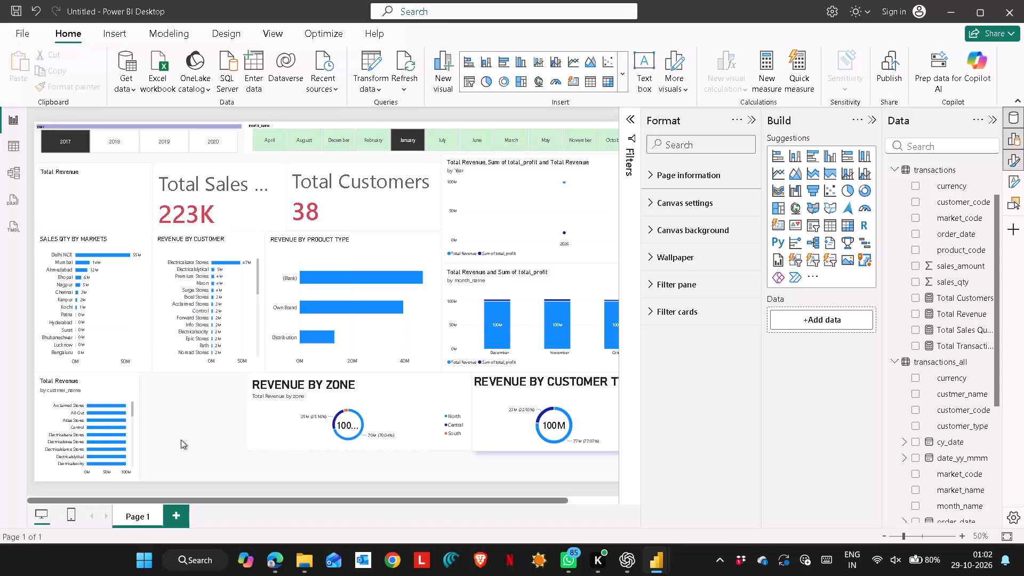
pyautogui.click(922, 363)
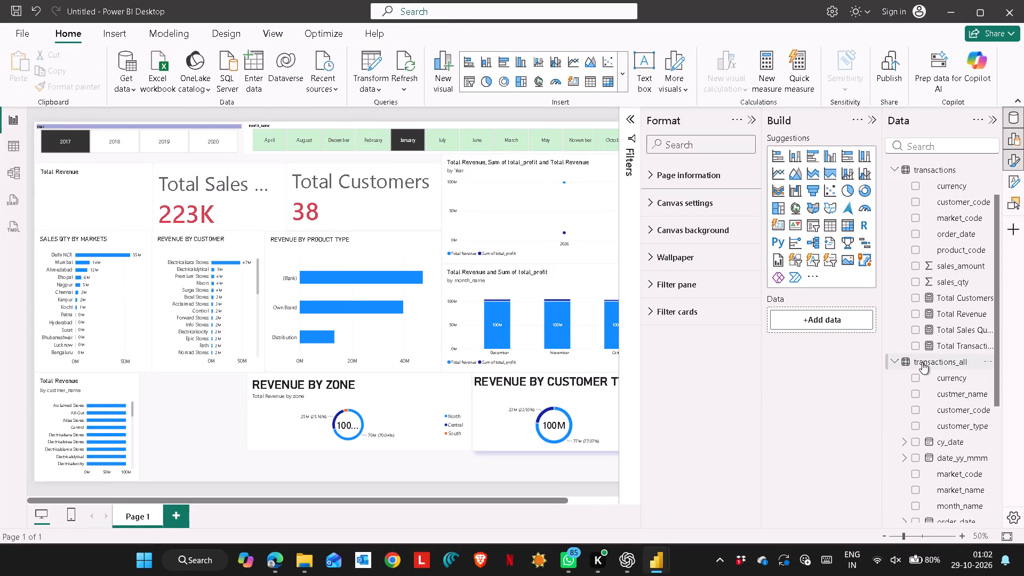
pyautogui.rightClick(922, 362)
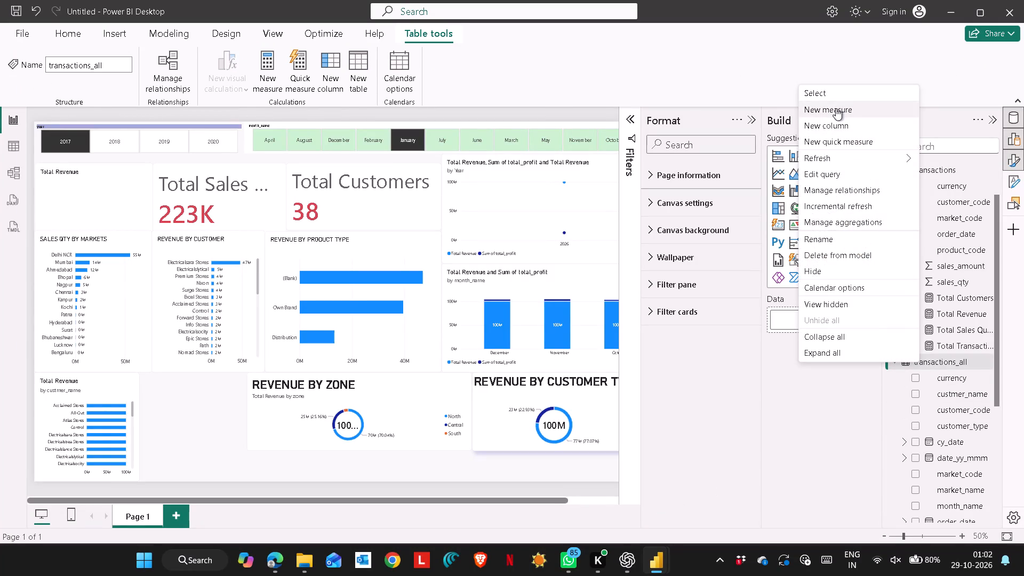
pyautogui.click(836, 108)
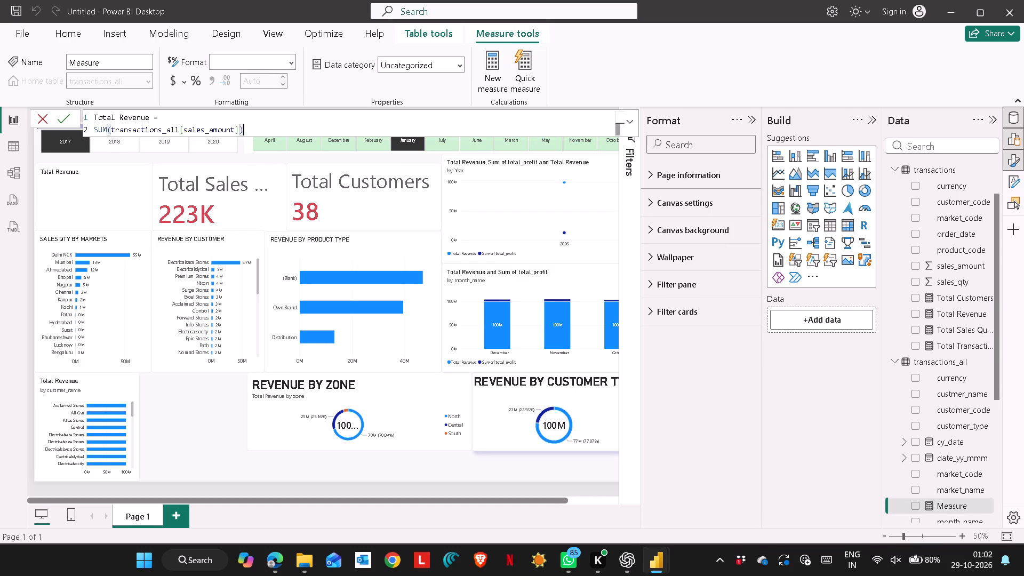
pyautogui.click(57, 119)
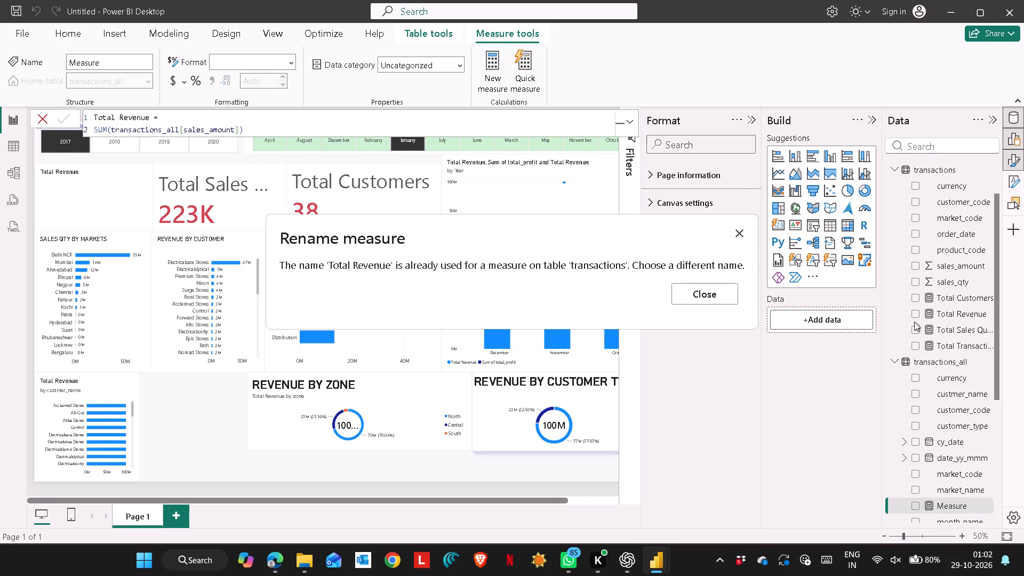
pyautogui.click(710, 298)
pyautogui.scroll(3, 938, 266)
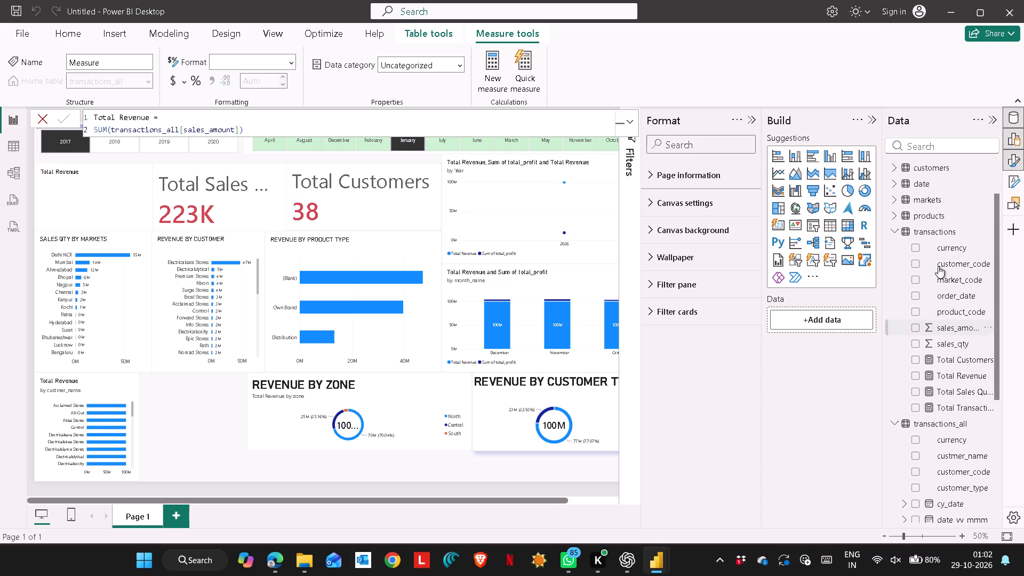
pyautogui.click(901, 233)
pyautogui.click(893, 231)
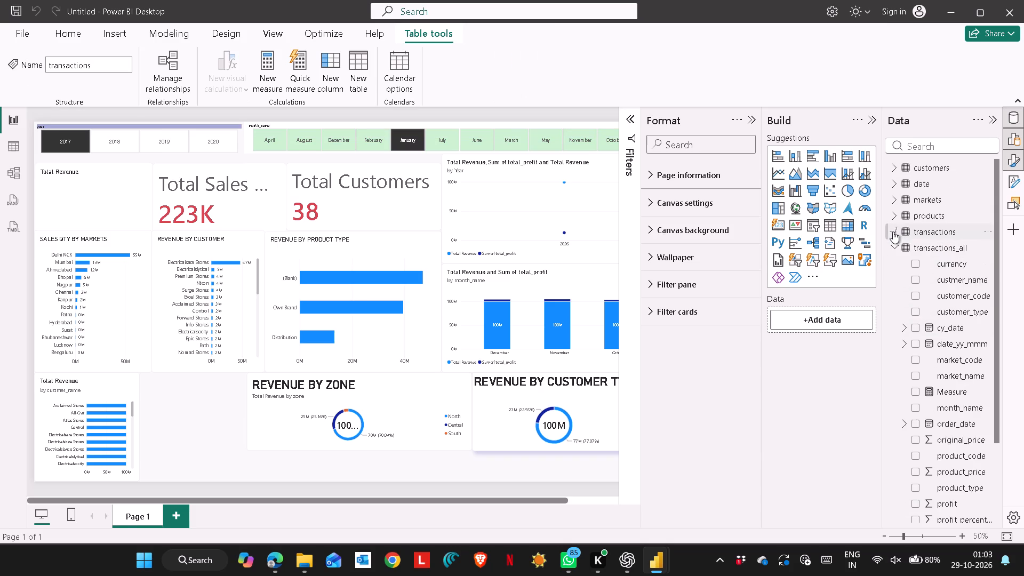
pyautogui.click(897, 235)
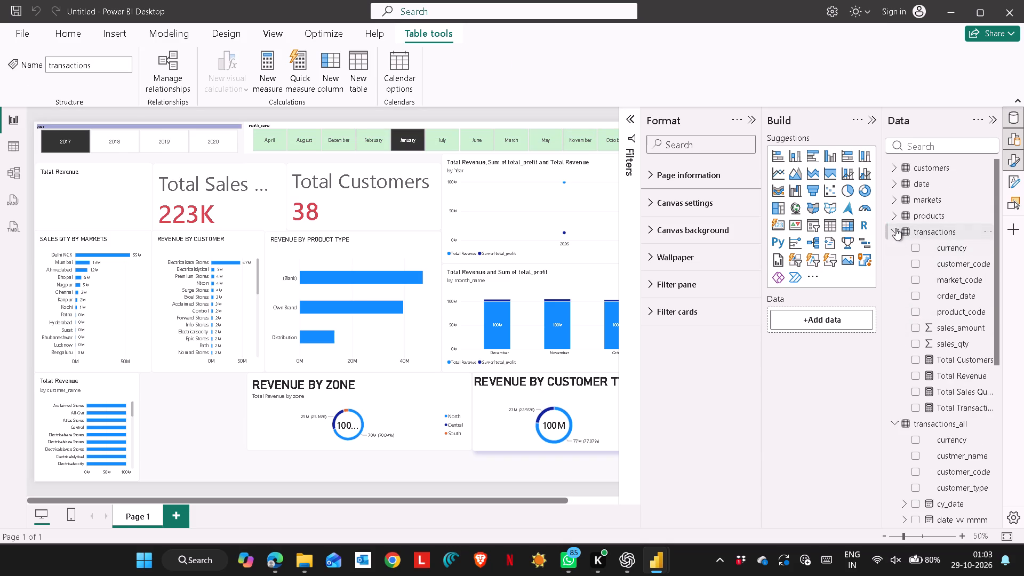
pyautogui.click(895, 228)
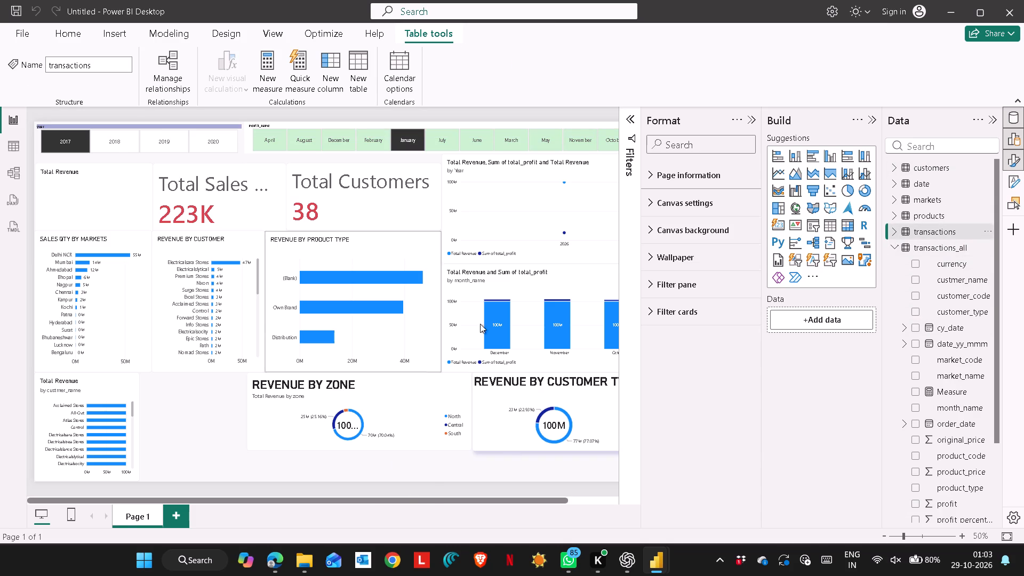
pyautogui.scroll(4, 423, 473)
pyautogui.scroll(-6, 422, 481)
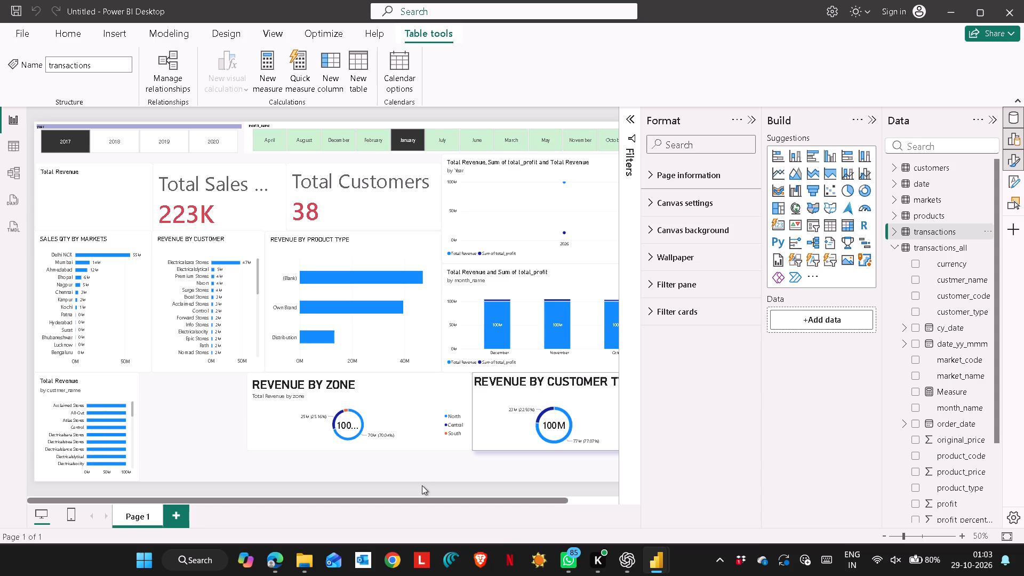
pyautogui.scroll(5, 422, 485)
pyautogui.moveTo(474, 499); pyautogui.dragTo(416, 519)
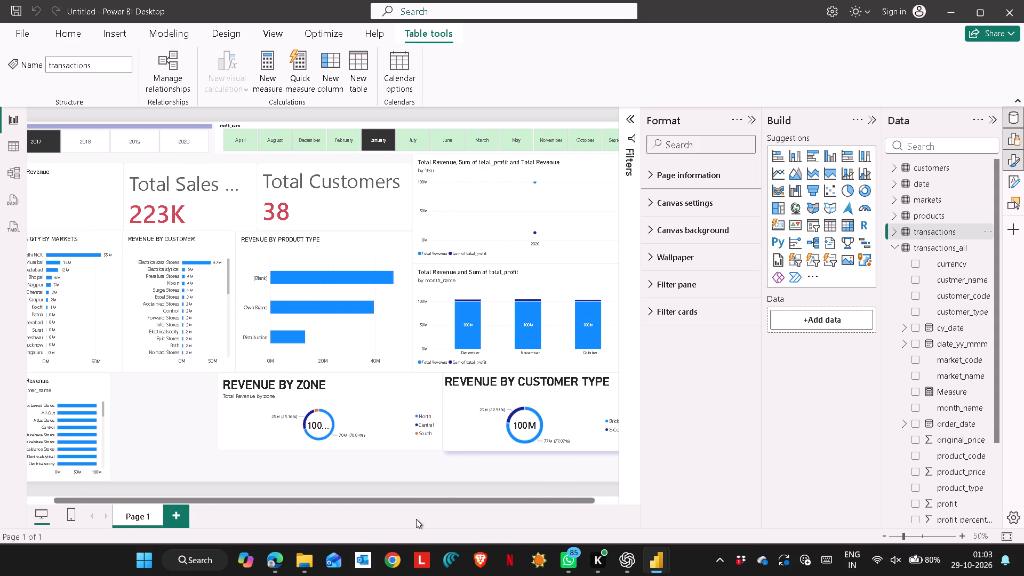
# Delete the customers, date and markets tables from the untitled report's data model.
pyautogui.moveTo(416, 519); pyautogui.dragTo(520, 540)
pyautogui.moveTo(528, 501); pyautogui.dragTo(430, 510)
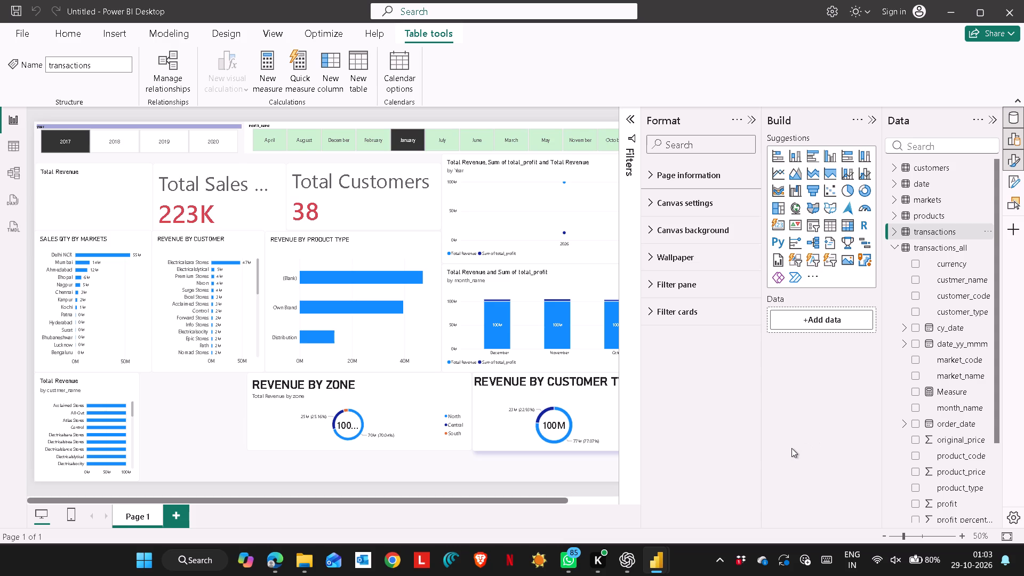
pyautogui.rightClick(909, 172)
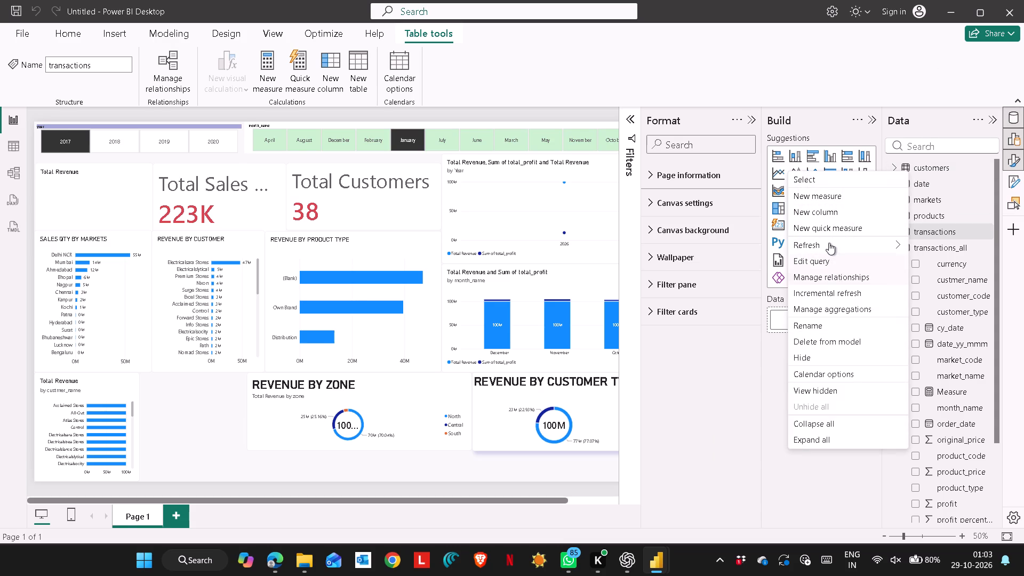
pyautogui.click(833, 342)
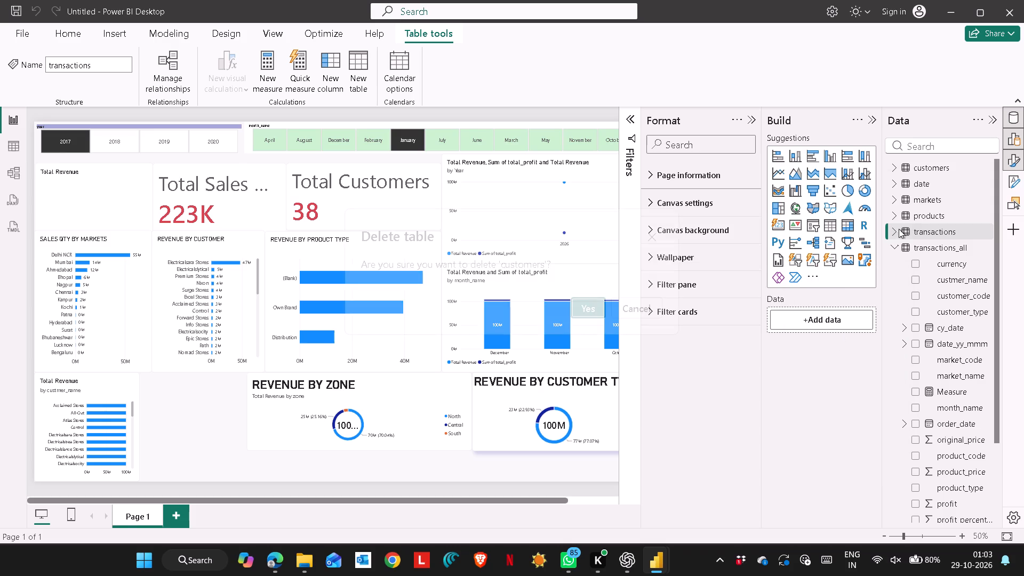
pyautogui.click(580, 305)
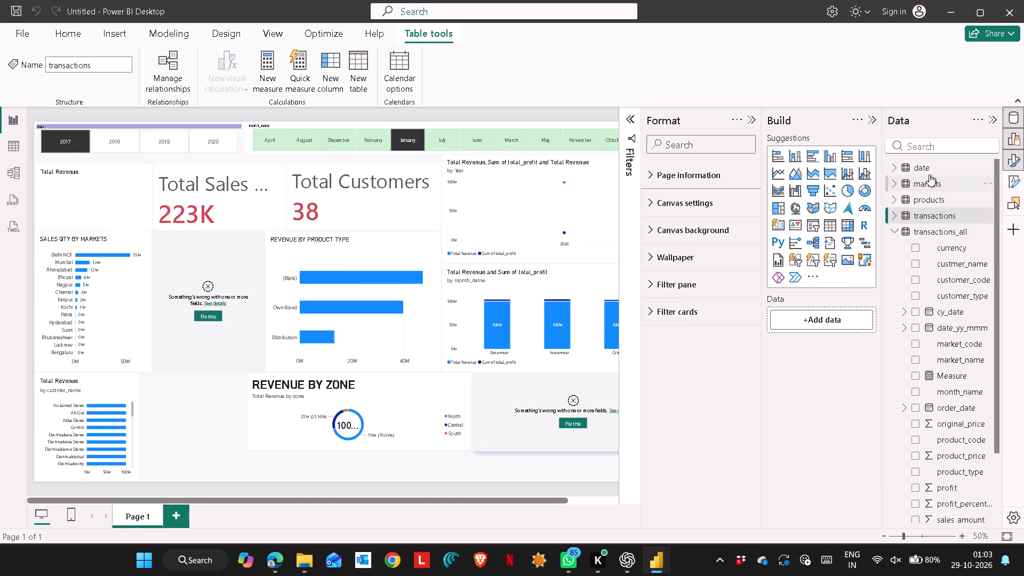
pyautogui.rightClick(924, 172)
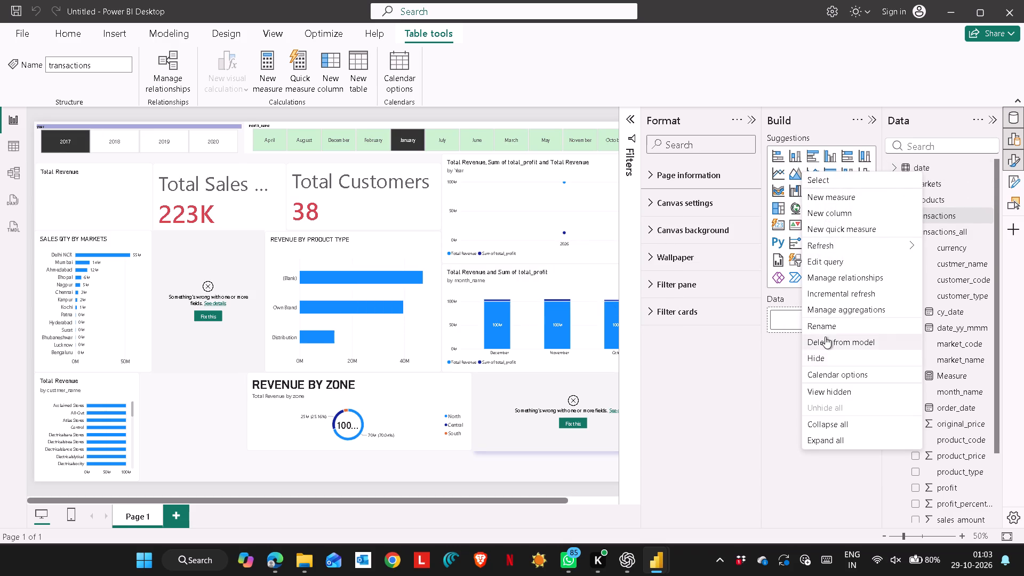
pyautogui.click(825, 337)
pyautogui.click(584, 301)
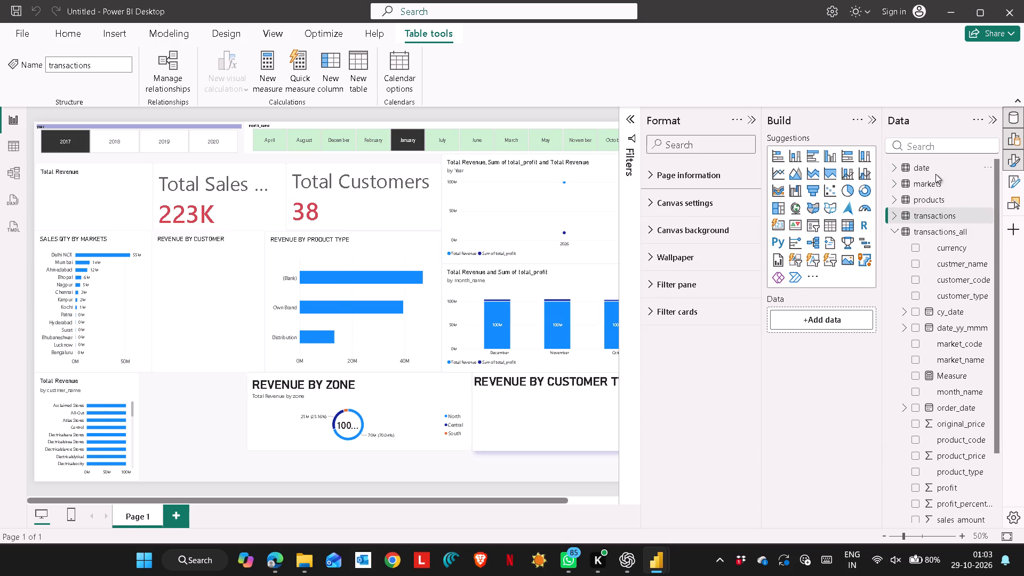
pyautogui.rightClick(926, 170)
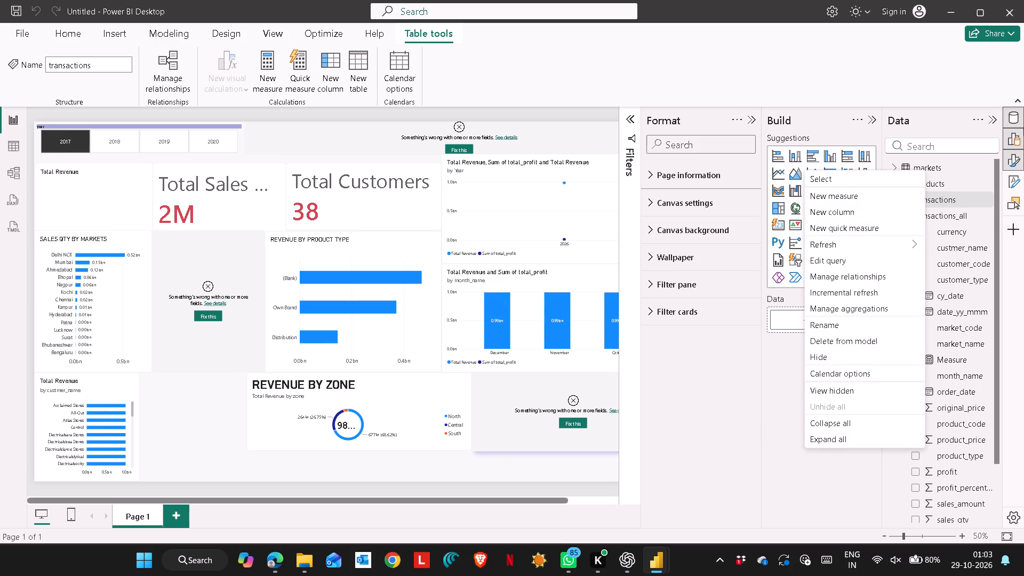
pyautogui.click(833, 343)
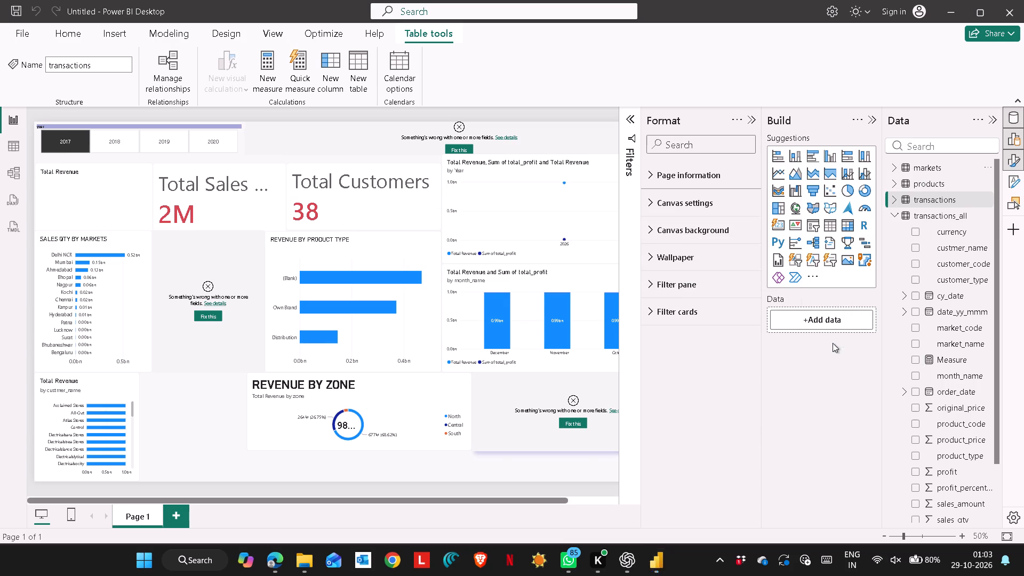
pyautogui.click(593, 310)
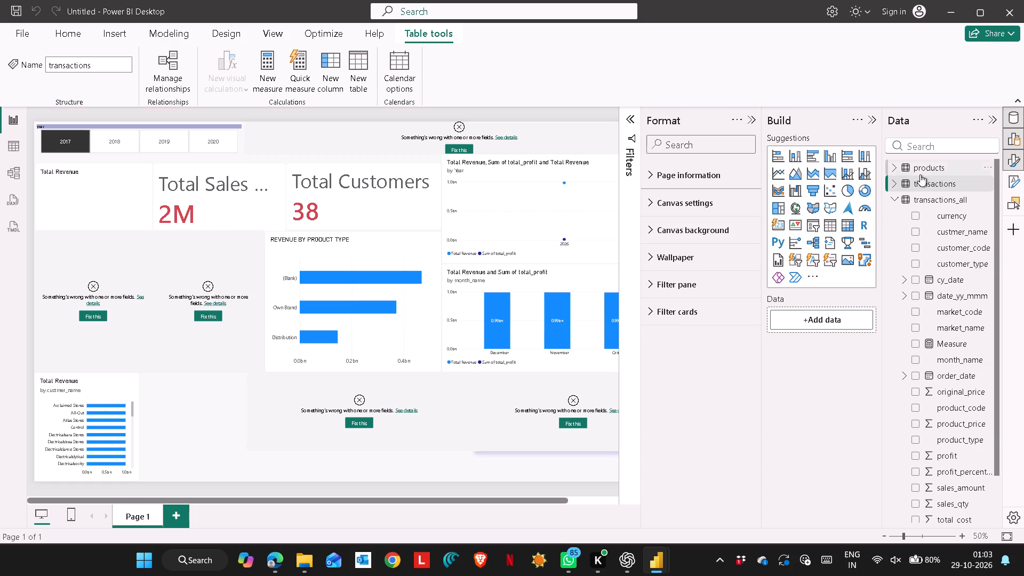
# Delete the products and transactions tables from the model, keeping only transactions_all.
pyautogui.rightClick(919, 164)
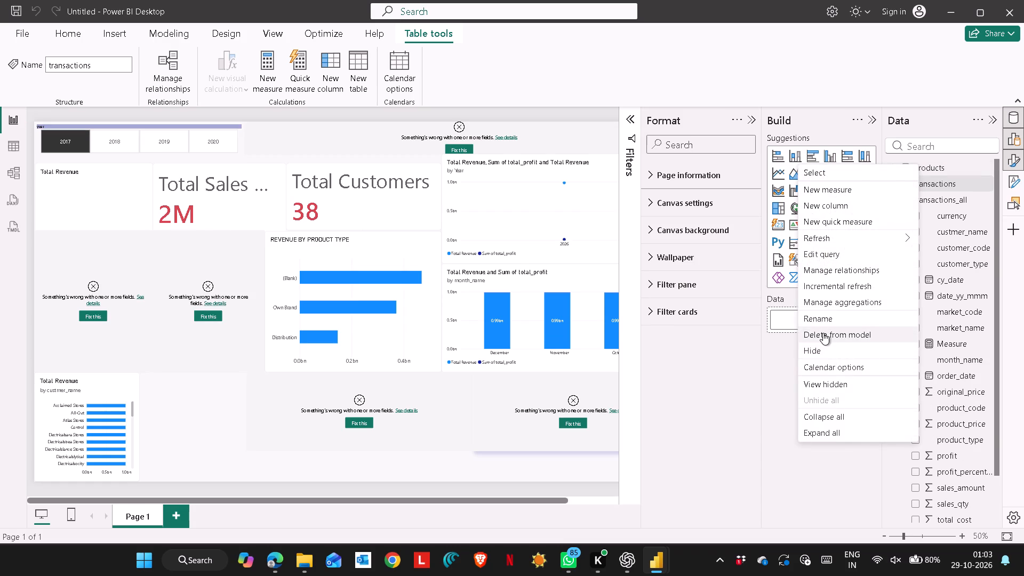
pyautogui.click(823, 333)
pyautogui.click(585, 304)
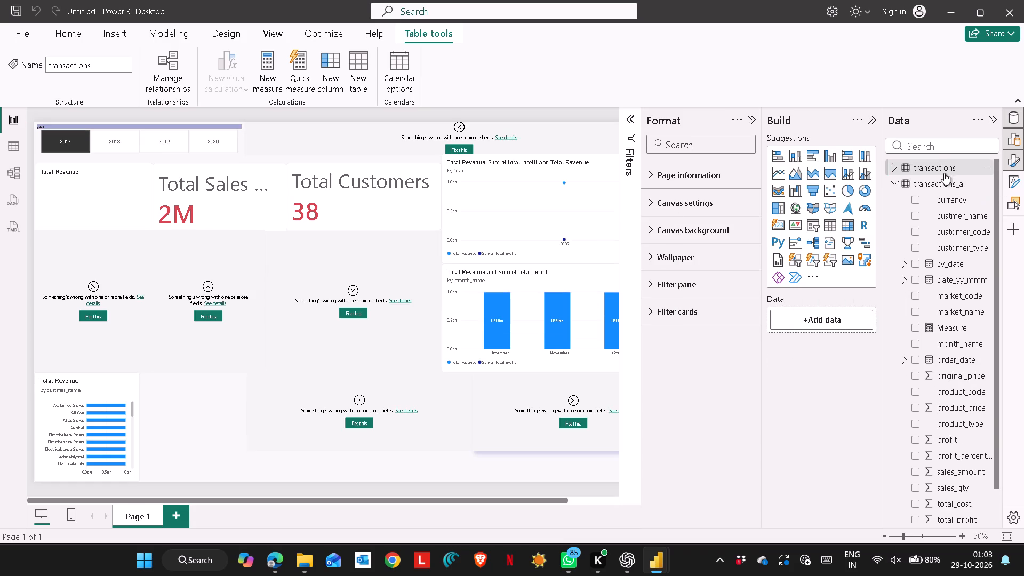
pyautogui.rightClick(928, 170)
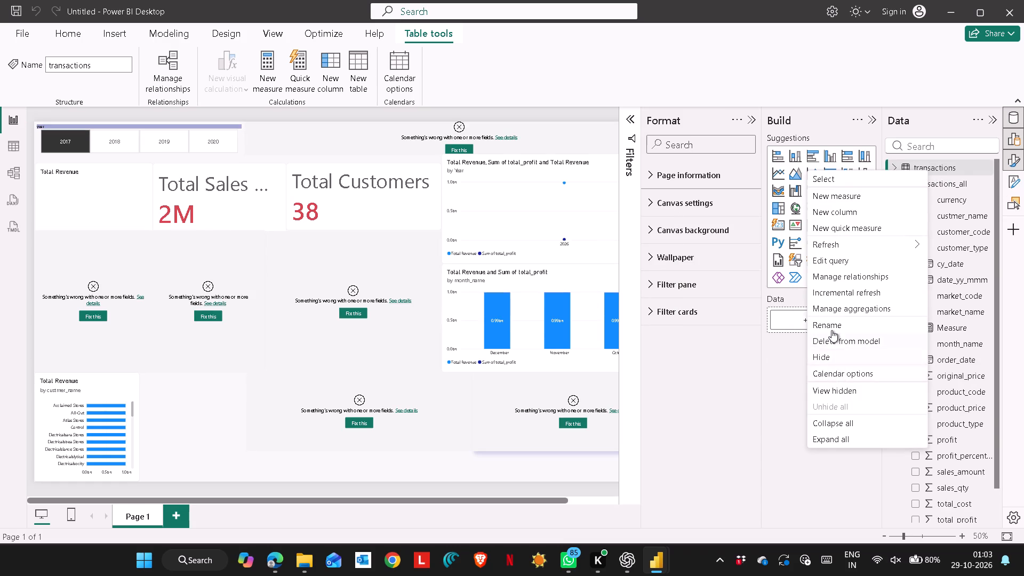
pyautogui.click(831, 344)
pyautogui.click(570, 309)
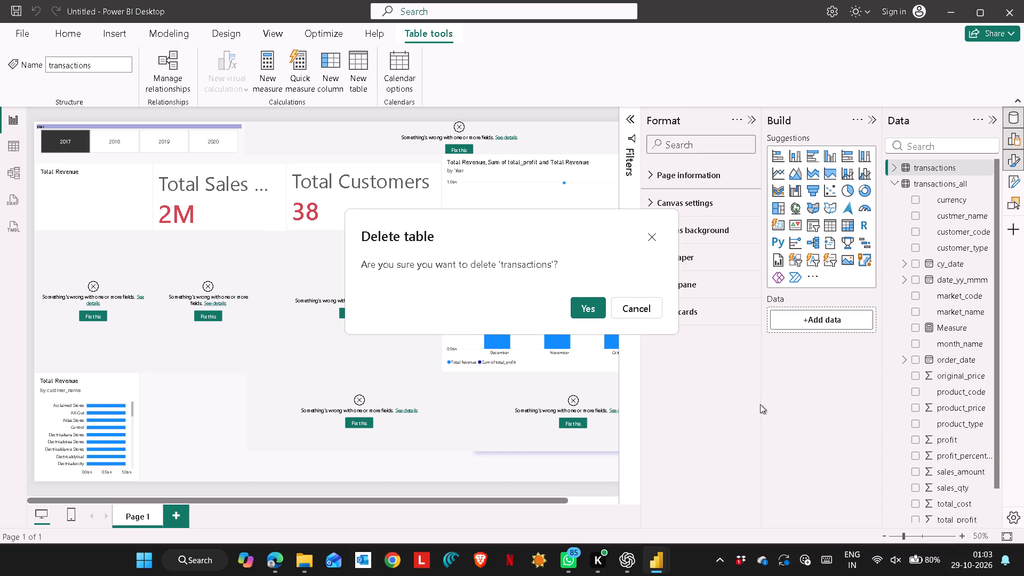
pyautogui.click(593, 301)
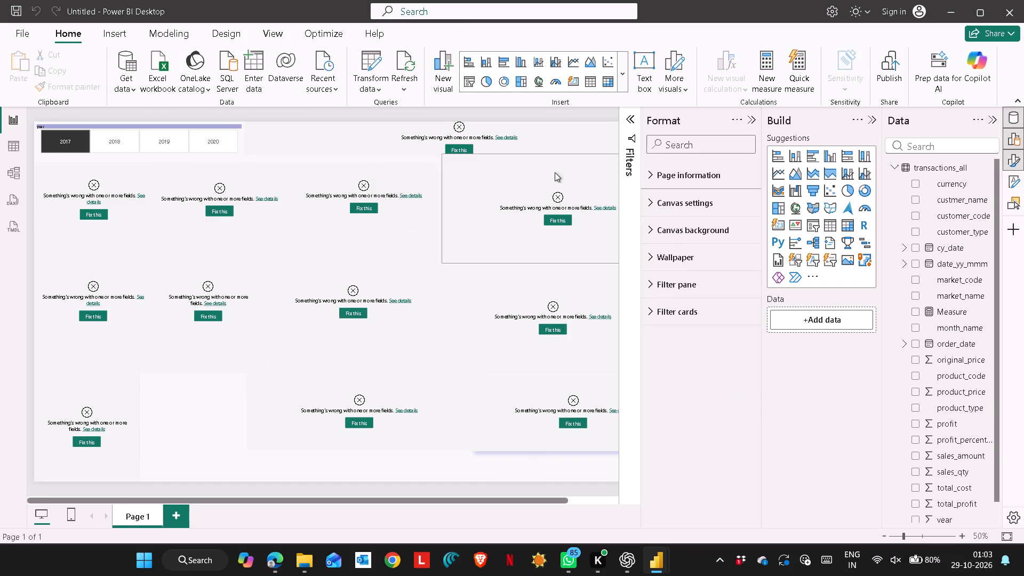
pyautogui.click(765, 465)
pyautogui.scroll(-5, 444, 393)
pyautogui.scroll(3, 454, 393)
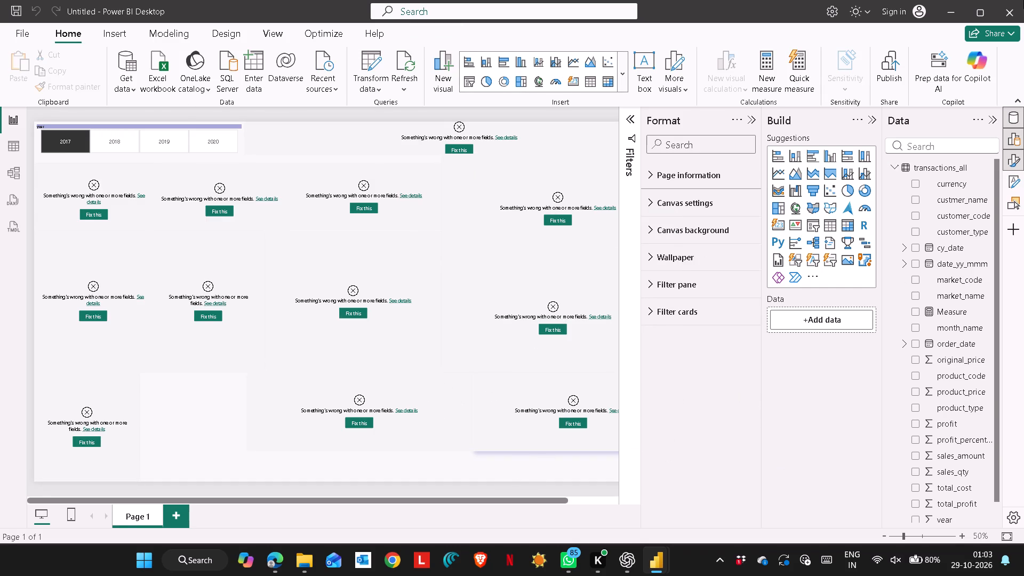
# Close the untitled Power BI report without saving its changes.
pyautogui.click(1020, 0)
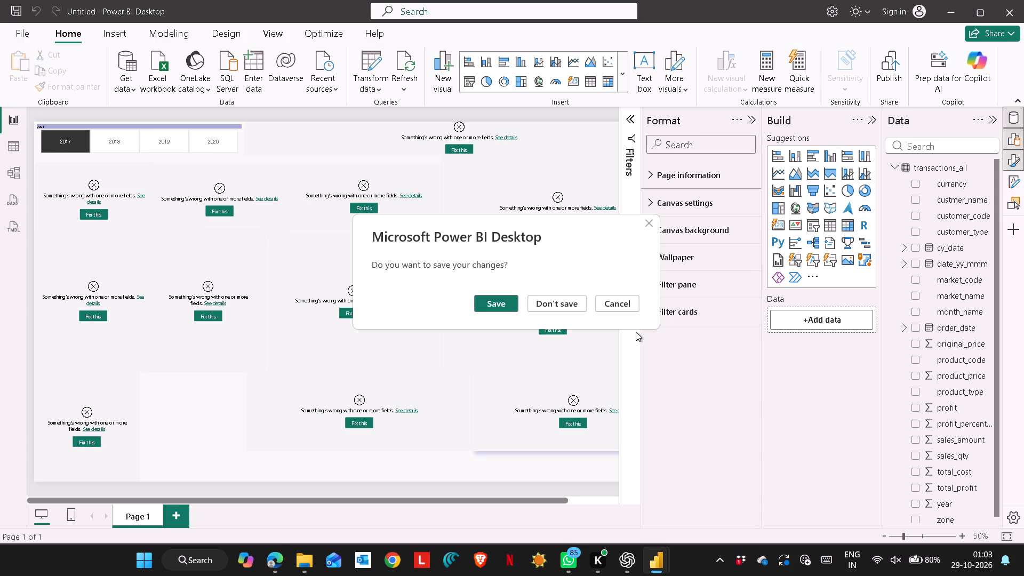
pyautogui.click(564, 297)
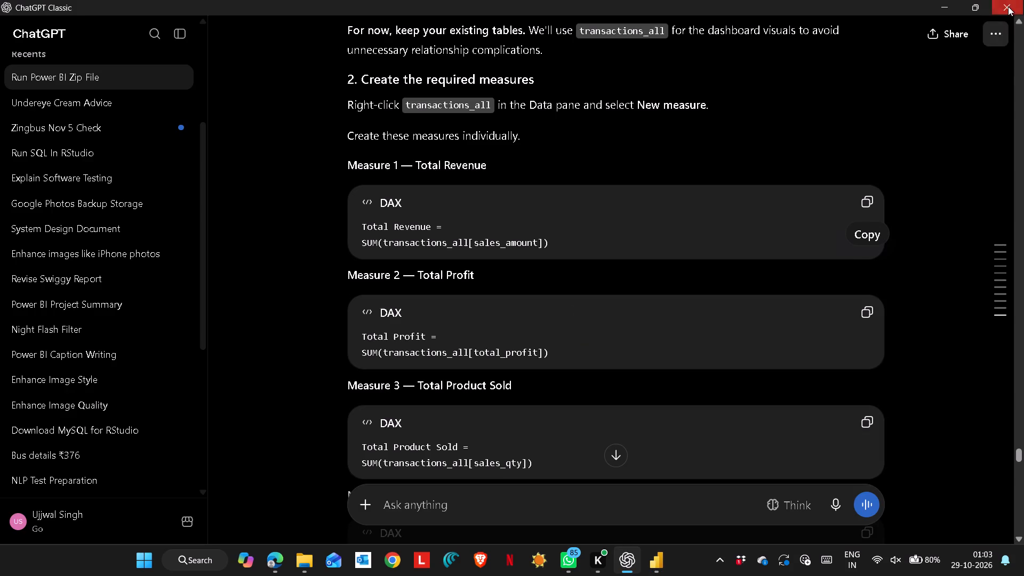
# Close ChatGPT and the final_power_bi report, discarding the report's unsaved changes.
pyautogui.click(1008, 6)
pyautogui.click(1012, 8)
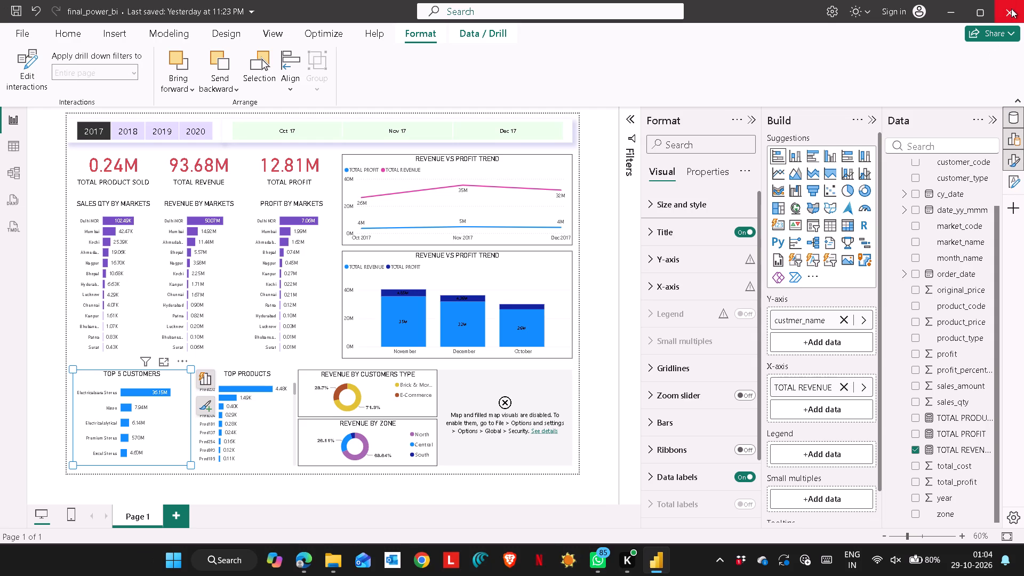
pyautogui.click(535, 306)
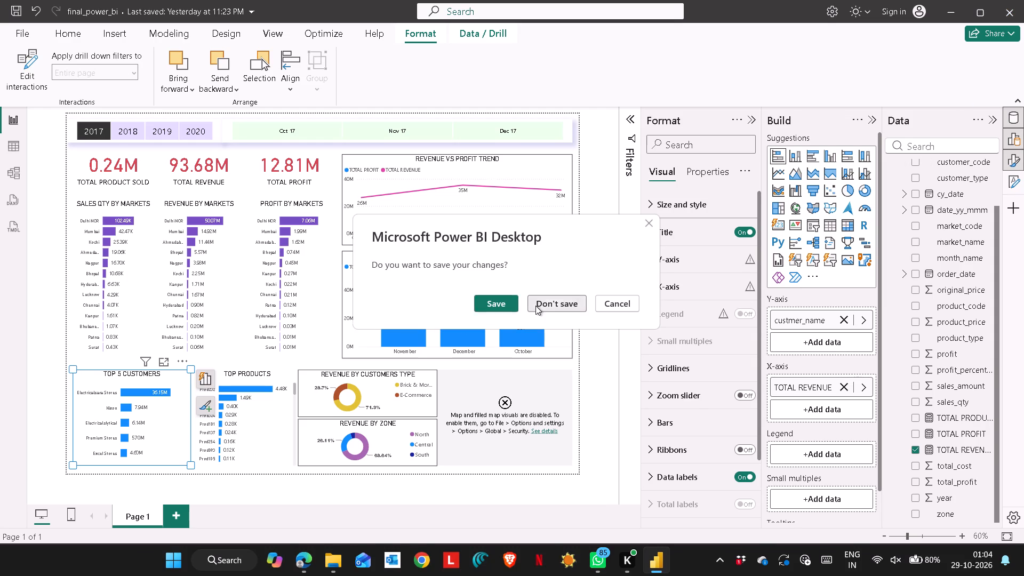
# Close the Edge window and the File Explorer window showing the Power BI build kit folder.
pyautogui.click(1014, 0)
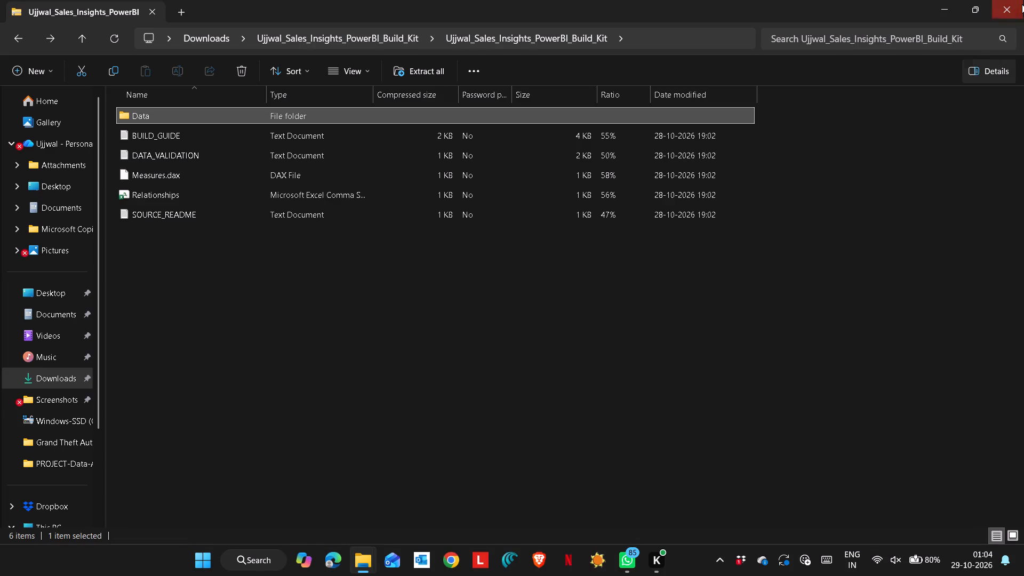
pyautogui.click(1022, 4)
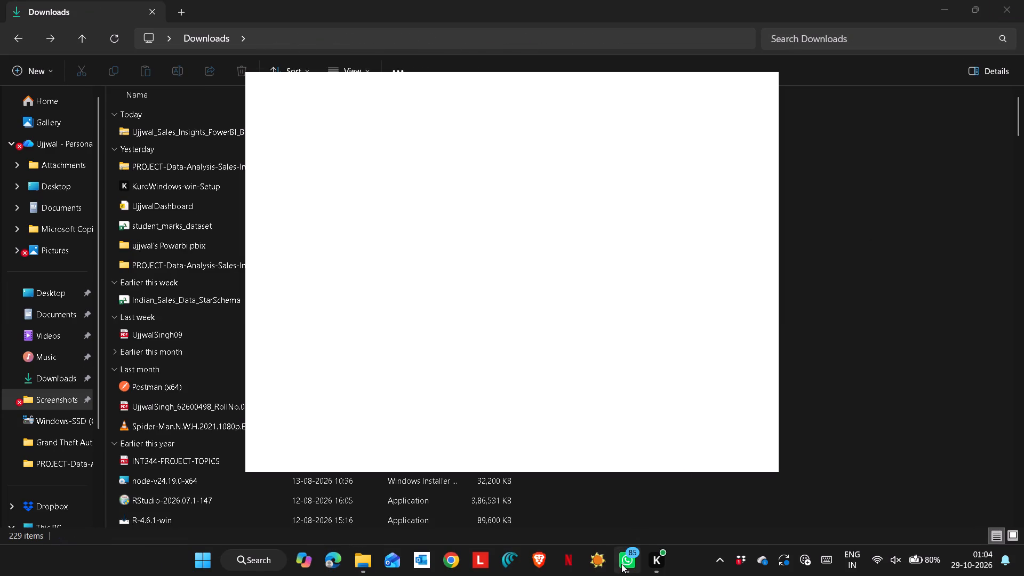
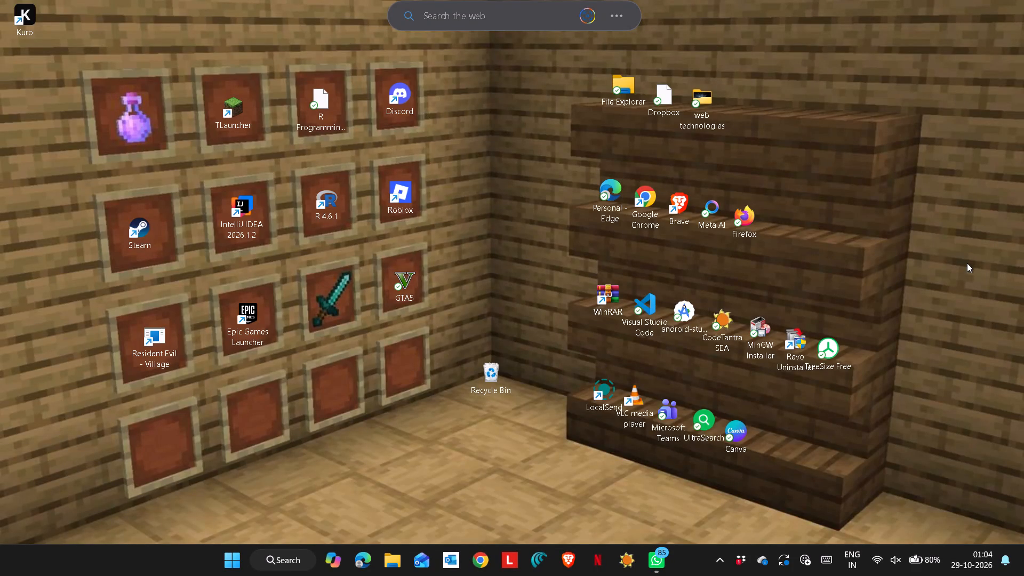
# Bring up the computer's power options for locking, sleeping, shutting down or restarting.
pyautogui.click(220, 561)
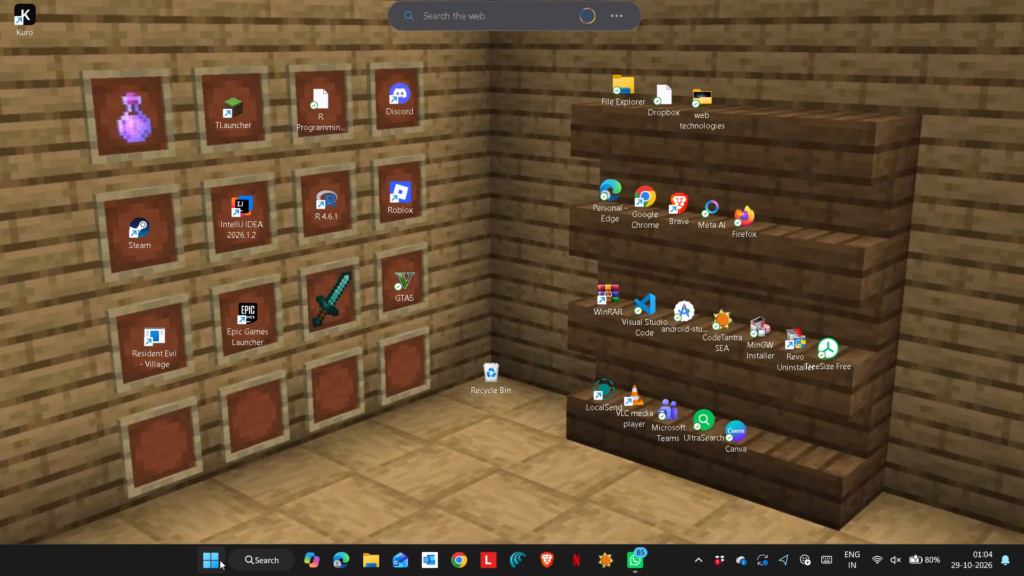
pyautogui.click(690, 517)
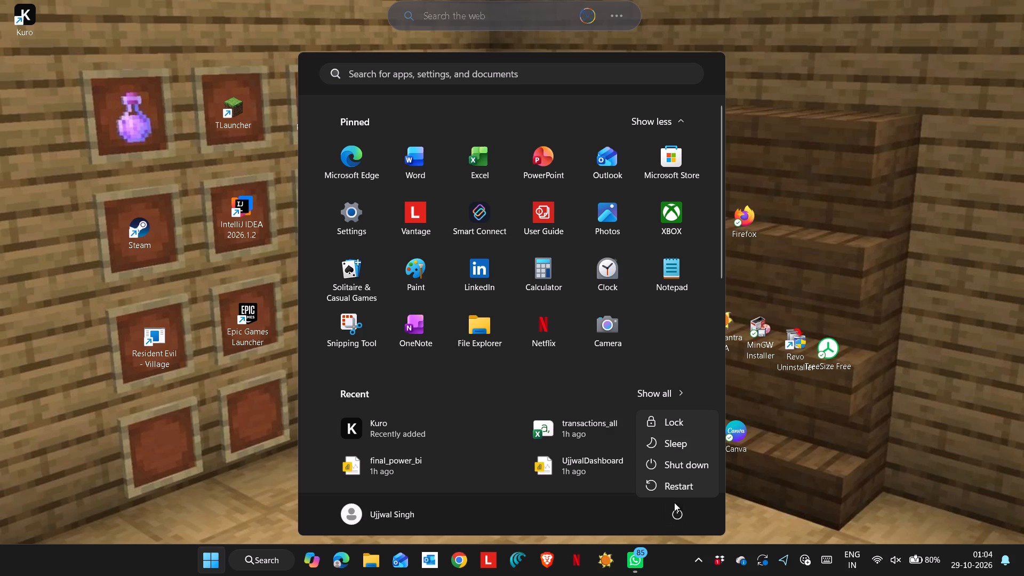